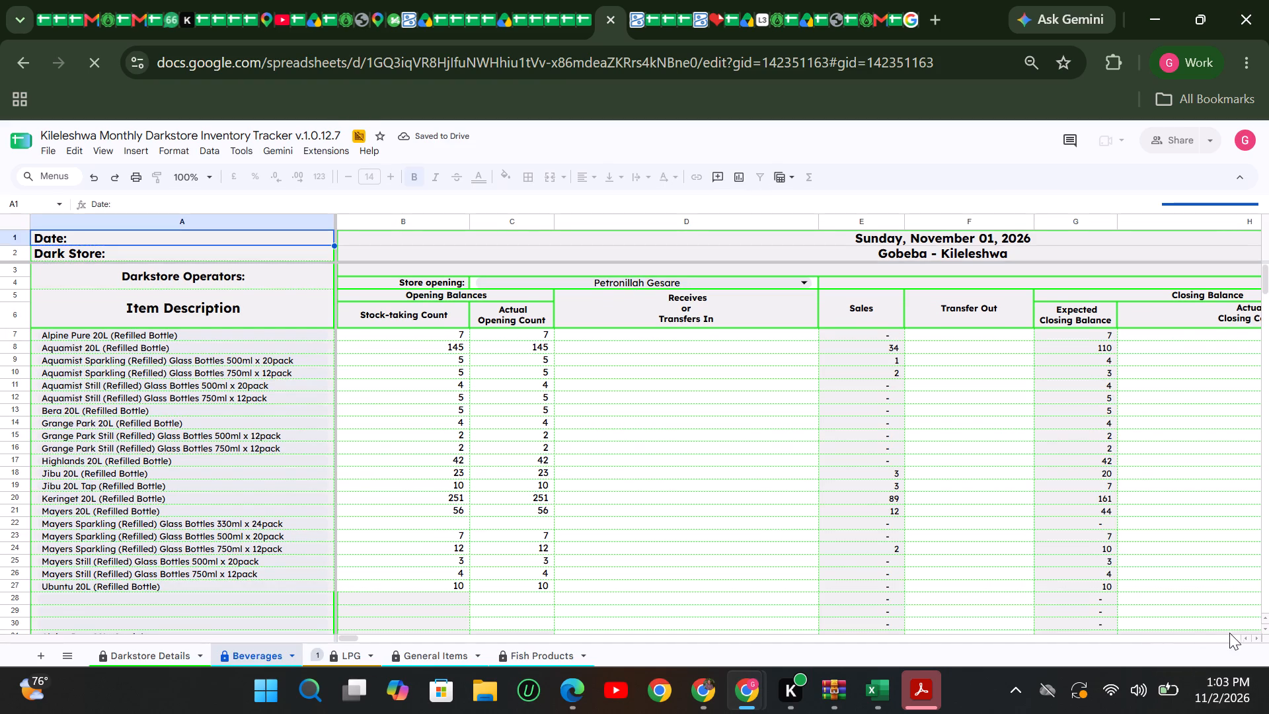
Examine the Receives or Transfers In entries for Monday, November 02, 2026 across the beverage items.
{"action": "triple_click", "coordinate": [1259, 641]}
{"action": "triple_click", "coordinate": [1259, 641]}
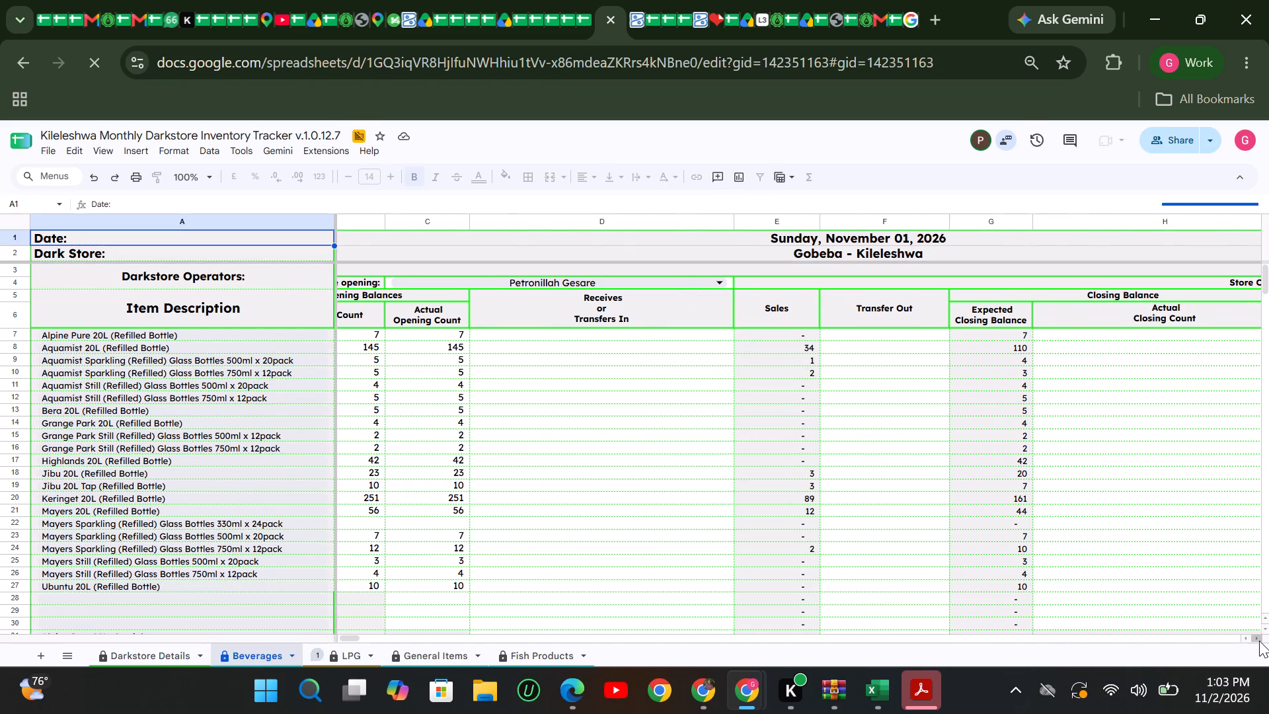
{"action": "double_click", "coordinate": [1259, 641]}
{"action": "triple_click", "coordinate": [1259, 641]}
{"action": "triple_click", "coordinate": [1259, 641]}
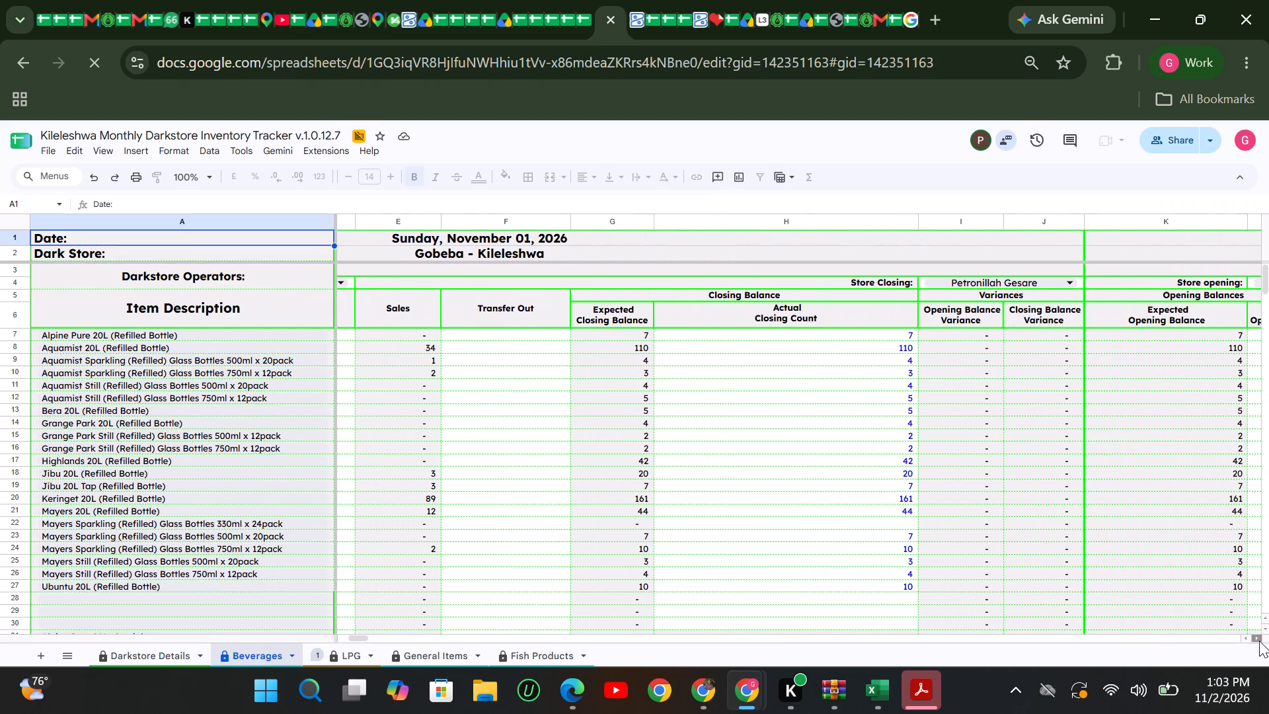
{"action": "triple_click", "coordinate": [1259, 641]}
{"action": "triple_click", "coordinate": [1259, 641]}
{"action": "triple_click", "coordinate": [1259, 641]}
{"action": "triple_click", "coordinate": [1259, 641]}
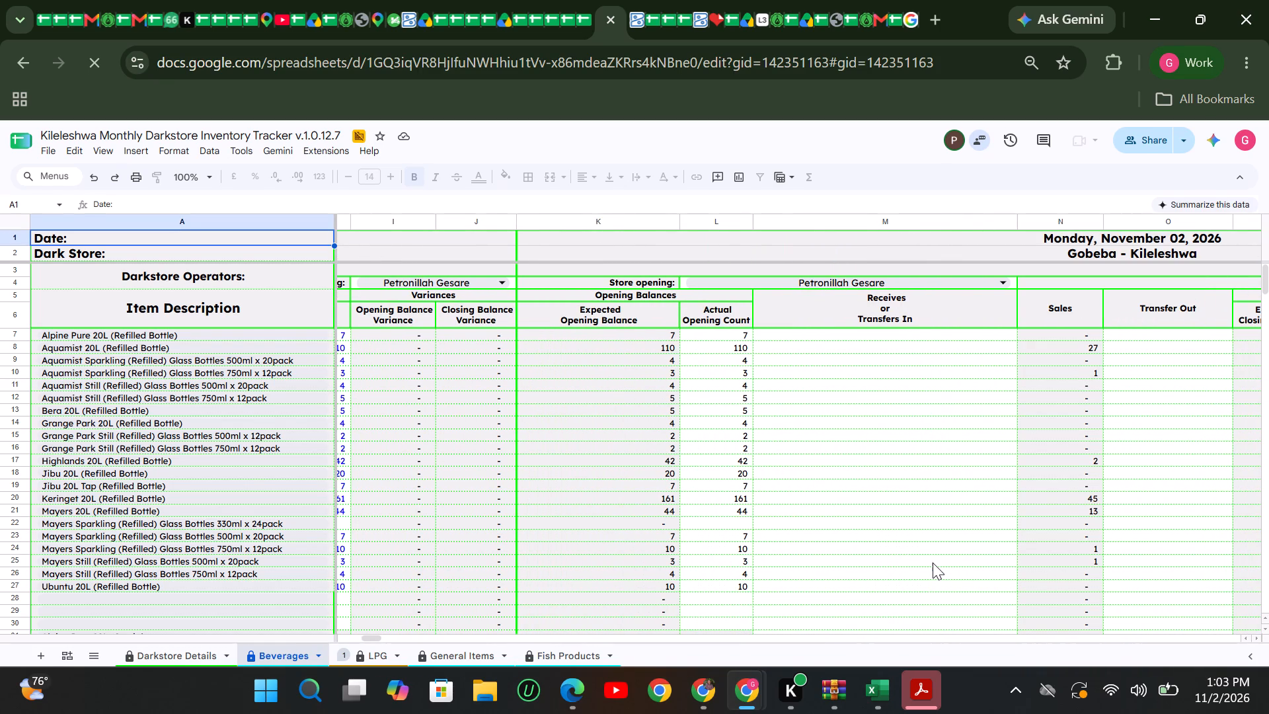
{"action": "scroll", "coordinate": [933, 563], "scroll_direction": "down", "scroll_amount": 4}
{"action": "scroll", "coordinate": [933, 563], "scroll_direction": "up", "scroll_amount": 1}
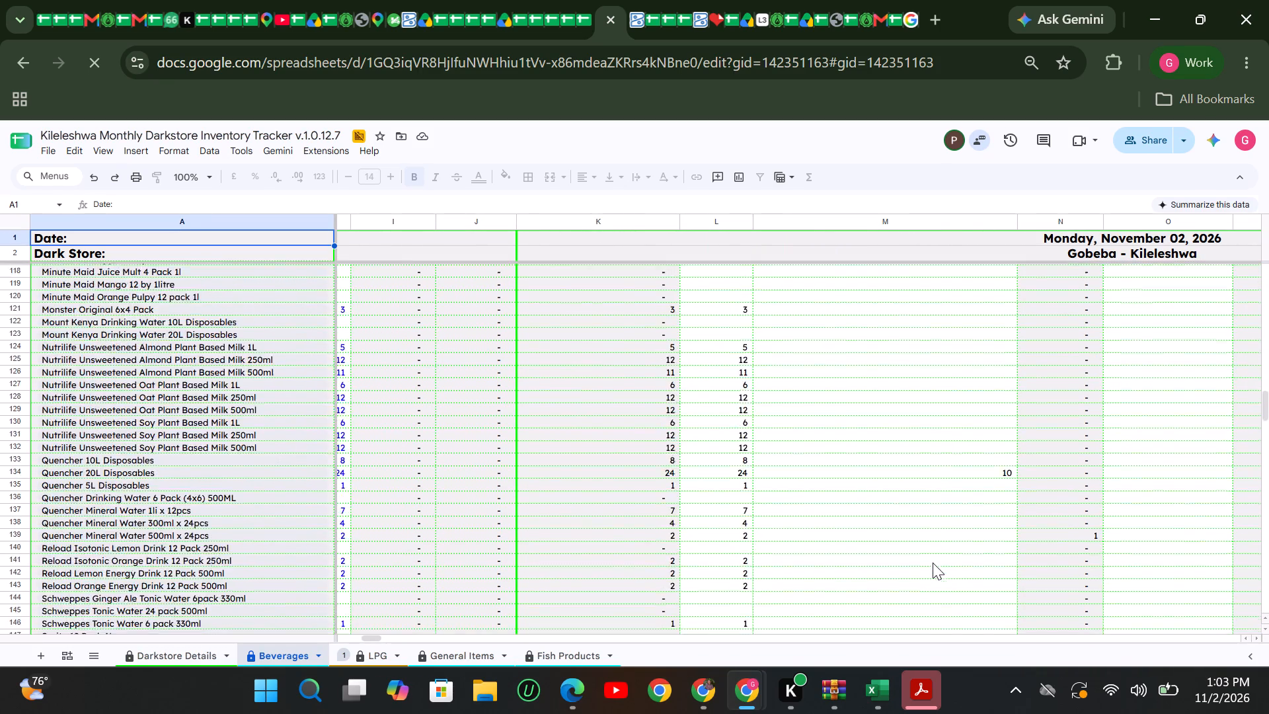
{"action": "scroll", "coordinate": [933, 563], "scroll_direction": "up", "scroll_amount": 1}
{"action": "scroll", "coordinate": [933, 563], "scroll_direction": "down", "scroll_amount": 4}
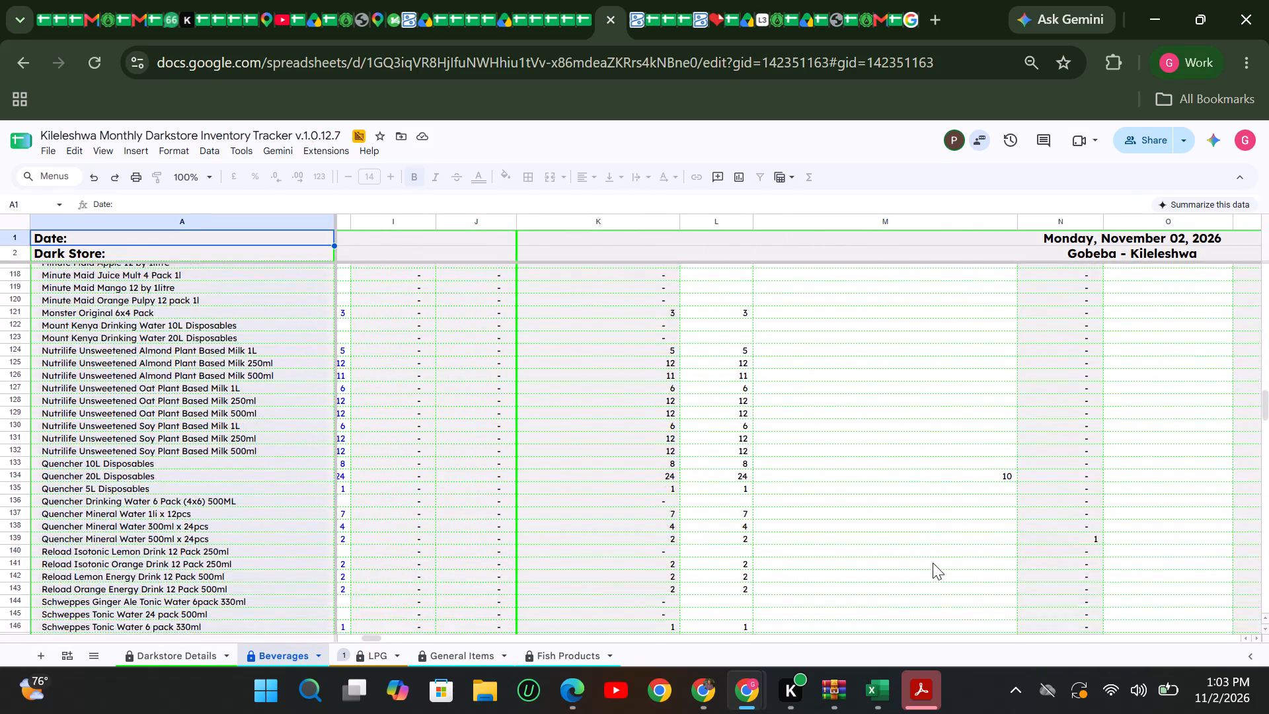
{"action": "scroll", "coordinate": [933, 563], "scroll_direction": "down", "scroll_amount": 1}
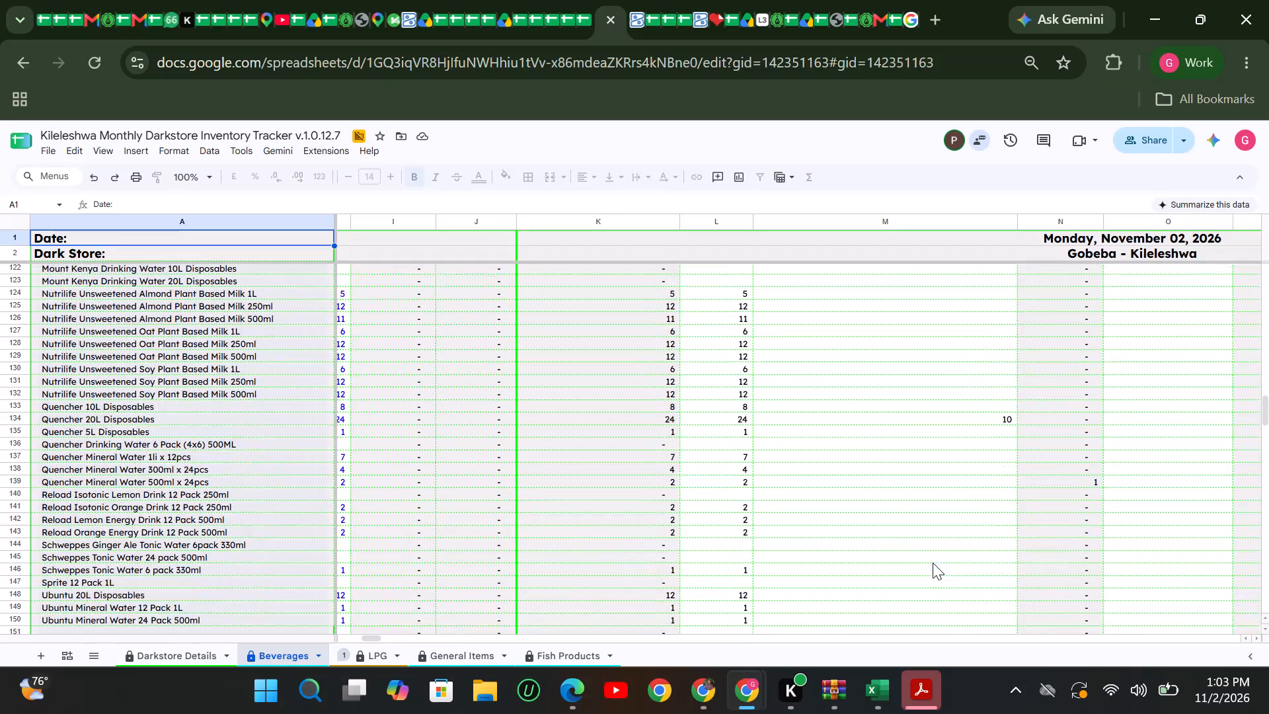
Check the Quencher 20L Disposables row from its November 02 transfer-in entry through the closing balance and variance columns.
{"action": "left_click", "coordinate": [826, 422]}
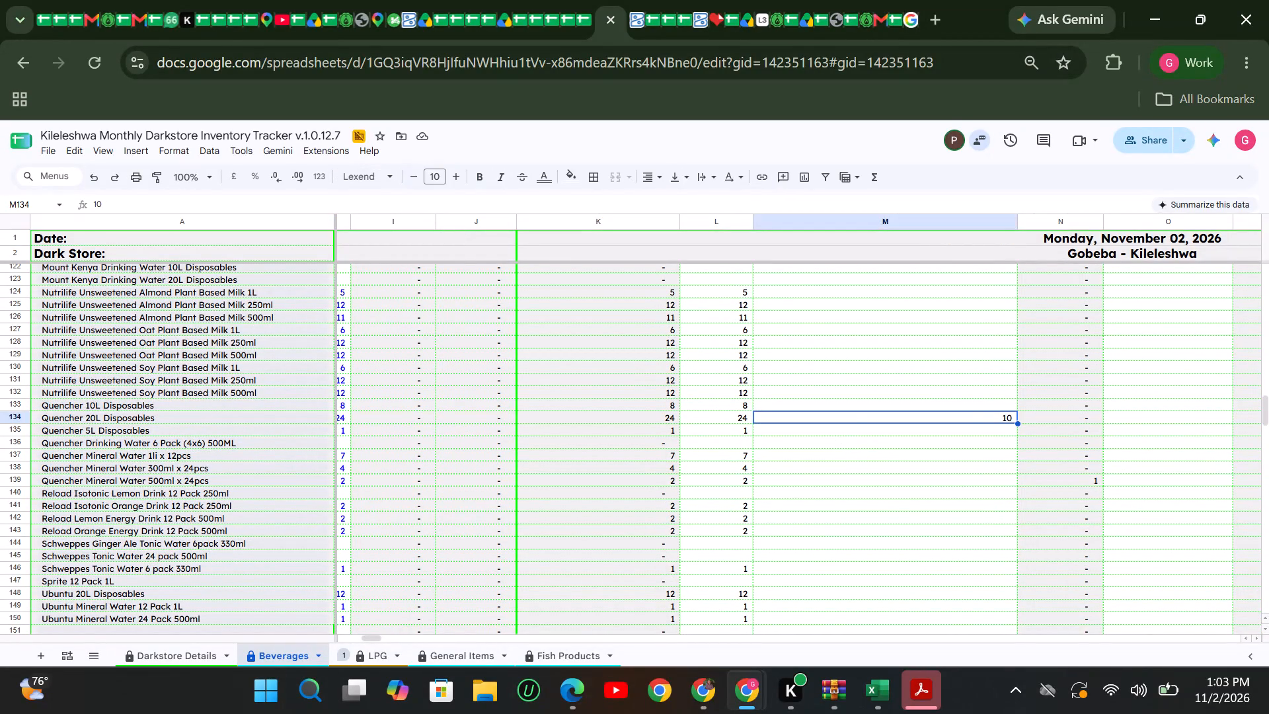
{"action": "triple_click", "coordinate": [1254, 636]}
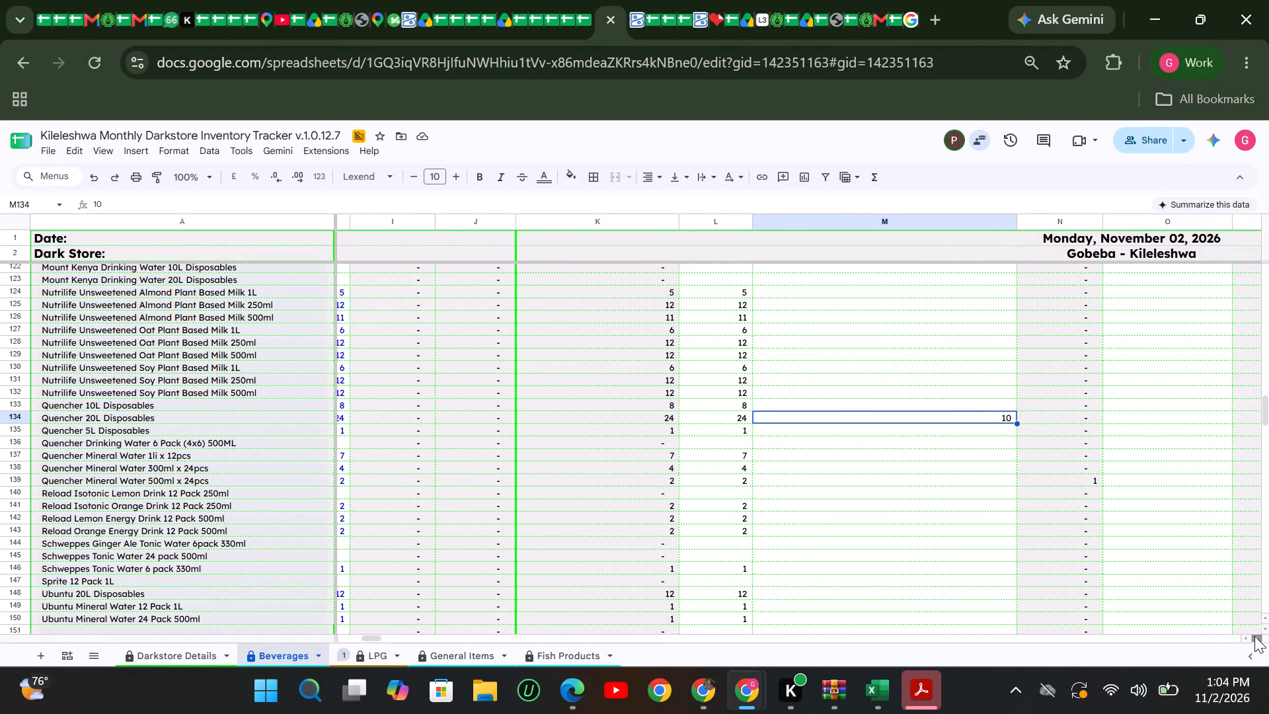
{"action": "triple_click", "coordinate": [1254, 636]}
{"action": "double_click", "coordinate": [1254, 636]}
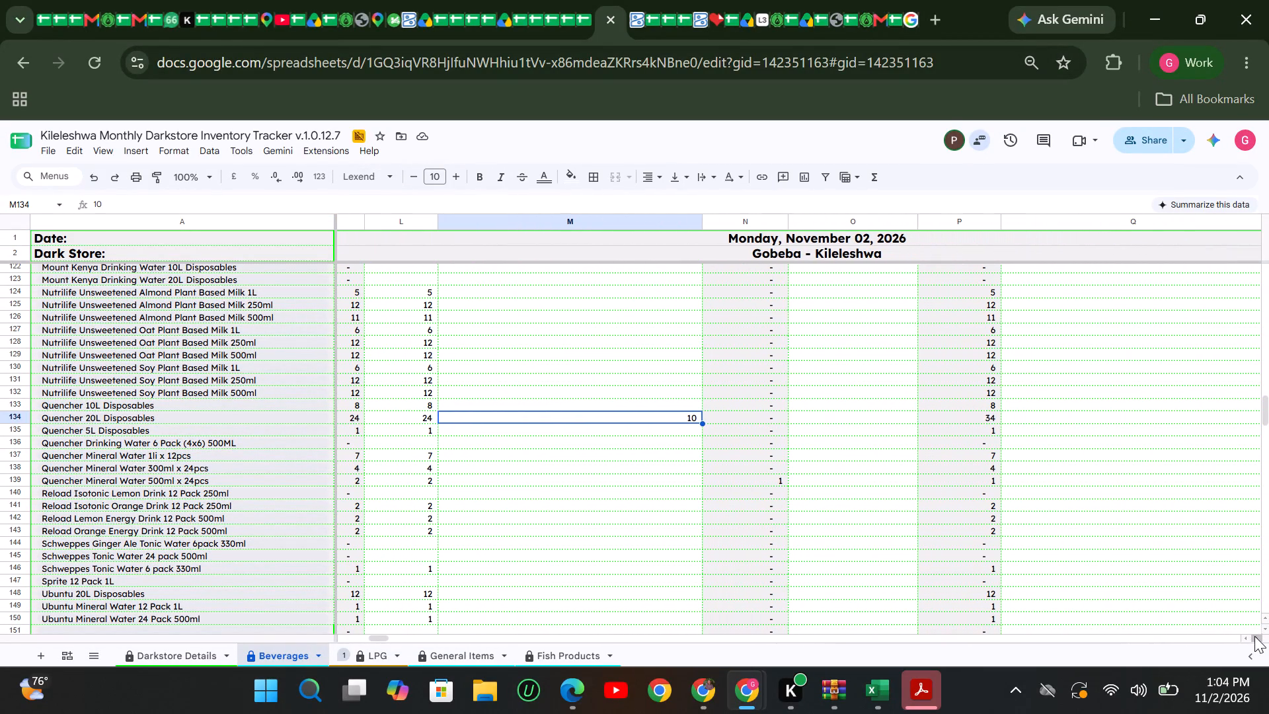
{"action": "double_click", "coordinate": [1254, 636]}
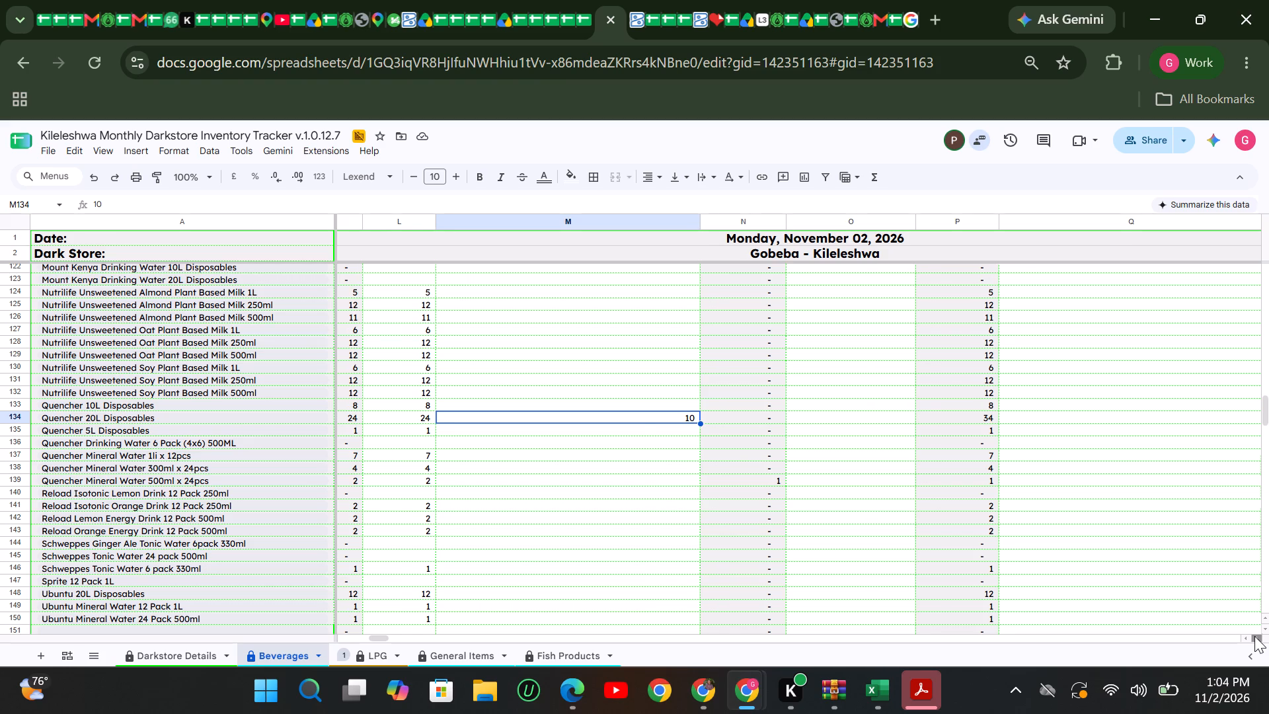
{"action": "triple_click", "coordinate": [1254, 636]}
{"action": "left_click", "coordinate": [1254, 636]}
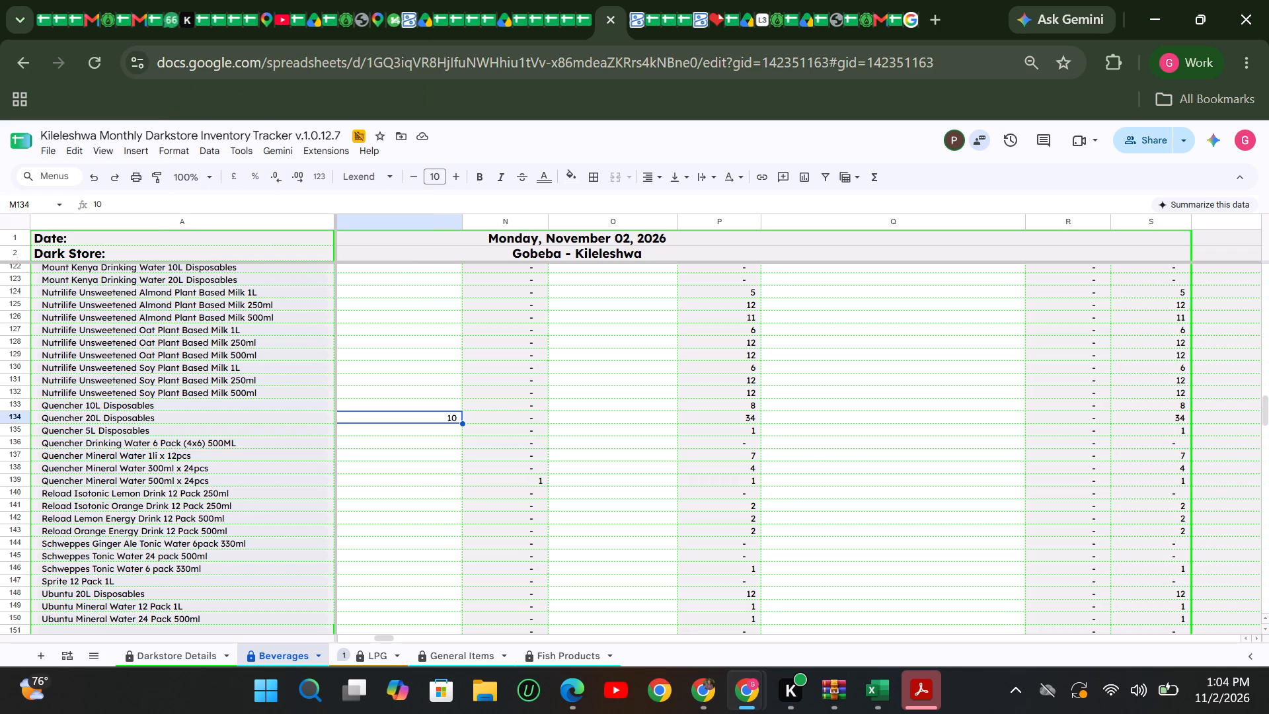
Switch to the Google Maps directions and clear the starting point Peponi Springs, Nairobi.
{"action": "left_click", "coordinate": [264, 23]}
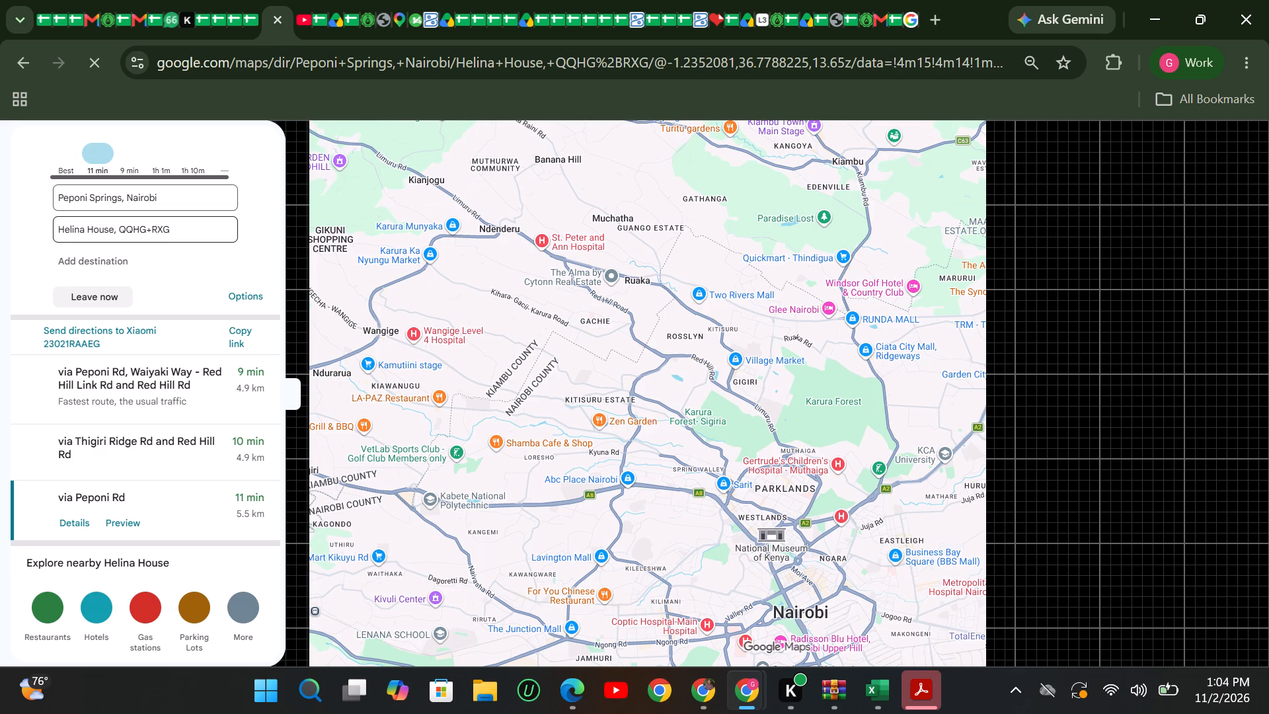
{"action": "left_click", "coordinate": [92, 229]}
{"action": "left_click", "coordinate": [111, 194]}
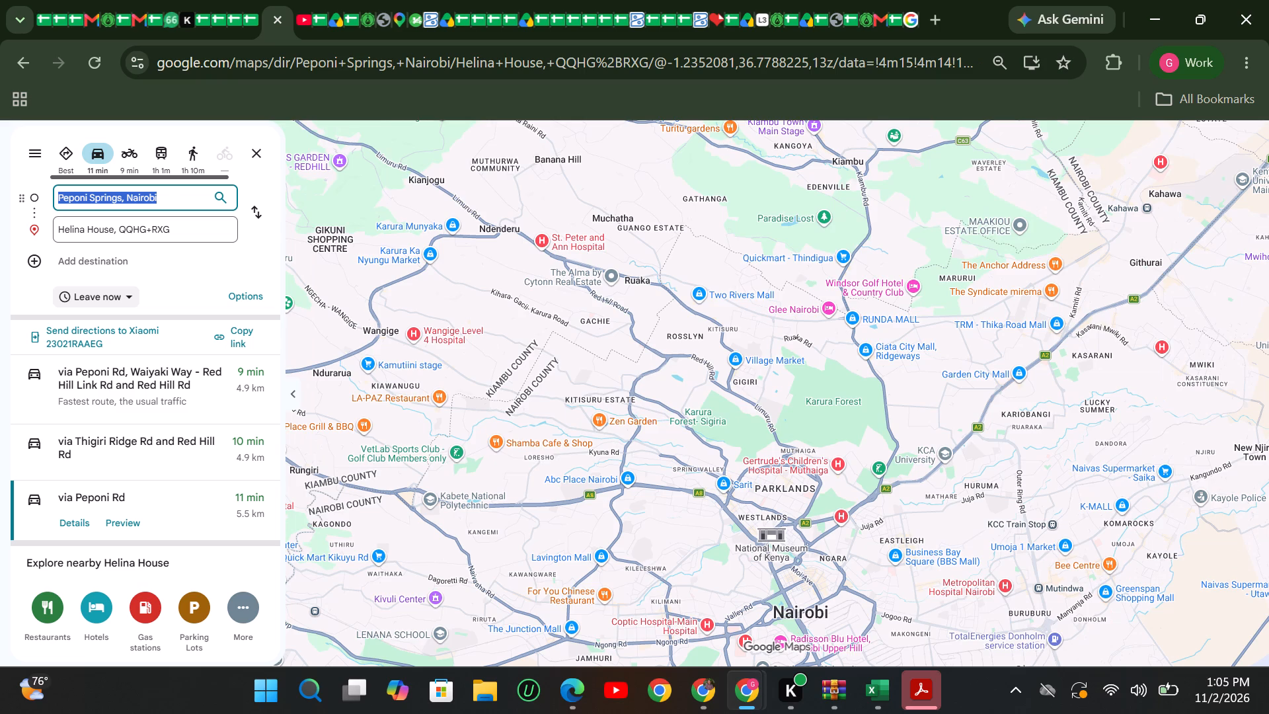
{"action": "left_click", "coordinate": [161, 191]}
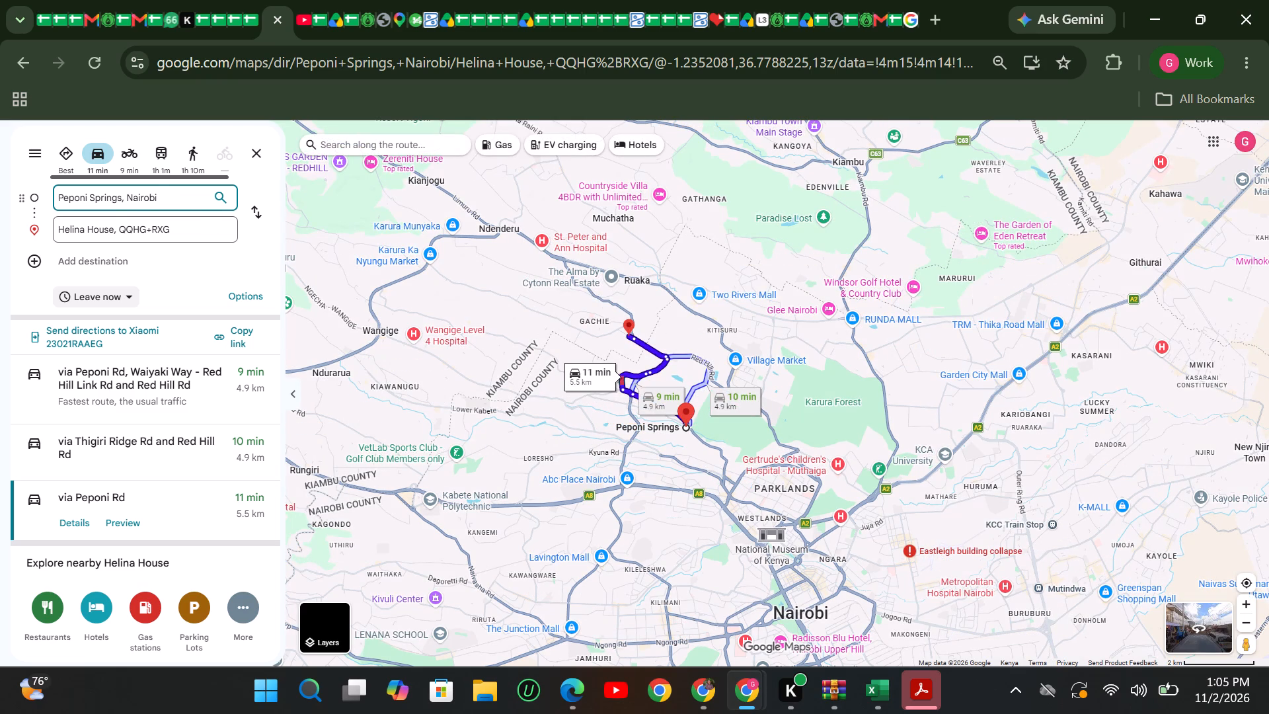
{"action": "key", "text": "BackSpace"}
{"action": "key", "text": "BackSpace"}
{"action": "key", "text": "BackSpace"}
{"action": "key", "text": "BackSpace"}
{"action": "key", "text": "BackSpace"}
{"action": "key", "text": "BackSpace"}
{"action": "key", "text": "BackSpace"}
{"action": "key", "text": "BackSpace"}
{"action": "key", "text": "BackSpace"}
{"action": "key", "text": "BackSpace"}
{"action": "key", "text": "BackSpace"}
{"action": "key", "text": "BackSpace"}
{"action": "key", "text": "BackSpace"}
{"action": "key", "text": "BackSpace"}
{"action": "key", "text": "BackSpace"}
{"action": "key", "text": "BackSpace"}
{"action": "key", "text": "BackSpace"}
{"action": "key", "text": "BackSpace"}
{"action": "key", "text": "BackSpace"}
{"action": "key", "text": "BackSpace"}
{"action": "key", "text": "BackSpace"}
{"action": "key", "text": "BackSpace"}
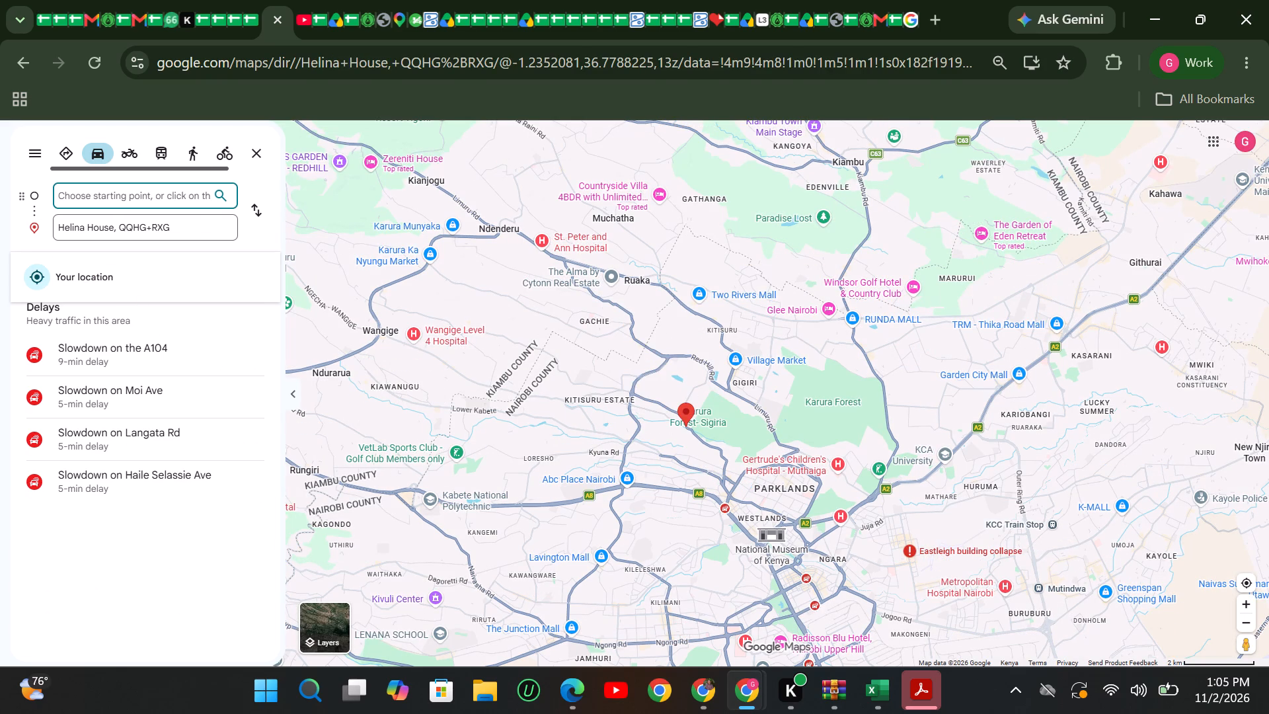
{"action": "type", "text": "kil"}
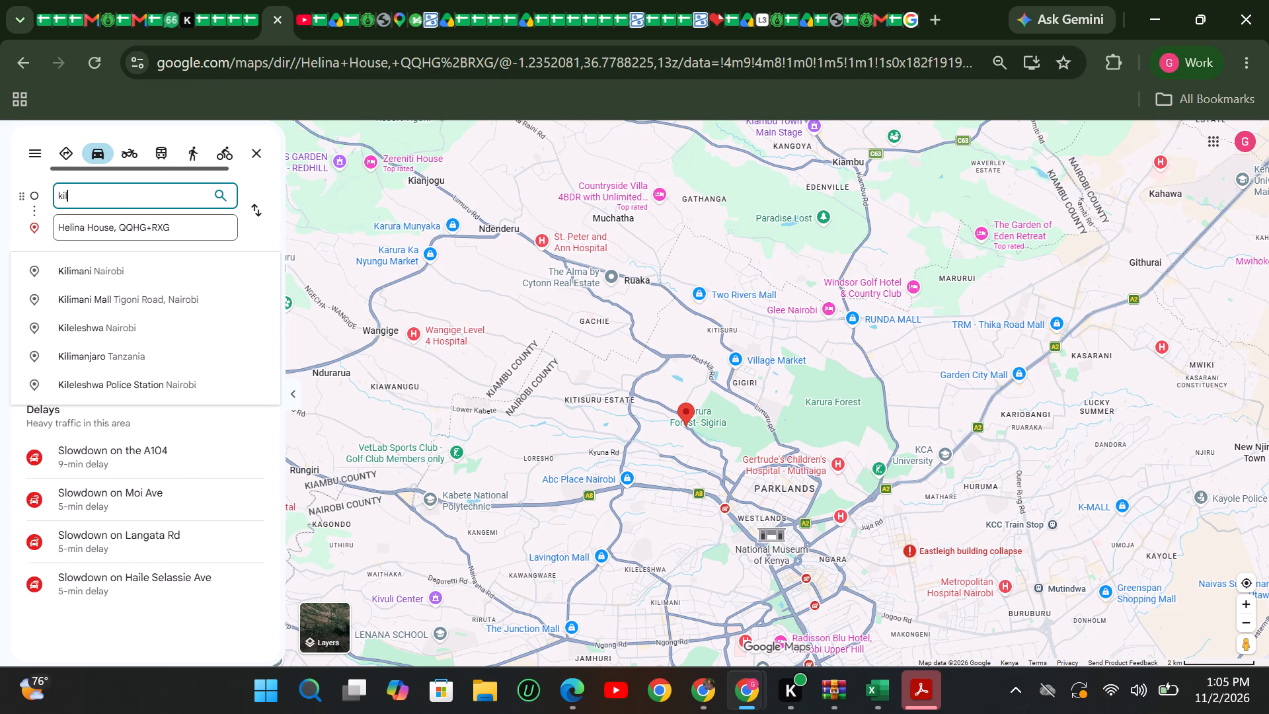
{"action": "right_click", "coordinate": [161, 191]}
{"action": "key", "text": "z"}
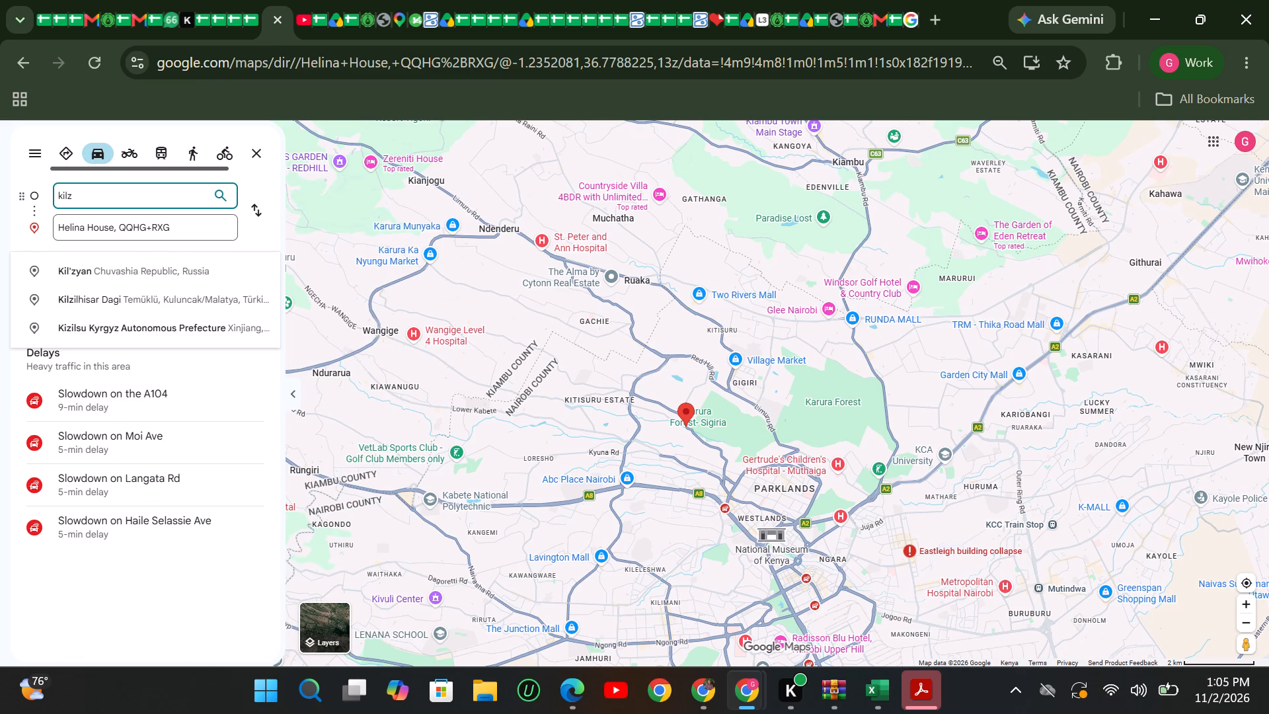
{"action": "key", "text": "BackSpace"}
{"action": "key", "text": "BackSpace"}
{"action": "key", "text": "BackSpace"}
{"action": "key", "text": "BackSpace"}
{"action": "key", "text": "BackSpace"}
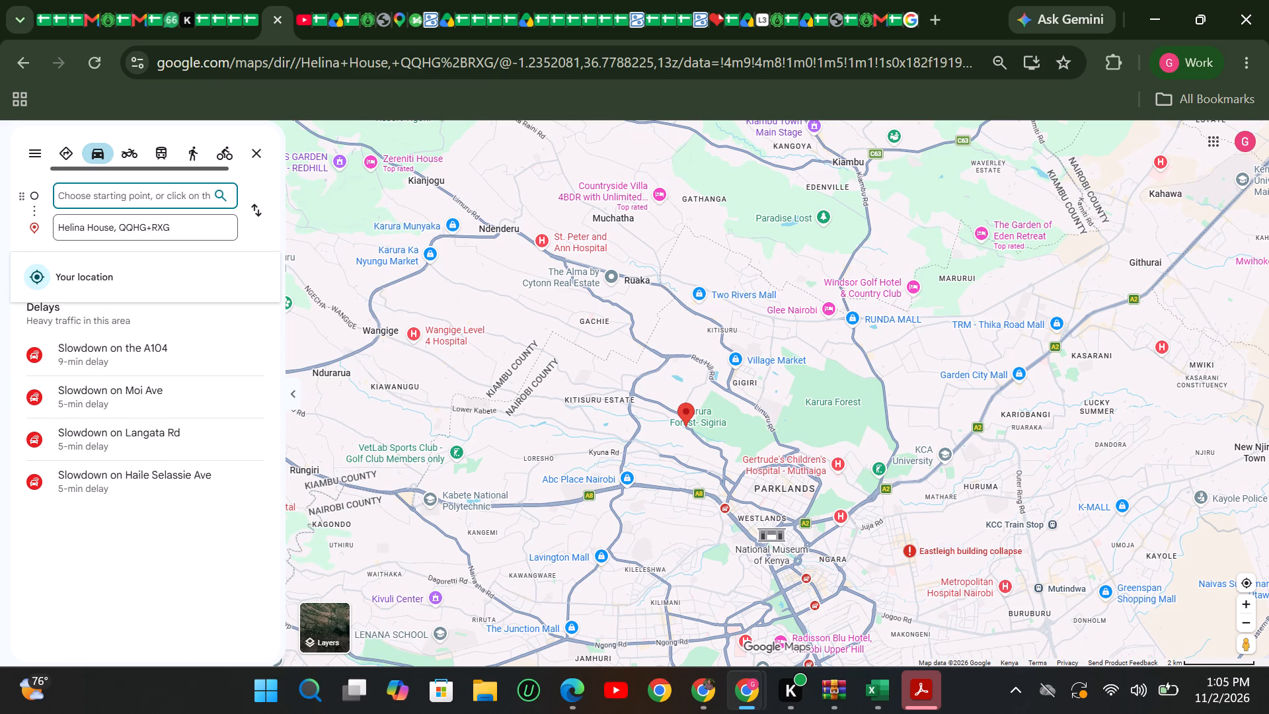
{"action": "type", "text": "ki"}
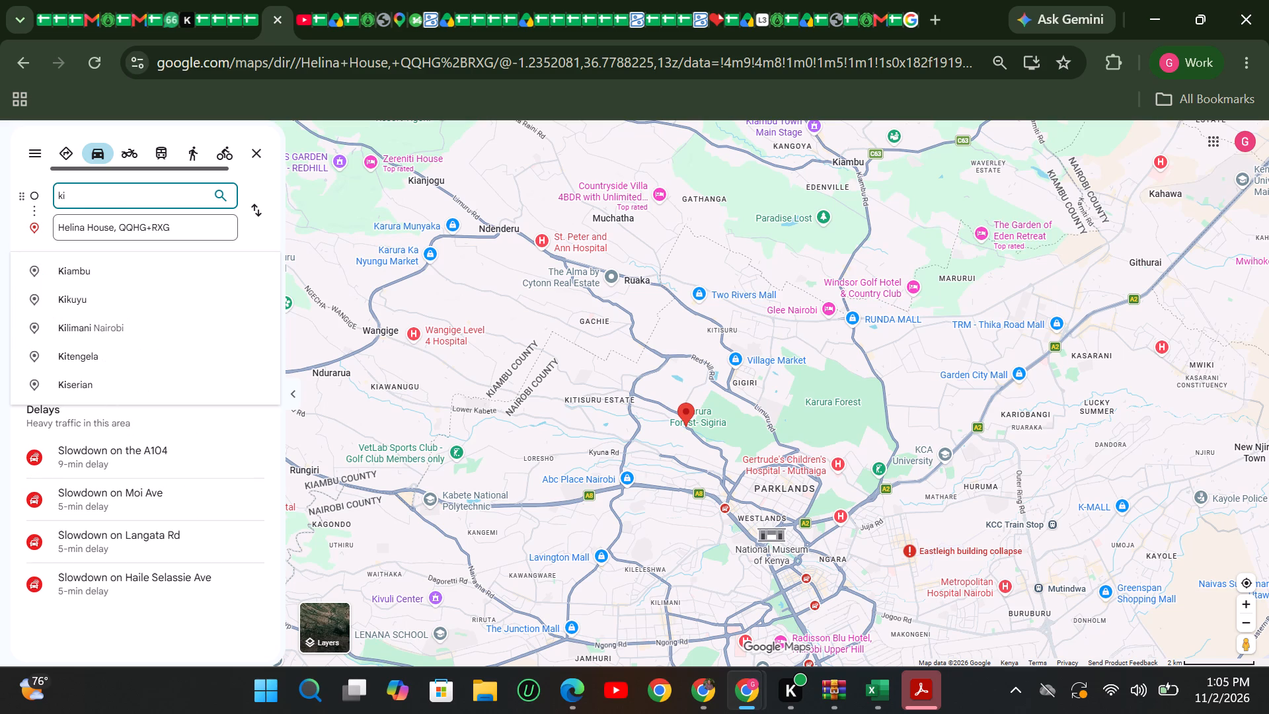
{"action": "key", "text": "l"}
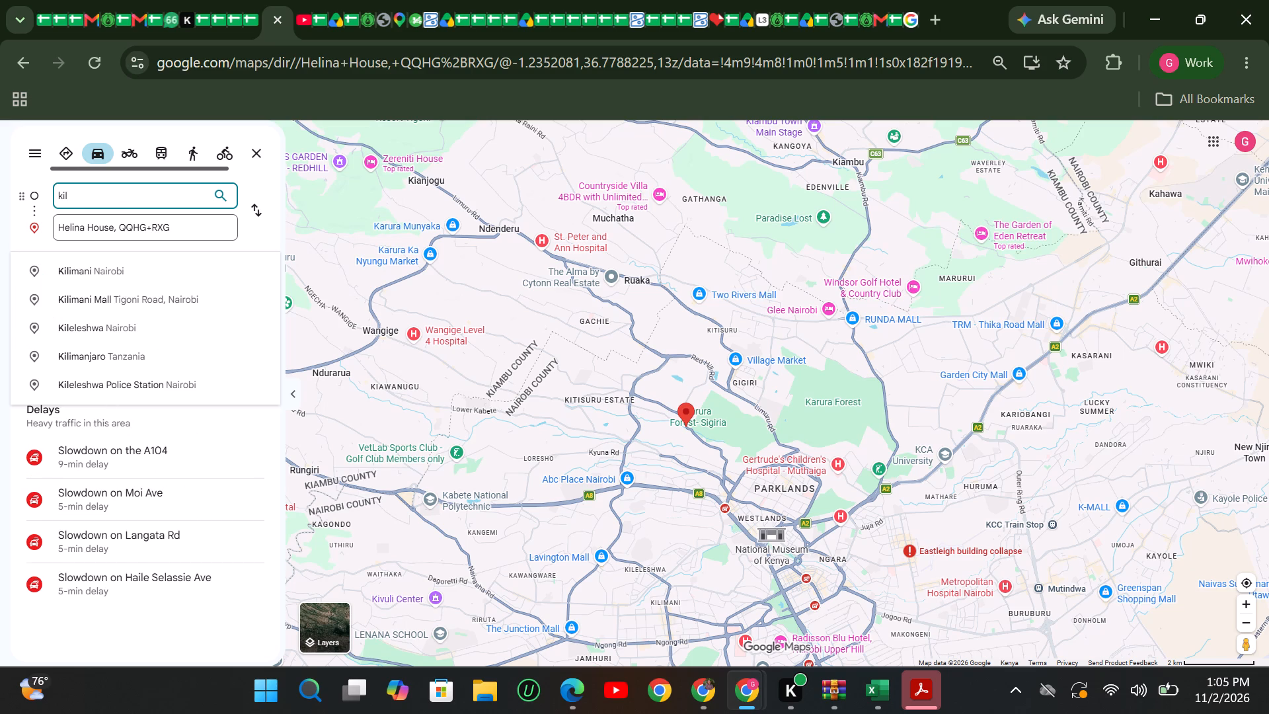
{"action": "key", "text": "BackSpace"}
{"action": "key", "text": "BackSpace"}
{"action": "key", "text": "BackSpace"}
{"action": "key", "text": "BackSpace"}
Search for "inzu" as the starting point and choose INZU GARDENS COMPLEX.
{"action": "type", "text": "inzur"}
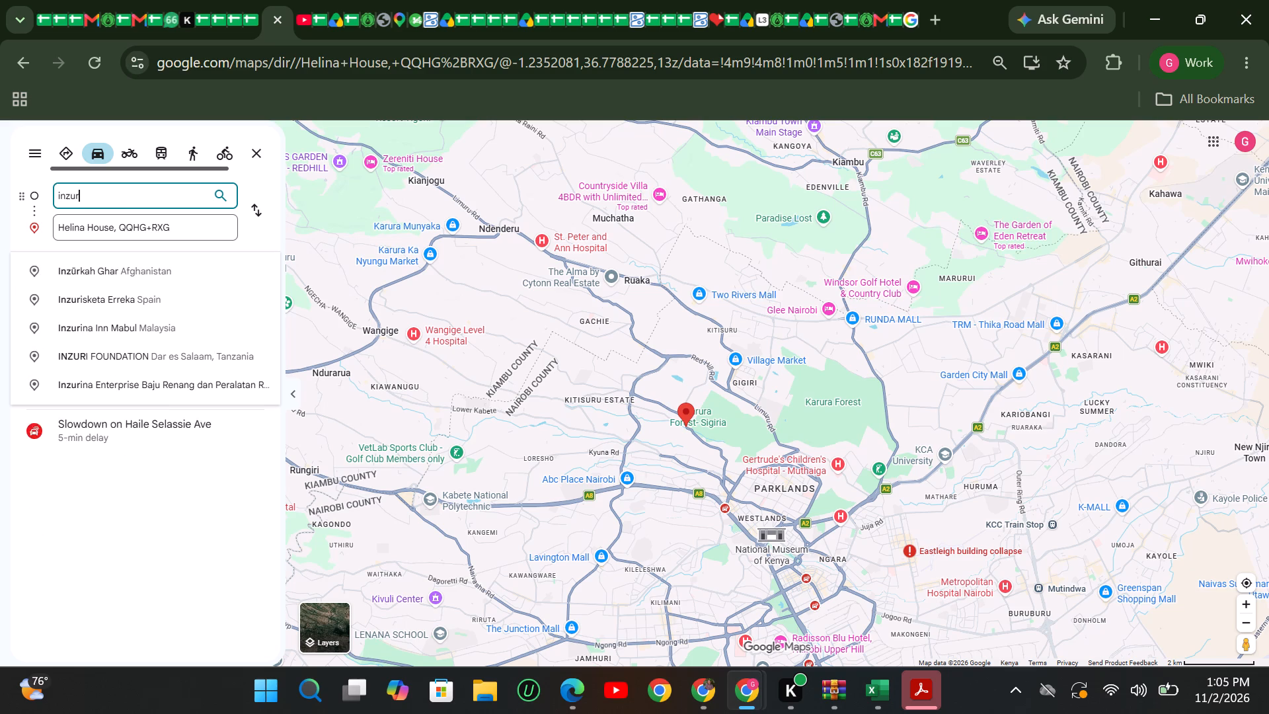
{"action": "key", "text": "BackSpace"}
{"action": "key", "text": "BackSpace"}
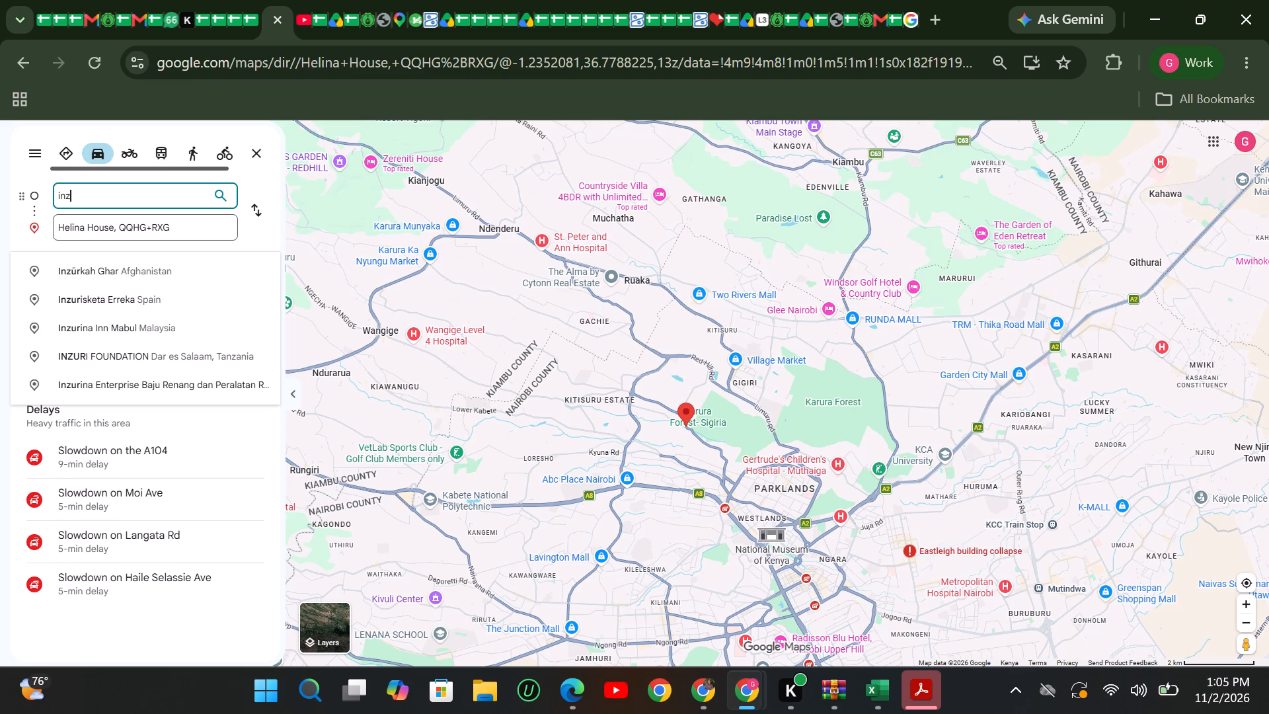
{"action": "key", "text": "i"}
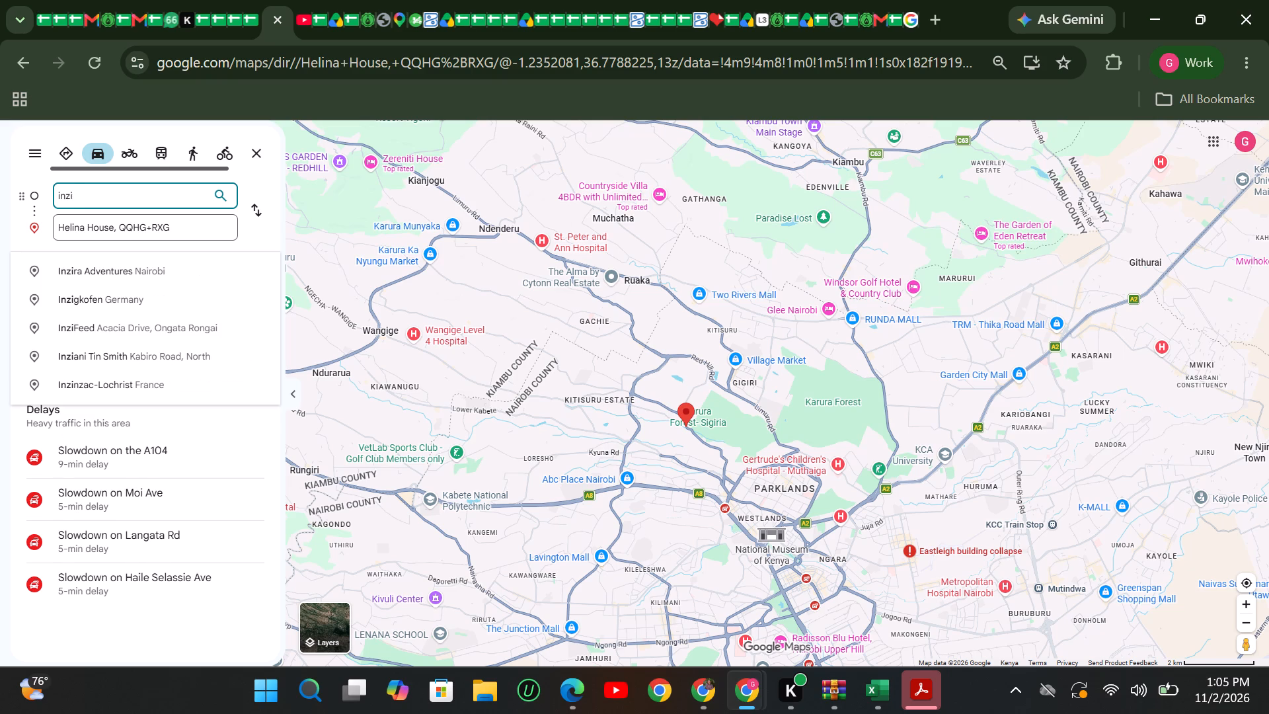
{"action": "key", "text": "BackSpace"}
{"action": "key", "text": "u"}
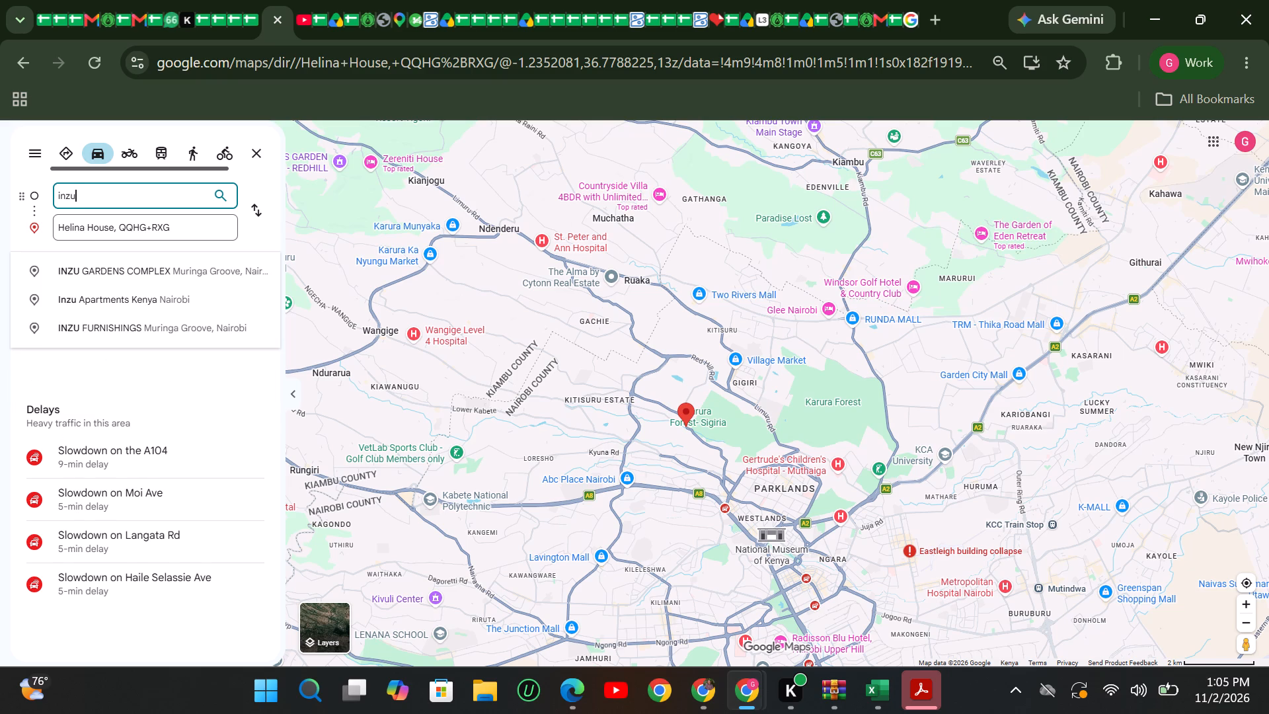
{"action": "left_click", "coordinate": [158, 276]}
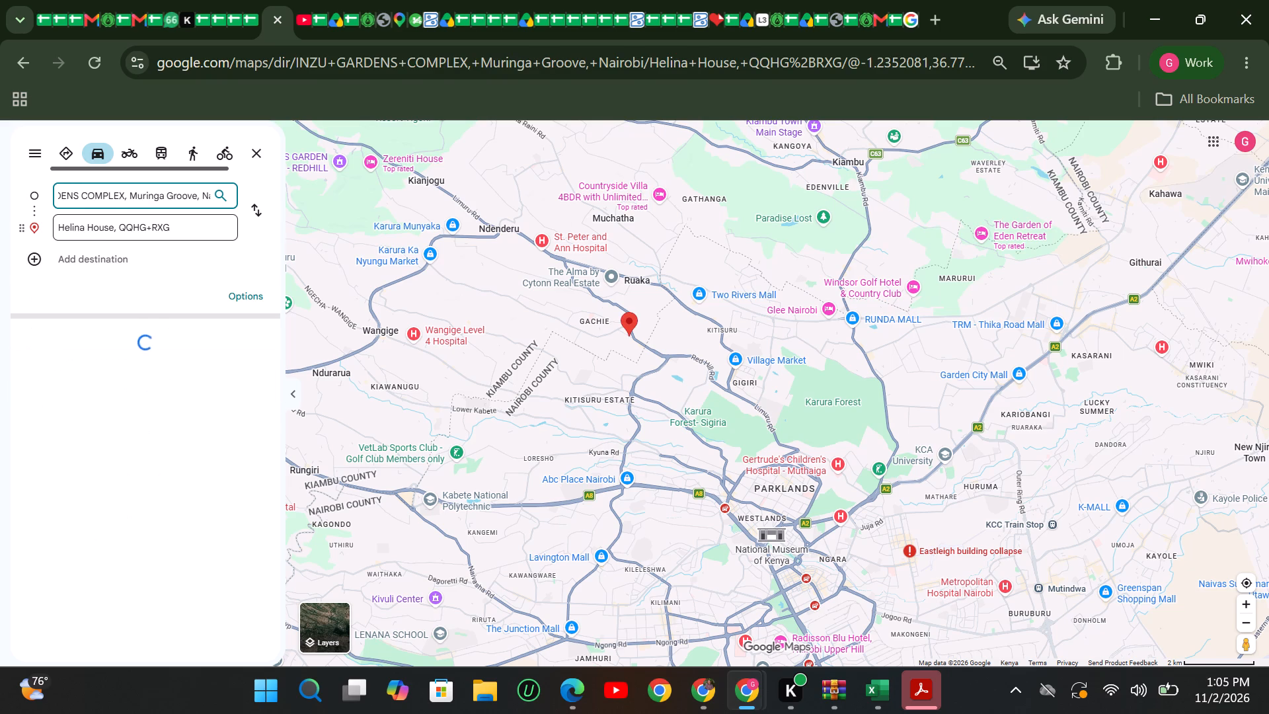
Open the destination Helina House for editing in the directions.
{"action": "left_click", "coordinate": [80, 224]}
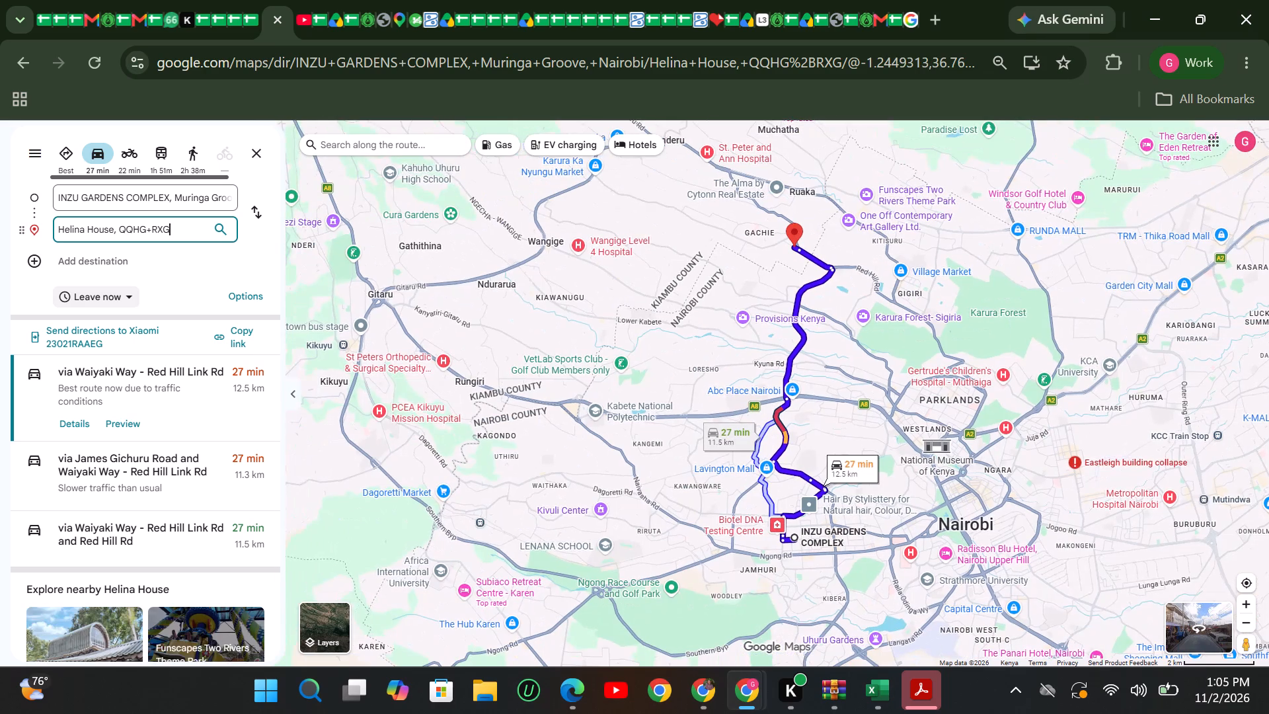
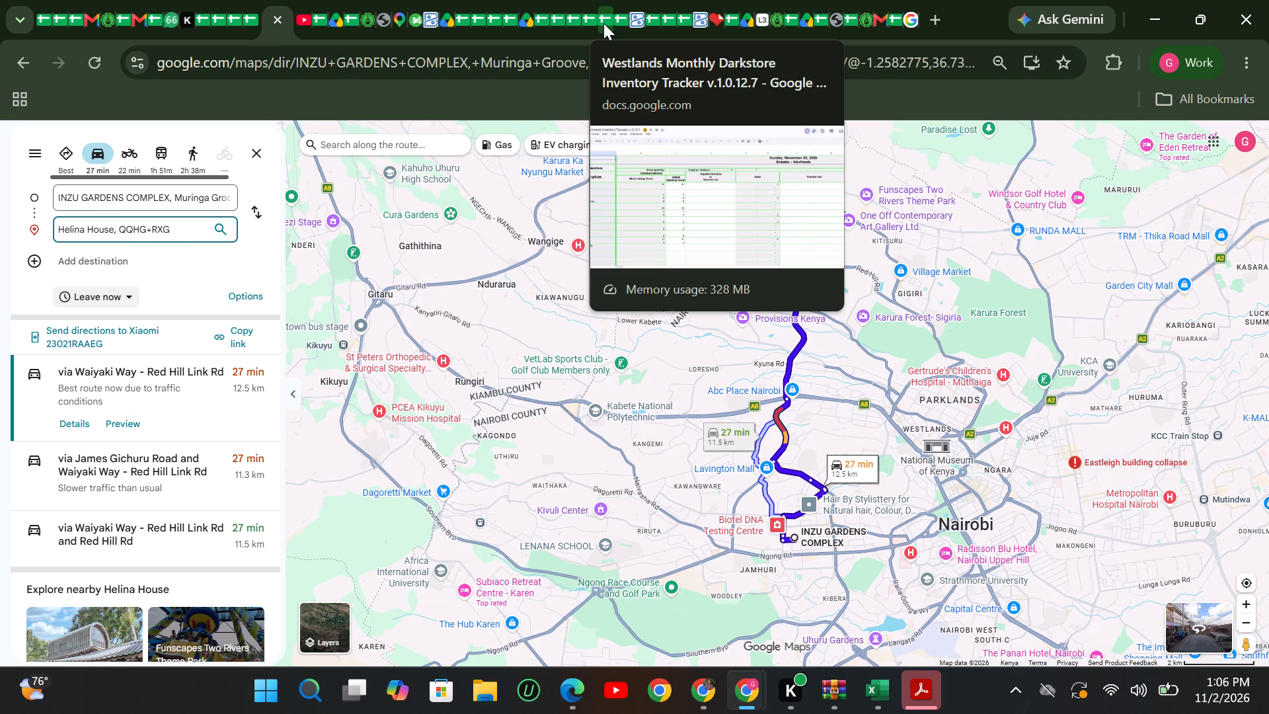
Switch to the Westlands Monthly Darkstore Inventory Tracker spreadsheet.
{"action": "left_click", "coordinate": [603, 23]}
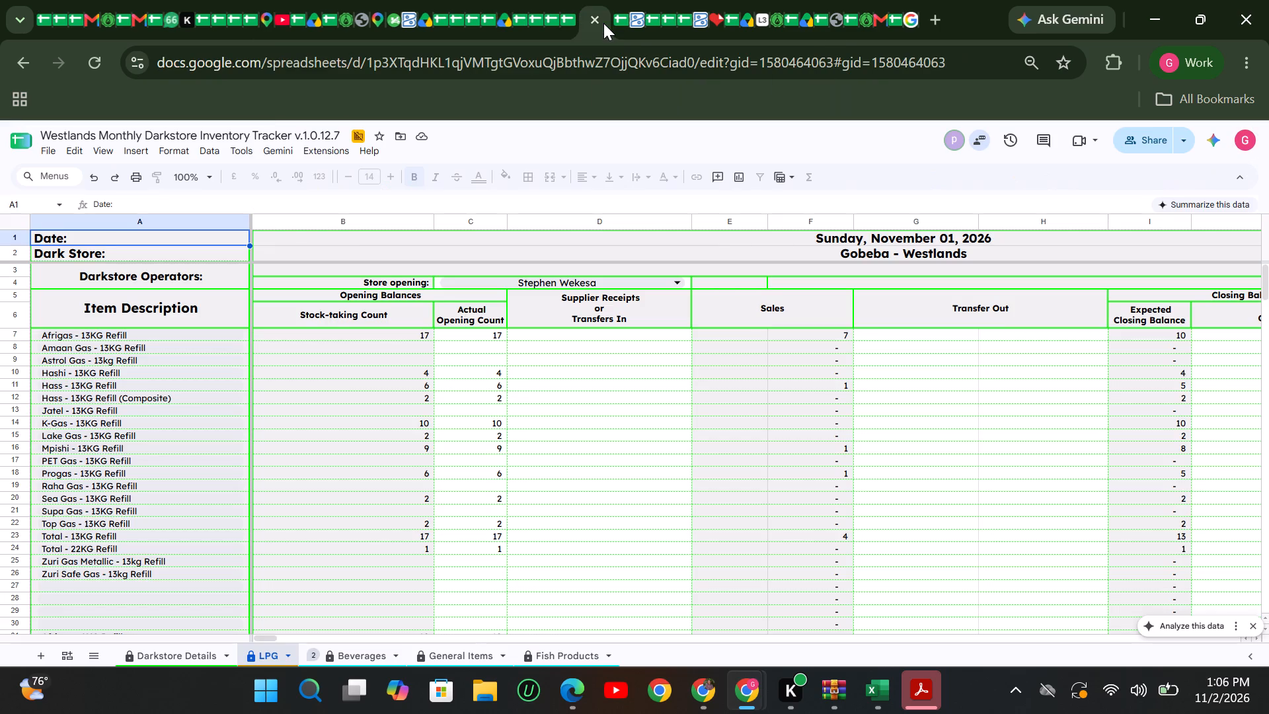
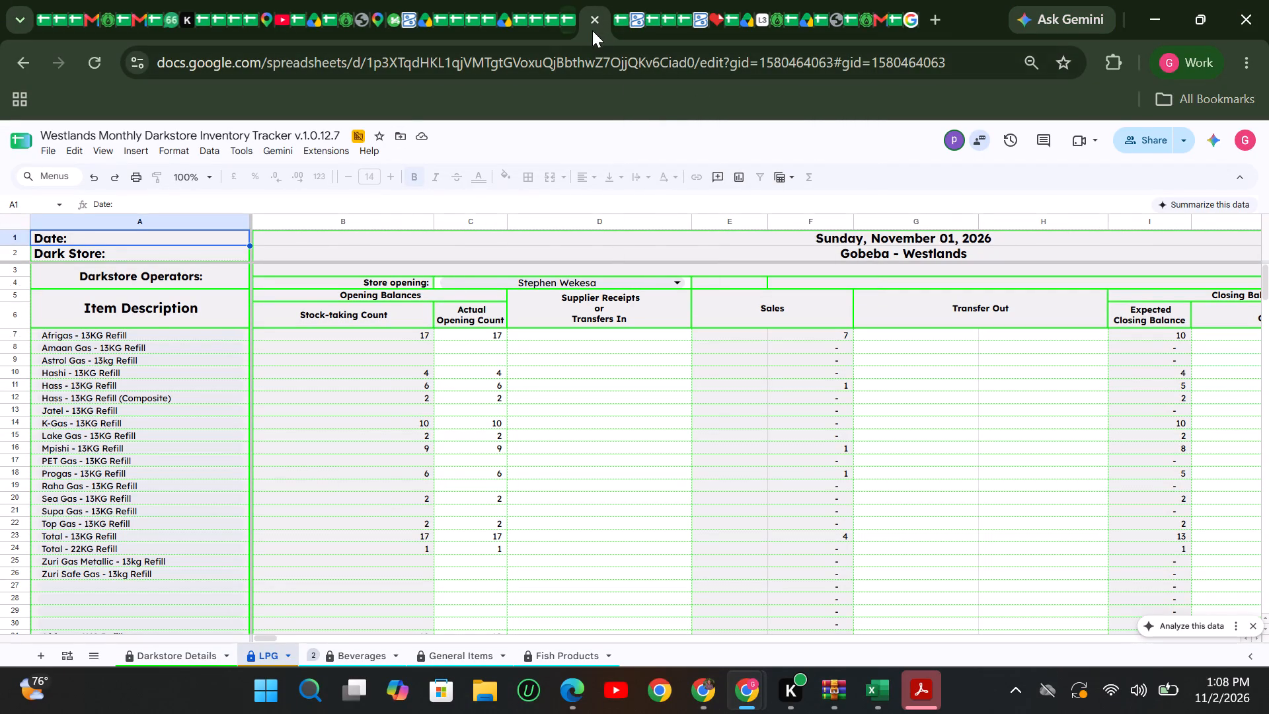
Open the Beverages sheet of the Westlands Monthly Darkstore Inventory Tracker.
{"action": "left_click", "coordinate": [342, 653]}
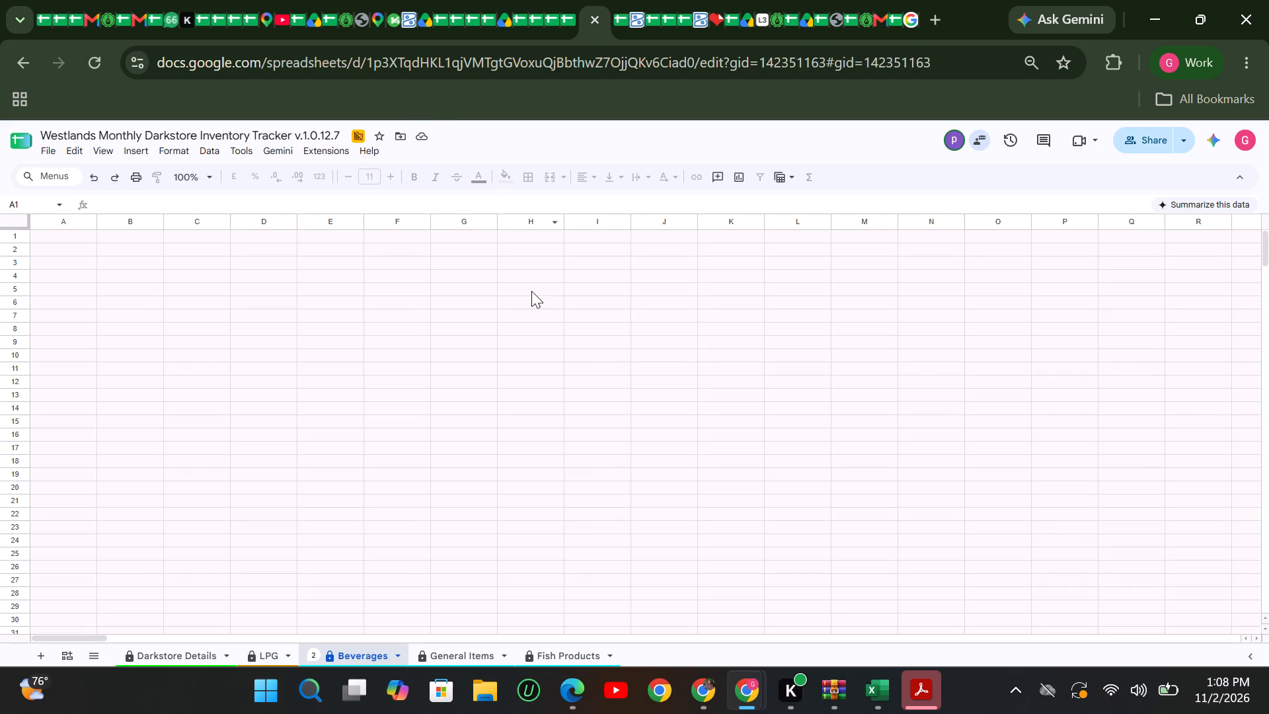
Switch to the Kileleshwa inventory tracker and examine the November 2 beverage opening counts, transfers in, sales and empty-bottle figures.
{"action": "left_click", "coordinate": [611, 14]}
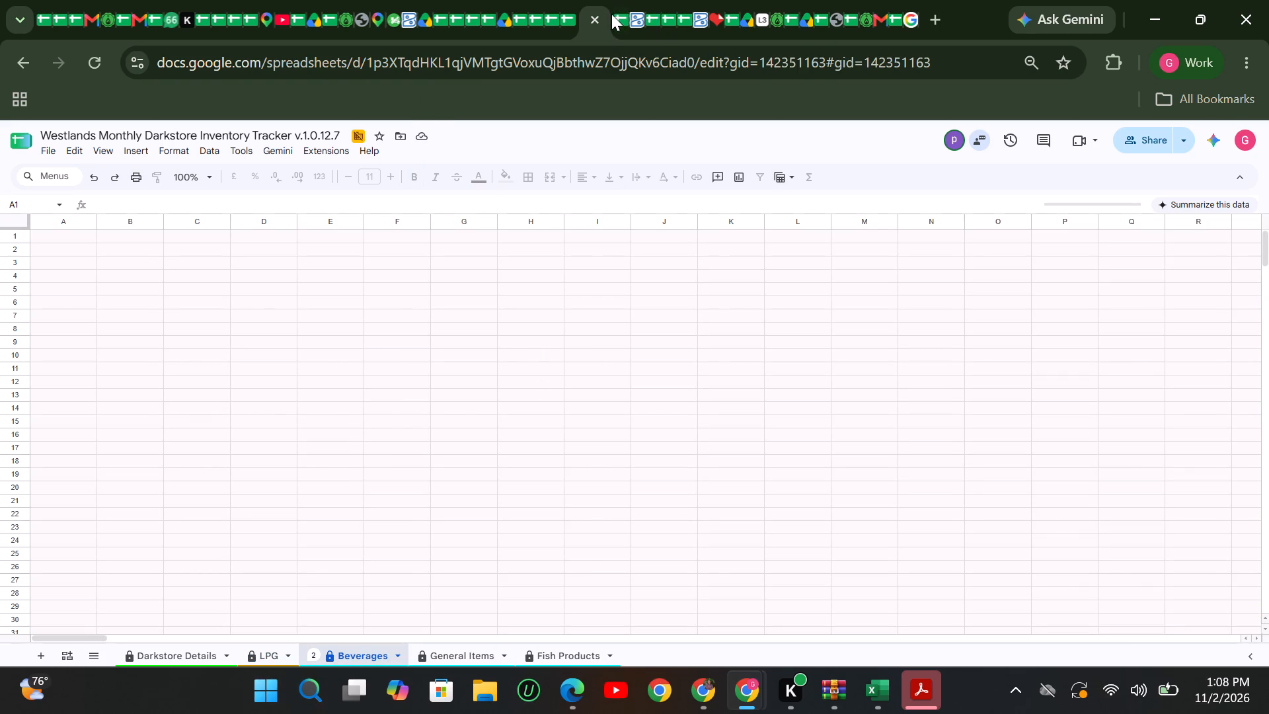
{"action": "left_click", "coordinate": [619, 13]}
{"action": "scroll", "coordinate": [490, 543], "scroll_direction": "up", "scroll_amount": 10}
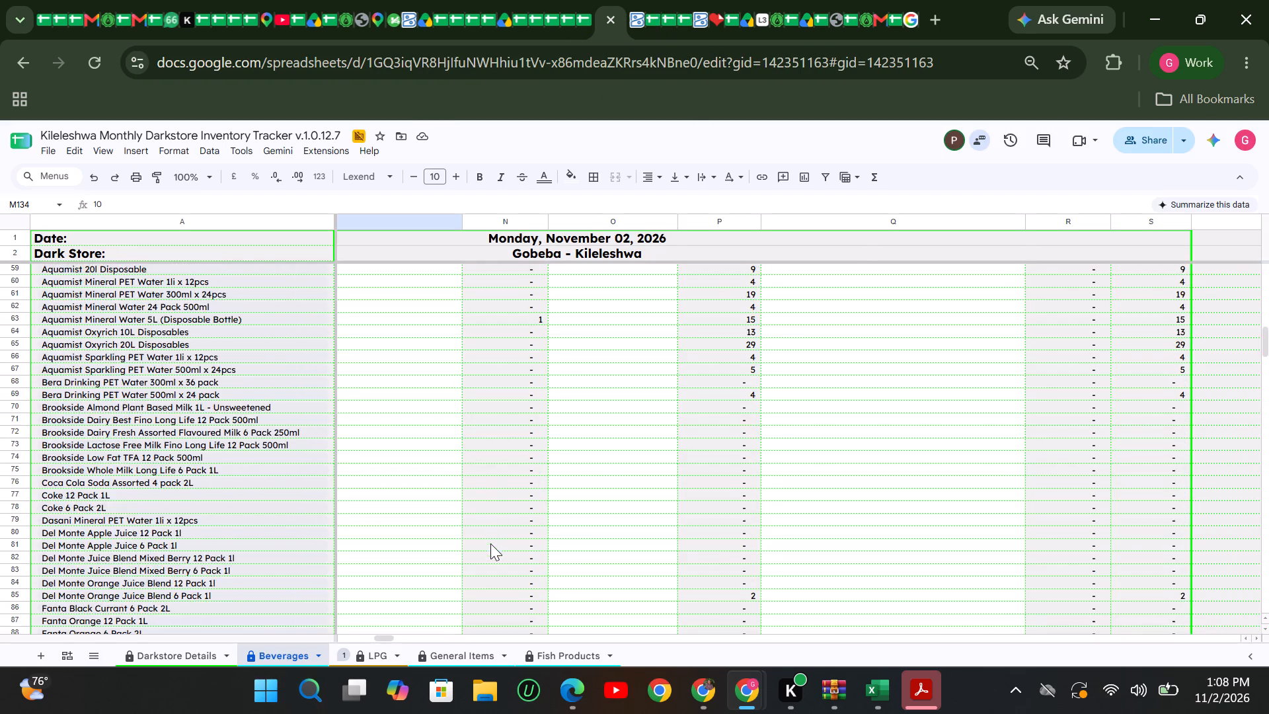
{"action": "scroll", "coordinate": [490, 543], "scroll_direction": "up", "scroll_amount": 15}
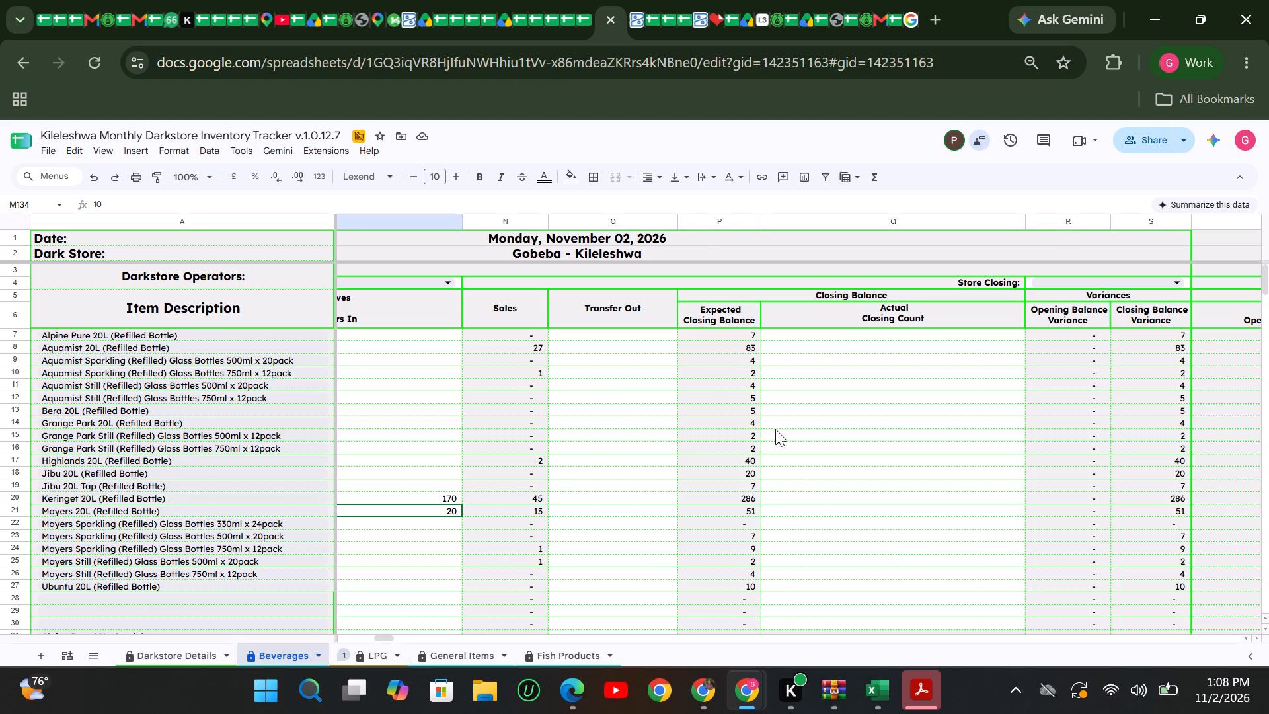
{"action": "triple_click", "coordinate": [1247, 637]}
{"action": "triple_click", "coordinate": [1247, 637]}
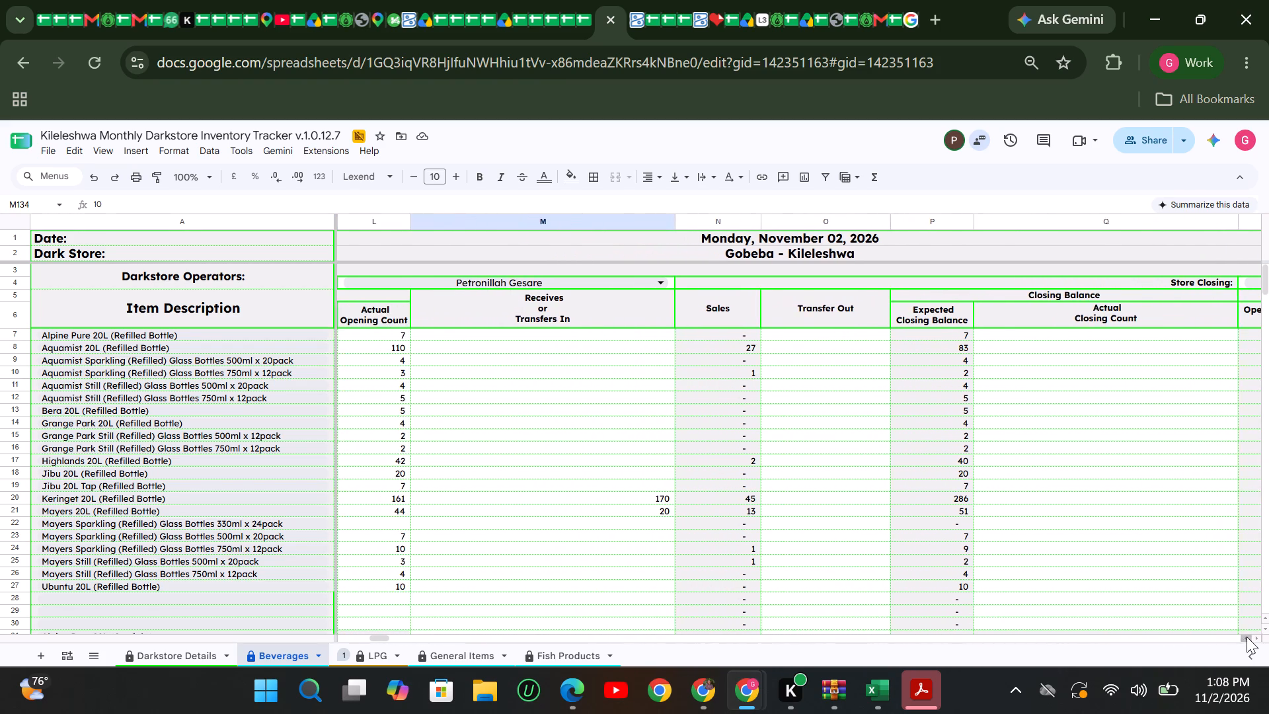
{"action": "left_click", "coordinate": [1247, 637]}
{"action": "scroll", "coordinate": [925, 561], "scroll_direction": "down", "scroll_amount": 20}
{"action": "scroll", "coordinate": [925, 561], "scroll_direction": "down", "scroll_amount": 1}
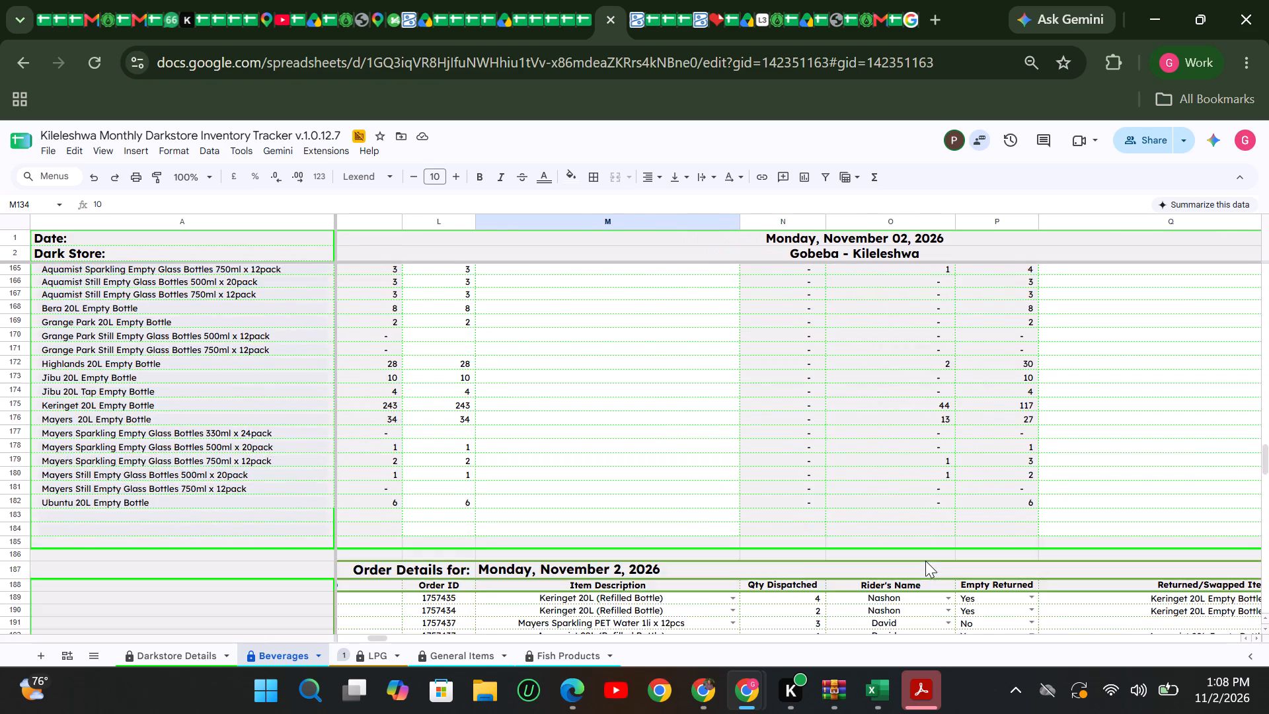
{"action": "scroll", "coordinate": [925, 561], "scroll_direction": "up", "scroll_amount": 3}
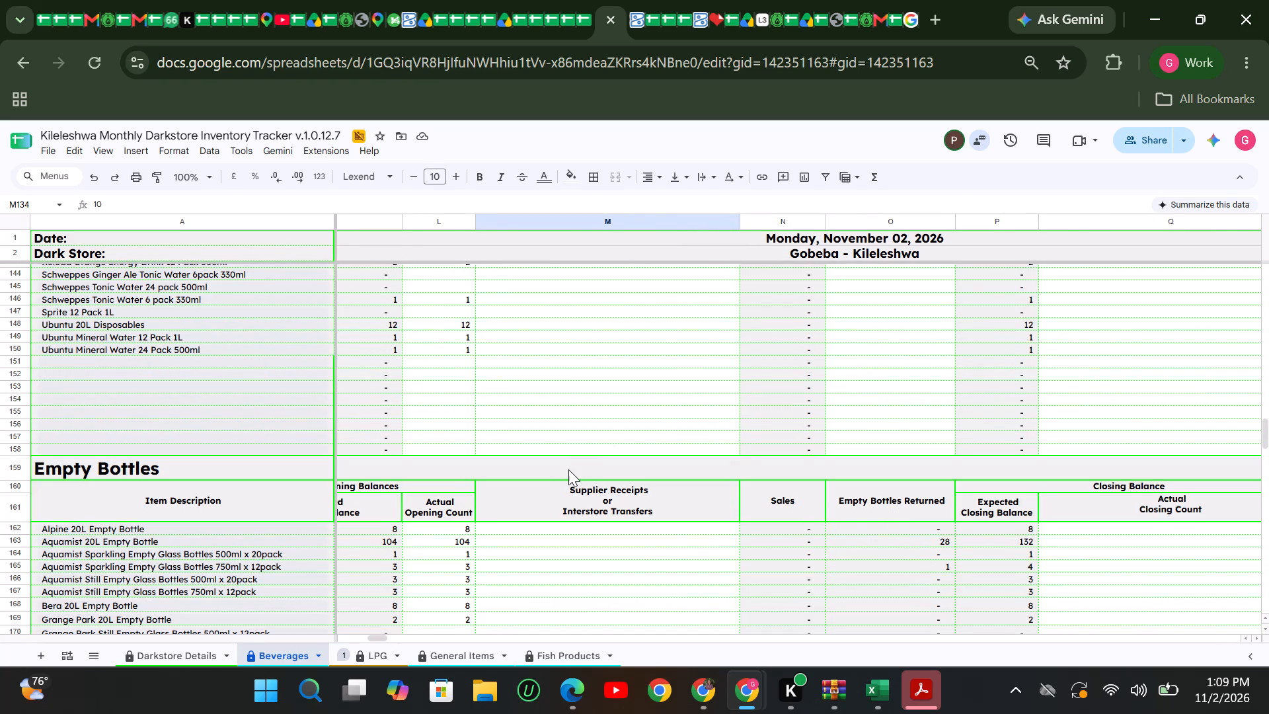
{"action": "scroll", "coordinate": [568, 469], "scroll_direction": "up", "scroll_amount": 20}
{"action": "scroll", "coordinate": [568, 469], "scroll_direction": "up", "scroll_amount": 5}
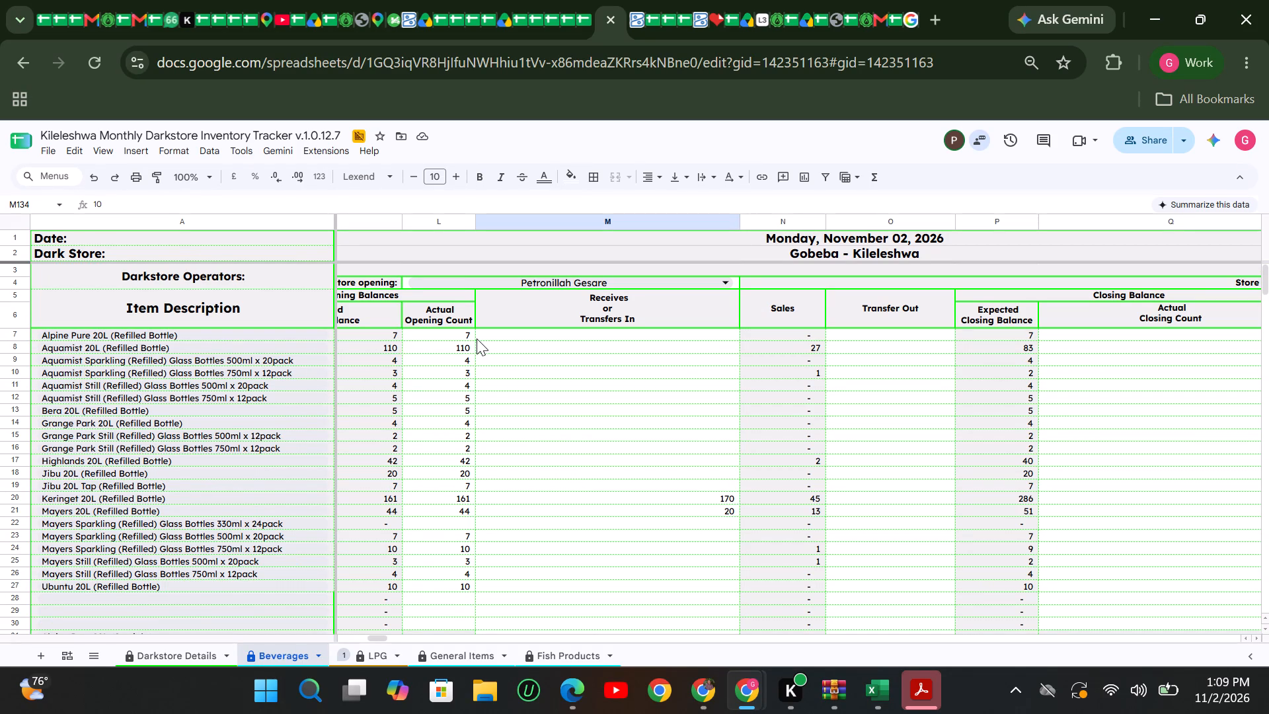
{"action": "left_click", "coordinate": [21, 347]}
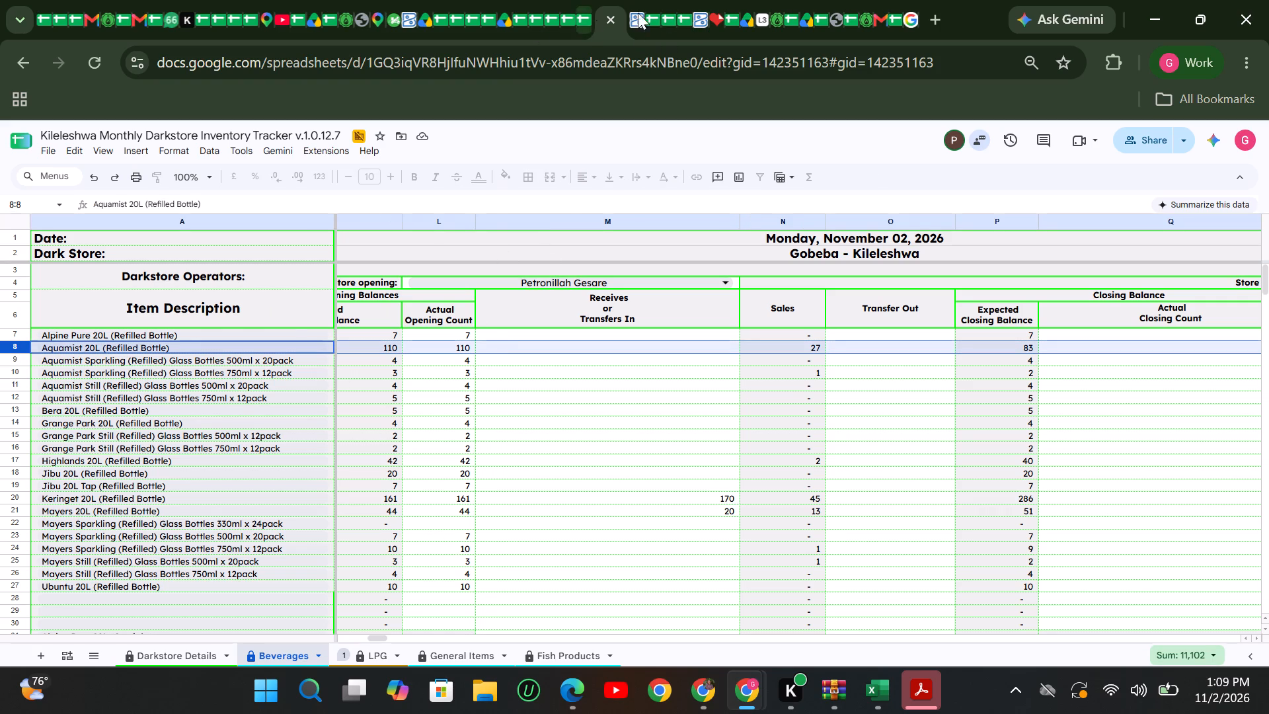
{"action": "left_click", "coordinate": [9, 358]}
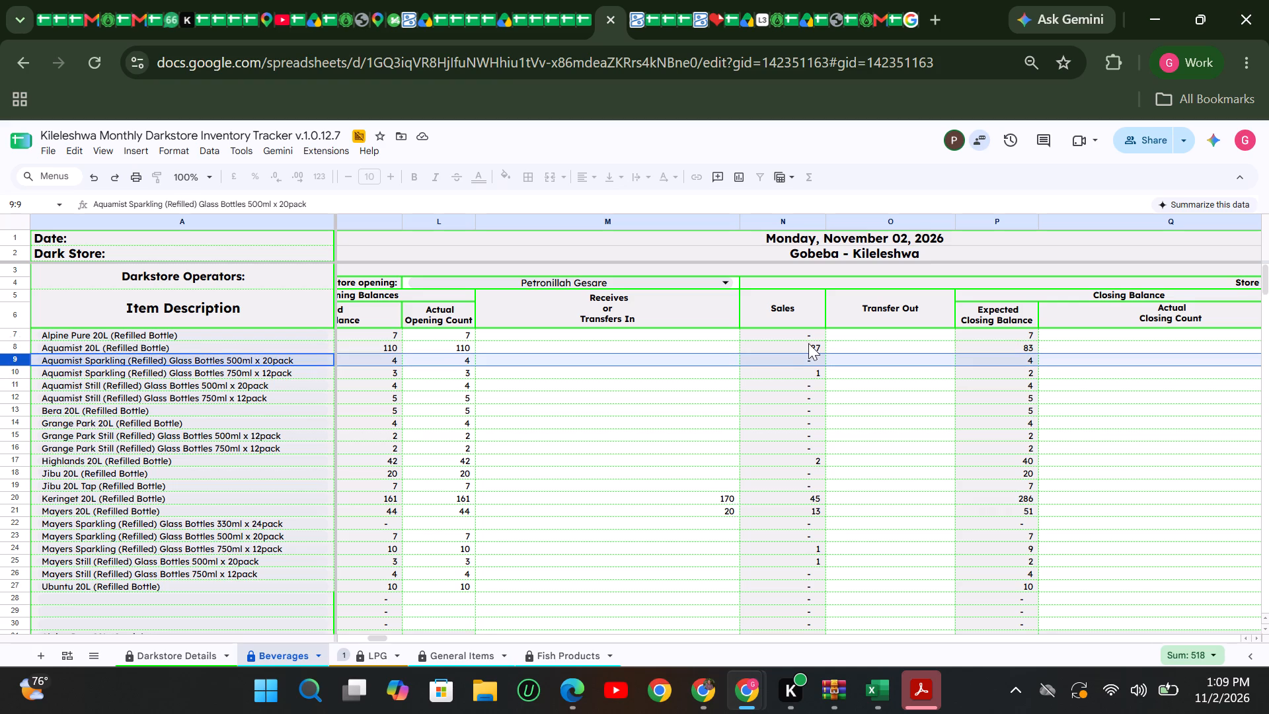
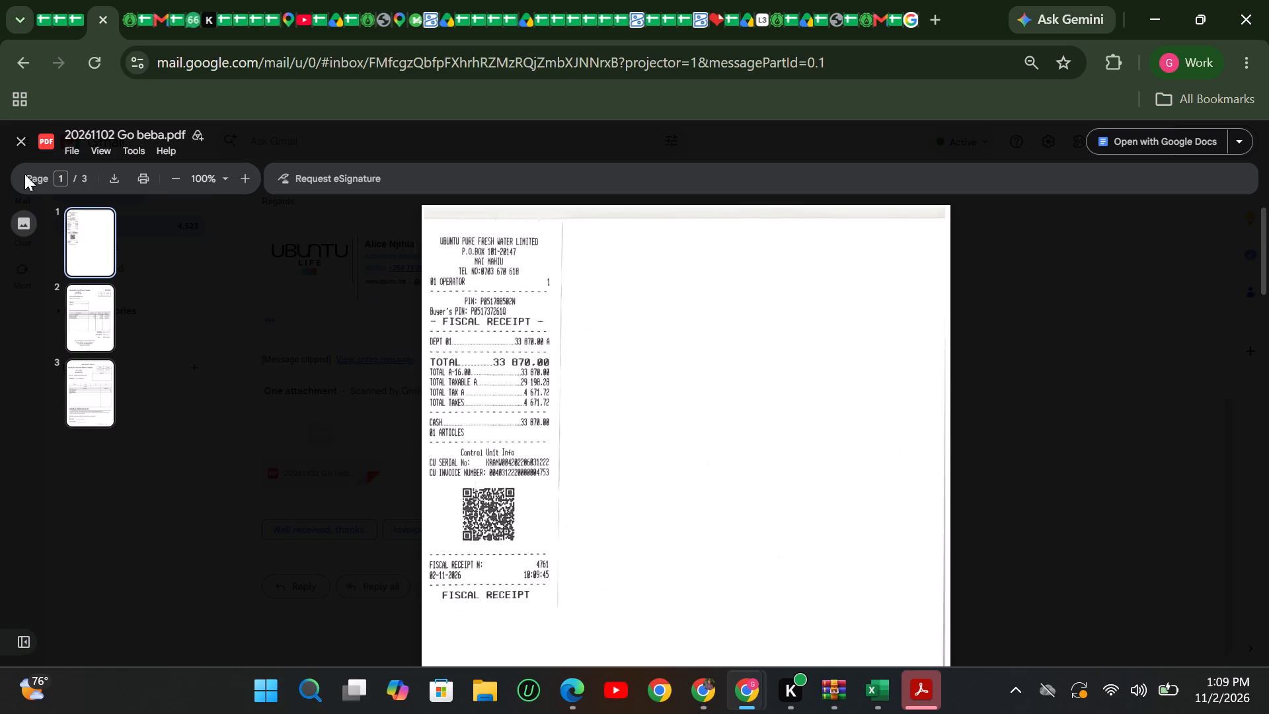
{"action": "left_click", "coordinate": [98, 315]}
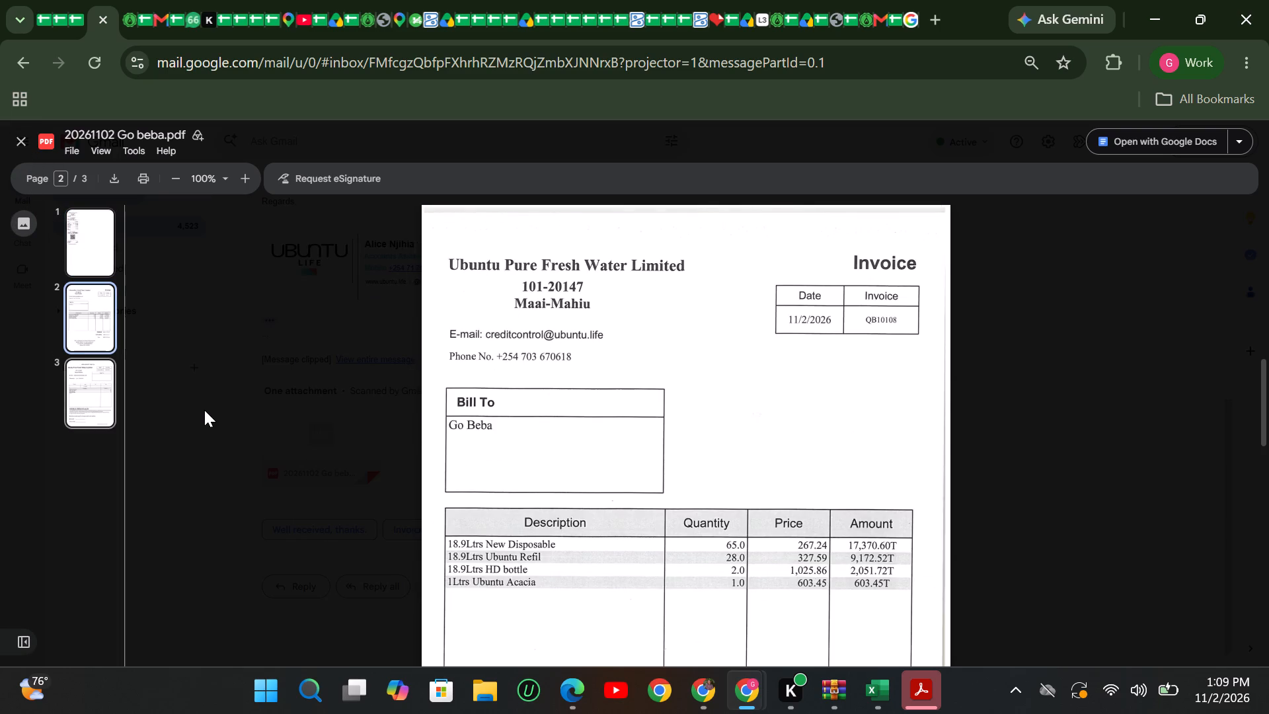
{"action": "left_click", "coordinate": [22, 138]}
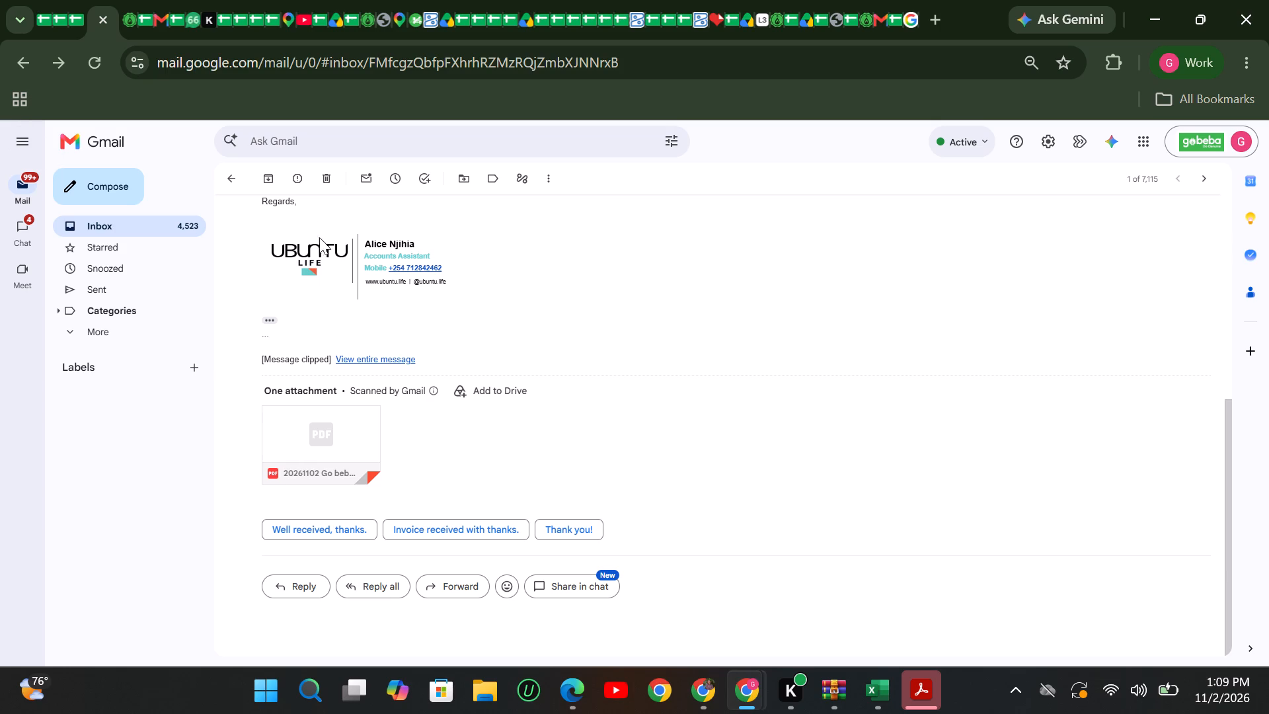
Download the 20261102 Go beba.pdf attachment from the Ubuntu Life email.
{"action": "left_click", "coordinate": [293, 459]}
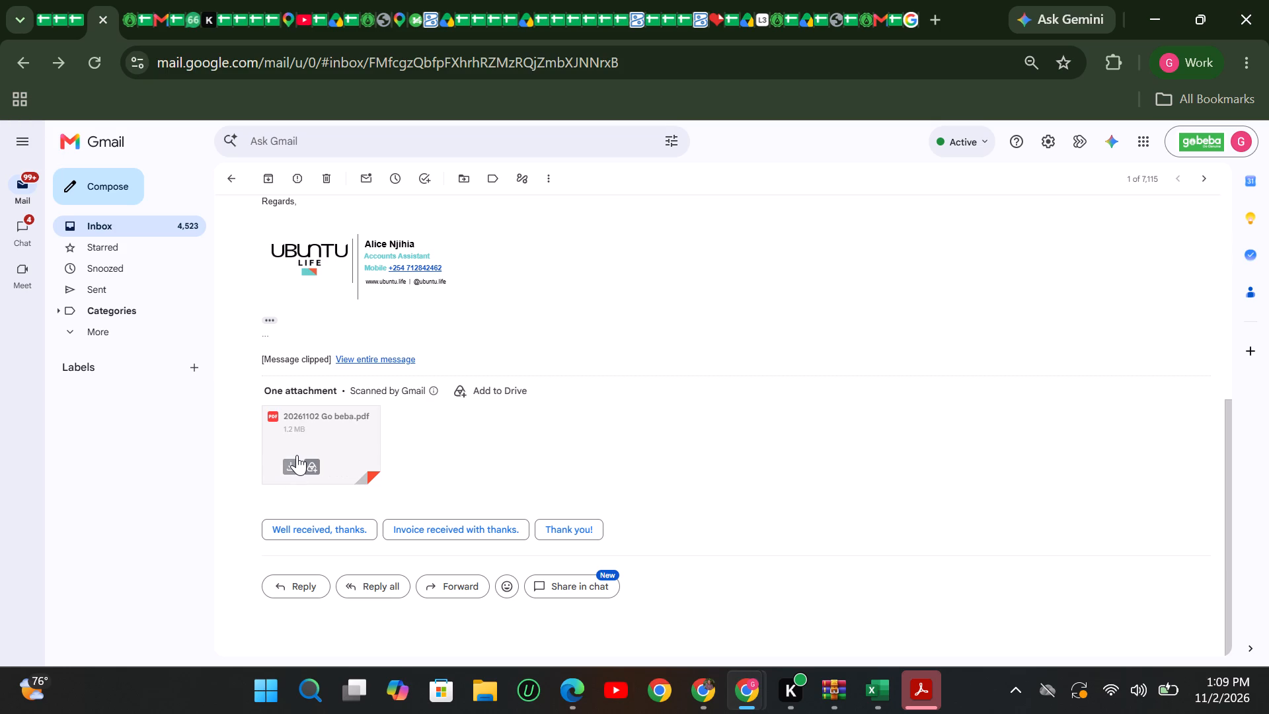
{"action": "scroll", "coordinate": [305, 387], "scroll_direction": "down", "scroll_amount": 1}
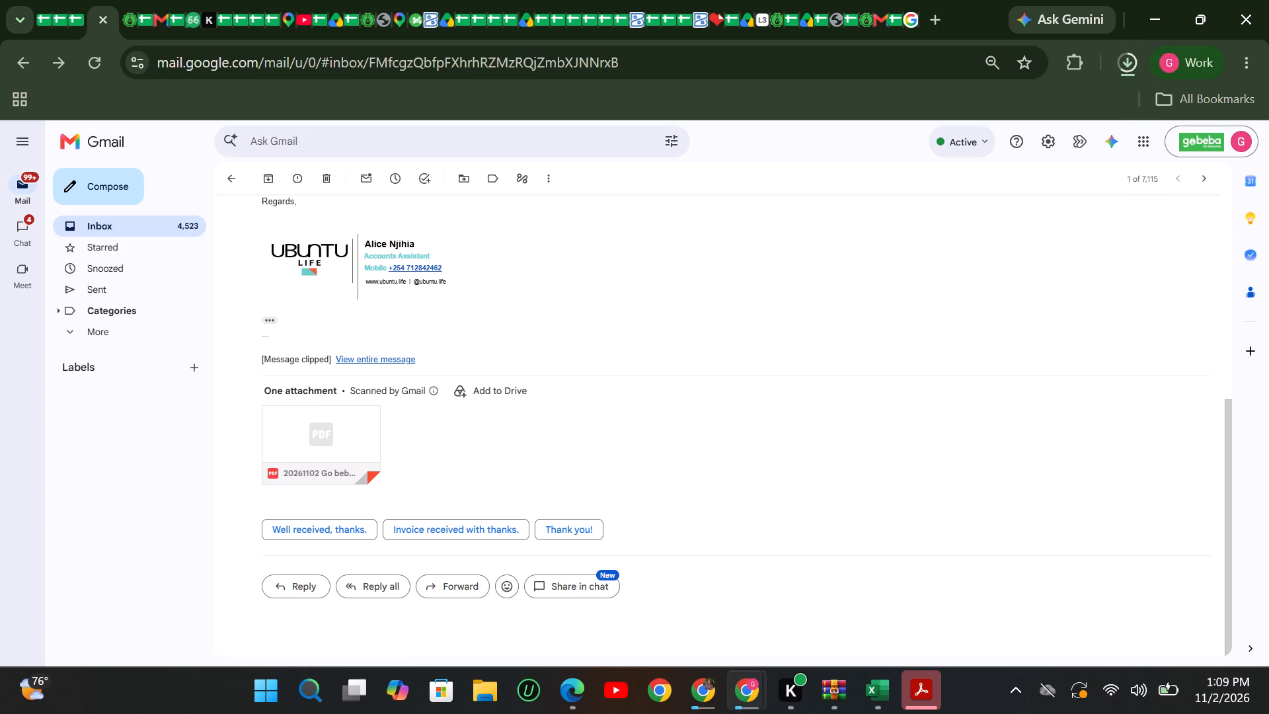
{"action": "scroll", "coordinate": [305, 387], "scroll_direction": "down", "scroll_amount": 1}
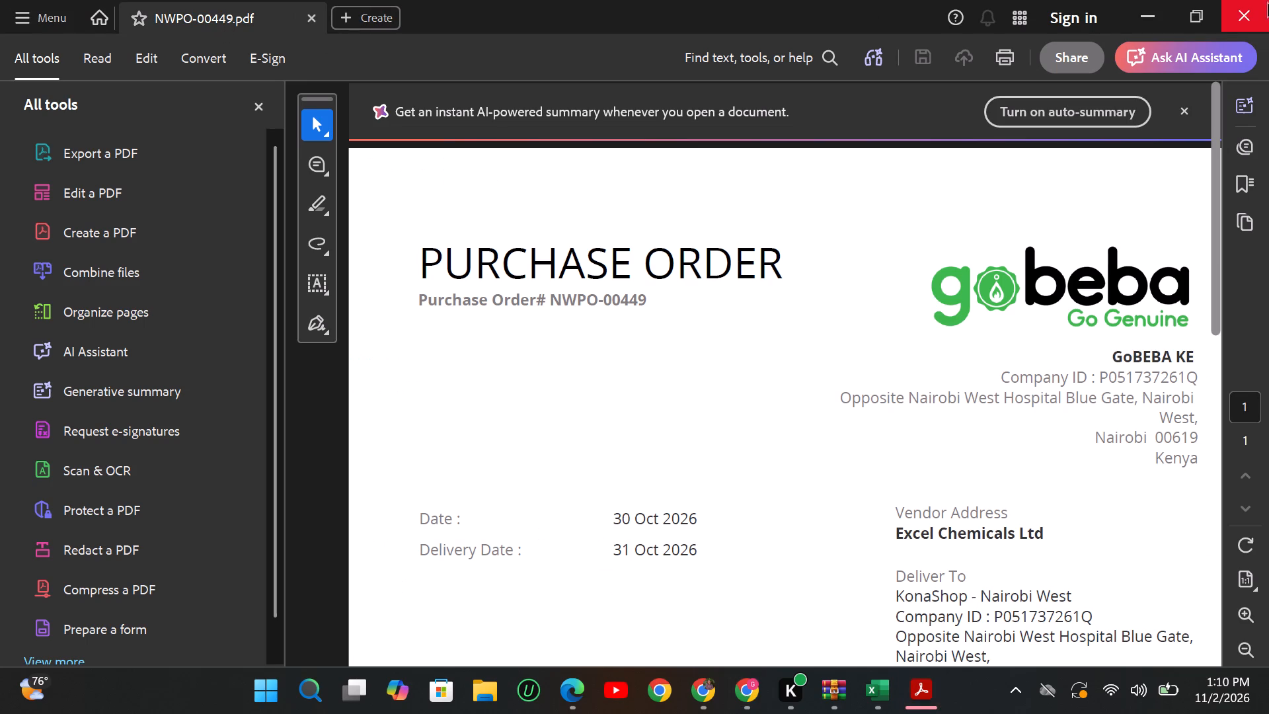
Close the Adobe Acrobat window.
{"action": "left_click", "coordinate": [1243, 25]}
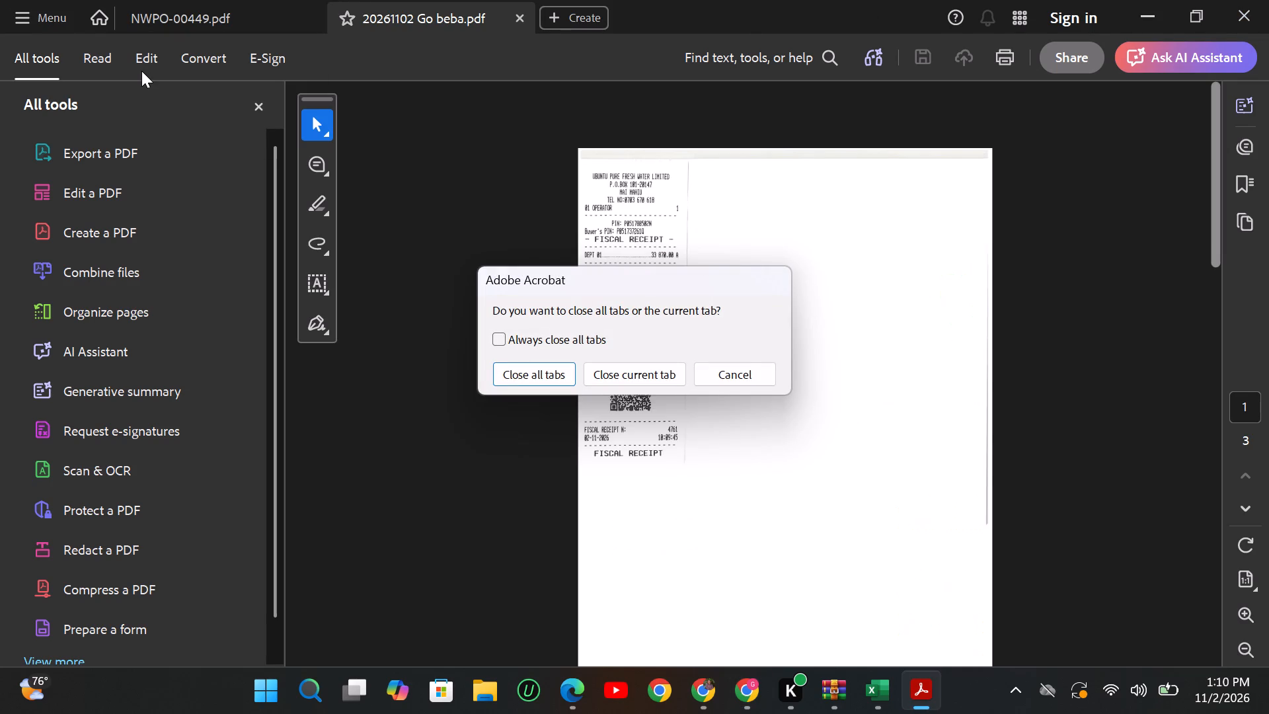
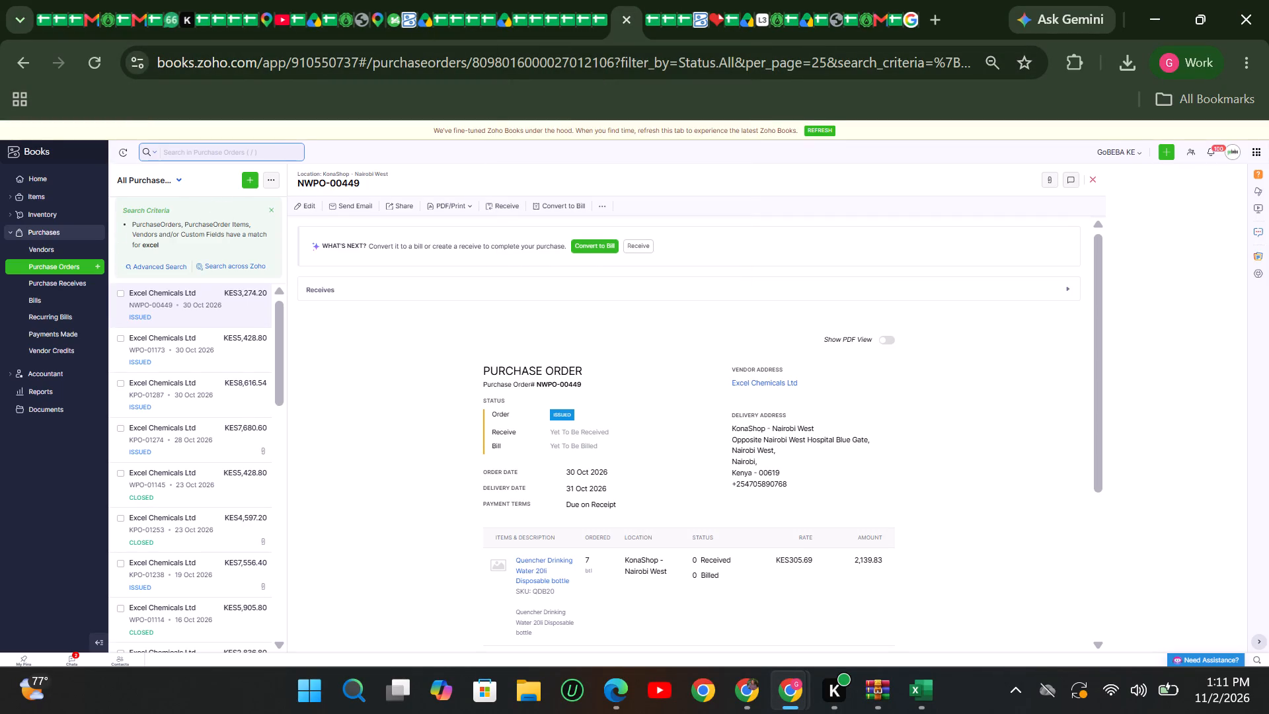
Clone the Excel Chemicals Ltd purchase order NWPO-00449 into a new purchase order.
{"action": "scroll", "coordinate": [404, 396], "scroll_direction": "up", "scroll_amount": 3}
{"action": "left_click", "coordinate": [601, 200]}
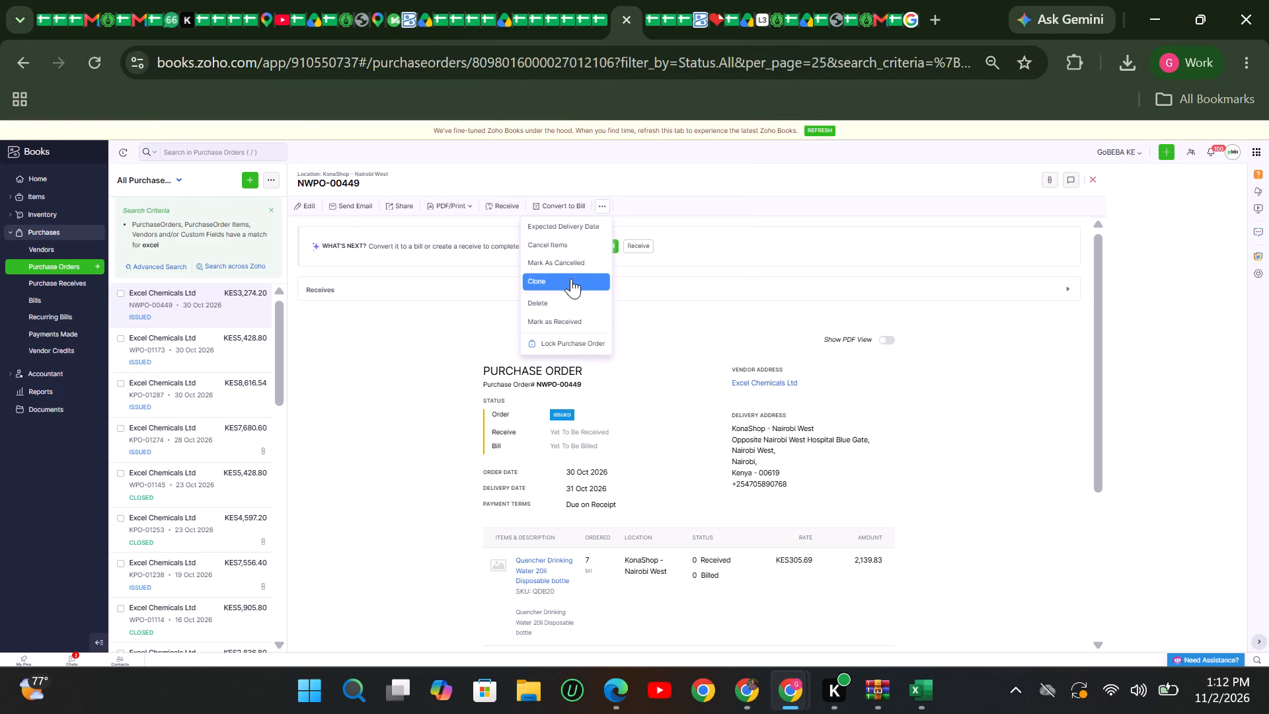
{"action": "left_click", "coordinate": [570, 279]}
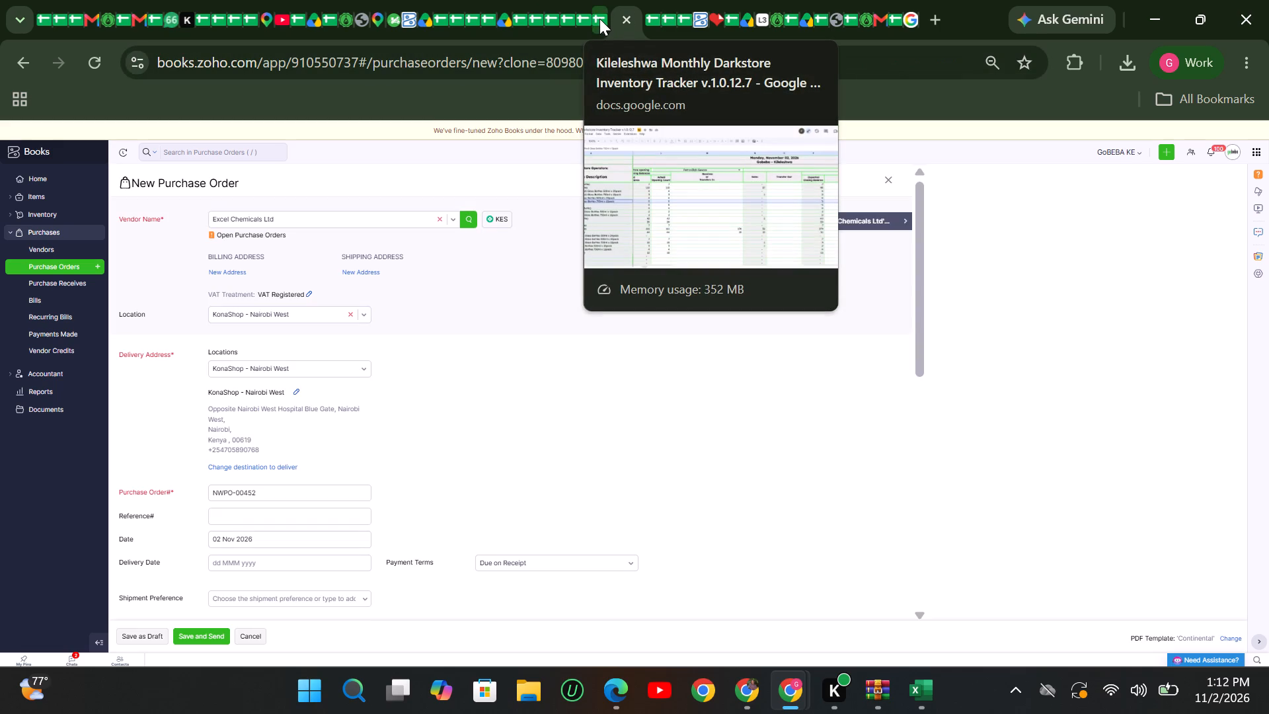
Examine the Quencher water rows on the Beverages sheet of the Nairobi West Monthly Darkstore Inventory Tracker, including the 20L disposables and mineral water packs.
{"action": "left_click", "coordinate": [564, 22]}
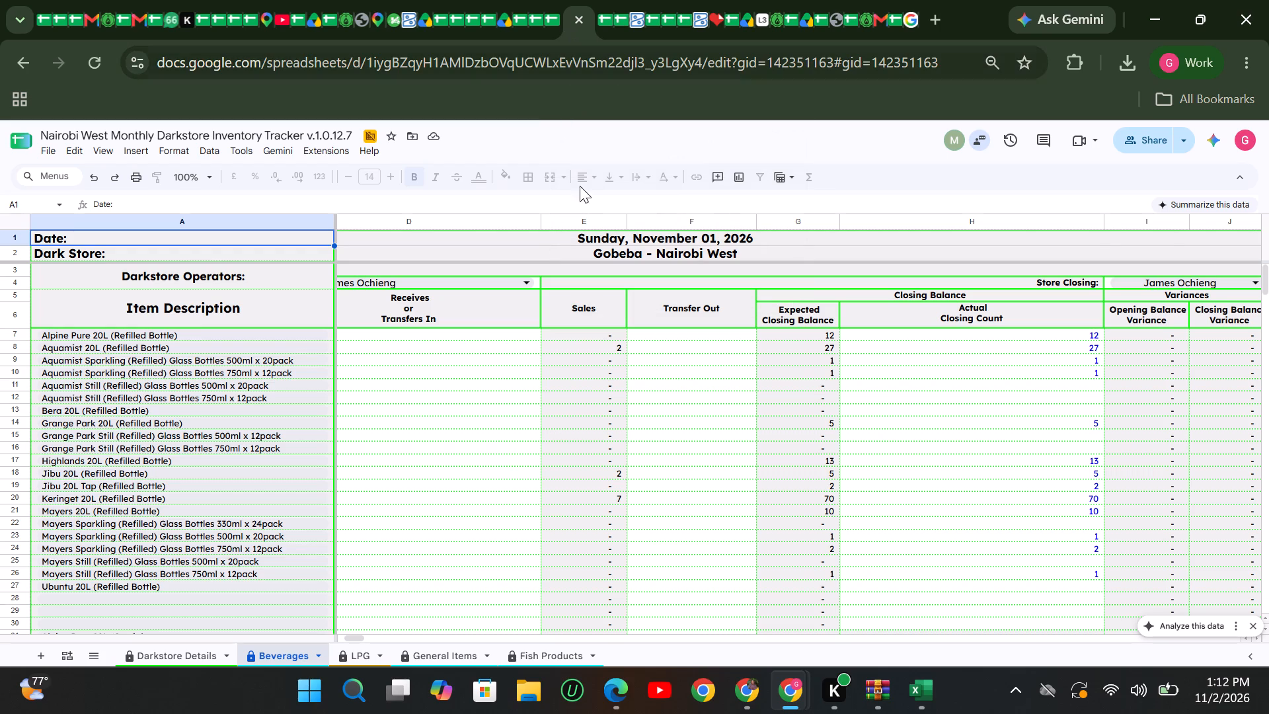
{"action": "scroll", "coordinate": [574, 368], "scroll_direction": "down", "scroll_amount": 5}
{"action": "scroll", "coordinate": [504, 492], "scroll_direction": "down", "scroll_amount": 8}
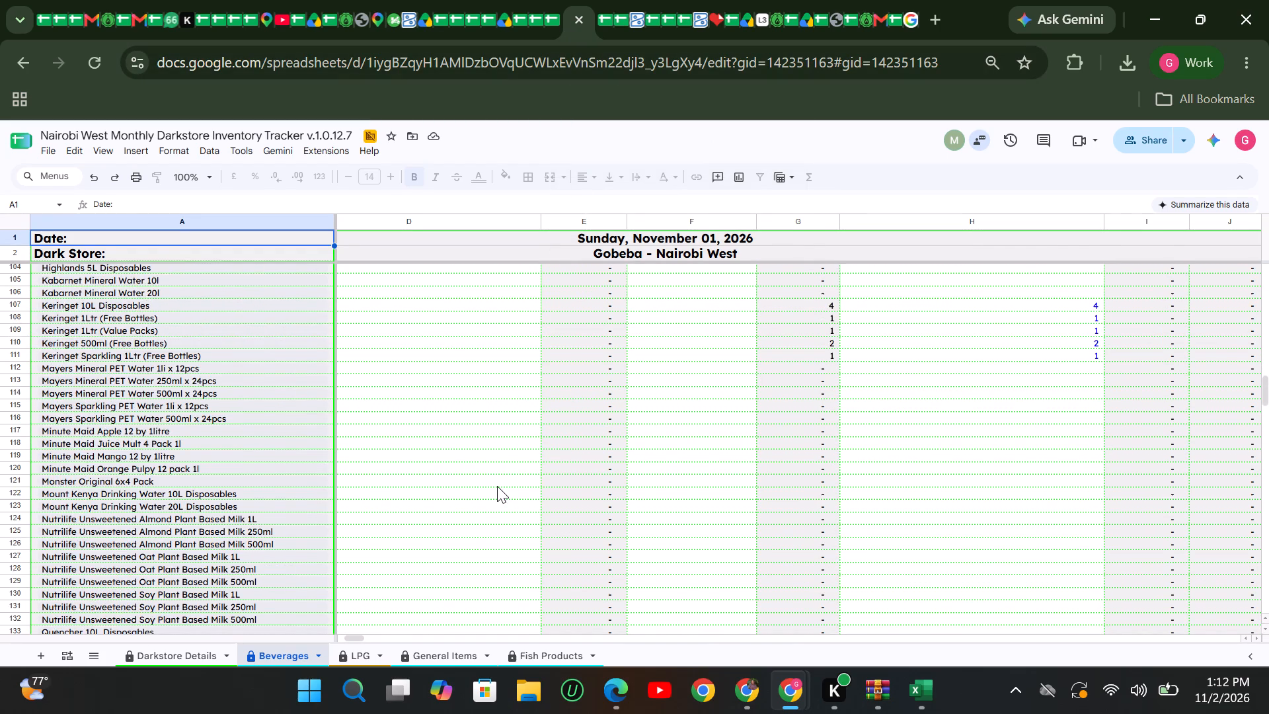
{"action": "scroll", "coordinate": [497, 486], "scroll_direction": "down", "scroll_amount": 4}
{"action": "scroll", "coordinate": [497, 486], "scroll_direction": "up", "scroll_amount": 1}
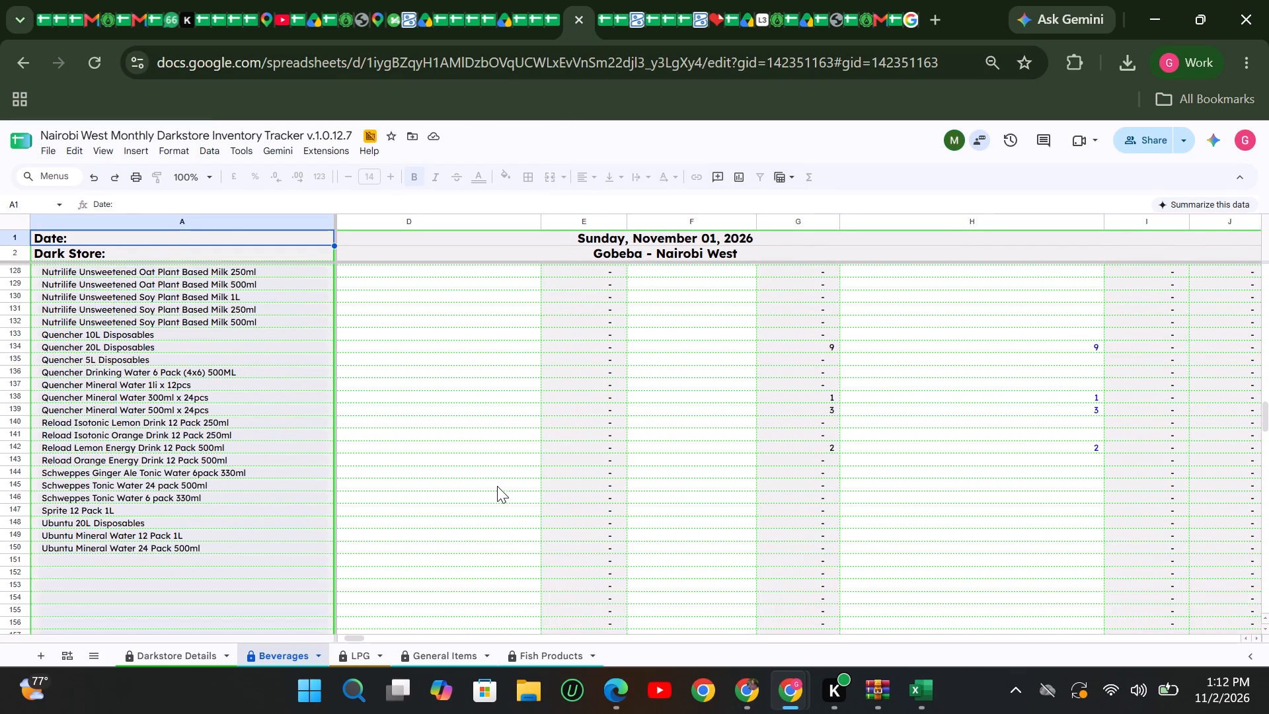
{"action": "left_click", "coordinate": [20, 333]}
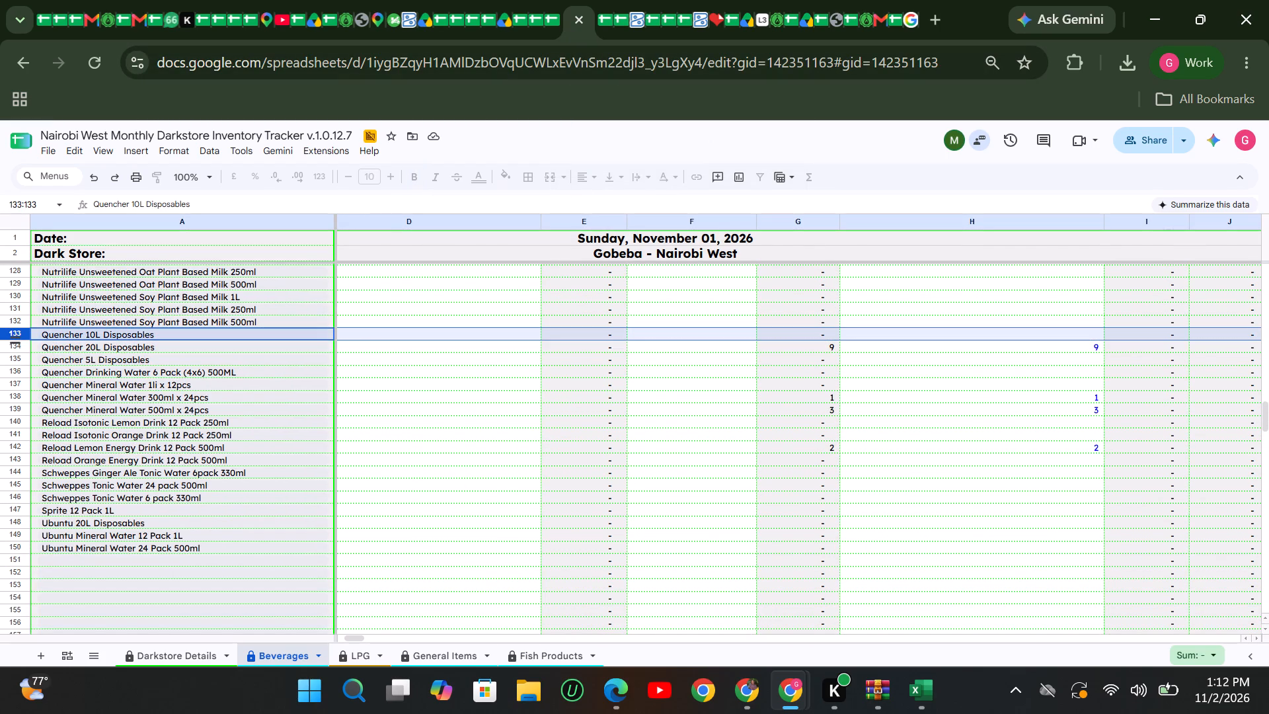
{"action": "left_click", "coordinate": [16, 348]}
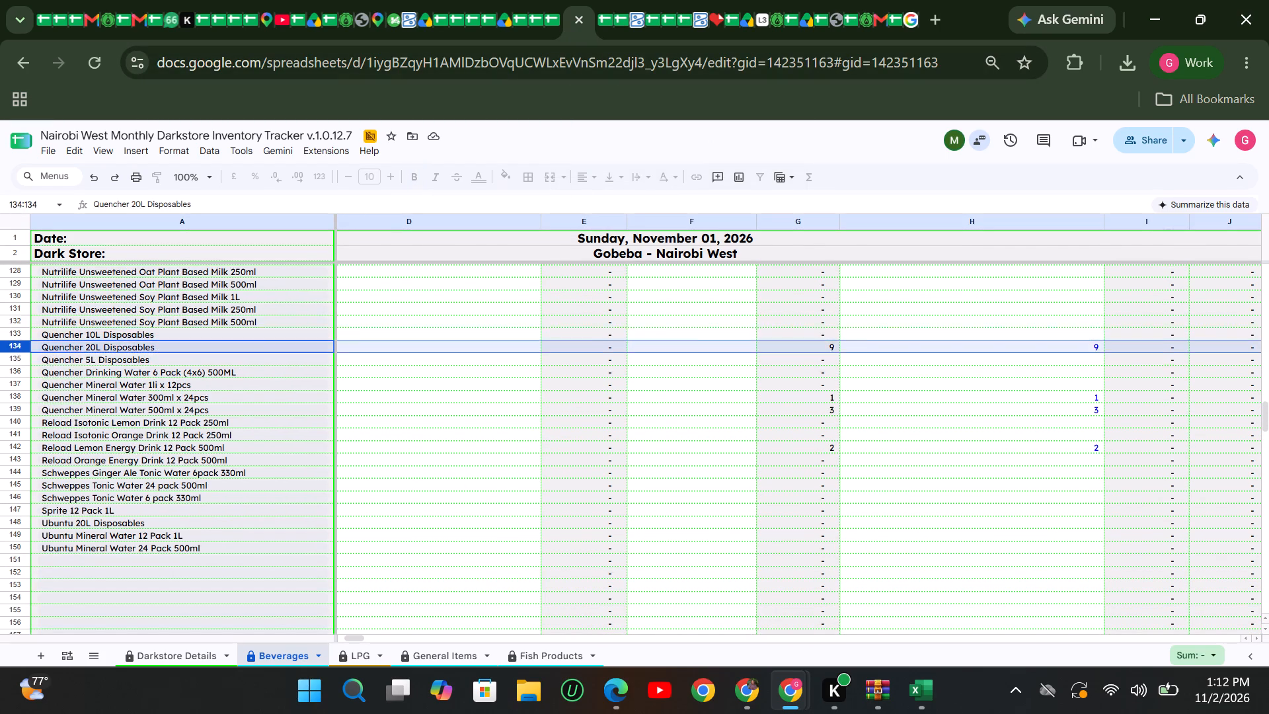
{"action": "left_click", "coordinate": [20, 360]}
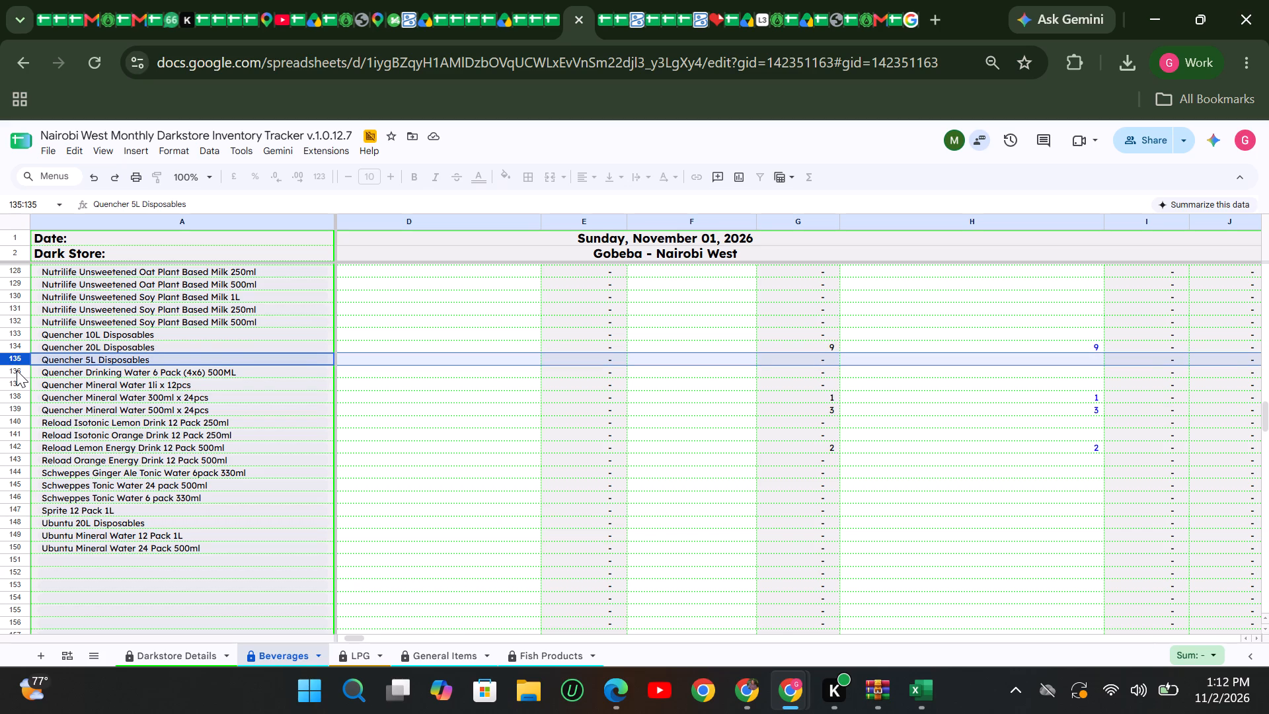
{"action": "left_click", "coordinate": [17, 370]}
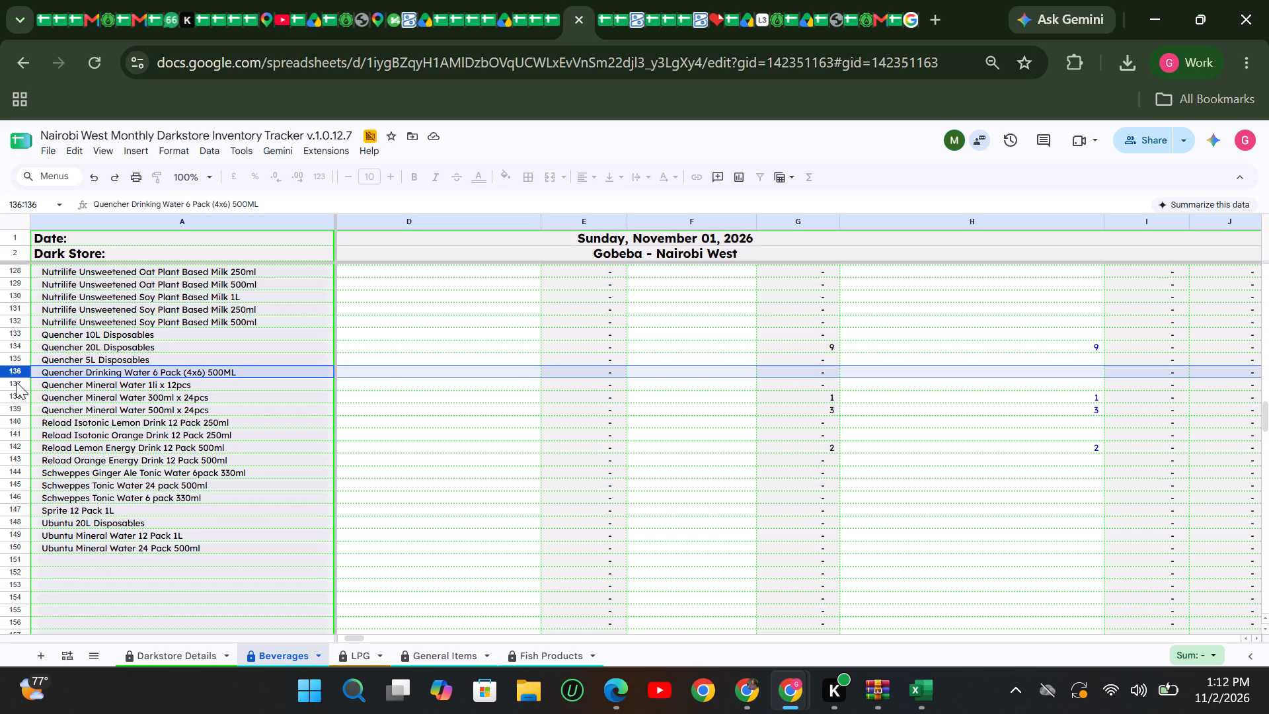
{"action": "left_click", "coordinate": [15, 383]}
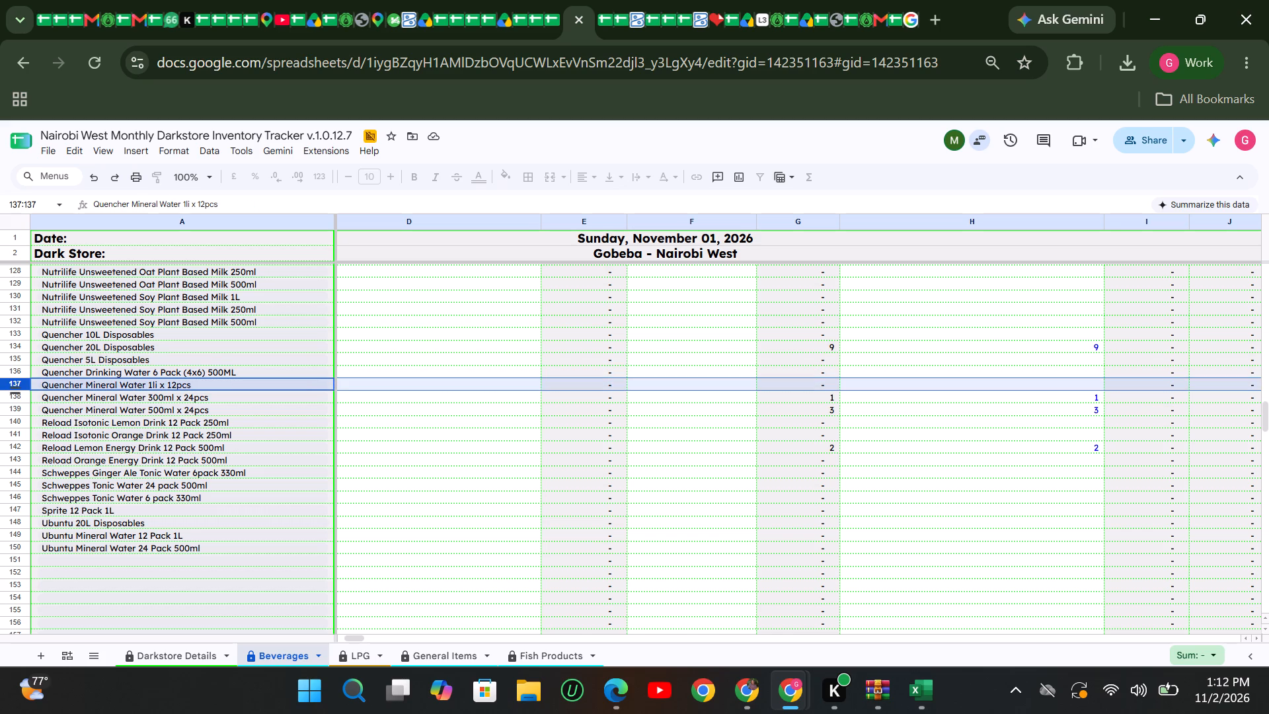
{"action": "left_click", "coordinate": [19, 398]}
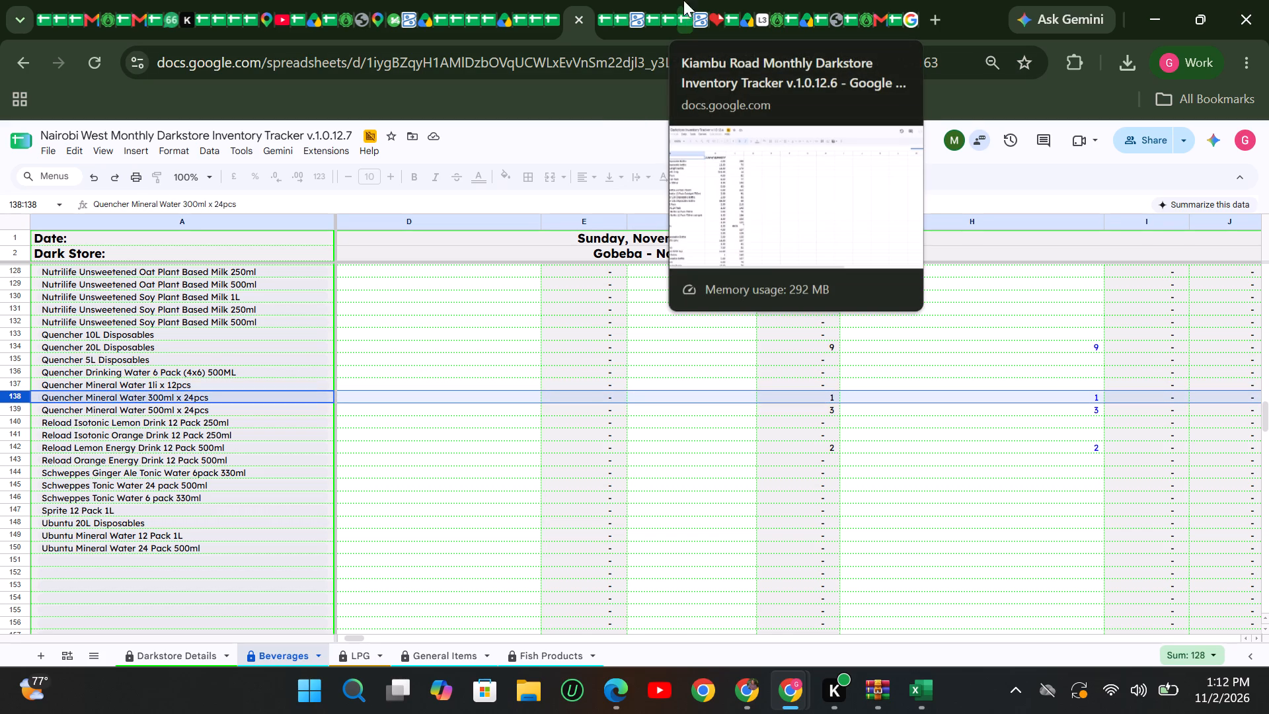
Return to the new Excel Chemicals Ltd purchase order in Zoho Books and set its delivery date to 03 Nov 2026.
{"action": "left_click", "coordinate": [637, 17]}
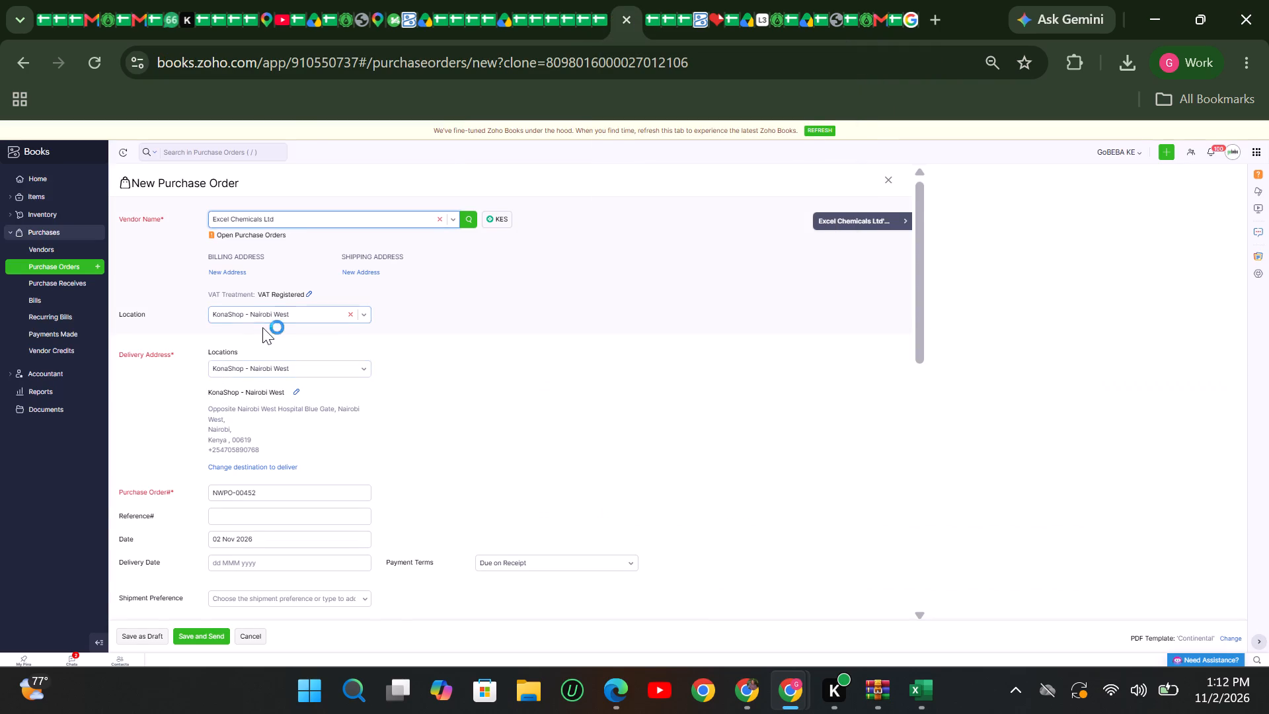
{"action": "scroll", "coordinate": [262, 327], "scroll_direction": "down", "scroll_amount": 2}
{"action": "left_click", "coordinate": [236, 364]}
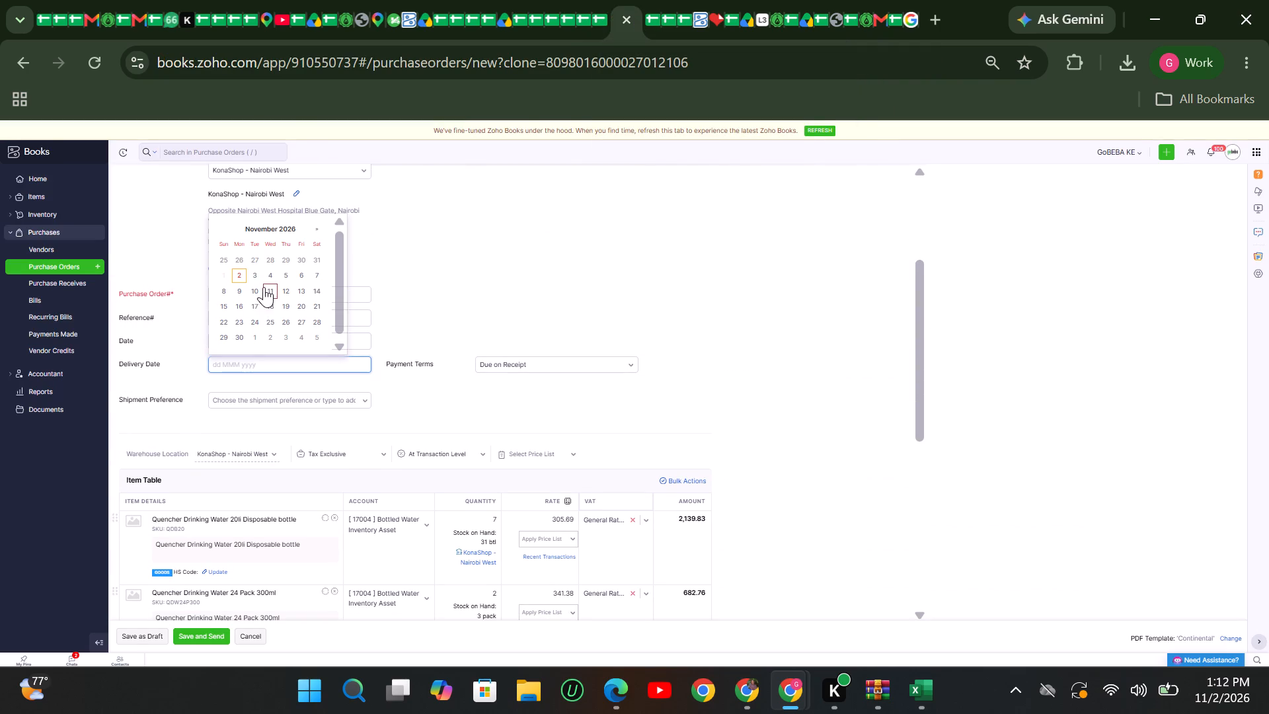
{"action": "left_click", "coordinate": [256, 274]}
Set the Quencher Drinking Water 20li Disposable bottle quantity to 10 and remove the Quencher Drinking Water 24 Pack 300ml line.
{"action": "scroll", "coordinate": [263, 337], "scroll_direction": "down", "scroll_amount": 2}
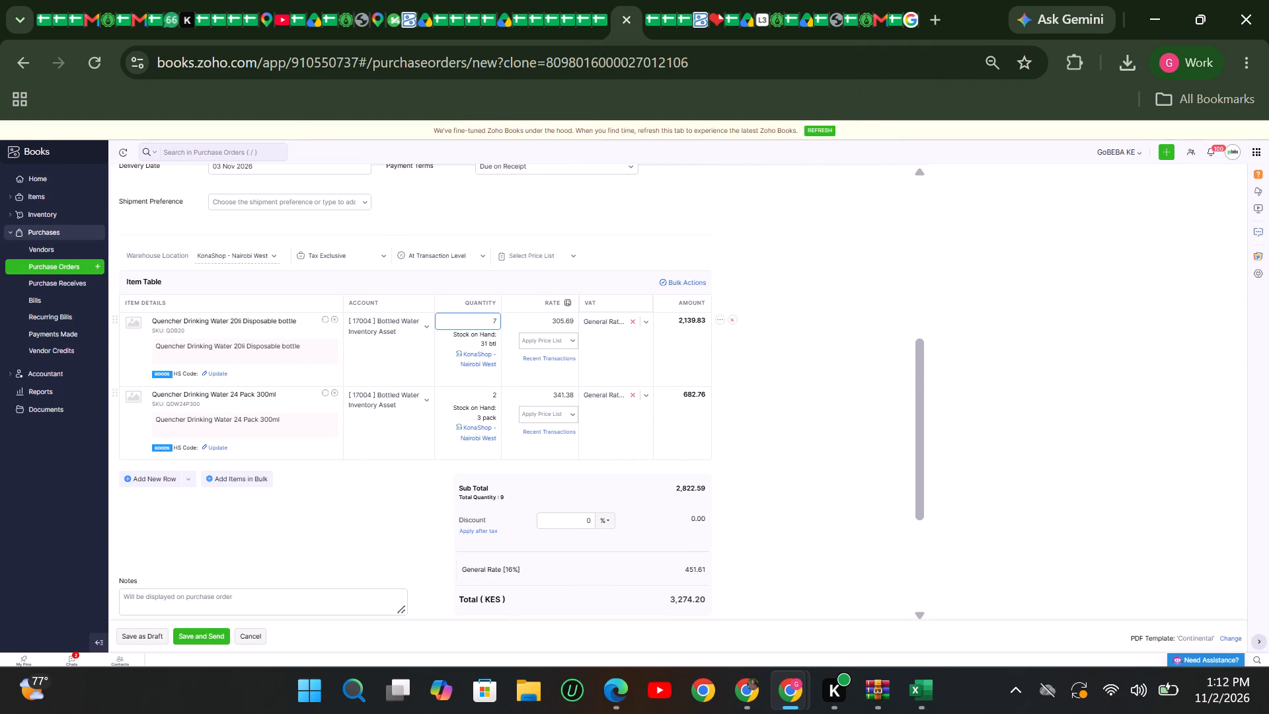
{"action": "left_click_drag", "start_coordinate": [496, 317], "coordinate": [476, 329]}
{"action": "type", "text": "10"}
{"action": "left_click", "coordinate": [734, 395]}
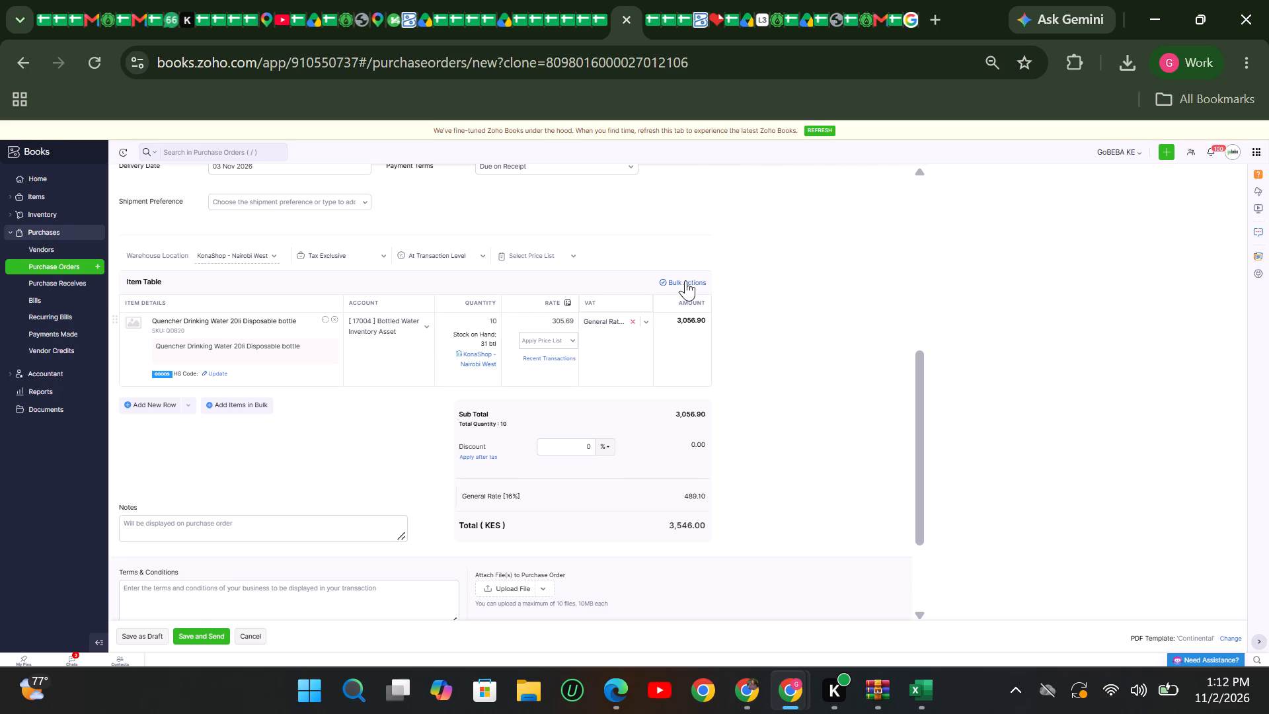
Show the item line's additional information, check its reporting tags, and save the purchase order for sending.
{"action": "left_click", "coordinate": [685, 280]}
{"action": "left_click", "coordinate": [633, 322]}
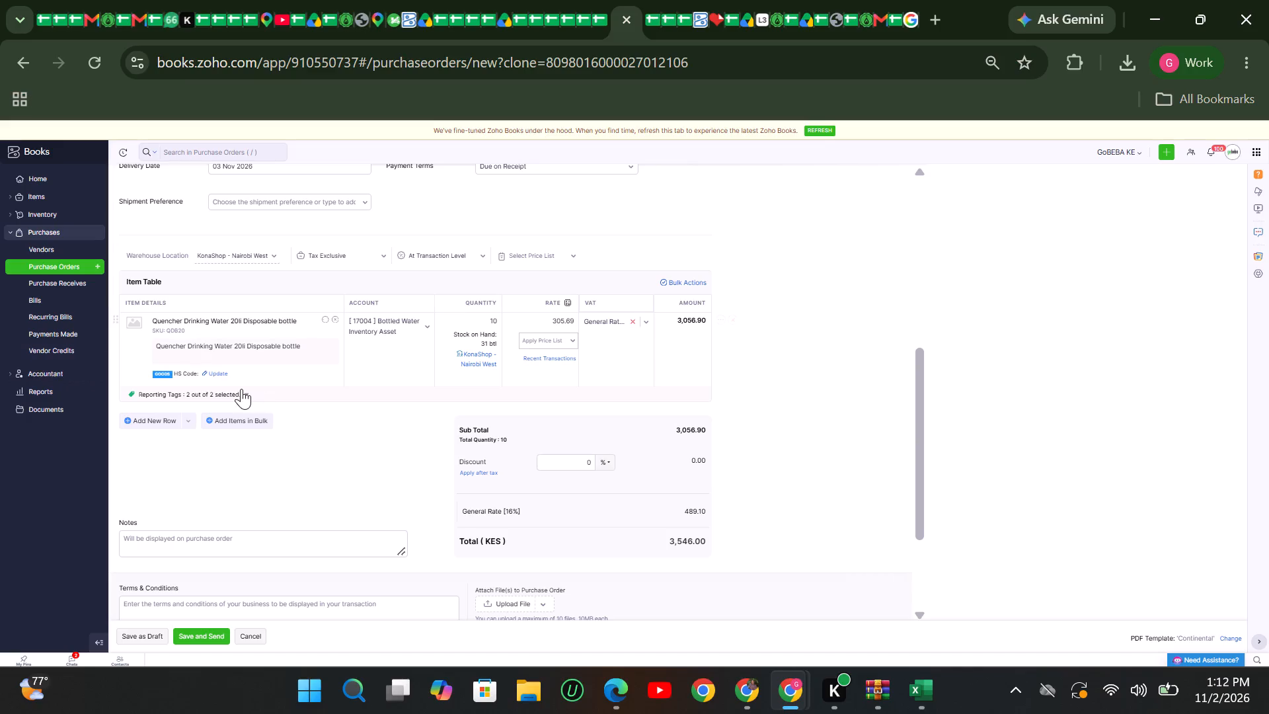
{"action": "left_click", "coordinate": [245, 393]}
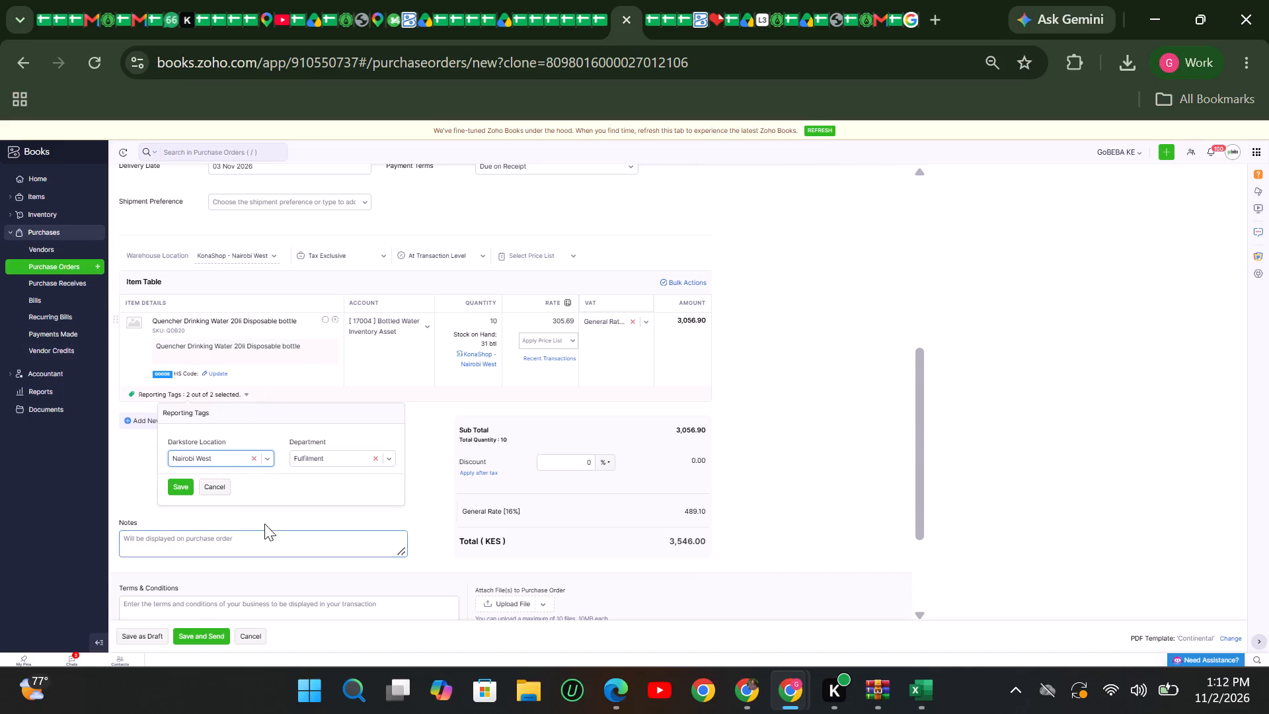
{"action": "left_click", "coordinate": [273, 517]}
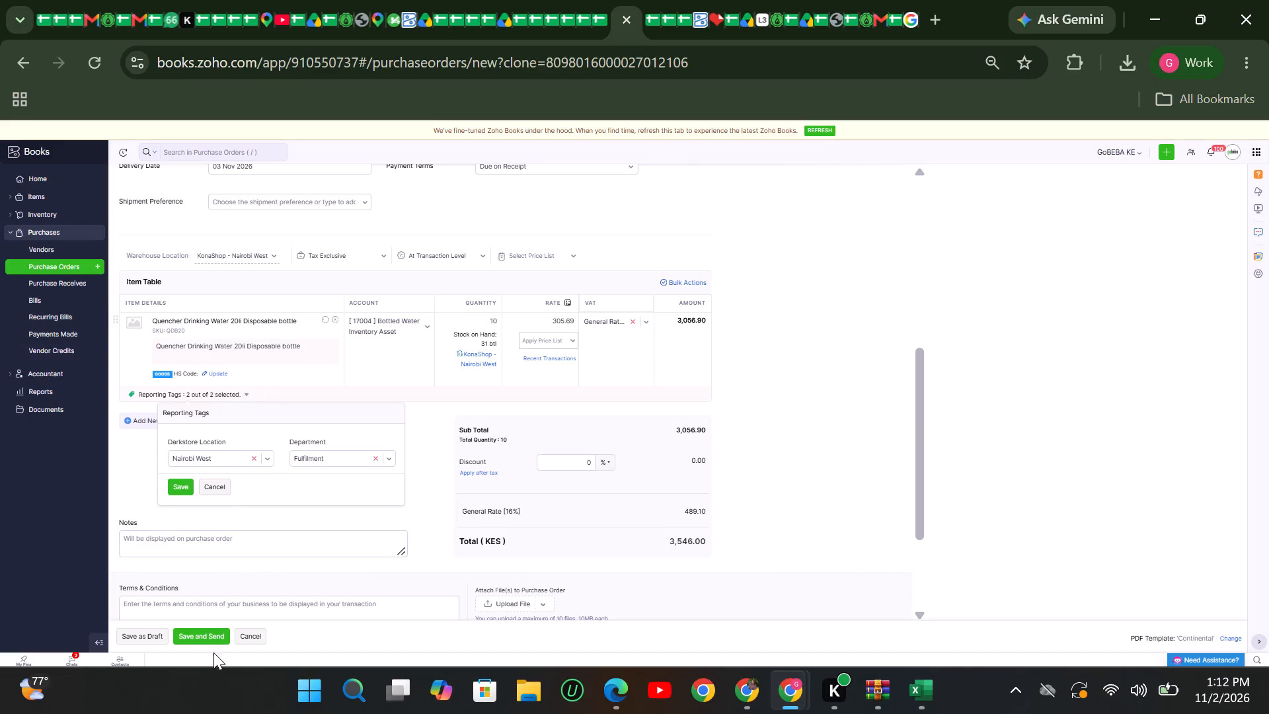
{"action": "left_click", "coordinate": [206, 641]}
Add the vendor's sales and accounts contacts and the other suggested contacts as Cc recipients of the purchase order email.
{"action": "scroll", "coordinate": [233, 591], "scroll_direction": "up", "scroll_amount": 7}
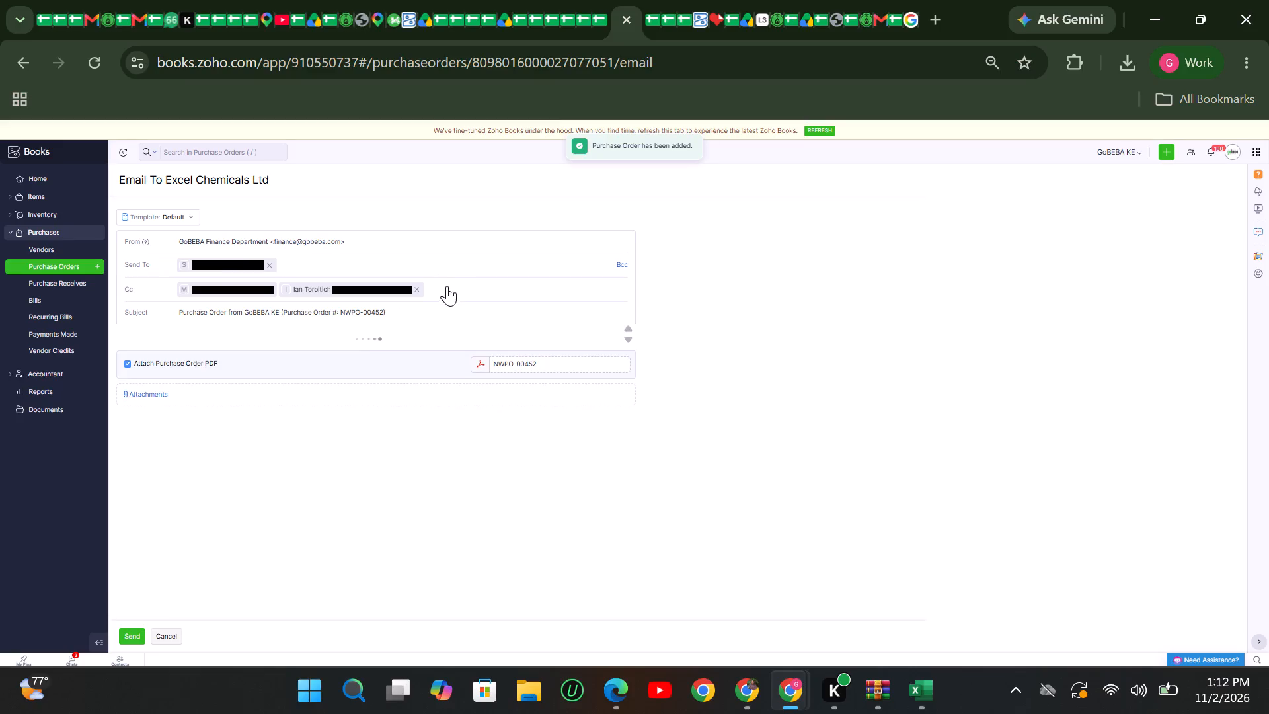
{"action": "left_click", "coordinate": [445, 289]}
{"action": "left_click", "coordinate": [293, 348]}
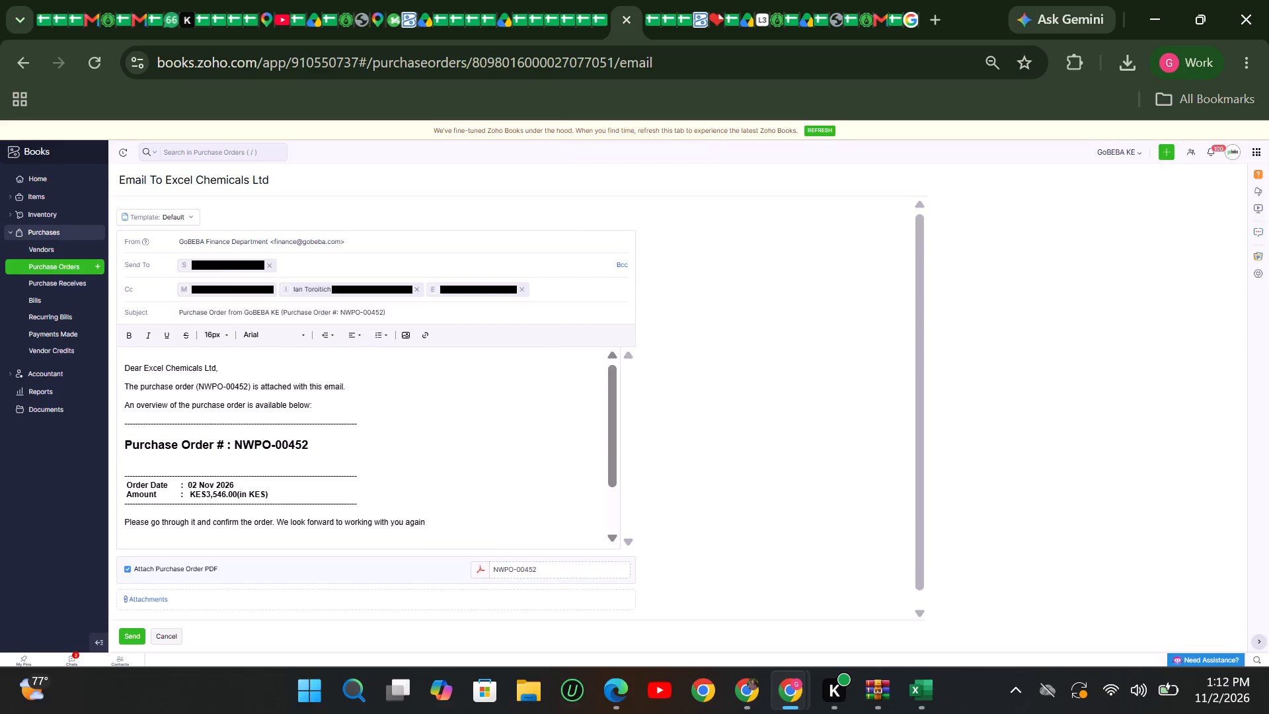
{"action": "left_click", "coordinate": [560, 291]}
{"action": "left_click", "coordinate": [318, 333]}
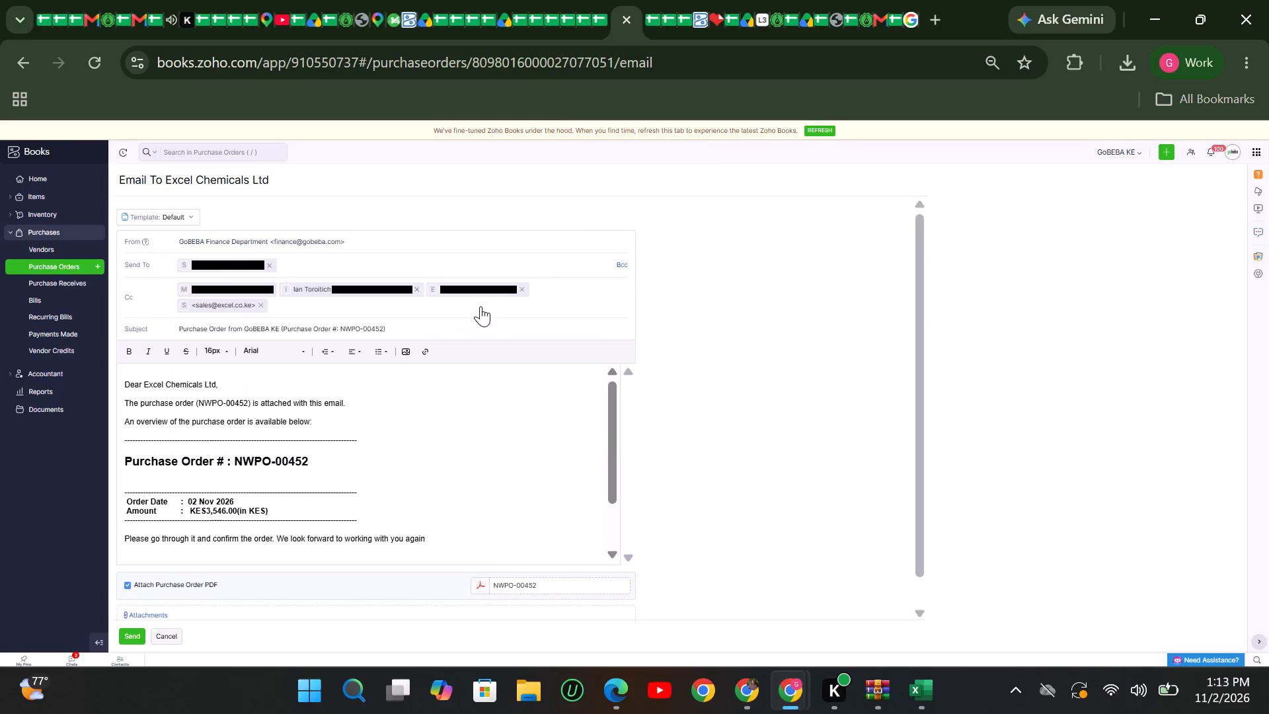
{"action": "left_click", "coordinate": [541, 287]}
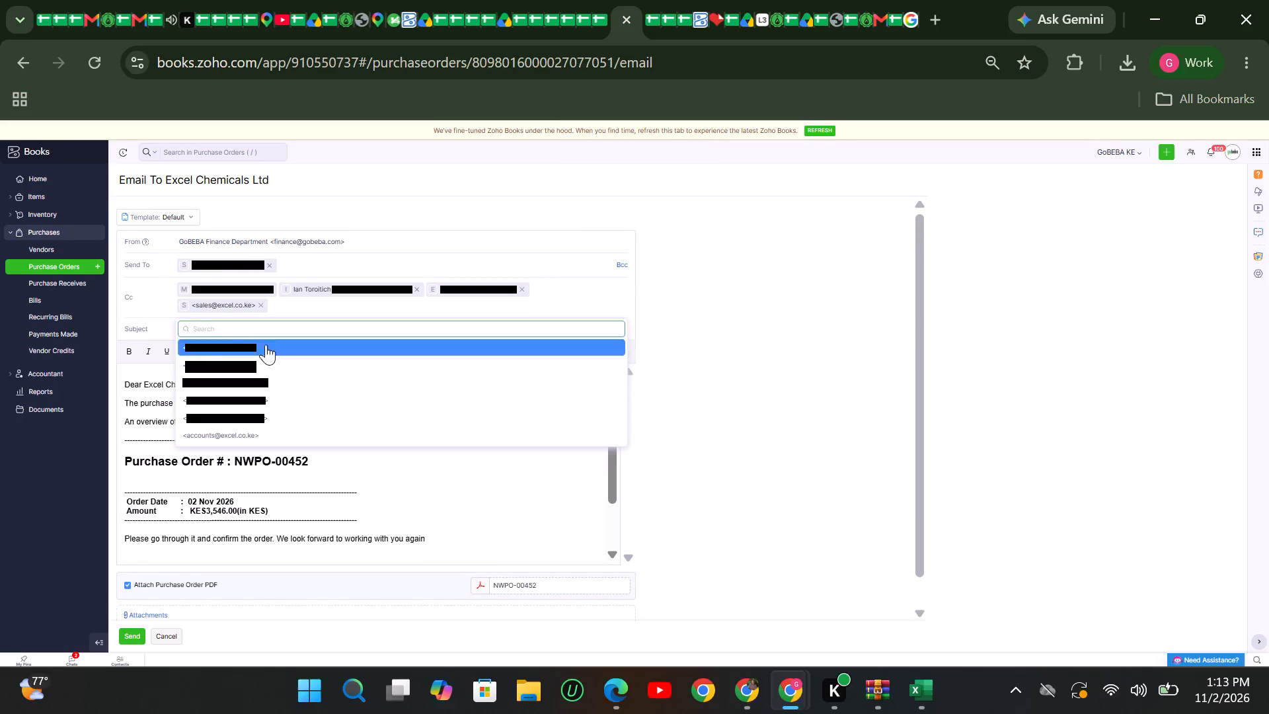
{"action": "left_click", "coordinate": [266, 344]}
{"action": "left_click", "coordinate": [409, 305]}
{"action": "left_click", "coordinate": [328, 362]}
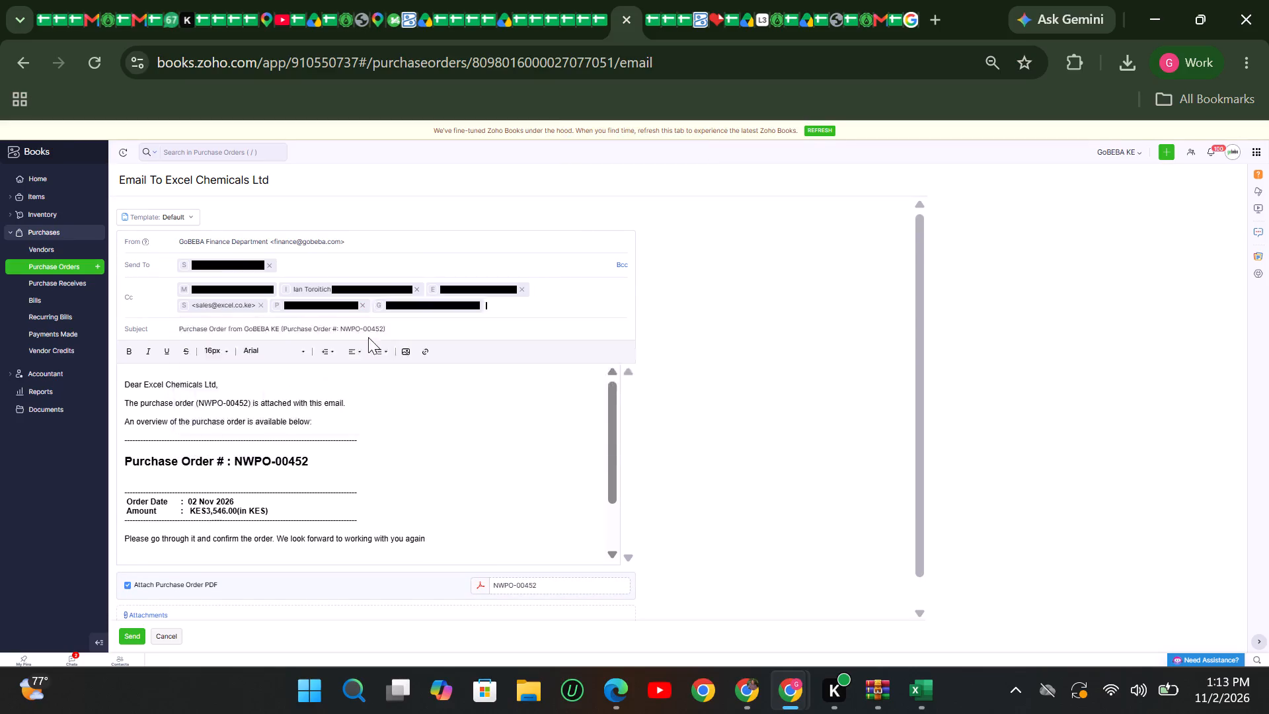
{"action": "left_click", "coordinate": [547, 299]}
{"action": "left_click", "coordinate": [277, 356]}
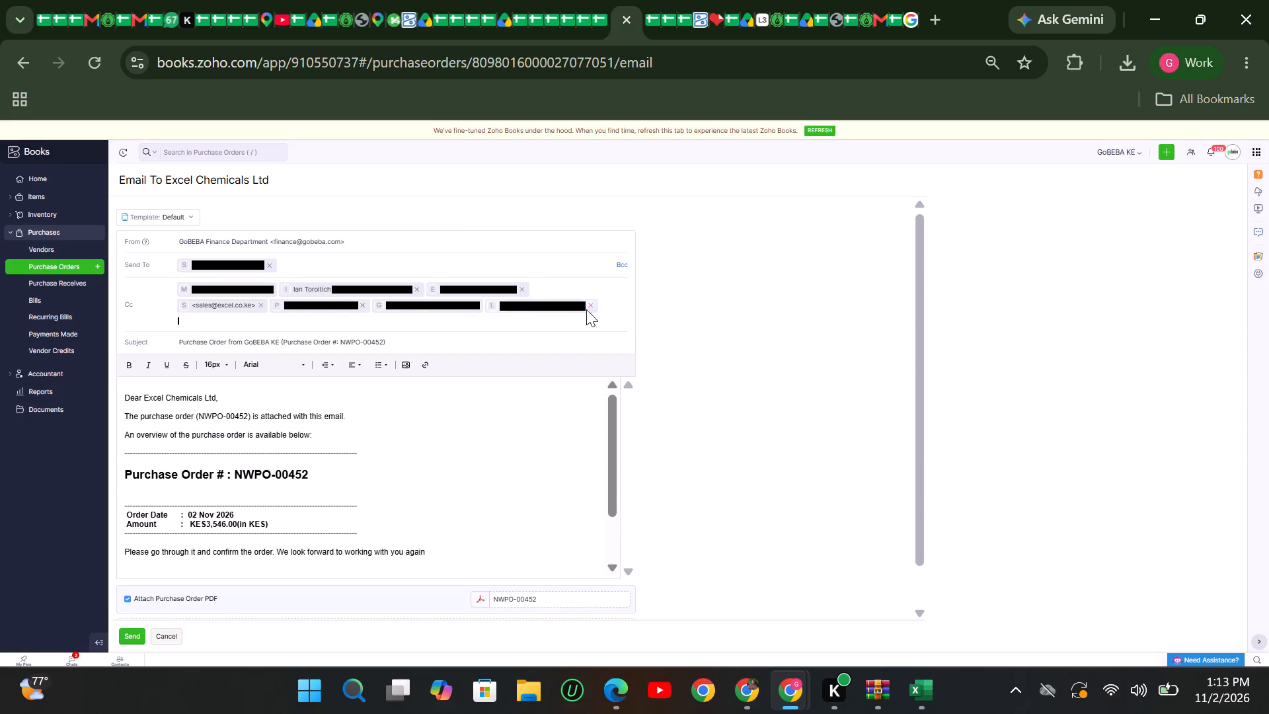
{"action": "left_click", "coordinate": [610, 307]}
{"action": "left_click", "coordinate": [237, 375]}
{"action": "left_click", "coordinate": [320, 324]}
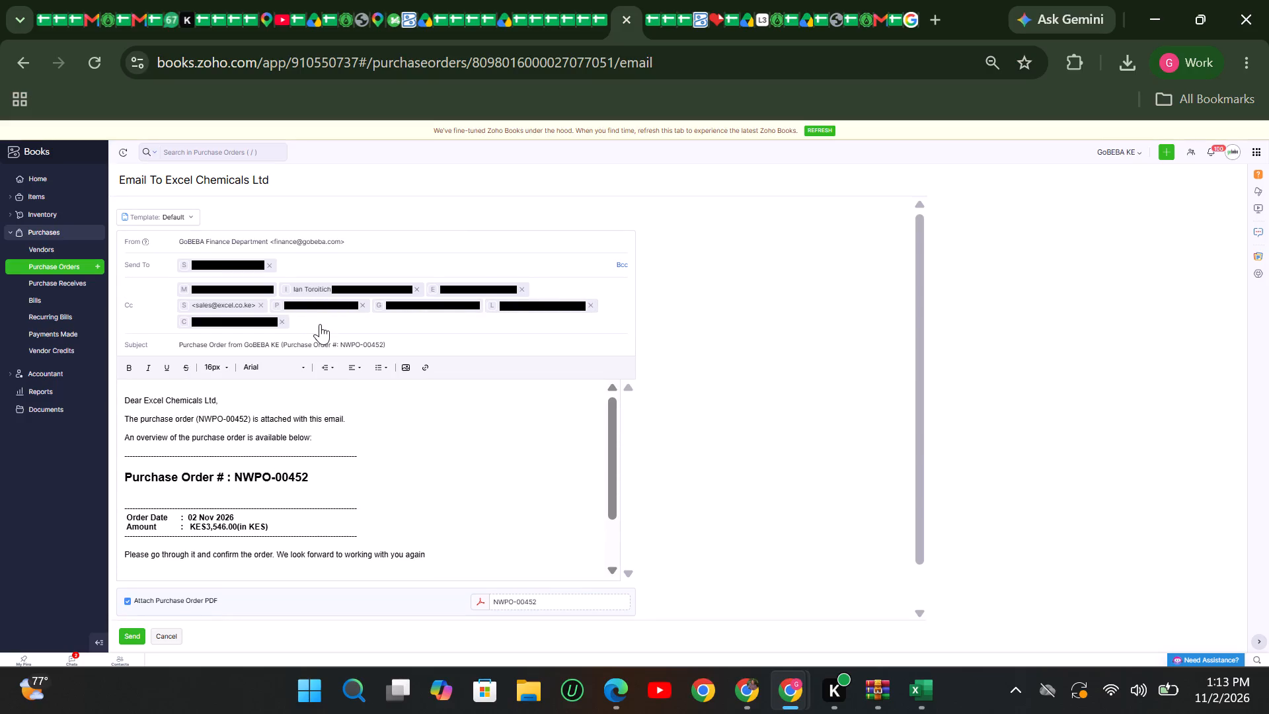
{"action": "left_click", "coordinate": [217, 377]}
{"action": "left_click", "coordinate": [440, 317]}
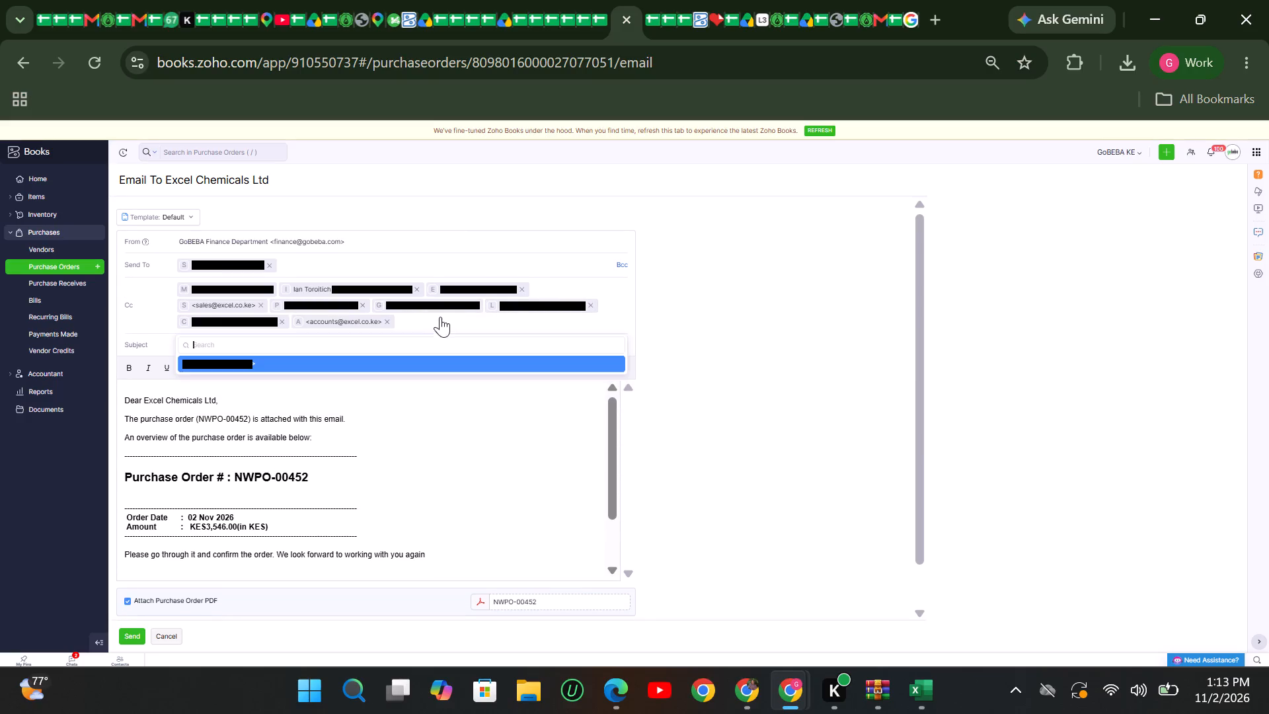
Send the purchase order NWPO-00452 email to Excel Chemicals Ltd with the PDF attached.
{"action": "scroll", "coordinate": [245, 418], "scroll_direction": "down", "scroll_amount": 4}
{"action": "left_click", "coordinate": [133, 639]}
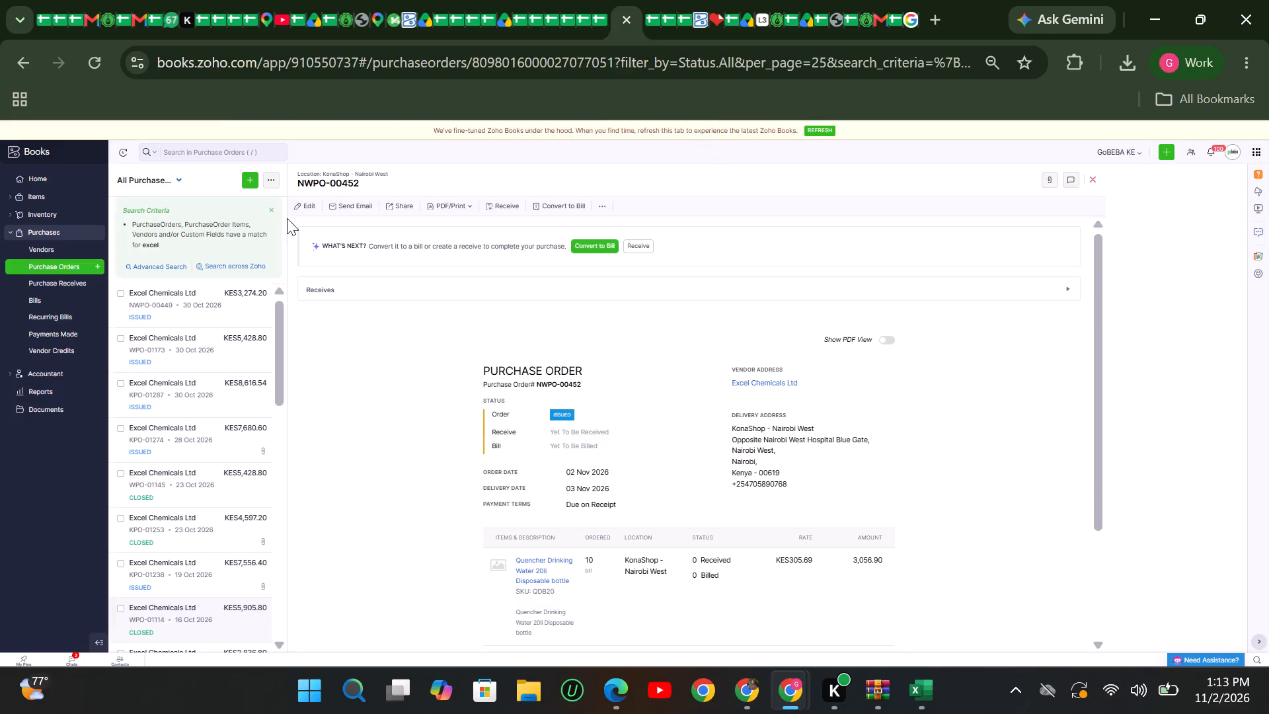
Check the November 2 stock, sales and expected closing figures for Aquamist 20L in the Kileleshwa inventory tracker.
{"action": "left_click", "coordinate": [687, 29]}
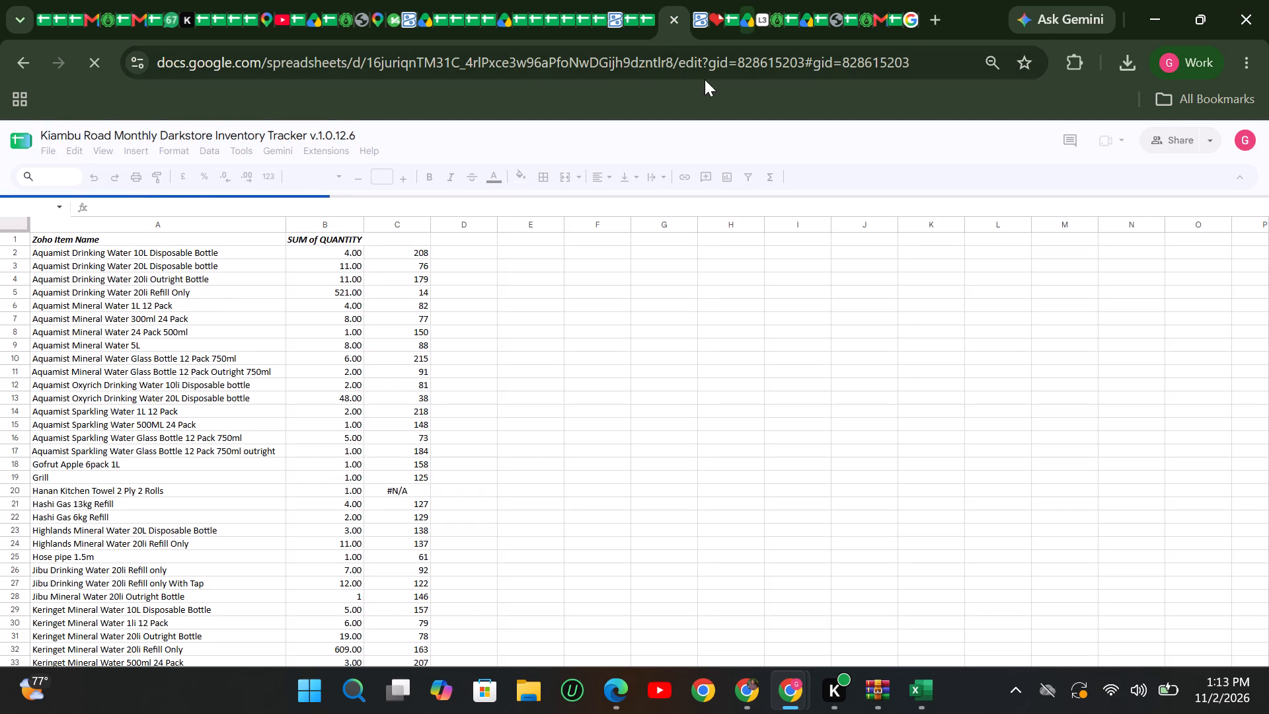
{"action": "left_click", "coordinate": [595, 21]}
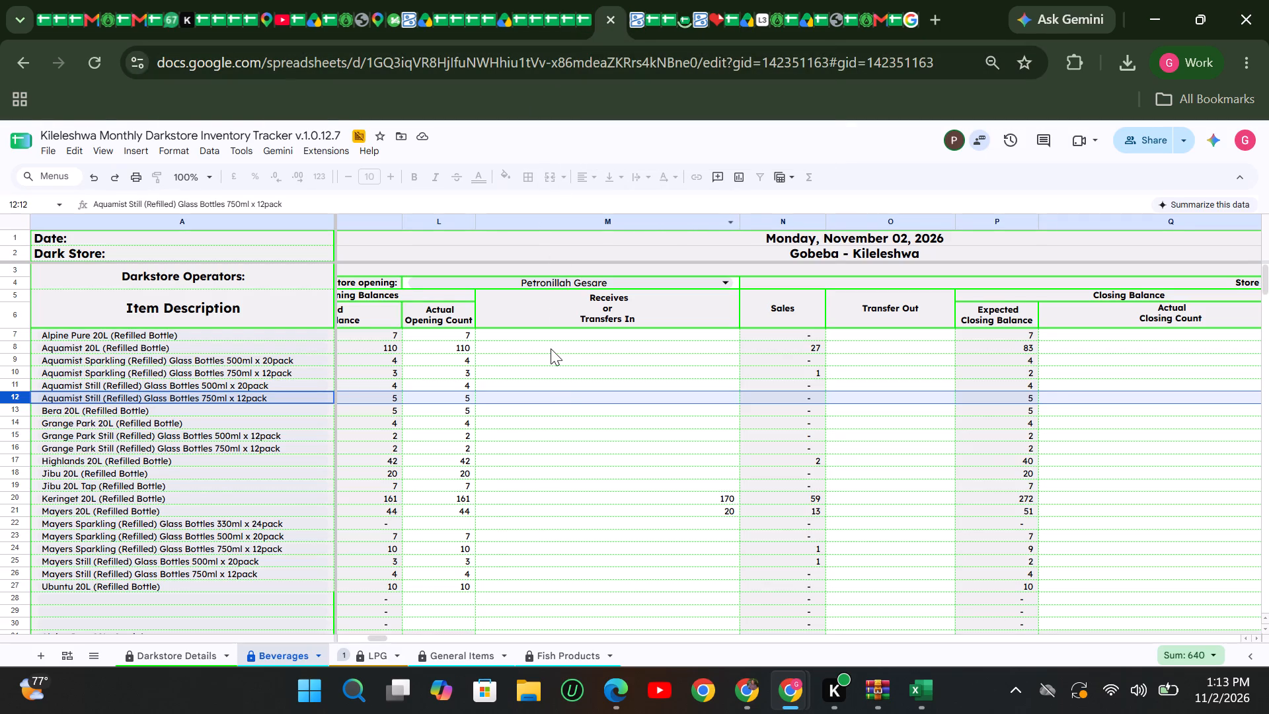
{"action": "scroll", "coordinate": [549, 350], "scroll_direction": "up", "scroll_amount": 6}
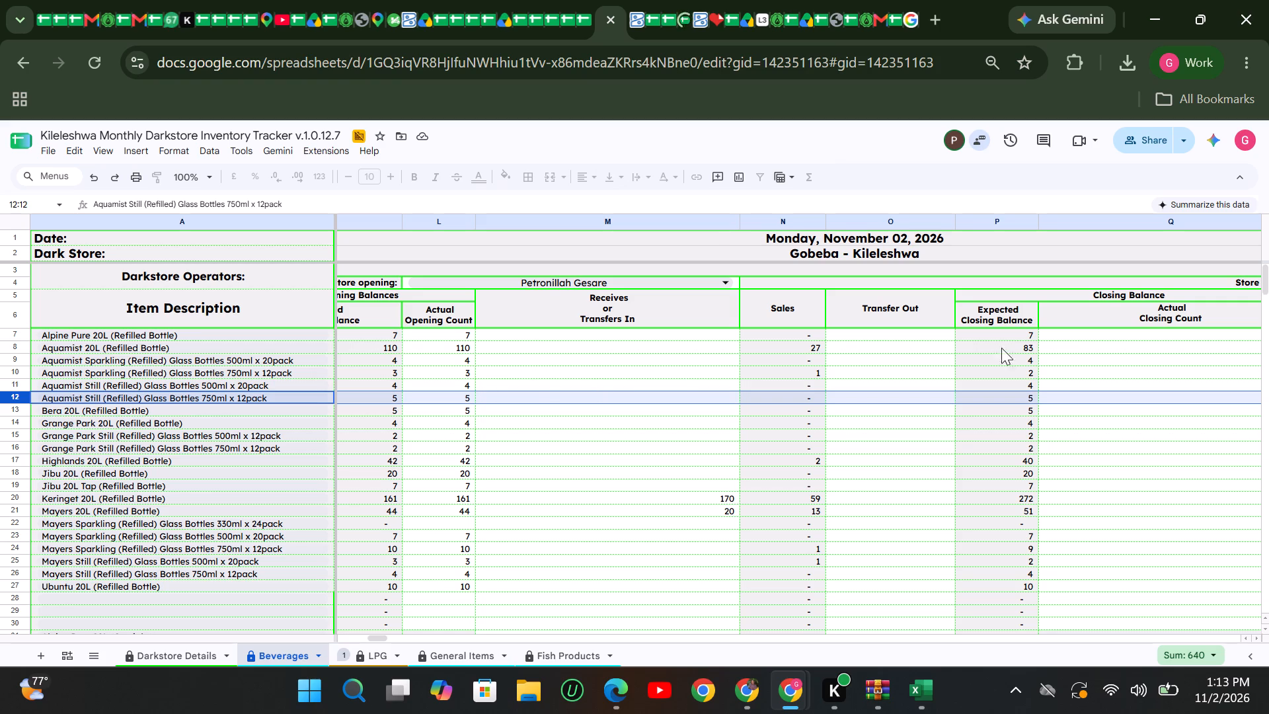
{"action": "left_click", "coordinate": [1165, 554]}
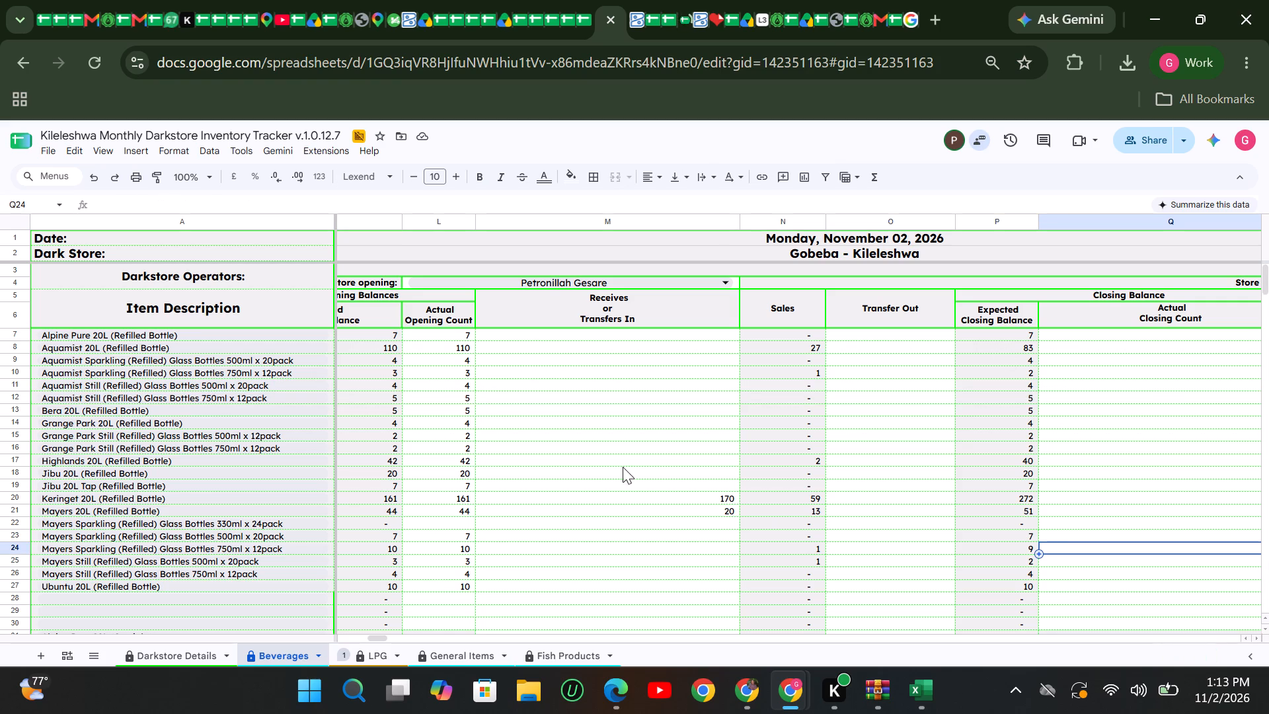
{"action": "left_click", "coordinate": [25, 348]}
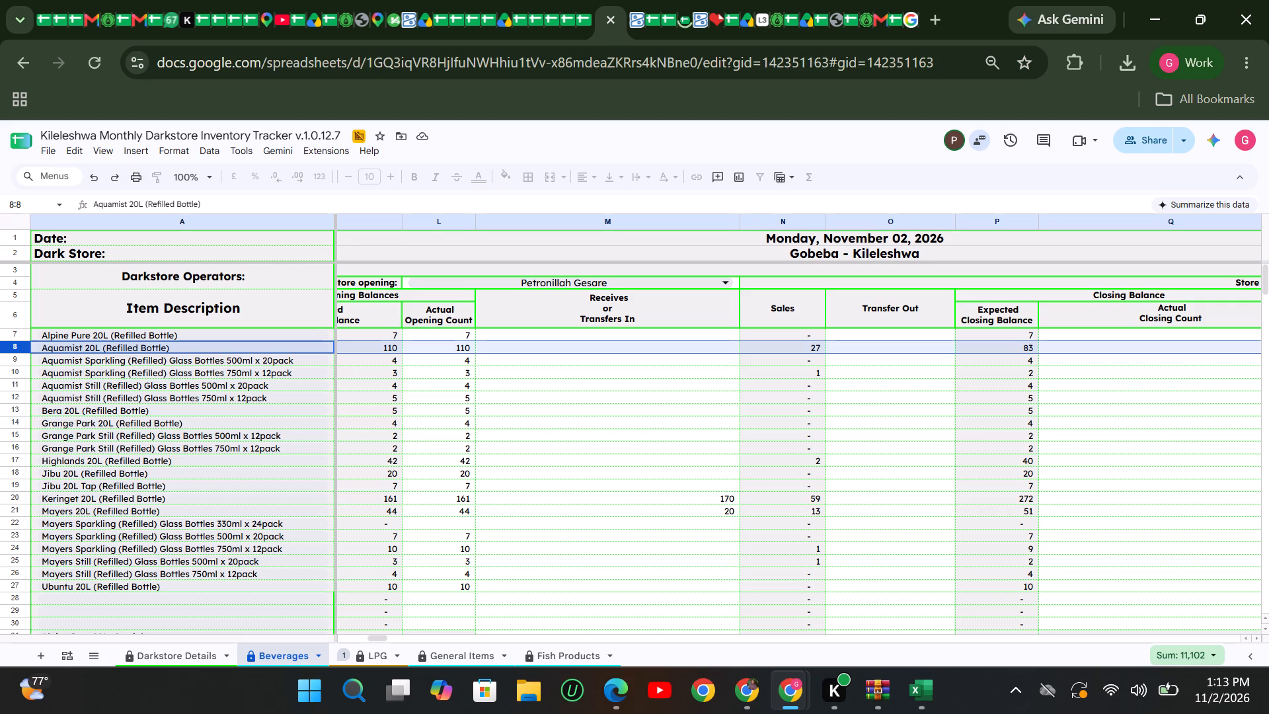
Search the purchase orders for aquamist and review the ordered item and amounts in the Kileleshwa order KPO-01292.
{"action": "left_click", "coordinate": [634, 24]}
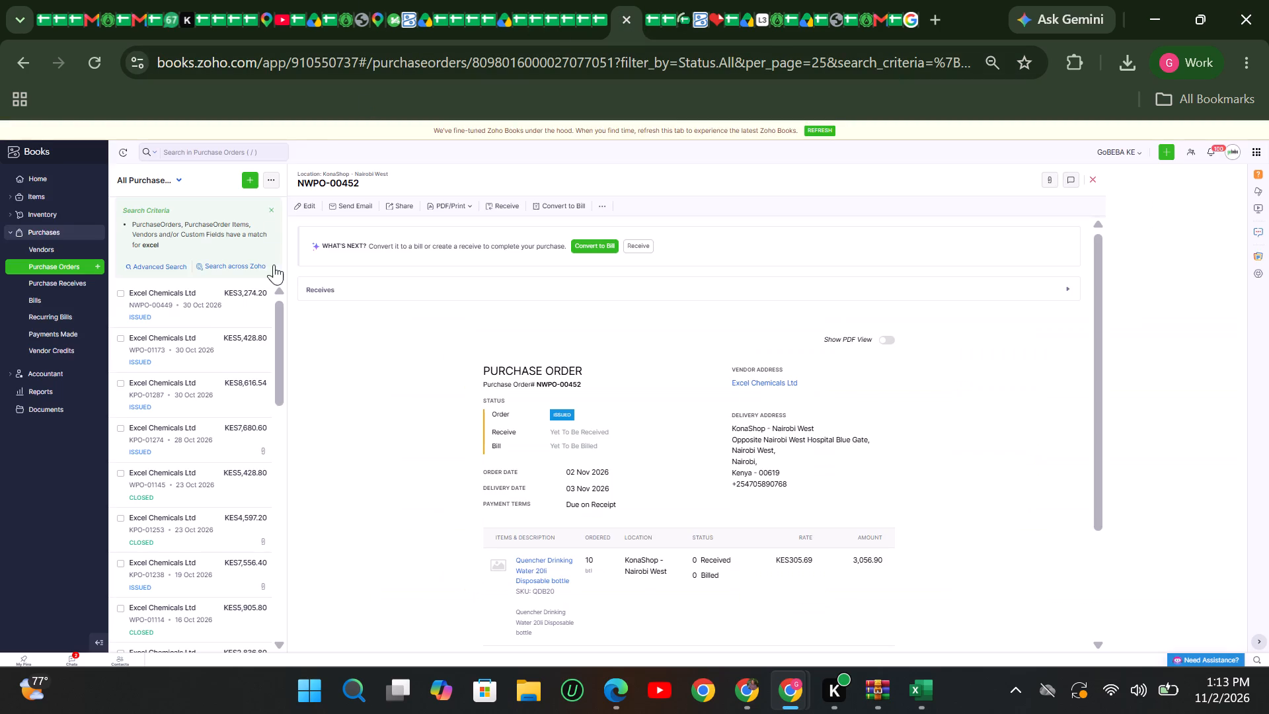
{"action": "left_click", "coordinate": [173, 153]}
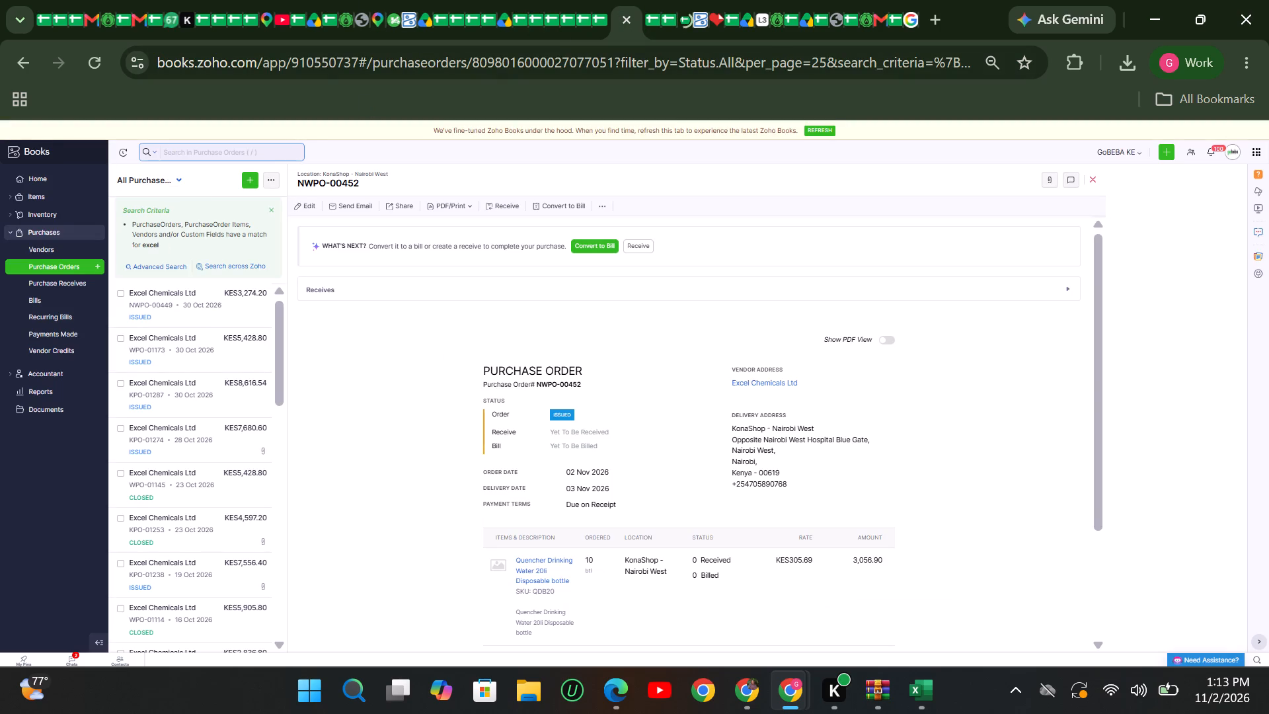
{"action": "type", "text": "aquamist"}
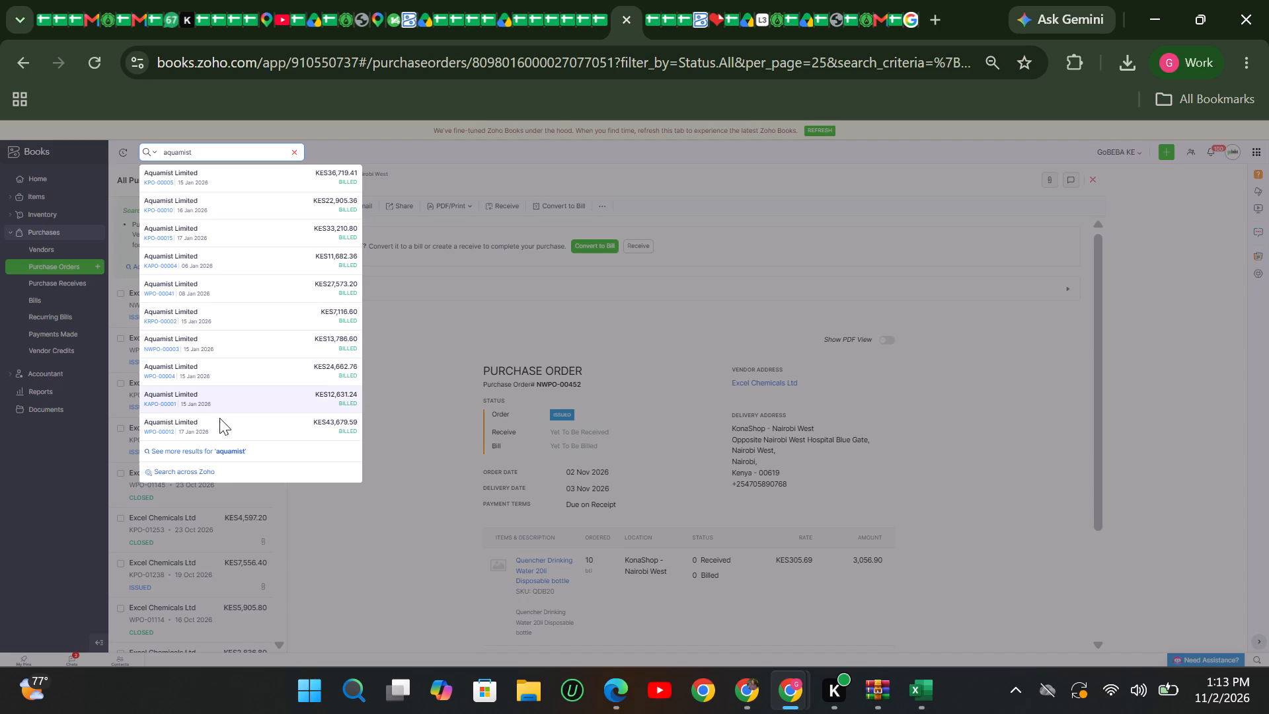
{"action": "left_click", "coordinate": [227, 451]}
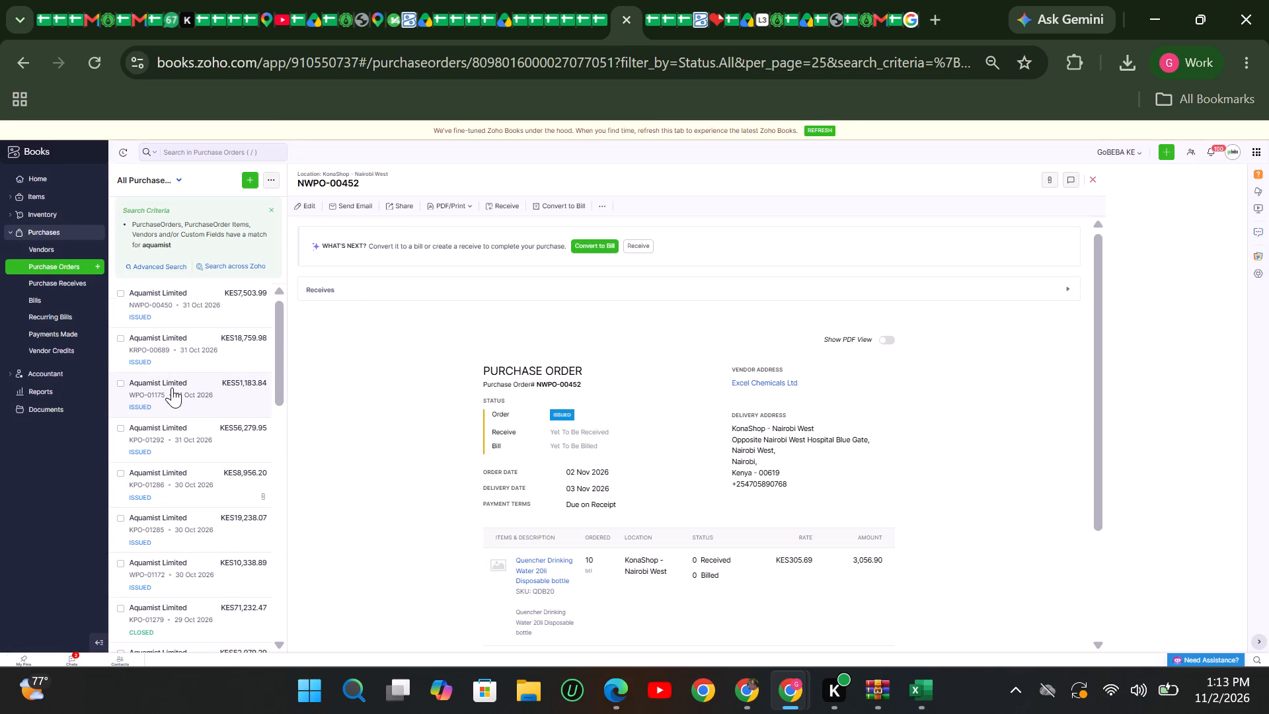
{"action": "left_click", "coordinate": [170, 436]}
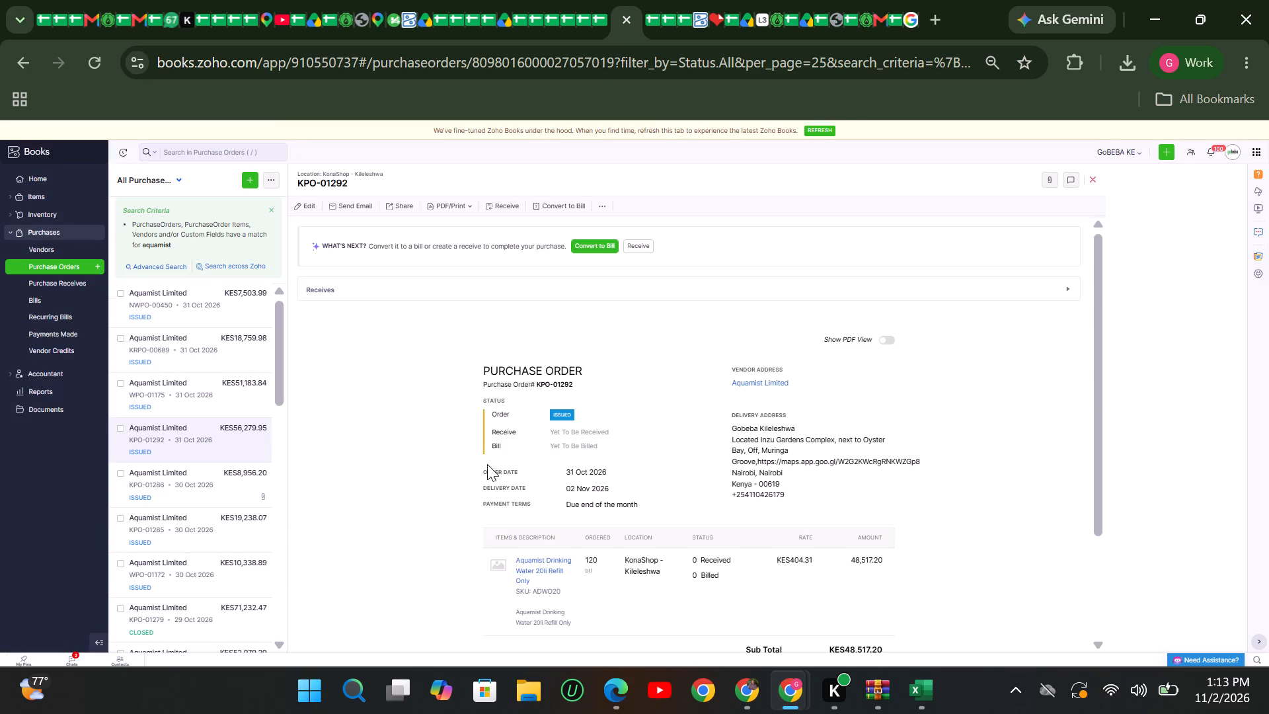
{"action": "scroll", "coordinate": [489, 465], "scroll_direction": "down", "scroll_amount": 2}
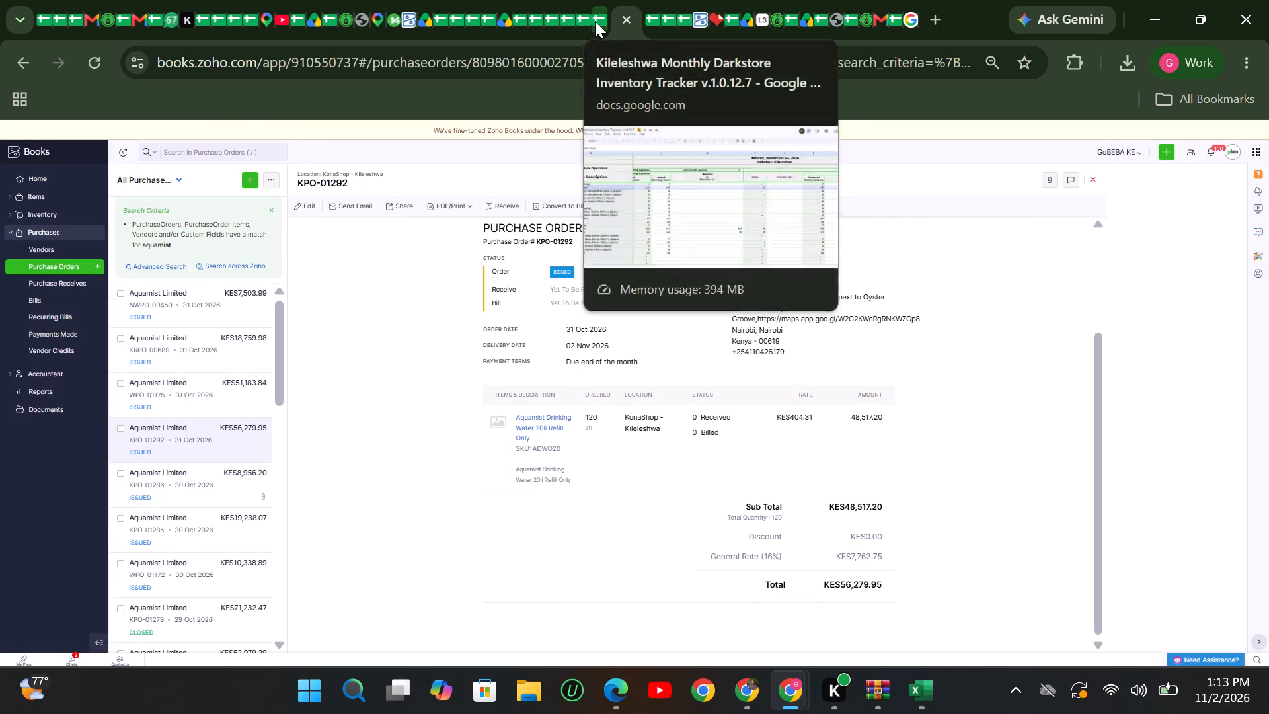
Check the November 2 stock, sales and expected closing figures for the Aquamist refilled 20L and glass bottle rows in the Kileleshwa tracker.
{"action": "left_click", "coordinate": [595, 21]}
{"action": "scroll", "coordinate": [494, 390], "scroll_direction": "down", "scroll_amount": 1}
{"action": "scroll", "coordinate": [494, 390], "scroll_direction": "up", "scroll_amount": 2}
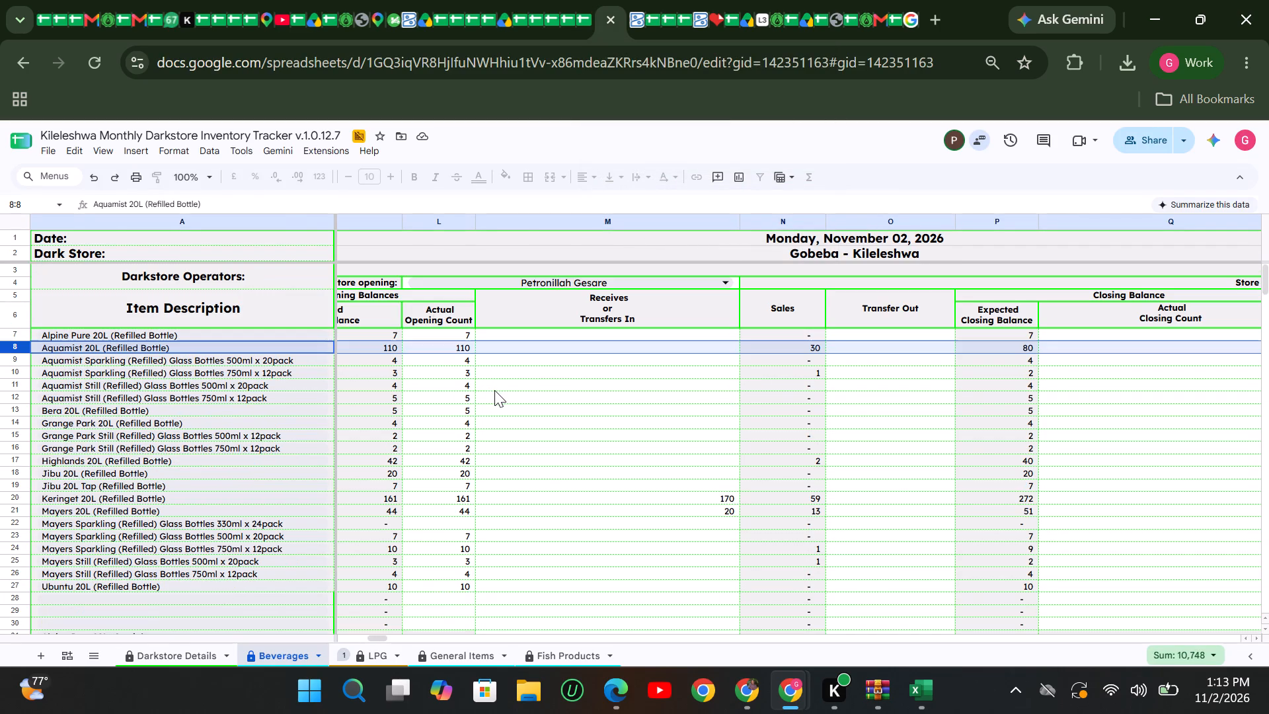
{"action": "left_click", "coordinate": [26, 360]}
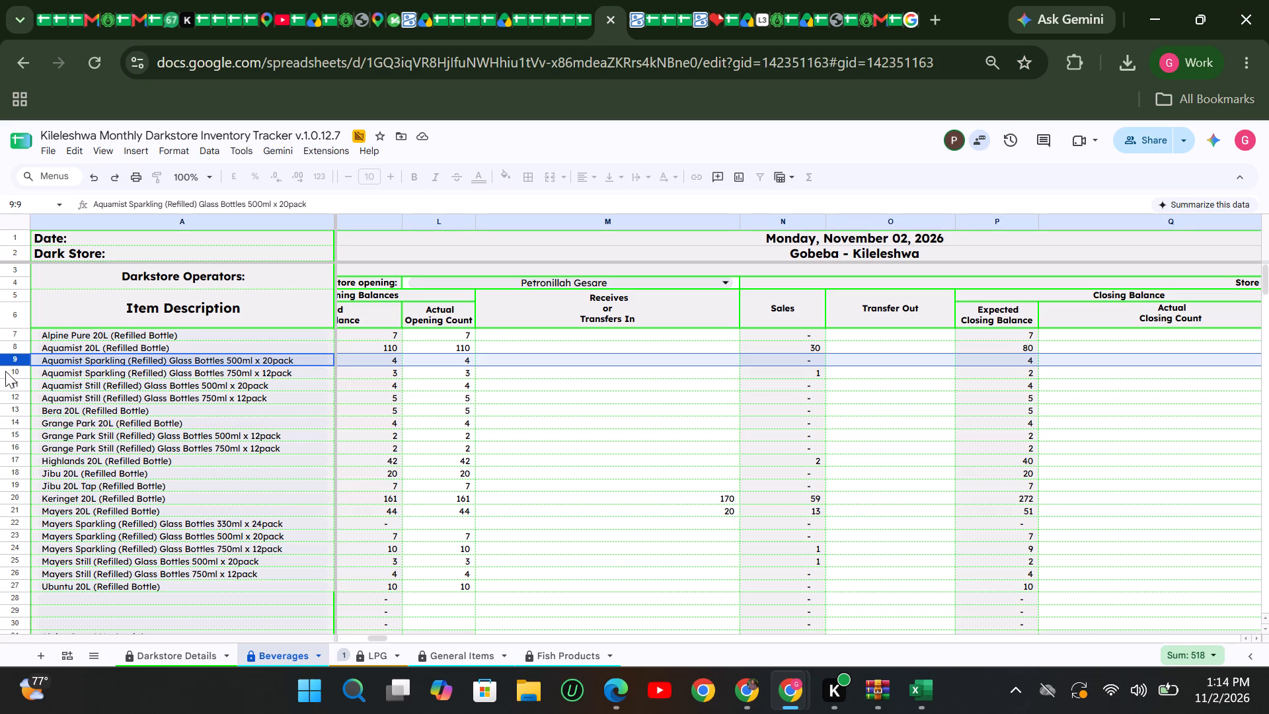
{"action": "left_click", "coordinate": [5, 371]}
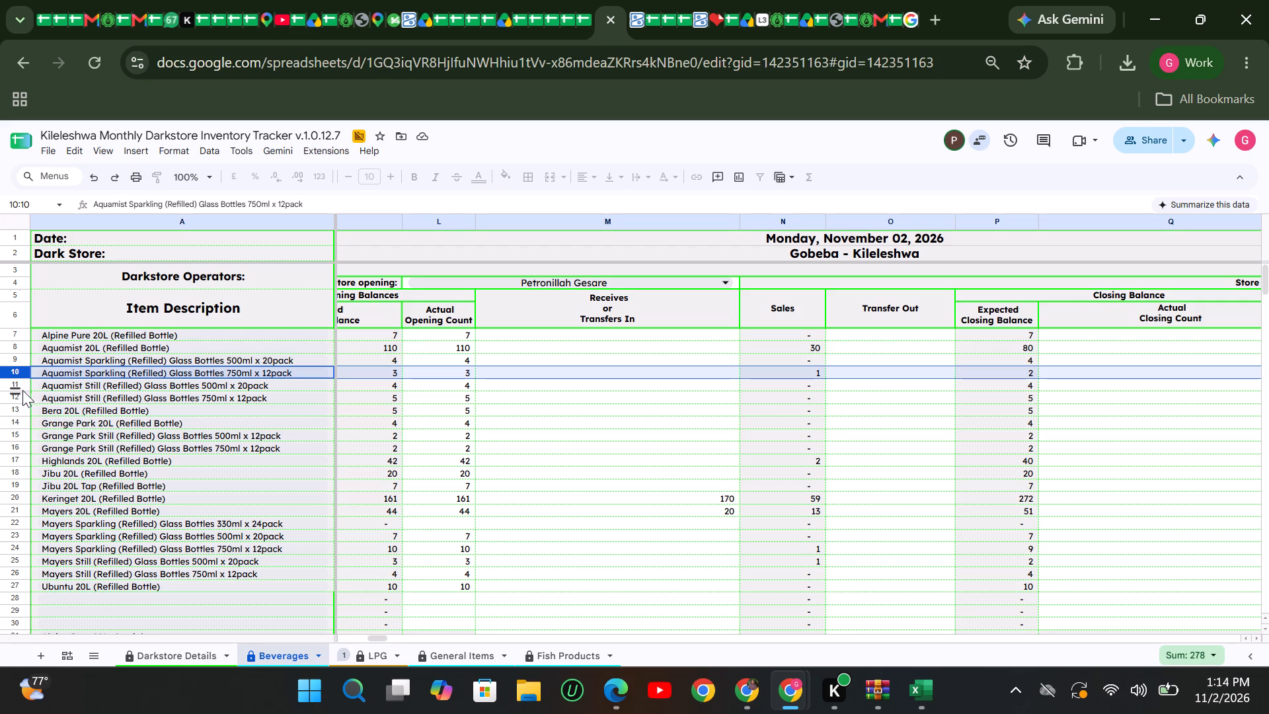
{"action": "left_click", "coordinate": [24, 383]}
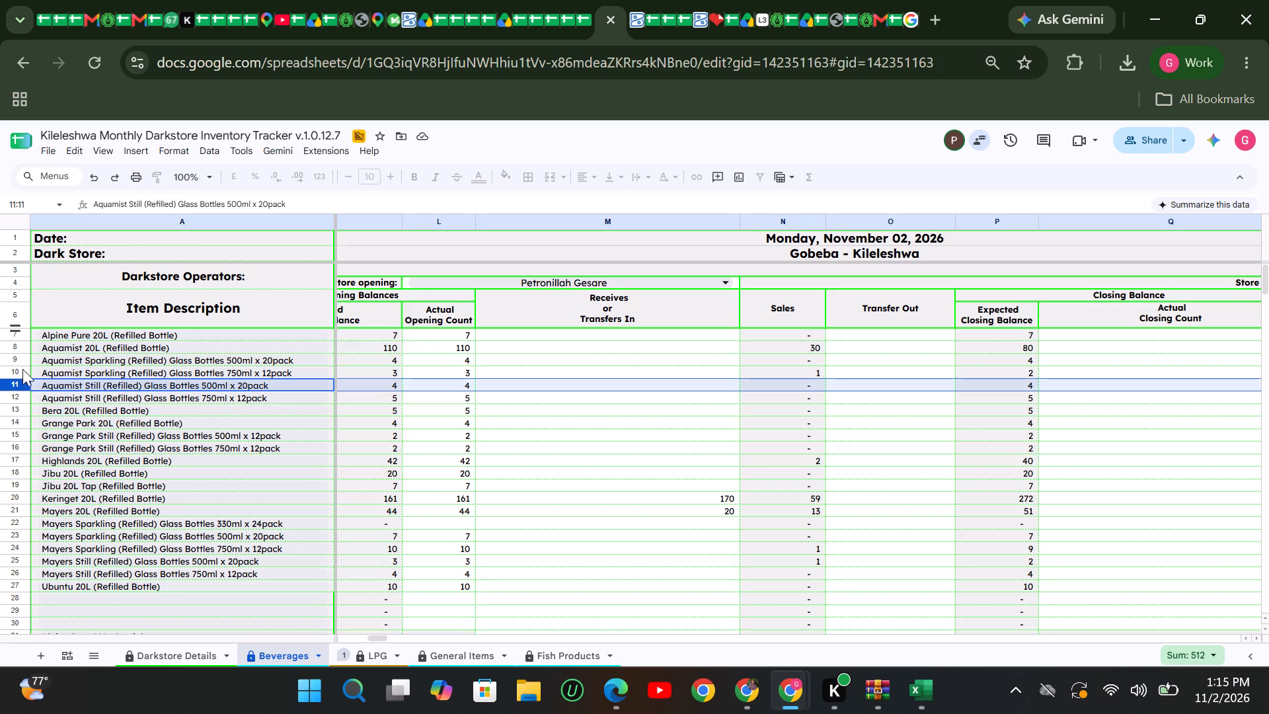
{"action": "left_click", "coordinate": [20, 397]}
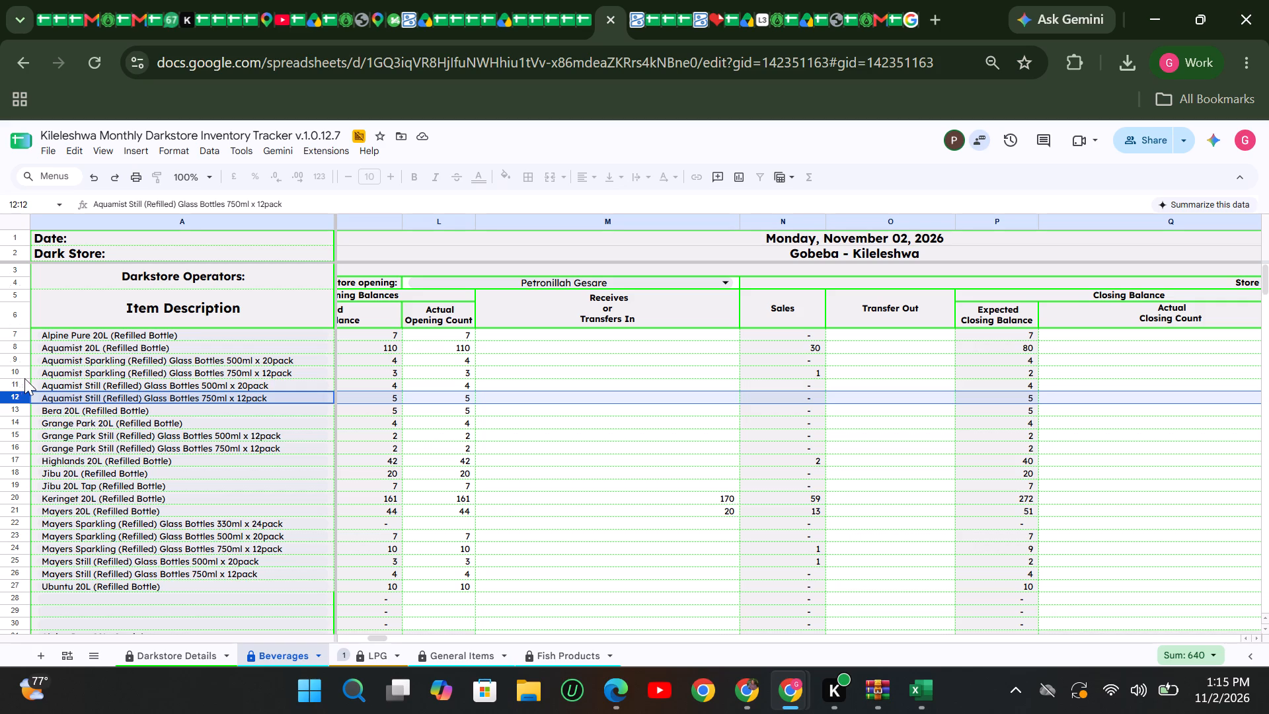
{"action": "left_click", "coordinate": [16, 385]}
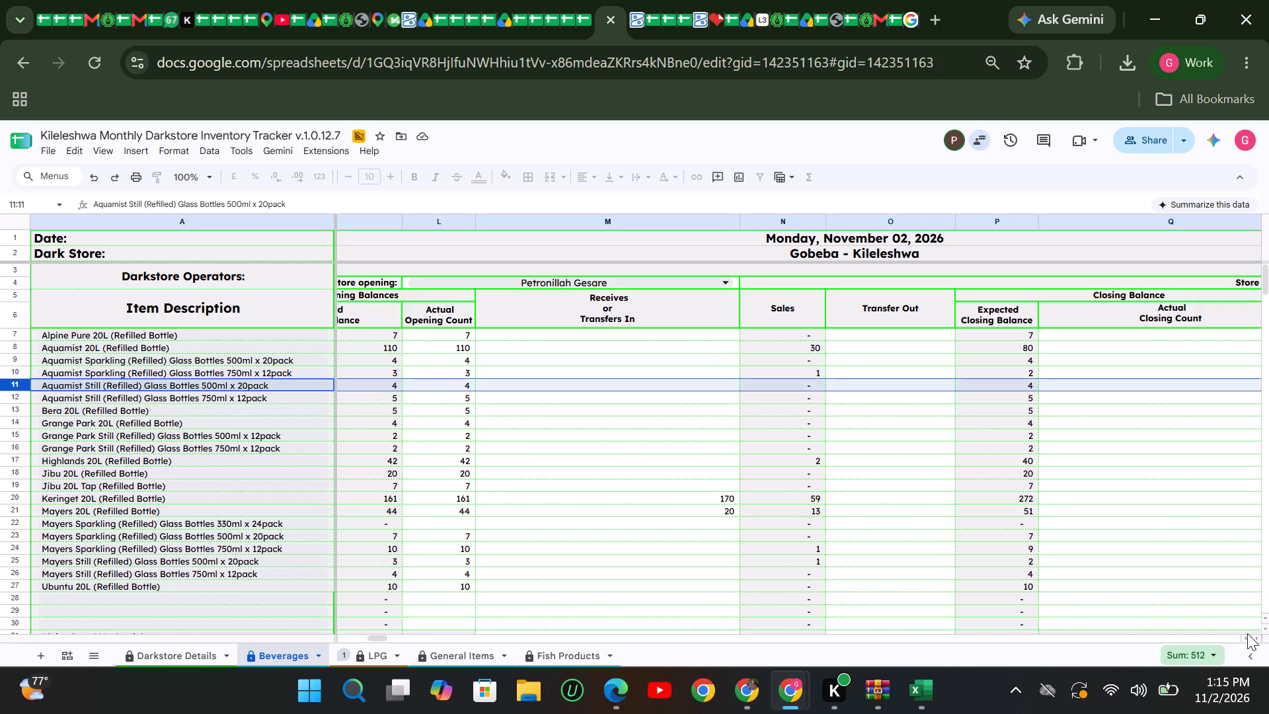
Compare the November 1 opening, sales and closing figures for the refilled bottles with those of November 2.
{"action": "left_click", "coordinate": [1243, 637]}
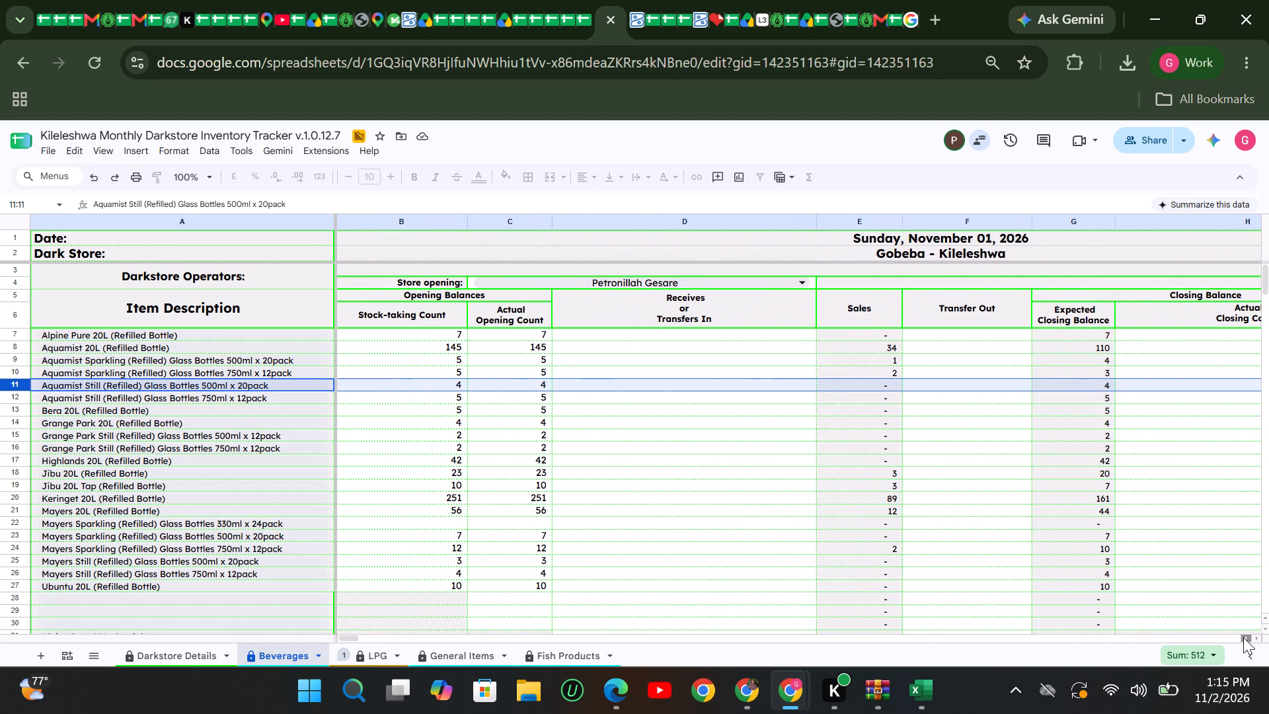
{"action": "triple_click", "coordinate": [1243, 637]}
{"action": "triple_click", "coordinate": [1243, 637]}
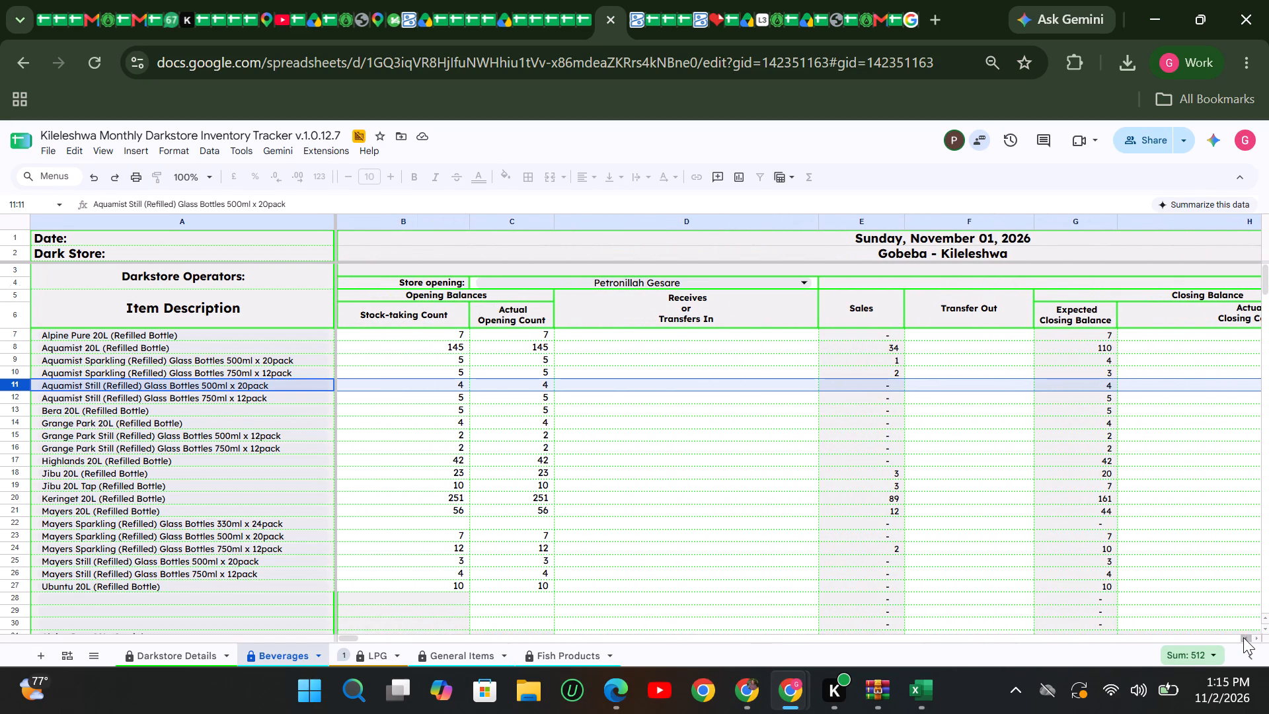
{"action": "left_click", "coordinate": [1244, 636]}
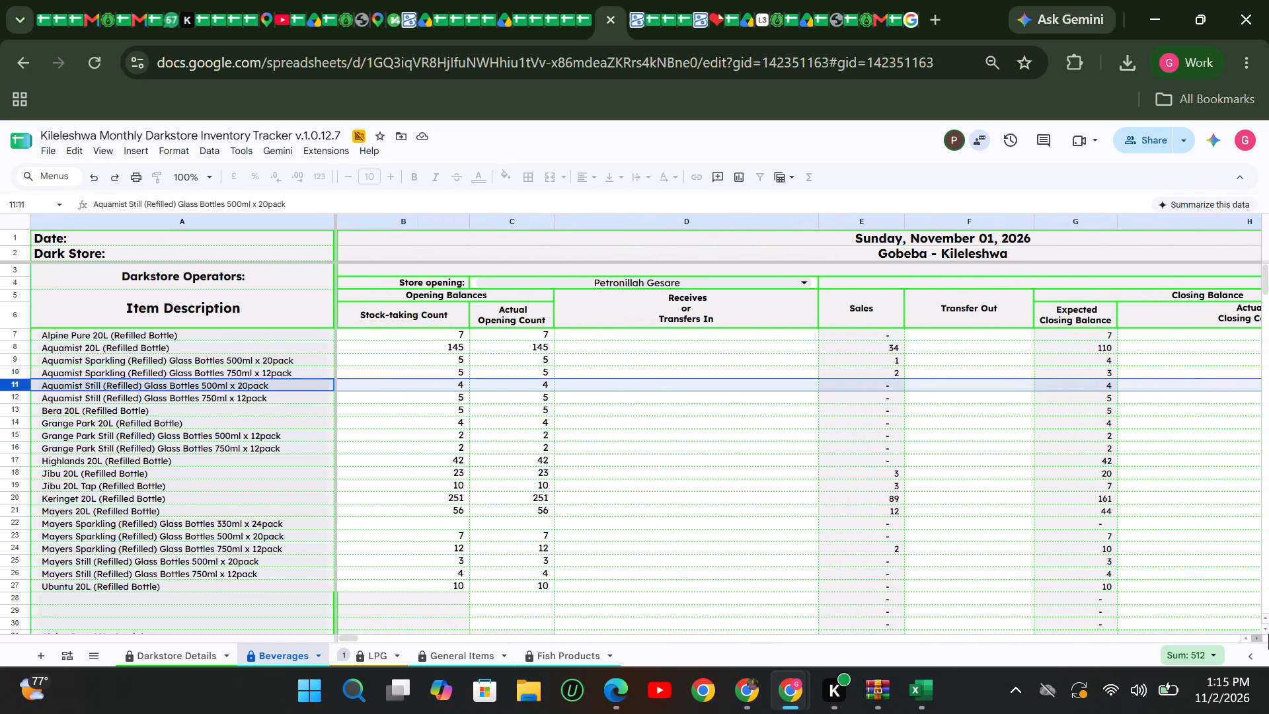
{"action": "left_click", "coordinate": [1255, 637]}
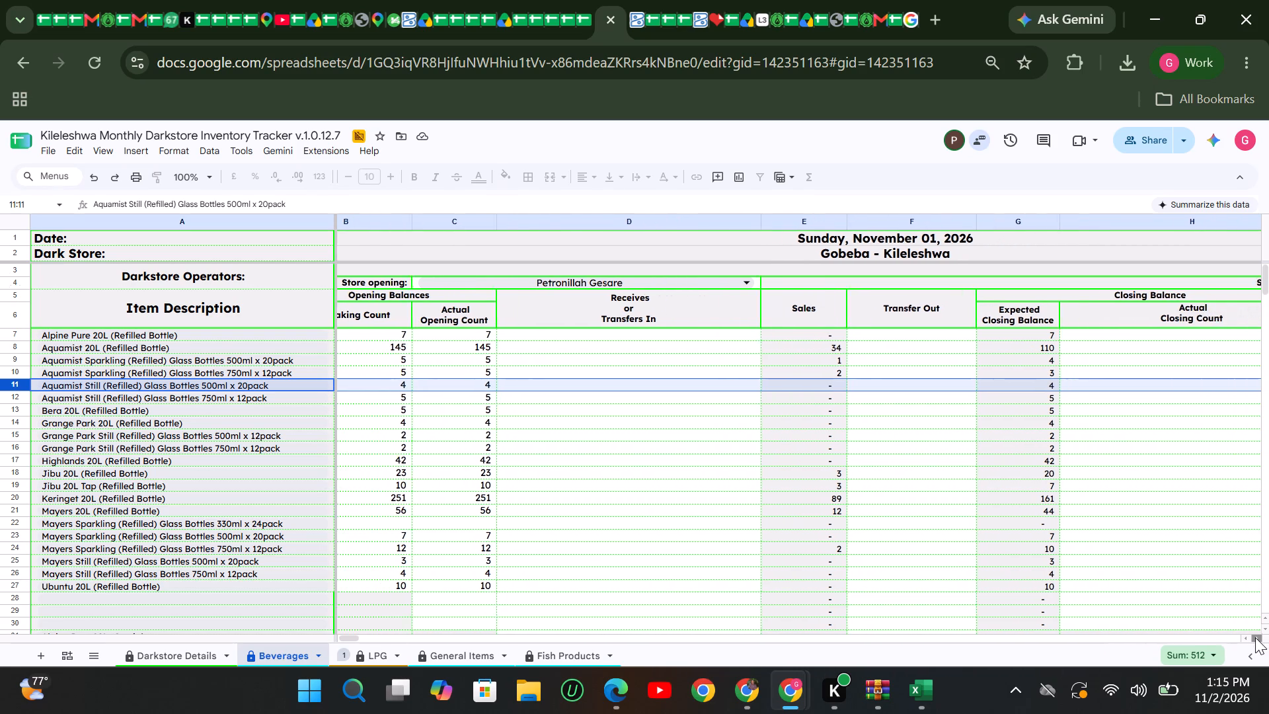
{"action": "triple_click", "coordinate": [1255, 637]}
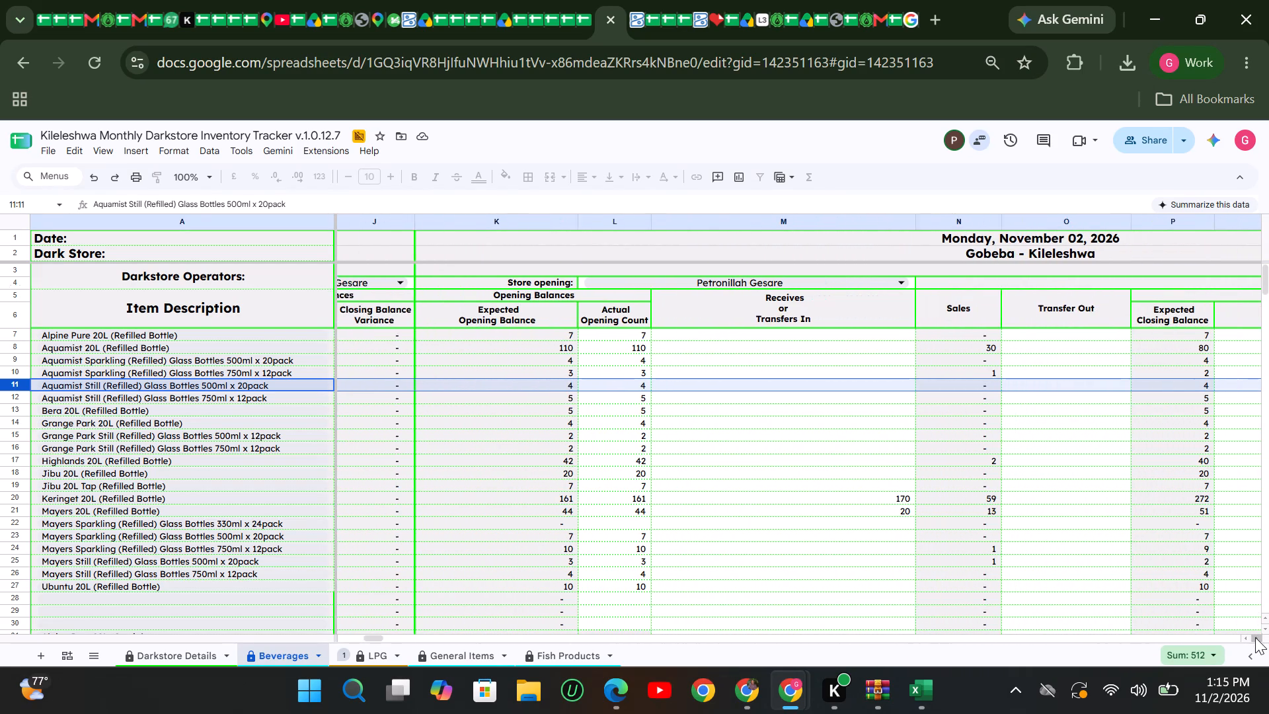
{"action": "double_click", "coordinate": [1255, 637]}
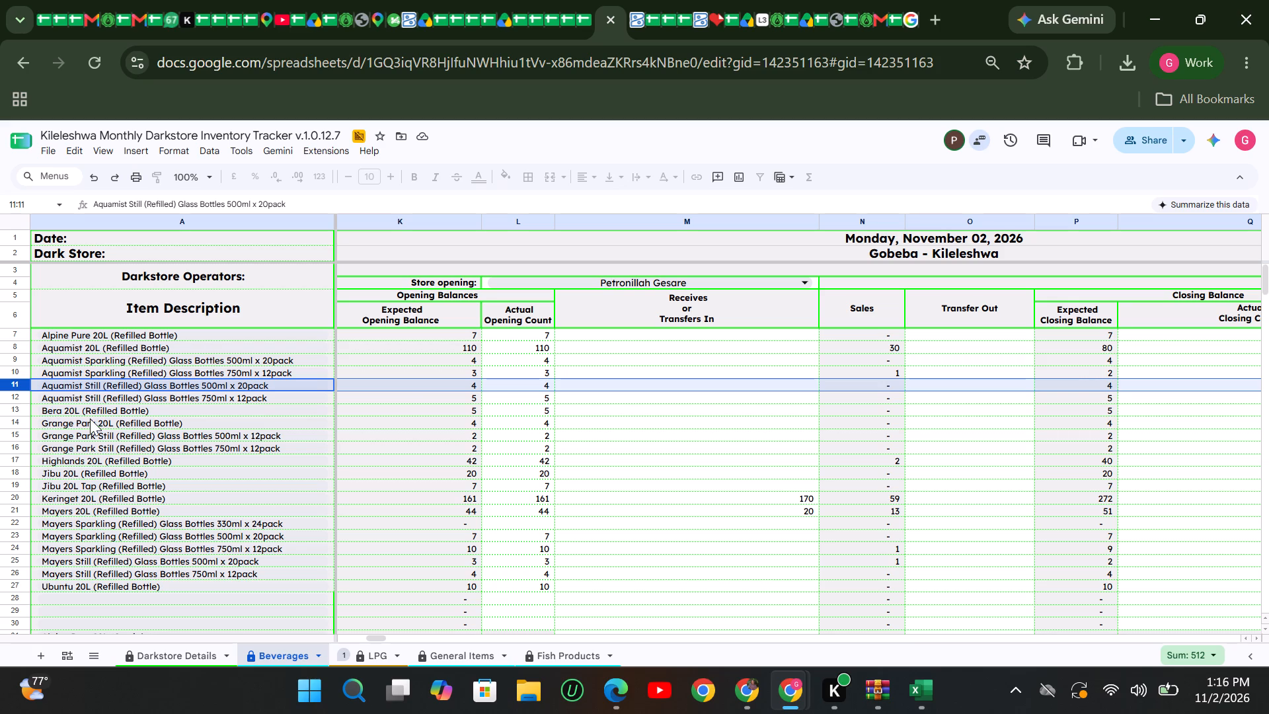
Examine the November 2 figures for the Grange Park, Highlands, Jibu, Keringet and Mayers refilled bottle rows.
{"action": "left_click", "coordinate": [19, 424]}
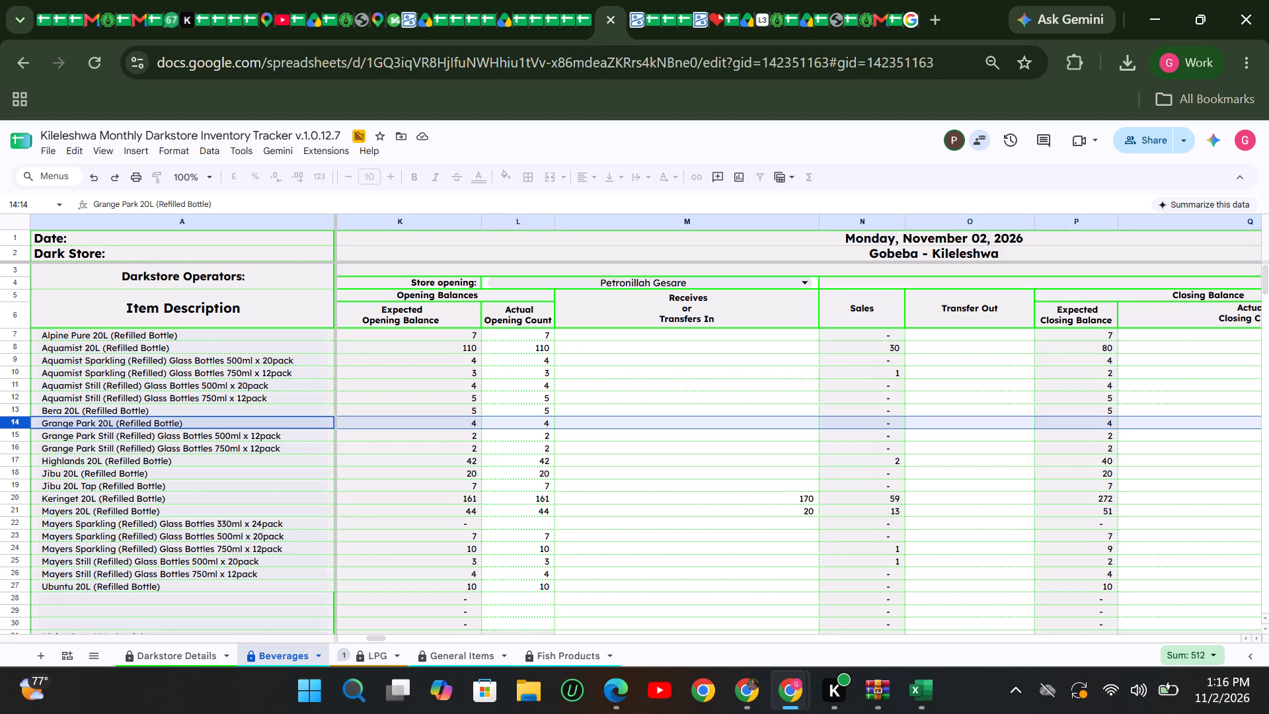
{"action": "left_click", "coordinate": [11, 459]}
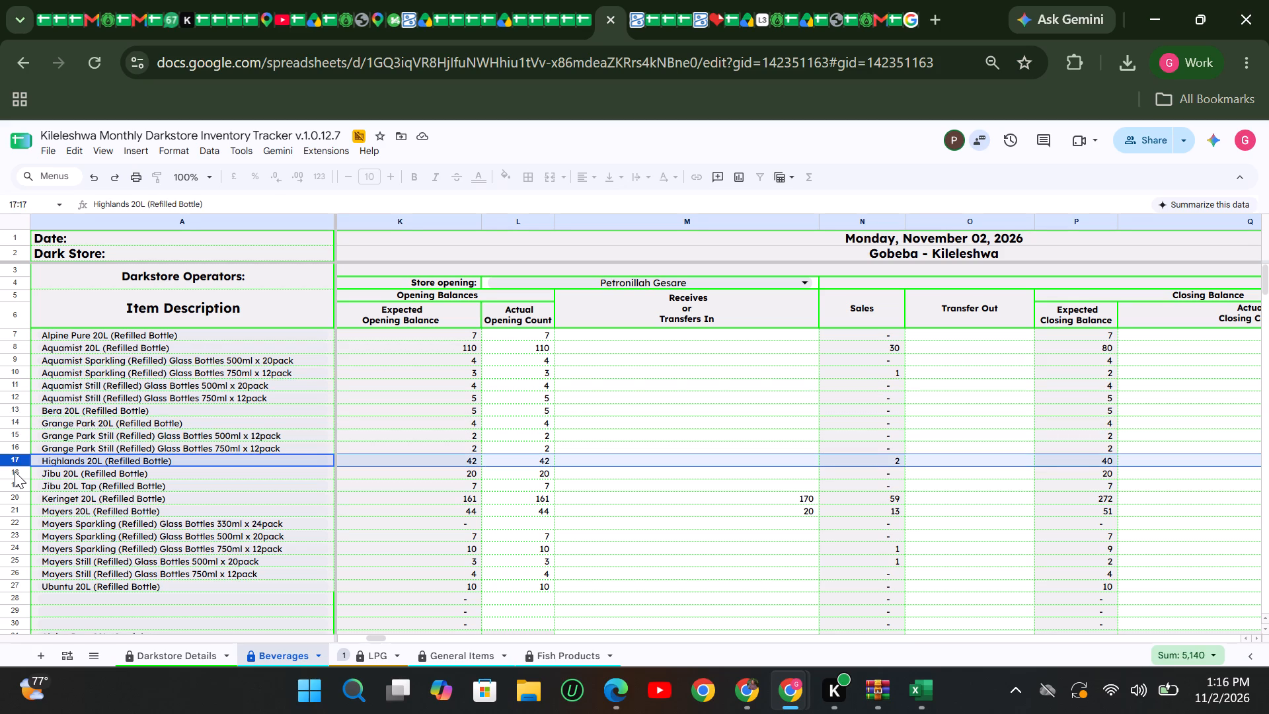
{"action": "left_click", "coordinate": [15, 471]}
{"action": "scroll", "coordinate": [64, 534], "scroll_direction": "down", "scroll_amount": 1}
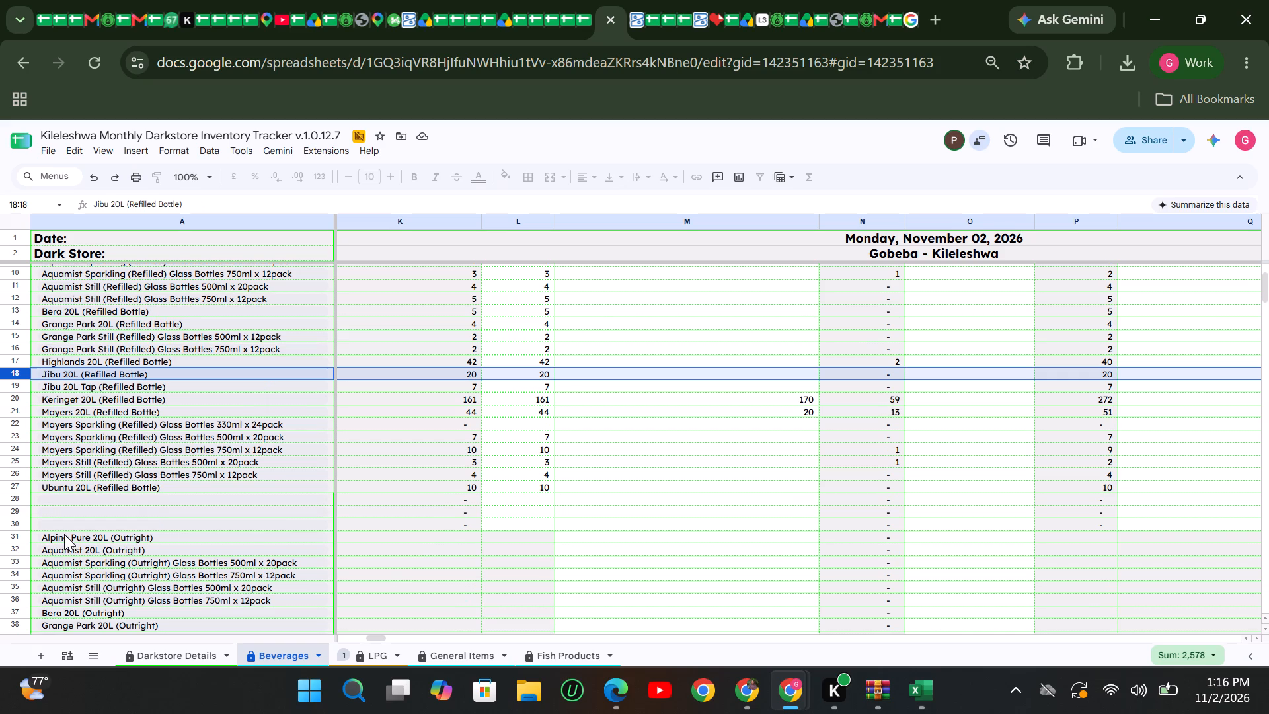
{"action": "left_click", "coordinate": [24, 385]}
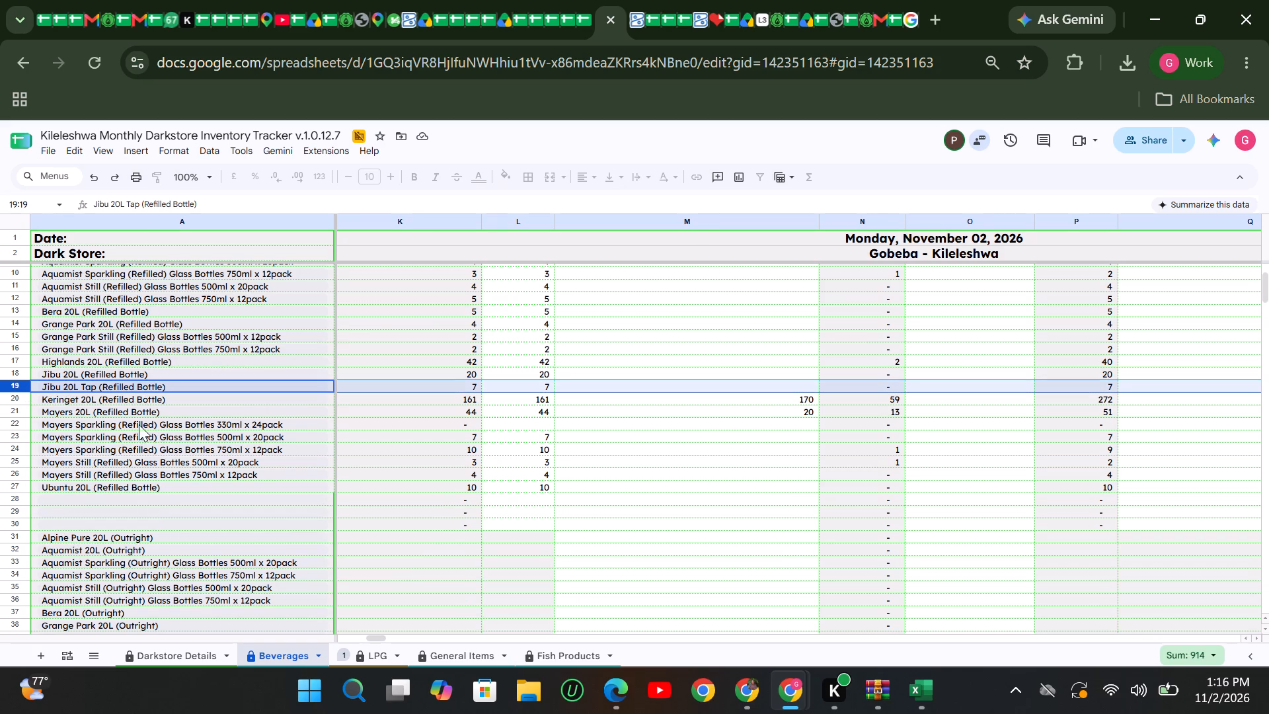
{"action": "left_click", "coordinate": [16, 398]}
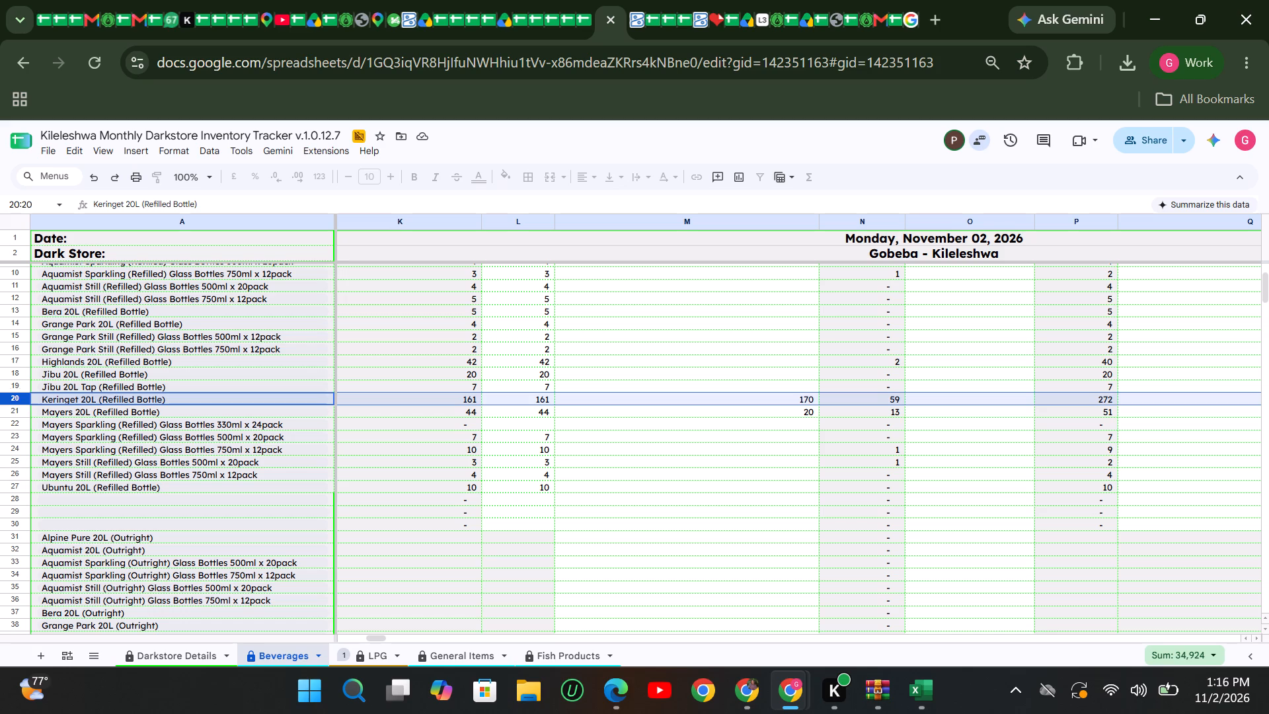
{"action": "left_click", "coordinate": [22, 411]}
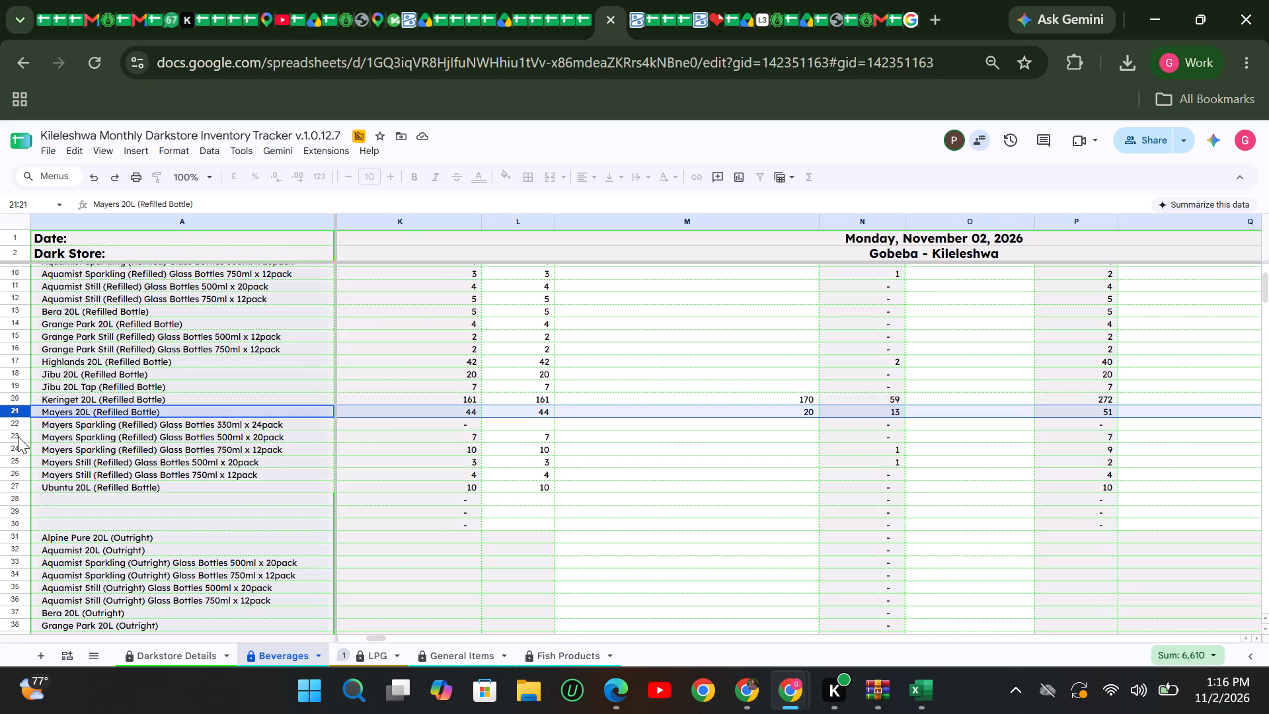
{"action": "left_click", "coordinate": [18, 436]}
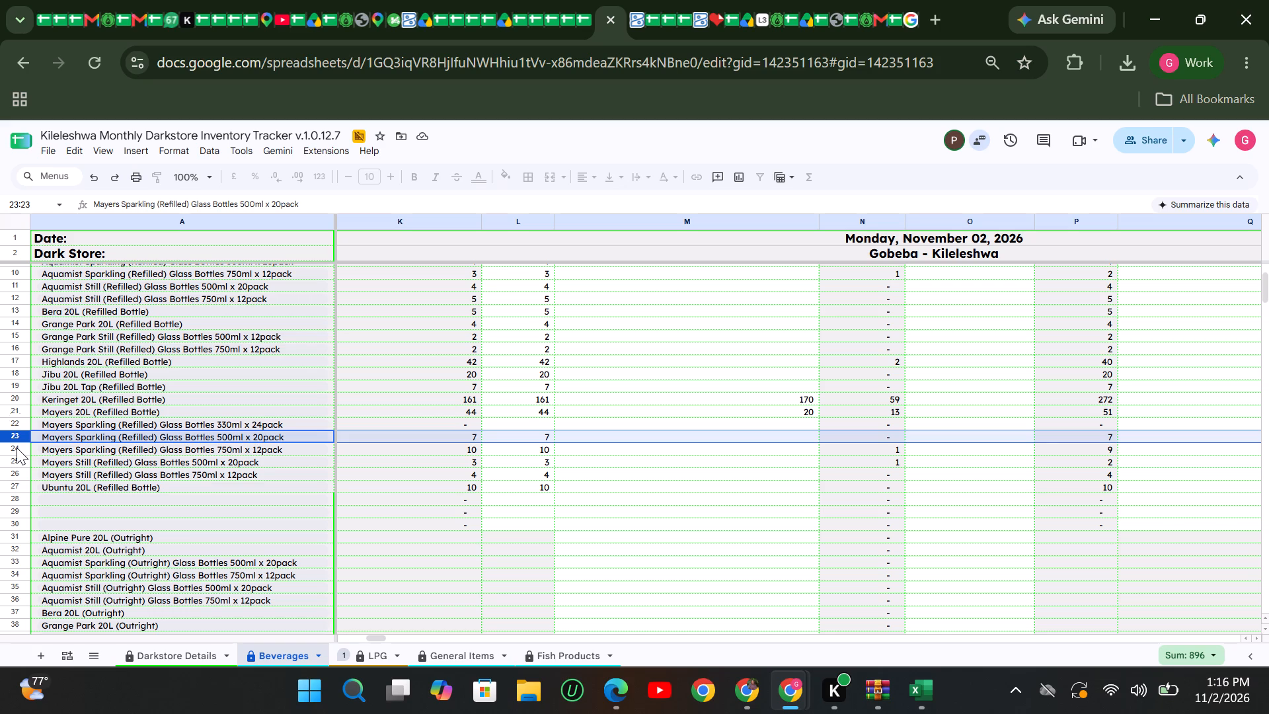
{"action": "left_click", "coordinate": [17, 448]}
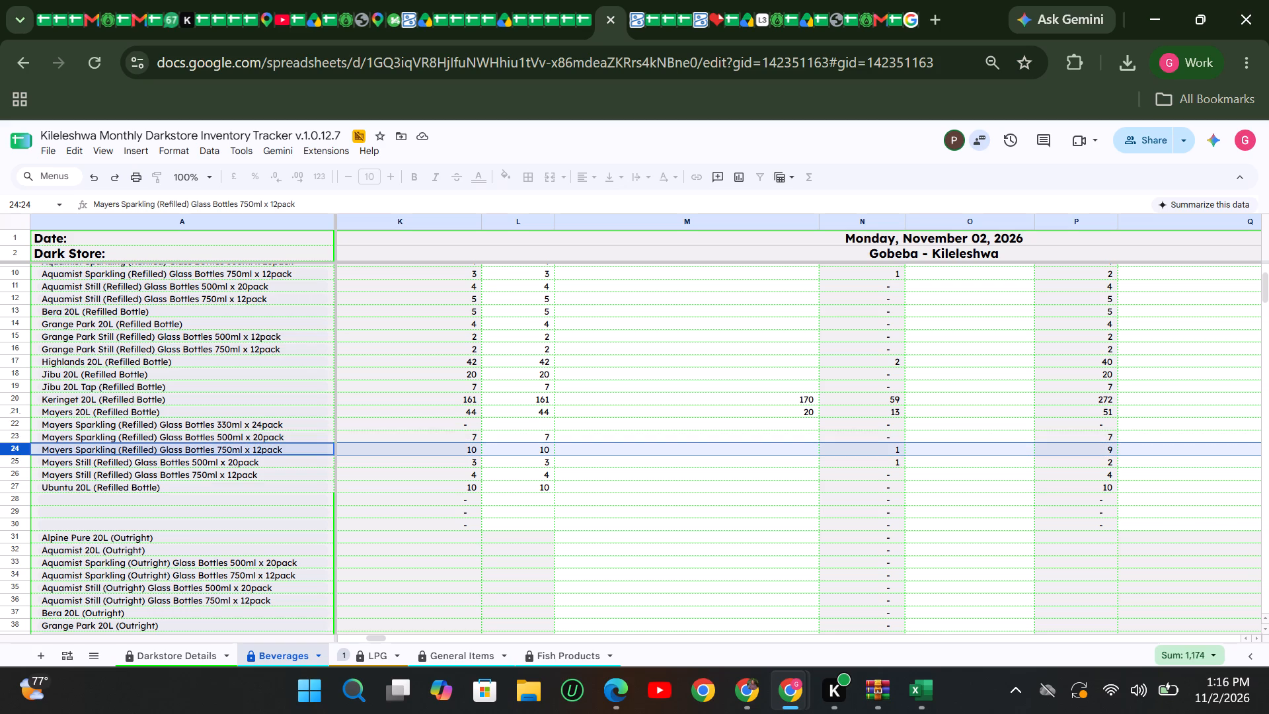
{"action": "left_click", "coordinate": [17, 460]}
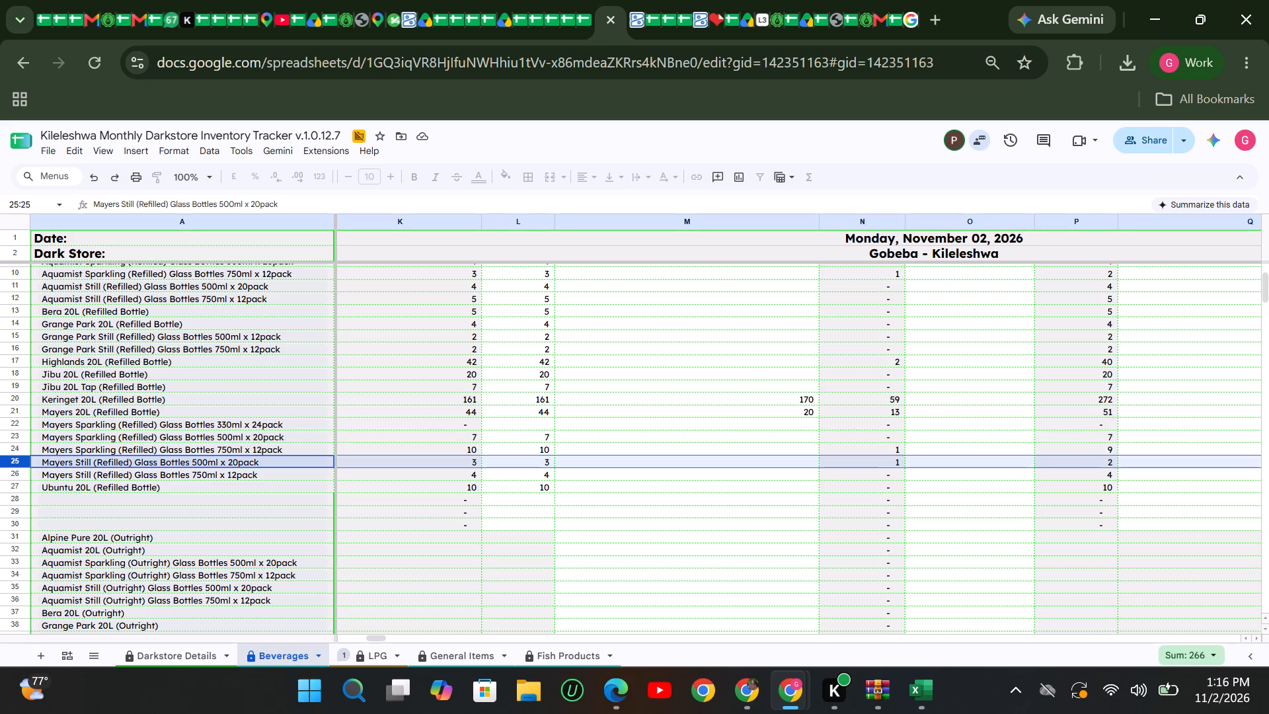
Examine the November 2 stock, sales and expected closing figures for the Aquamist rows under Non Refillable Beverages in the Kileleshwa tracker.
{"action": "scroll", "coordinate": [96, 517], "scroll_direction": "down", "scroll_amount": 2}
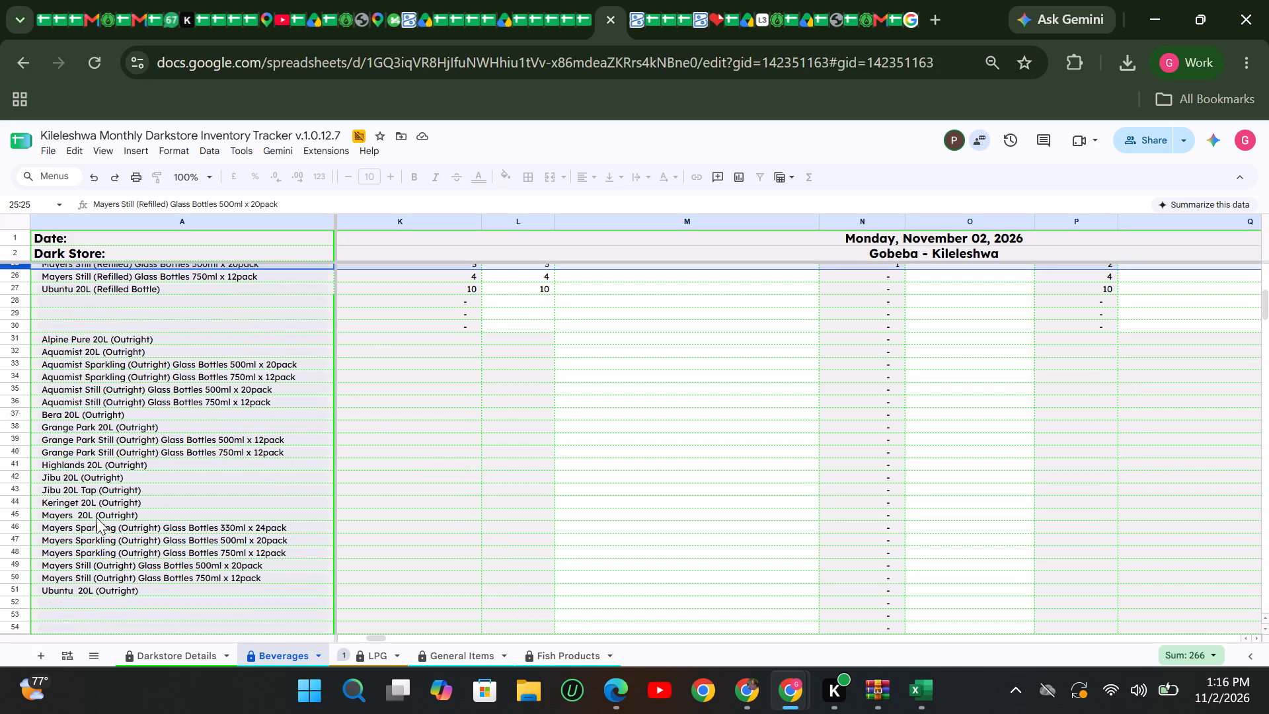
{"action": "scroll", "coordinate": [97, 518], "scroll_direction": "up", "scroll_amount": 1}
{"action": "scroll", "coordinate": [211, 542], "scroll_direction": "down", "scroll_amount": 5}
{"action": "scroll", "coordinate": [211, 542], "scroll_direction": "up", "scroll_amount": 1}
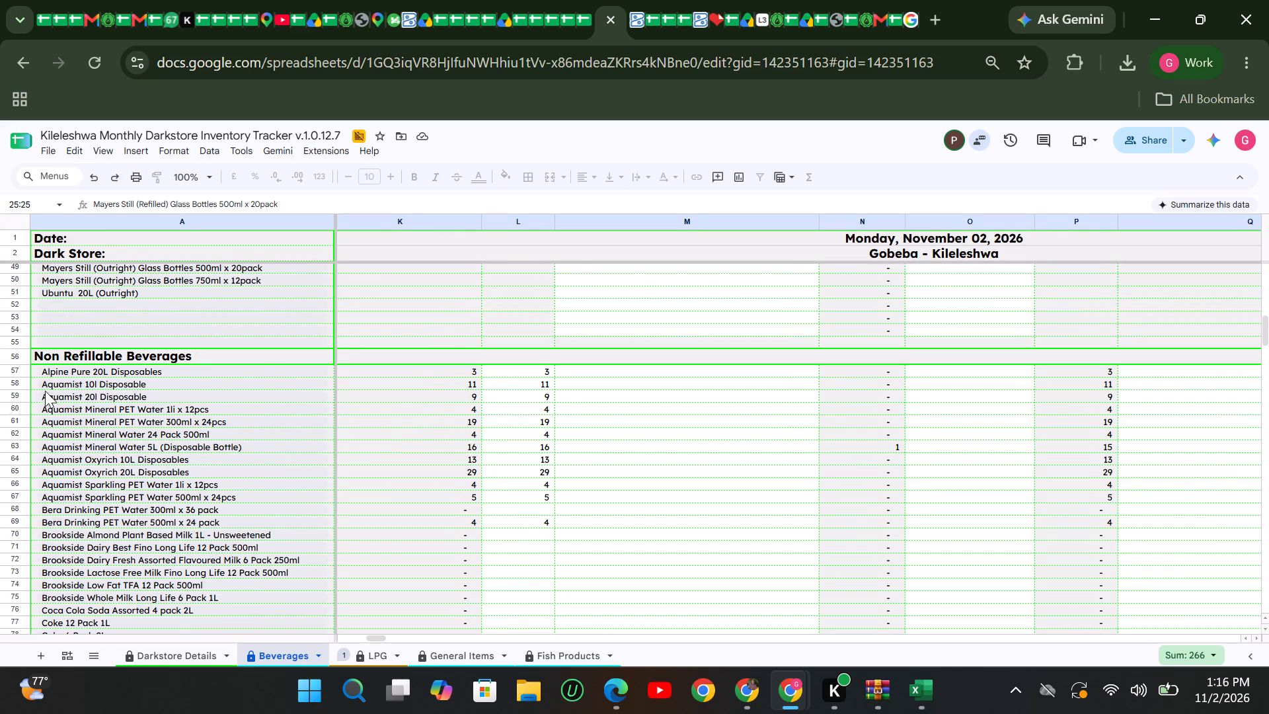
{"action": "left_click", "coordinate": [16, 385]}
{"action": "left_click", "coordinate": [17, 399]}
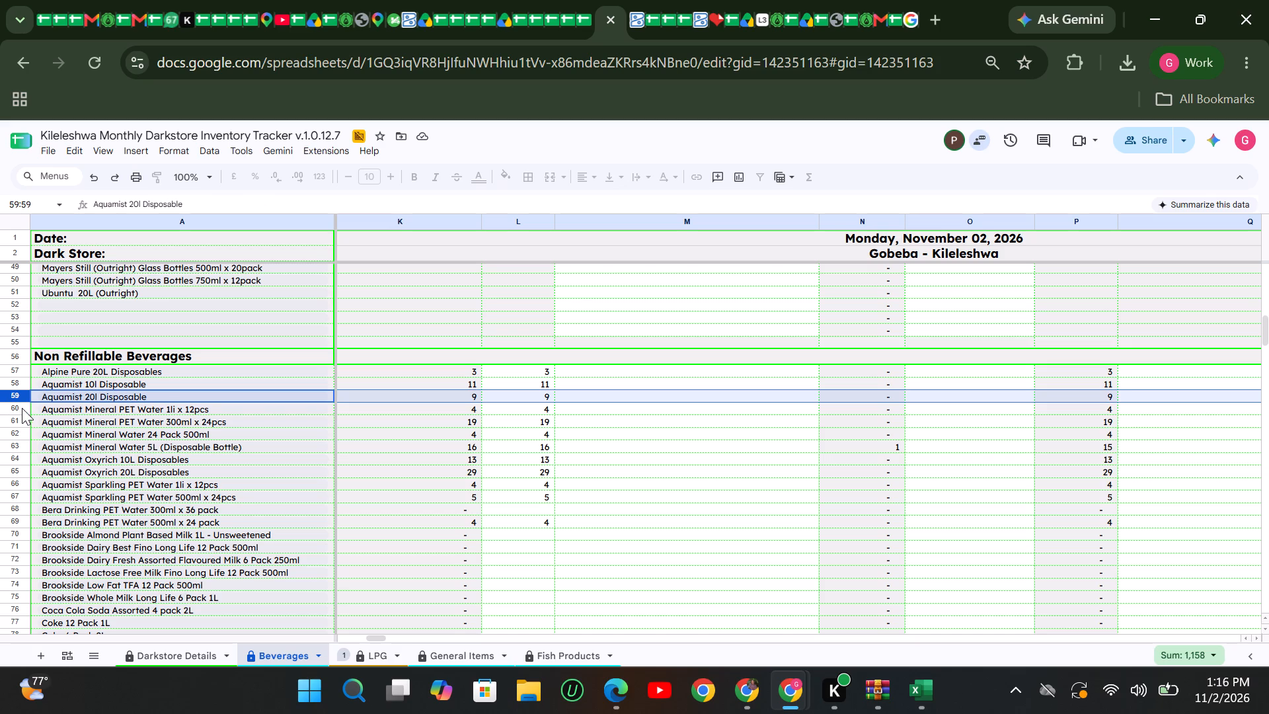
{"action": "left_click", "coordinate": [22, 408]}
{"action": "left_click", "coordinate": [20, 424]}
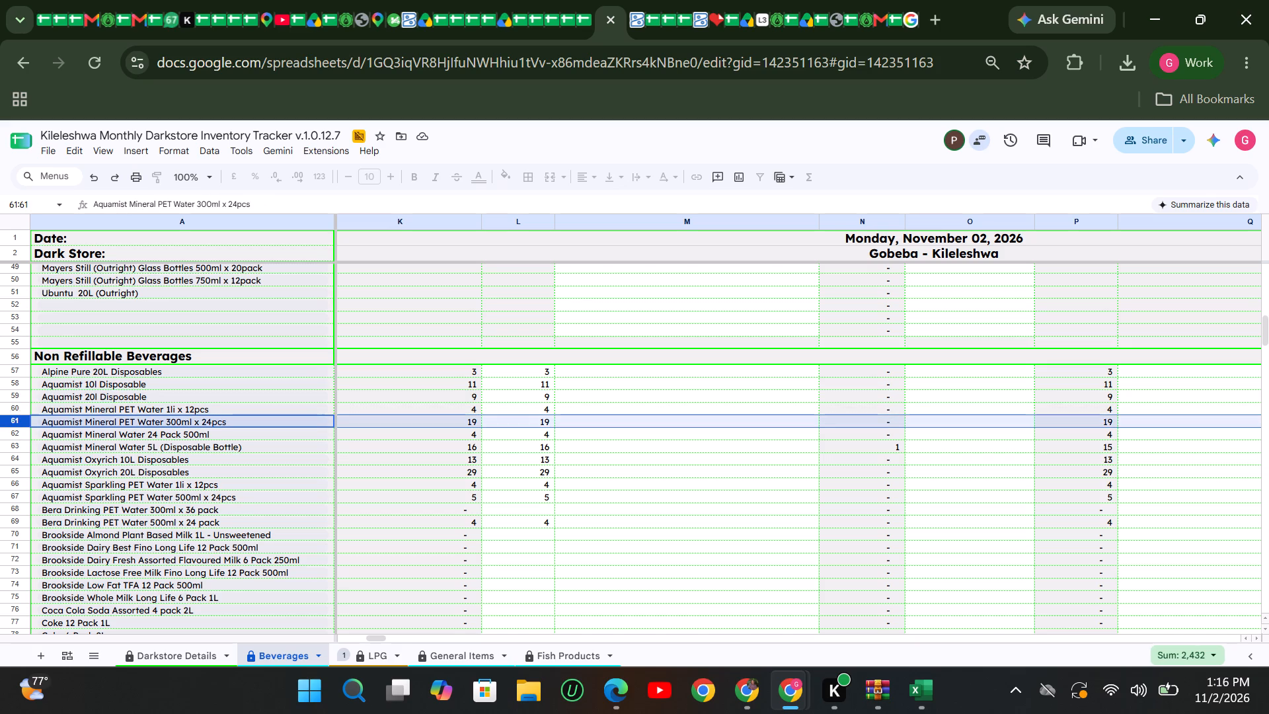
{"action": "left_click", "coordinate": [16, 433]}
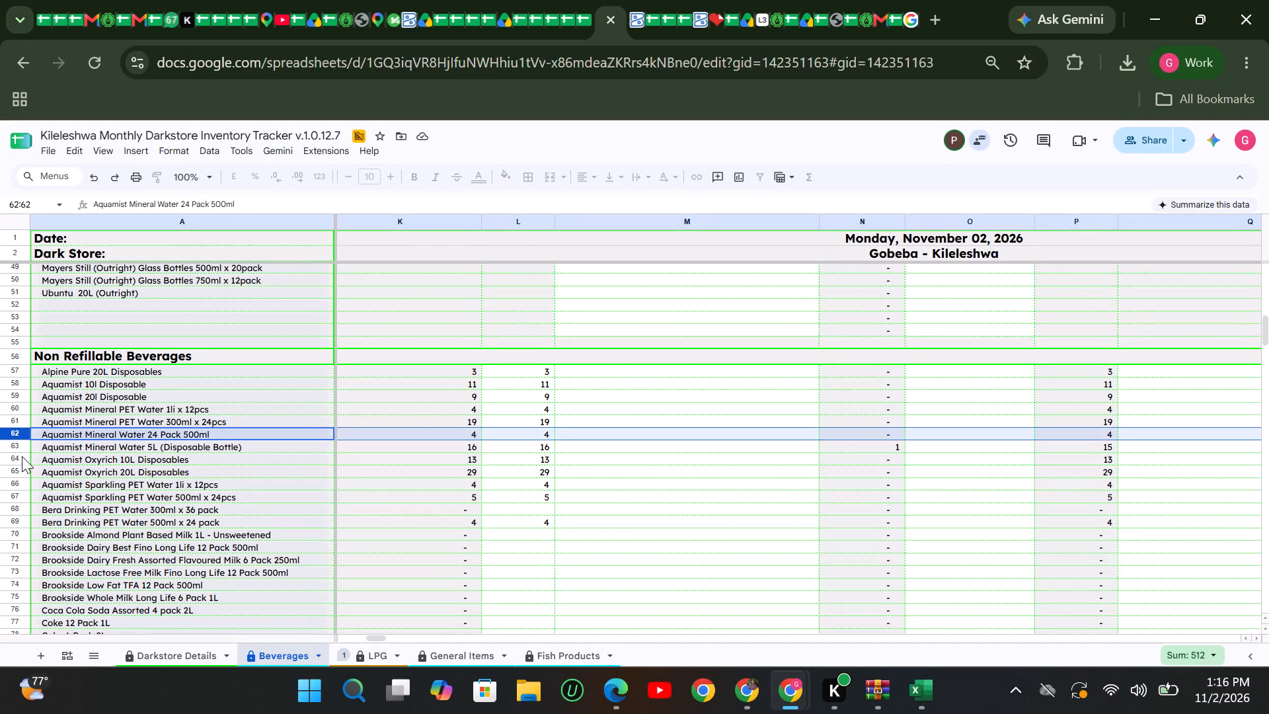
{"action": "left_click", "coordinate": [21, 457]}
{"action": "left_click", "coordinate": [26, 474]}
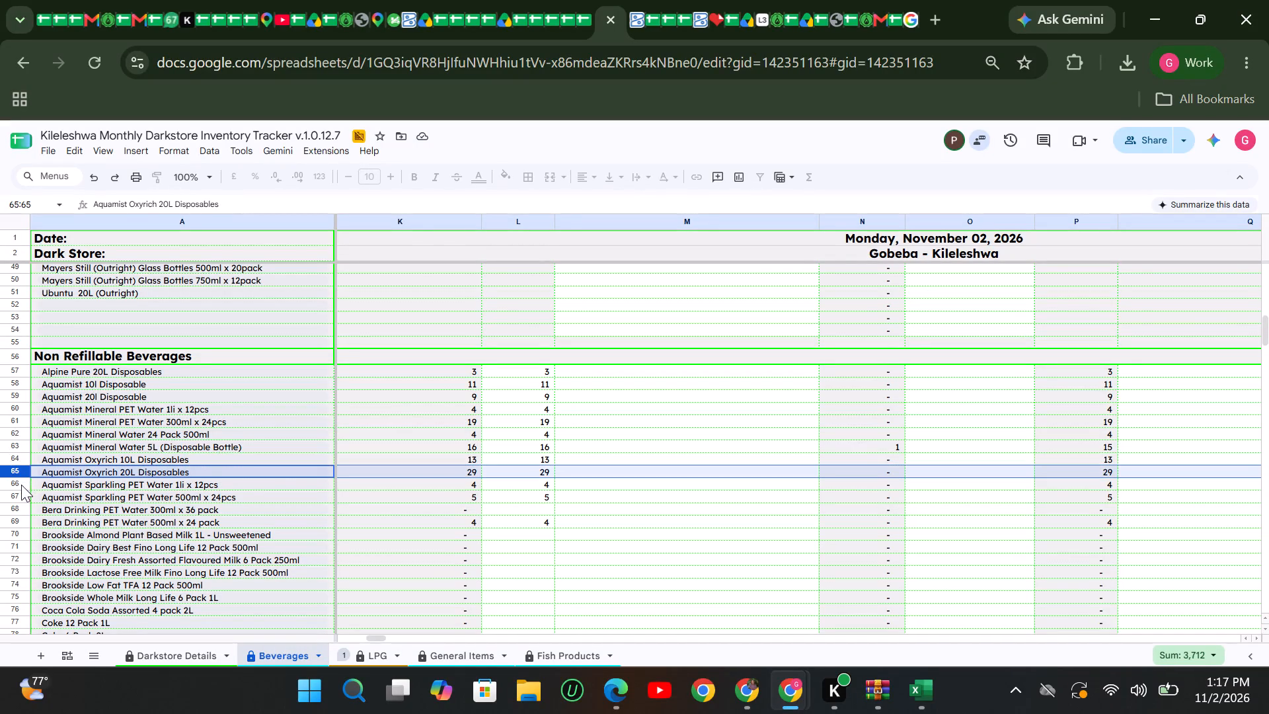
{"action": "left_click", "coordinate": [21, 485]}
{"action": "left_click", "coordinate": [20, 496]}
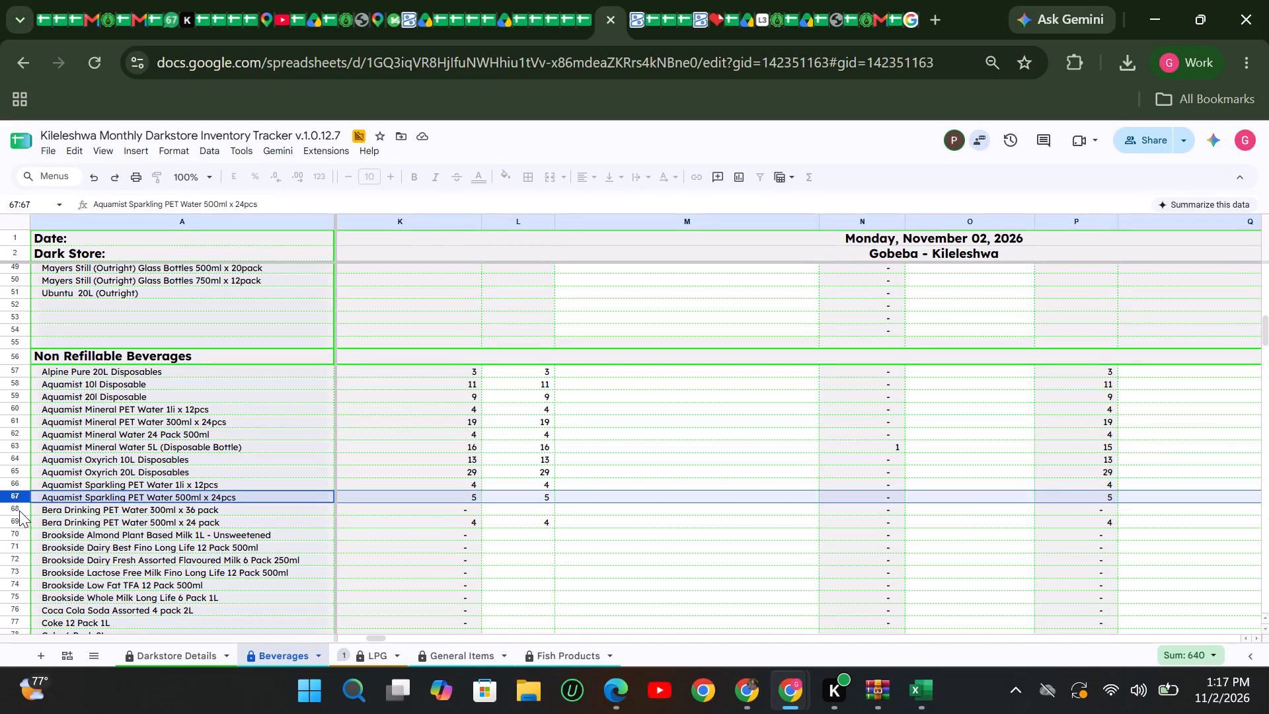
Check the November 2 stock figures for the Bera, Brookside, Del Monte and Gofrut rows among the non-refillable beverages.
{"action": "left_click", "coordinate": [19, 510]}
{"action": "scroll", "coordinate": [19, 512], "scroll_direction": "down", "scroll_amount": 2}
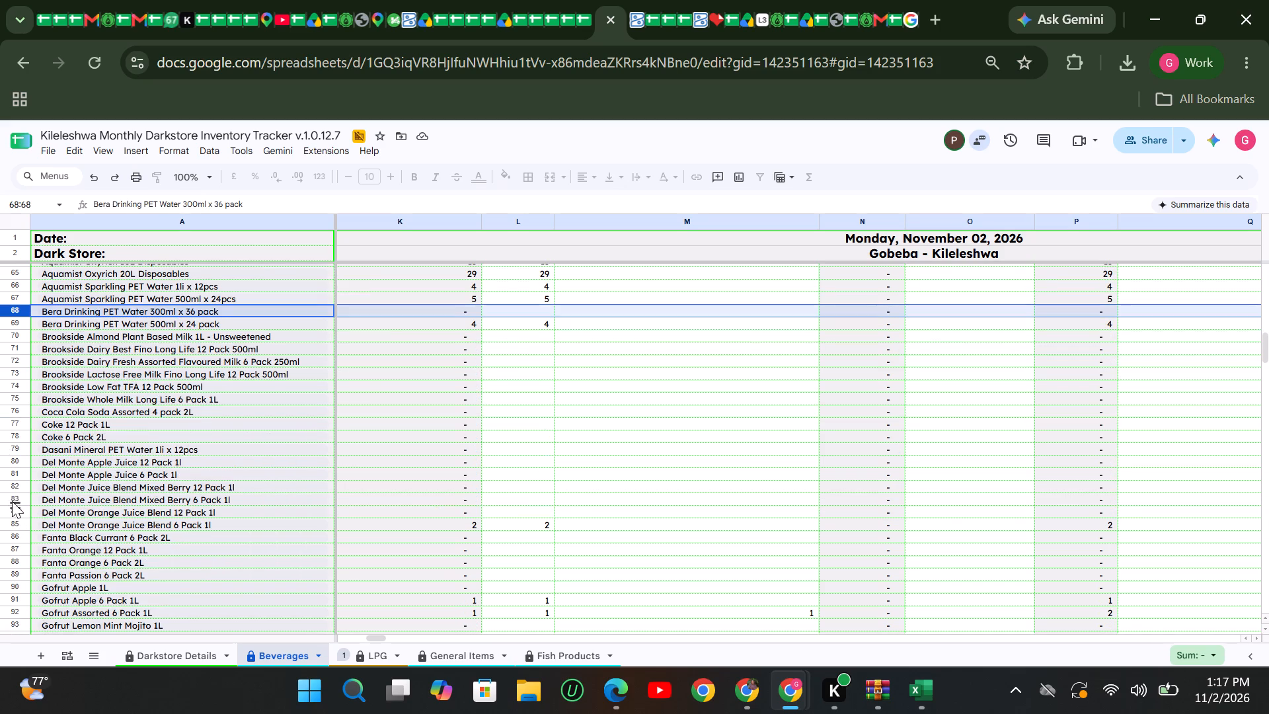
{"action": "left_click", "coordinate": [498, 527]}
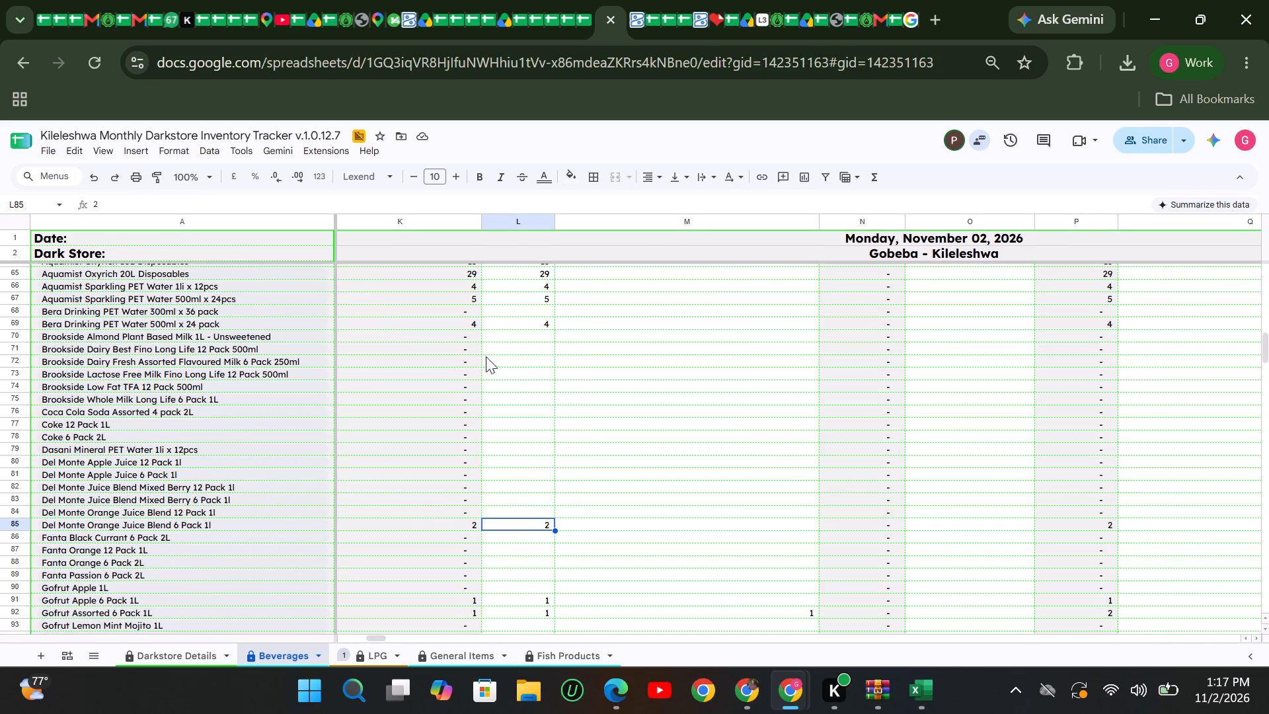
{"action": "left_click", "coordinate": [508, 335]}
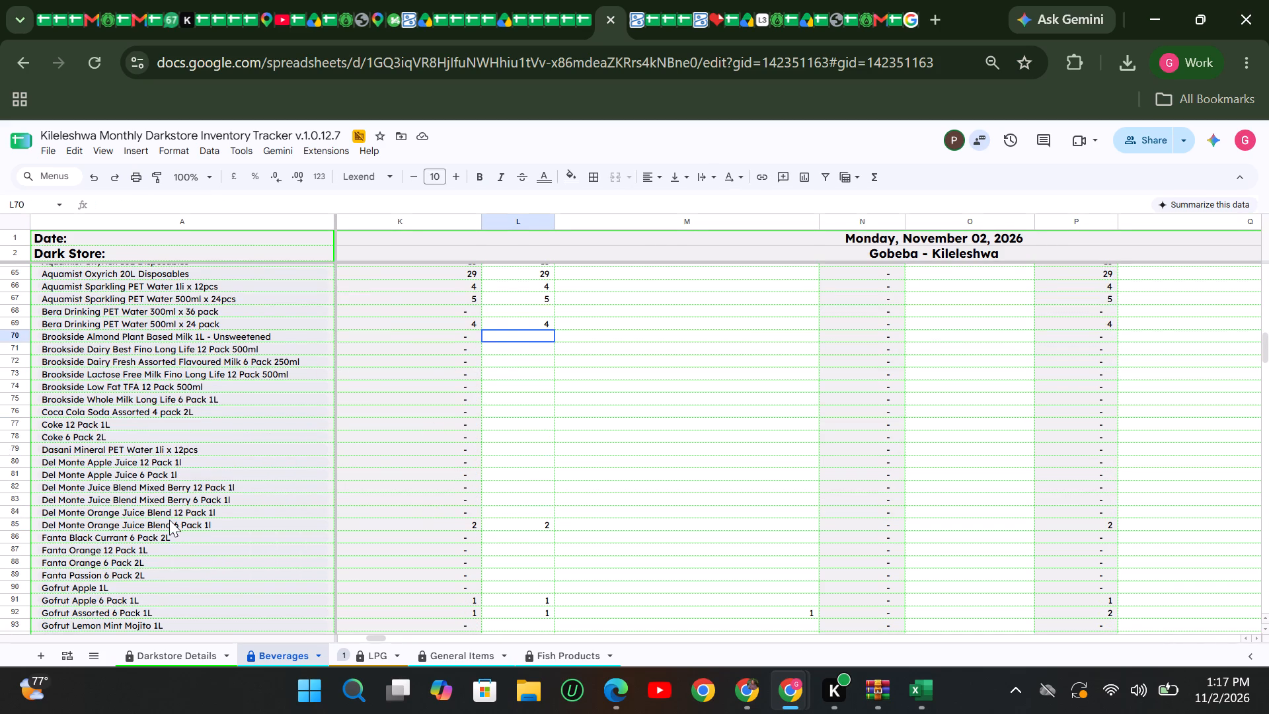
{"action": "scroll", "coordinate": [169, 520], "scroll_direction": "down", "scroll_amount": 1}
{"action": "left_click", "coordinate": [518, 501]}
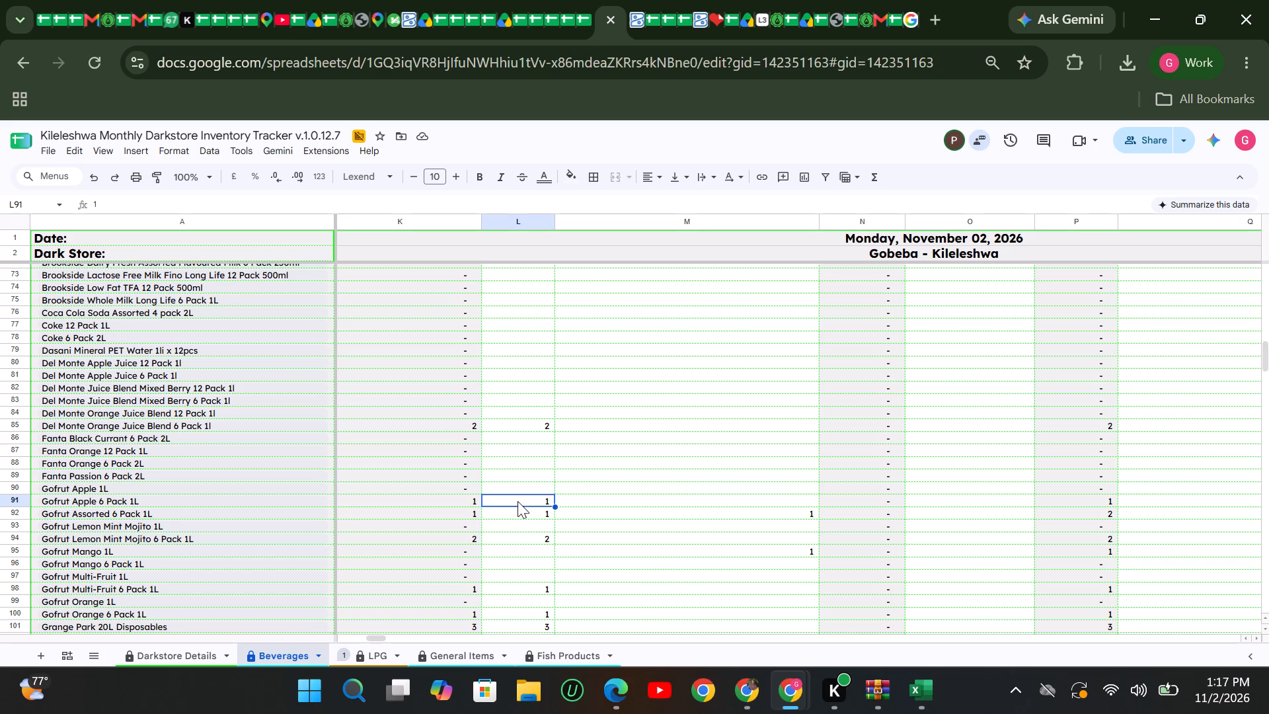
{"action": "left_click", "coordinate": [513, 516]}
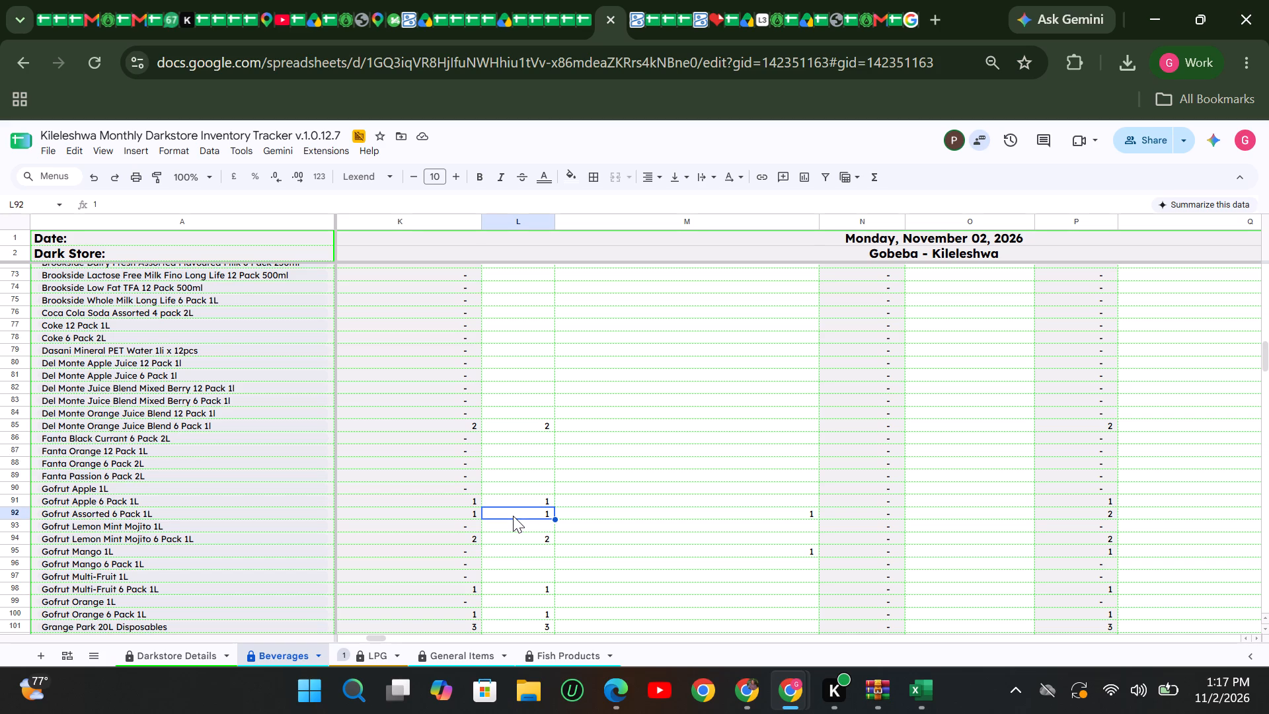
{"action": "scroll", "coordinate": [513, 516], "scroll_direction": "down", "scroll_amount": 1}
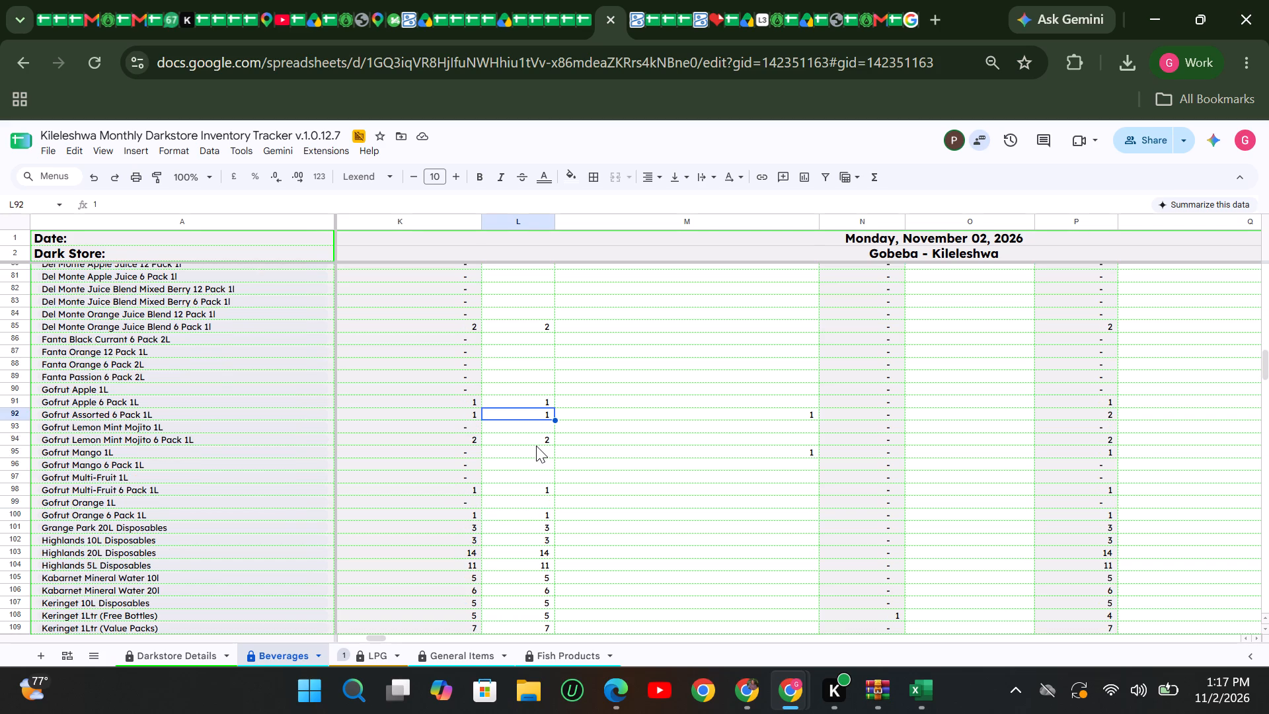
{"action": "left_click", "coordinate": [532, 440]}
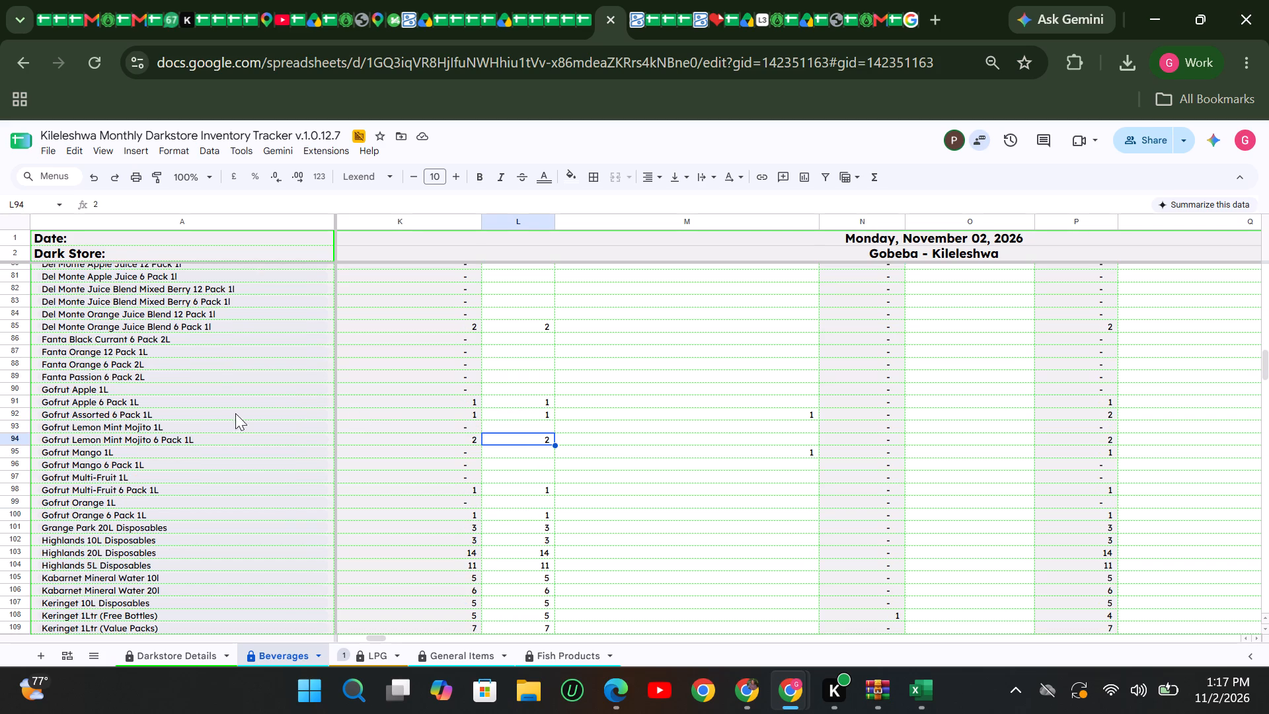
{"action": "left_click", "coordinate": [20, 450]}
{"action": "scroll", "coordinate": [36, 450], "scroll_direction": "down", "scroll_amount": 1}
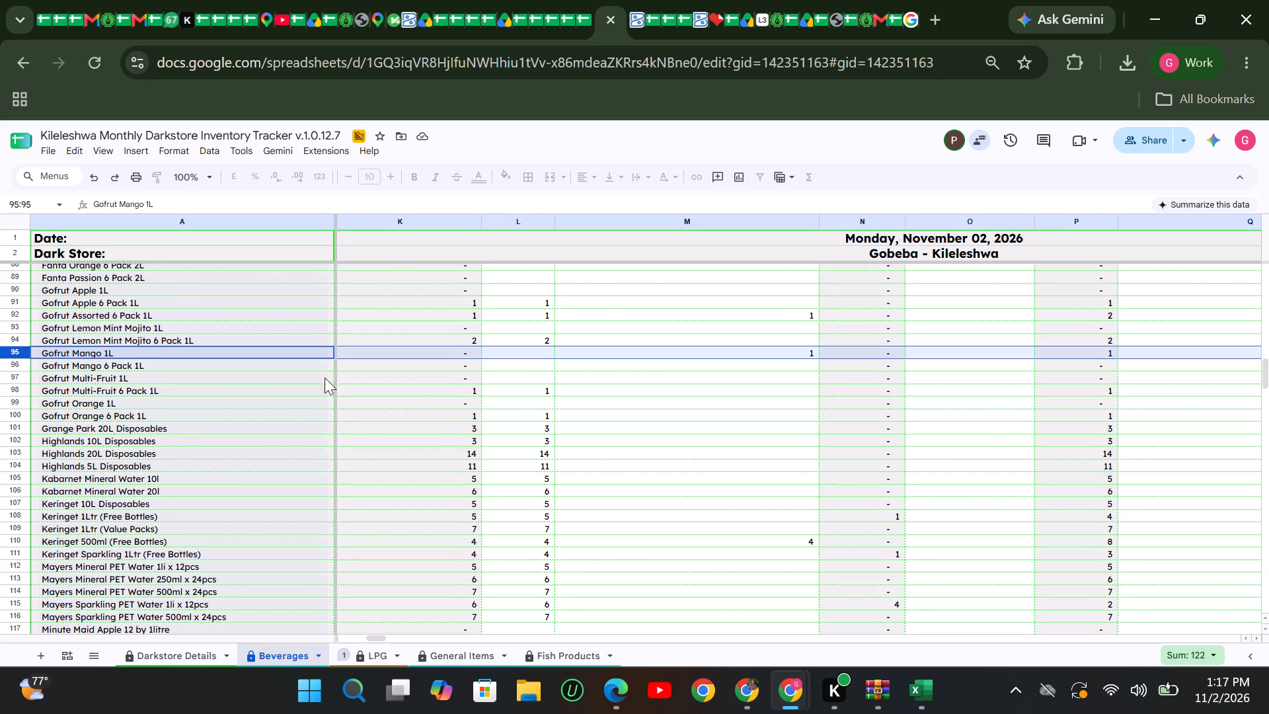
{"action": "left_click", "coordinate": [536, 391]}
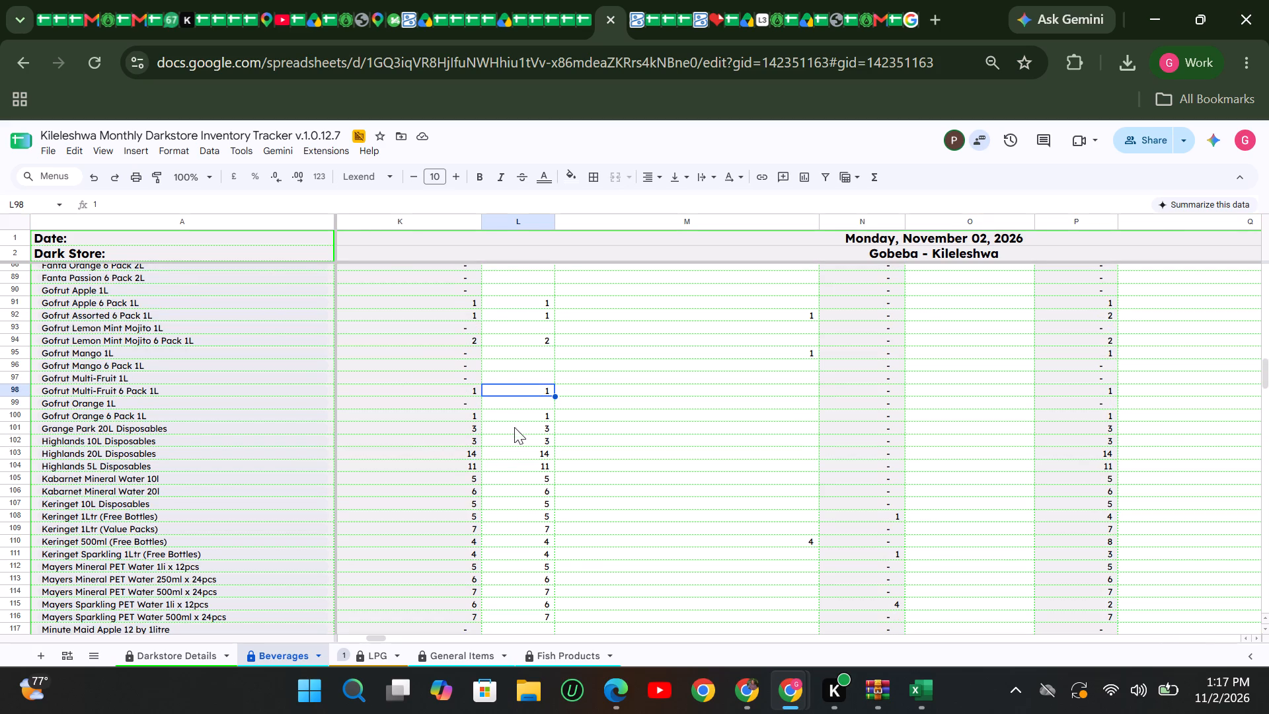
{"action": "left_click", "coordinate": [518, 415]}
{"action": "left_click", "coordinate": [24, 413]}
Examine the November 2 stock, received and sales figures for the Grange Park, Highlands, Kabarnet and Keringet non-refillable water rows.
{"action": "scroll", "coordinate": [28, 416], "scroll_direction": "down", "scroll_amount": 1}
{"action": "left_click", "coordinate": [490, 331]}
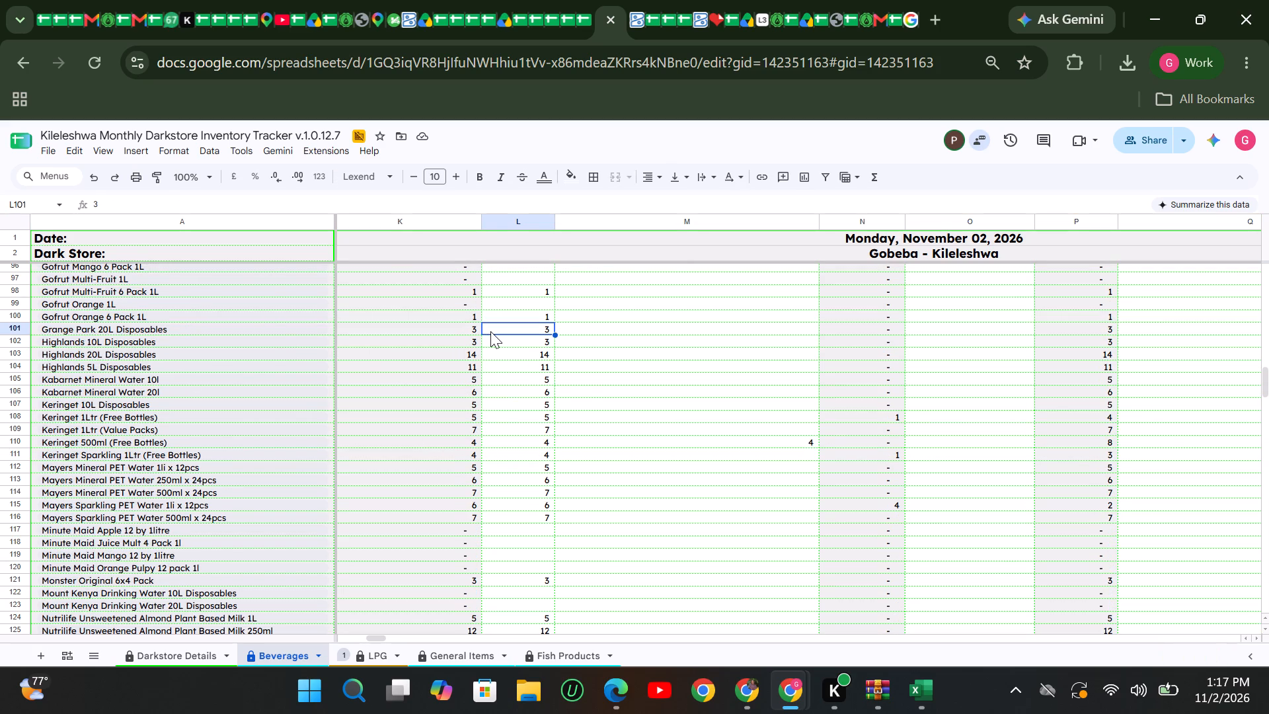
{"action": "left_click", "coordinate": [20, 339]}
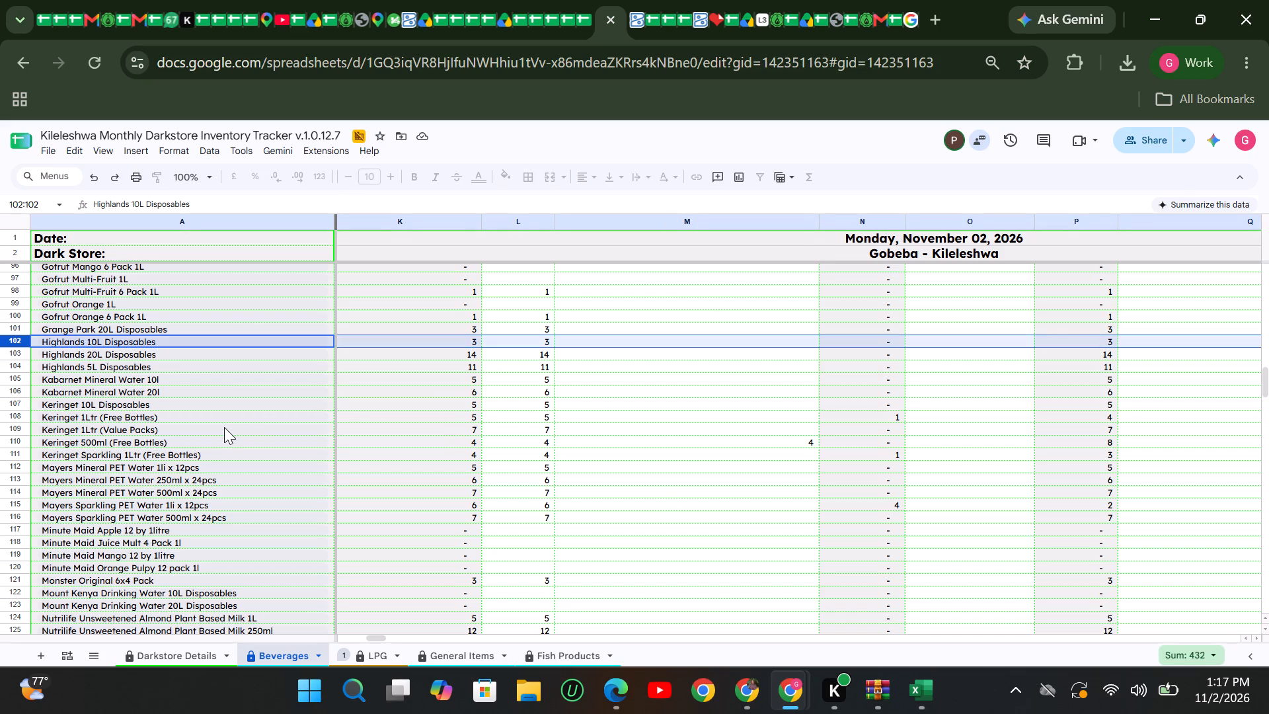
{"action": "left_click", "coordinate": [20, 376]}
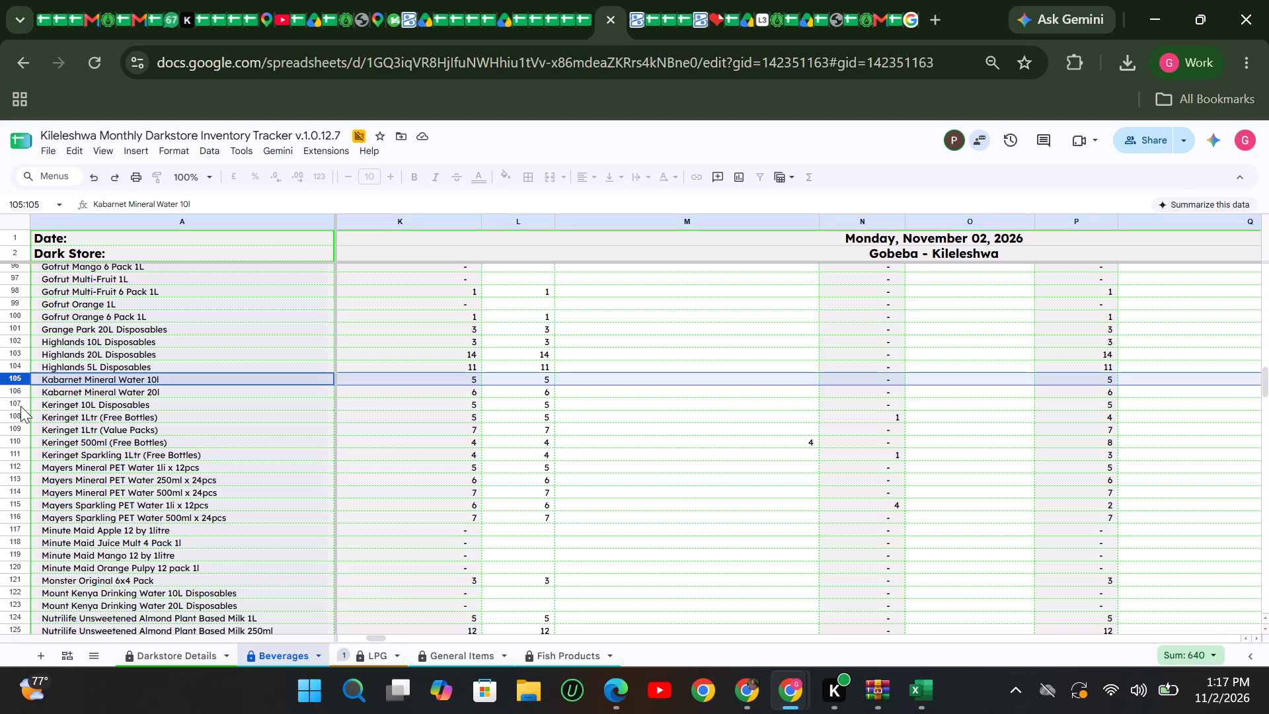
{"action": "left_click", "coordinate": [20, 406]}
{"action": "left_click", "coordinate": [22, 417]}
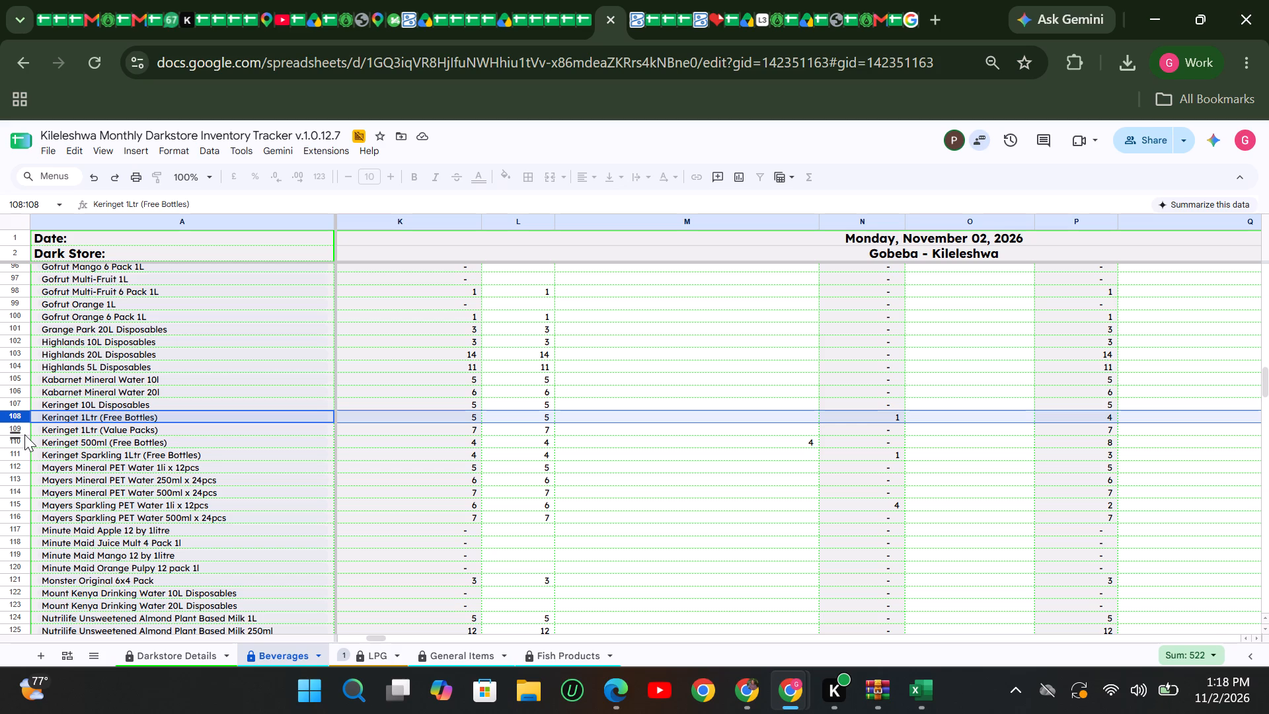
{"action": "left_click", "coordinate": [23, 427]}
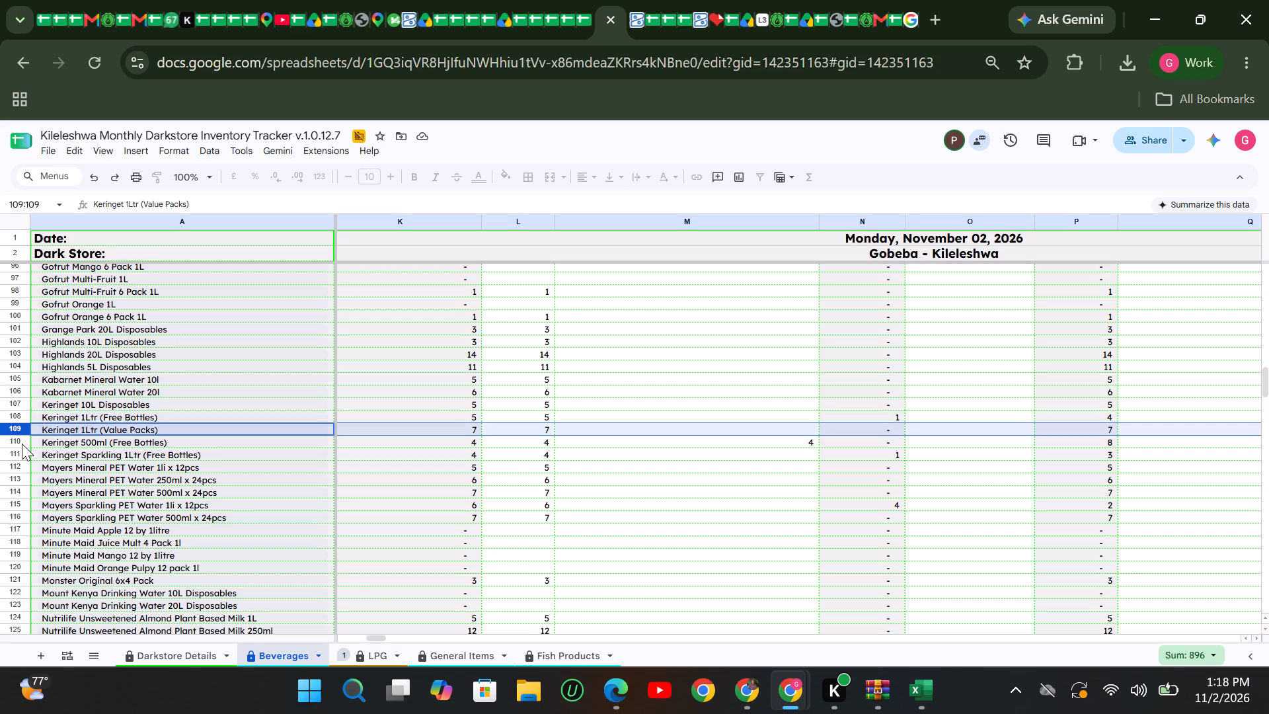
{"action": "left_click", "coordinate": [21, 444]}
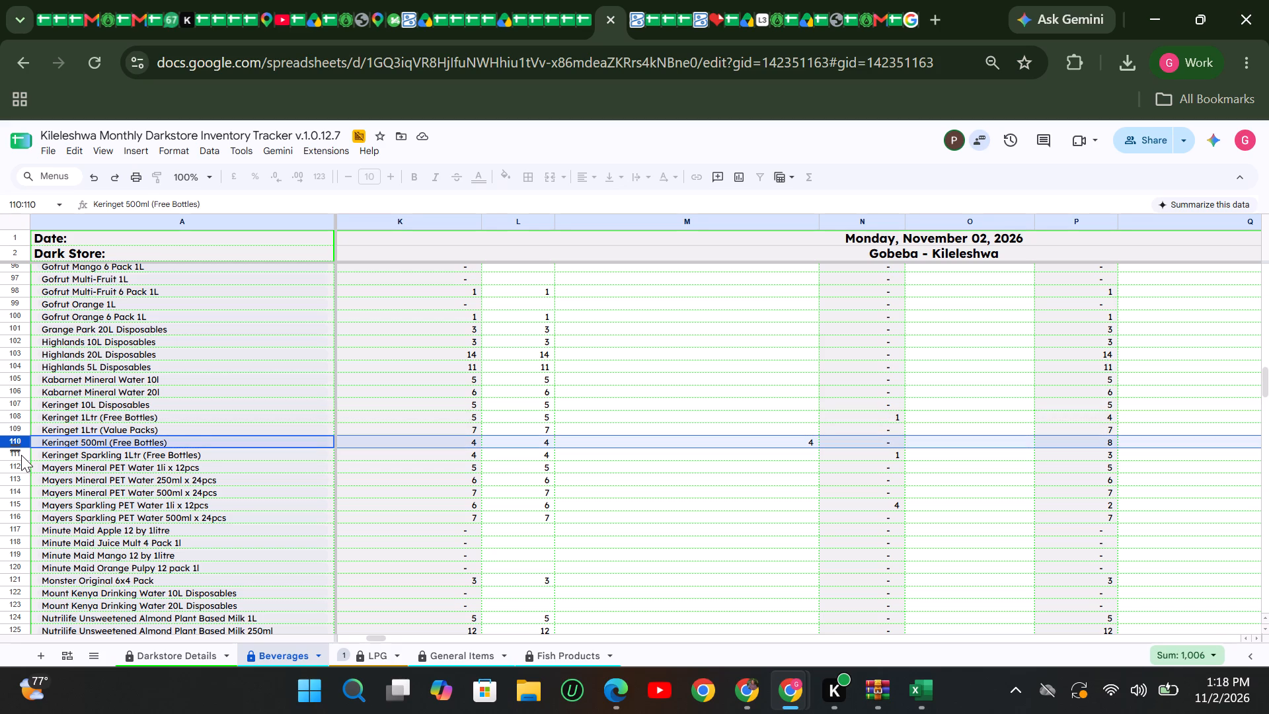
{"action": "left_click", "coordinate": [21, 455]}
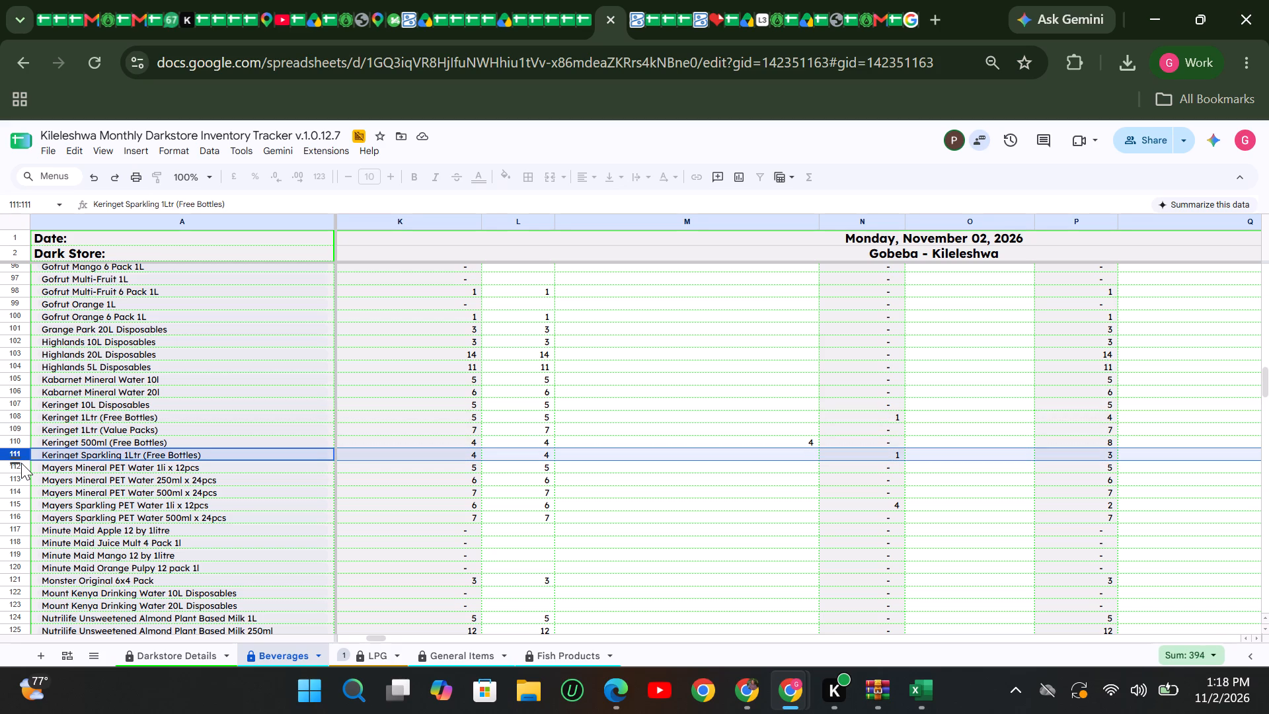
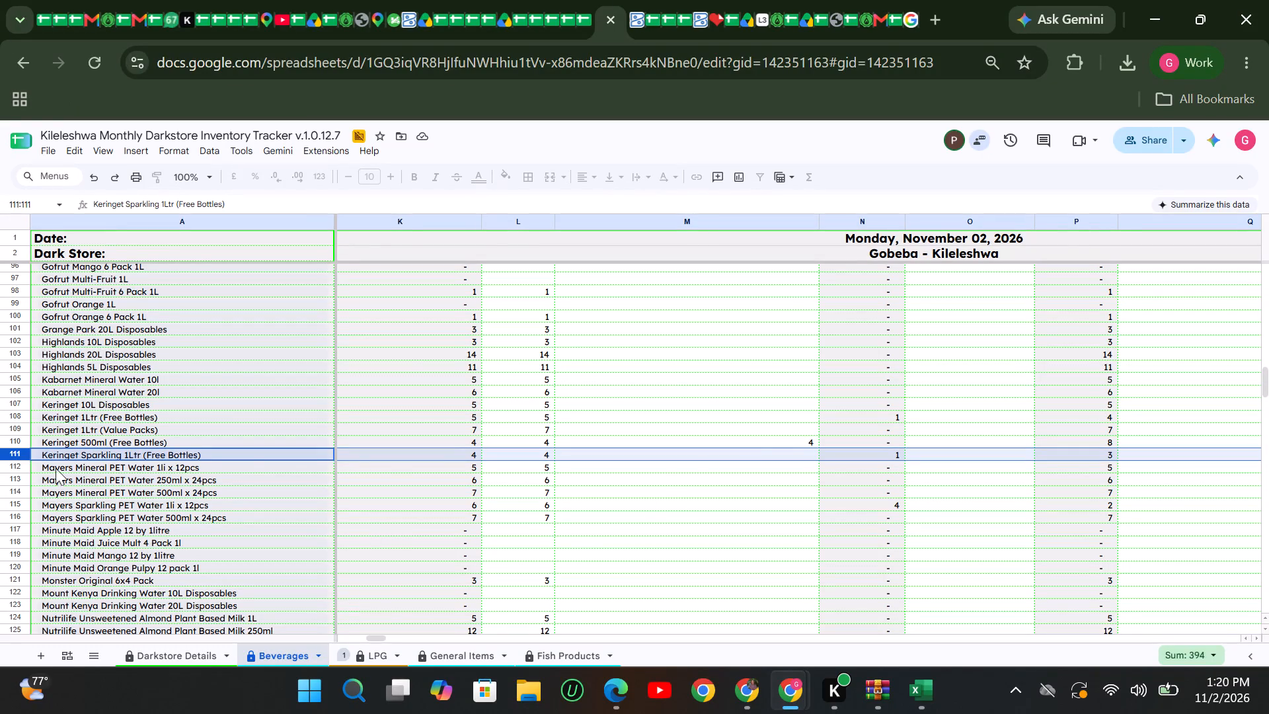
Examine the November 2 stock, sales and expected closing figures for the Mayers mineral and sparkling PET water rows.
{"action": "left_click", "coordinate": [24, 469]}
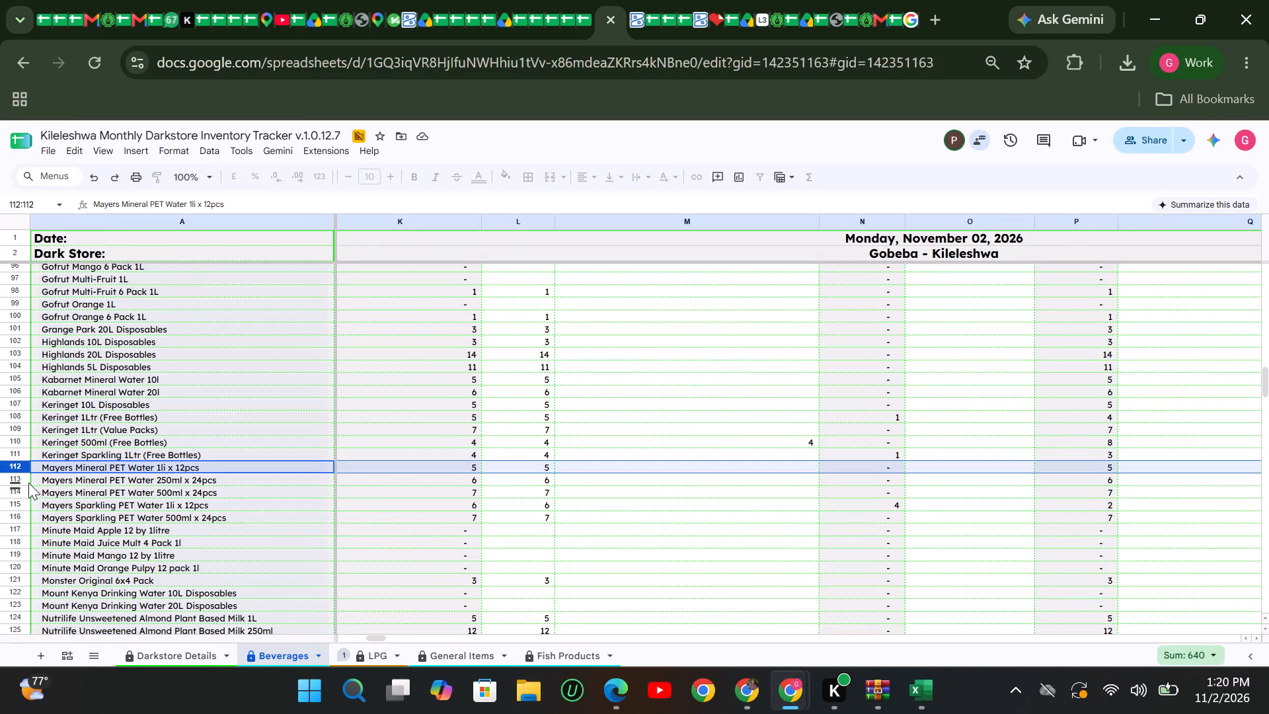
{"action": "left_click", "coordinate": [27, 481]}
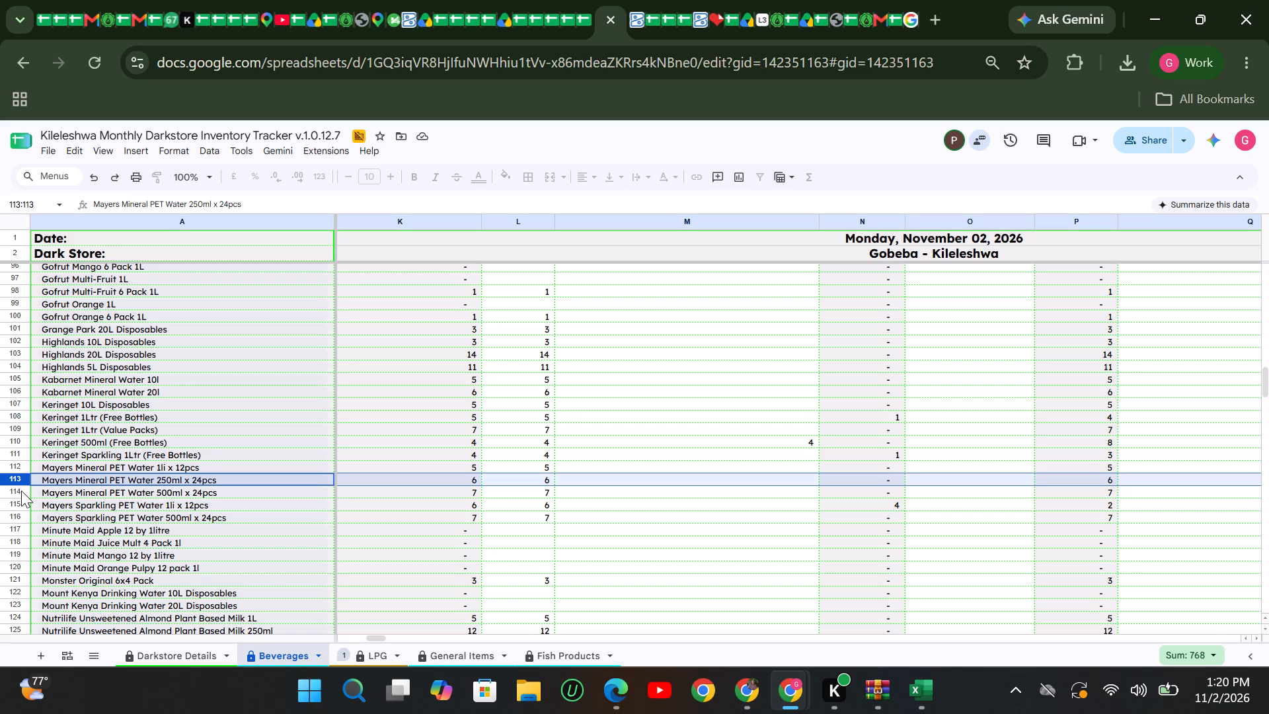
{"action": "left_click", "coordinate": [21, 491]}
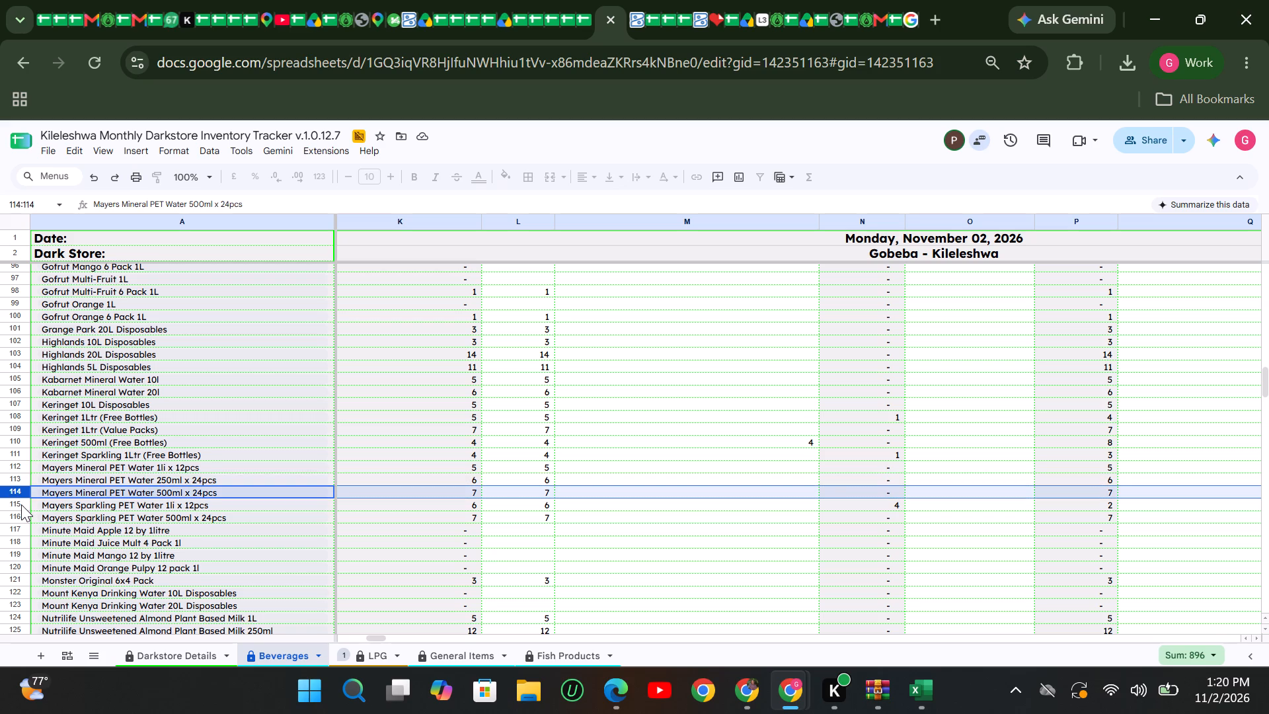
{"action": "left_click", "coordinate": [21, 504]}
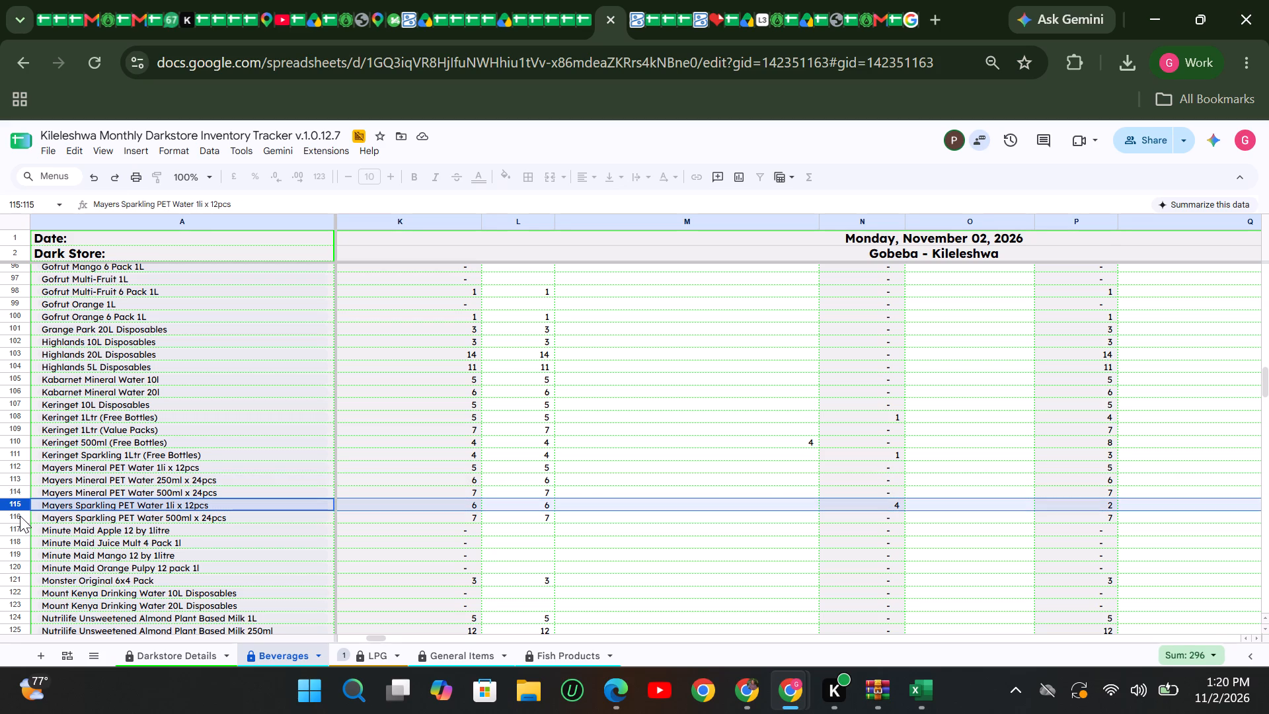
{"action": "left_click", "coordinate": [20, 516]}
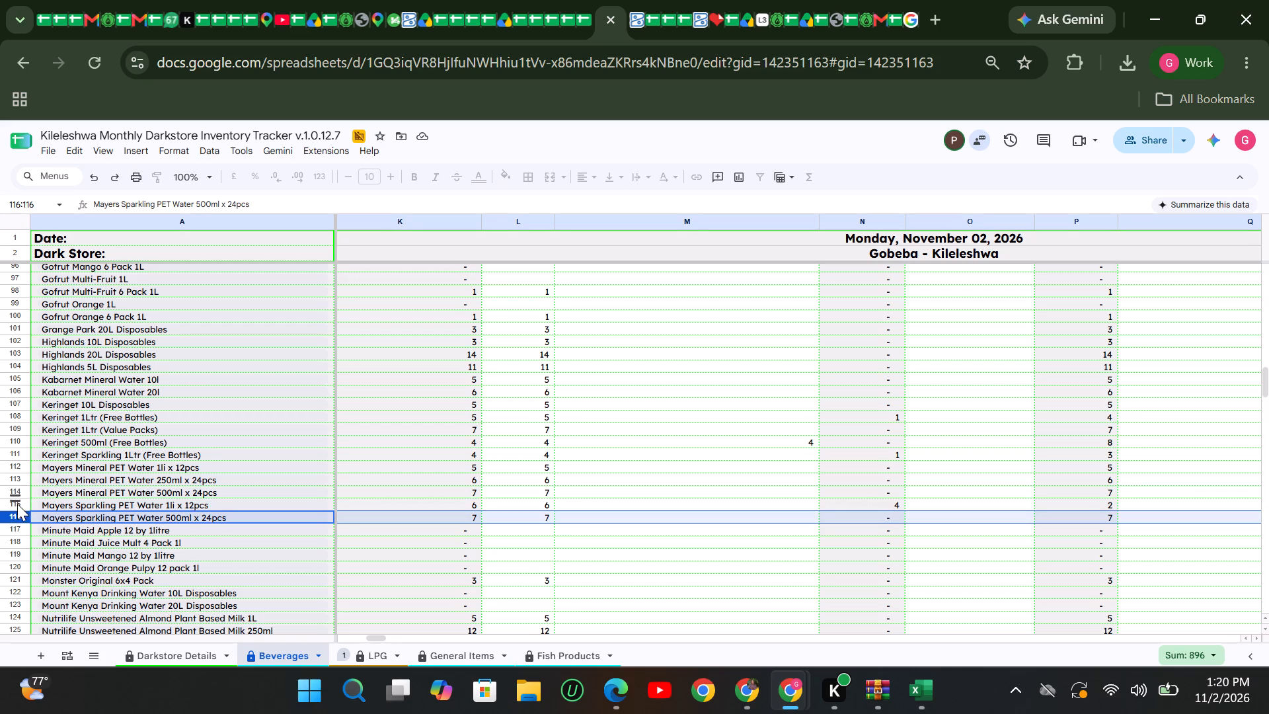
{"action": "left_click", "coordinate": [17, 504]}
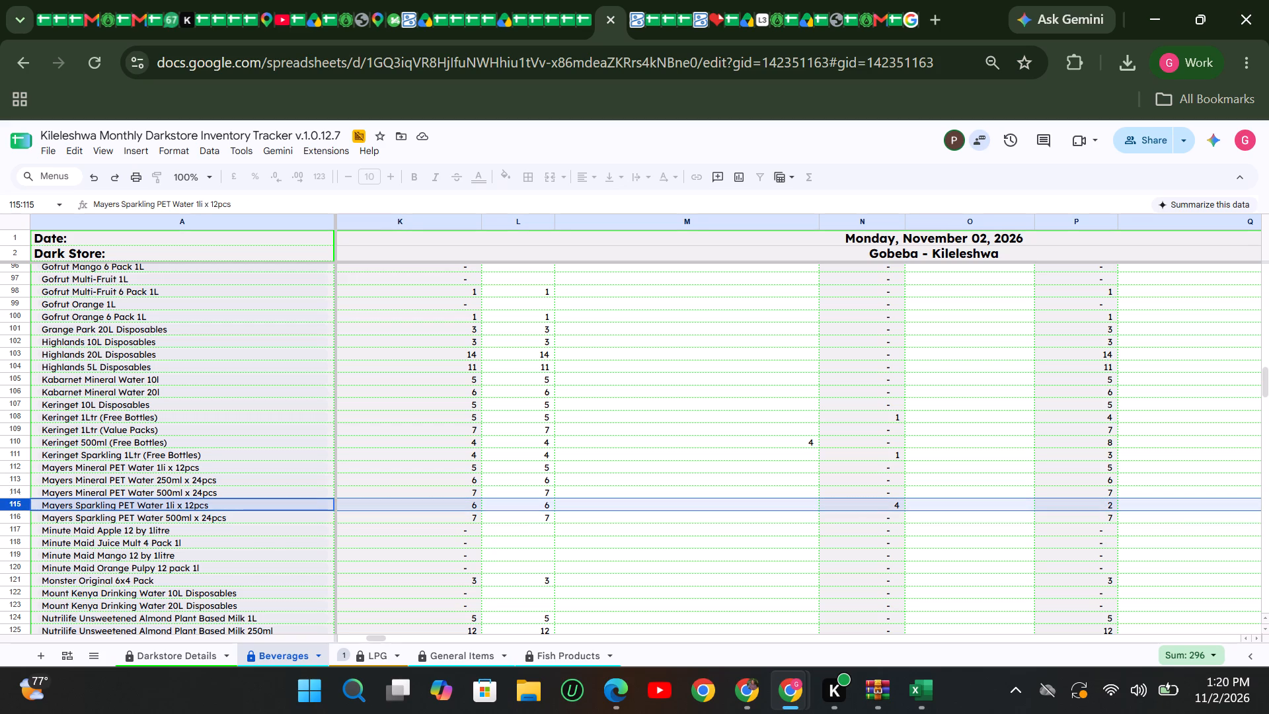
{"action": "left_click", "coordinate": [20, 465]}
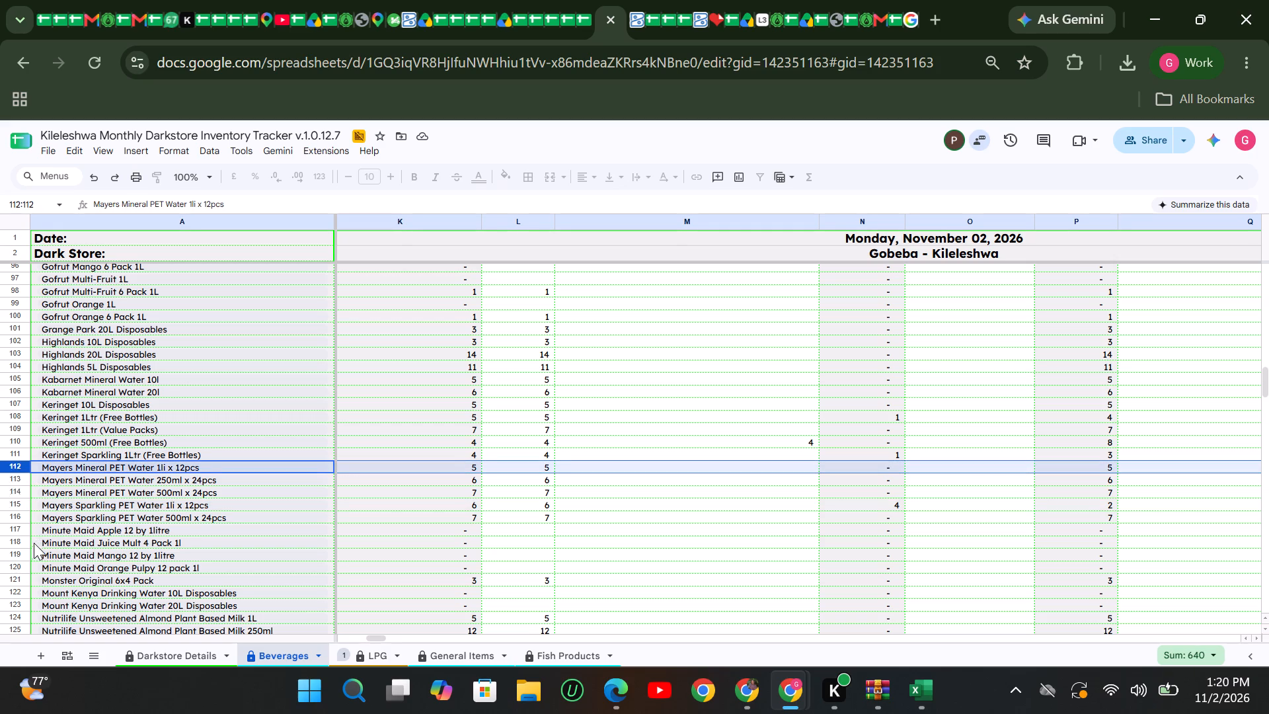
{"action": "left_click", "coordinate": [17, 517]}
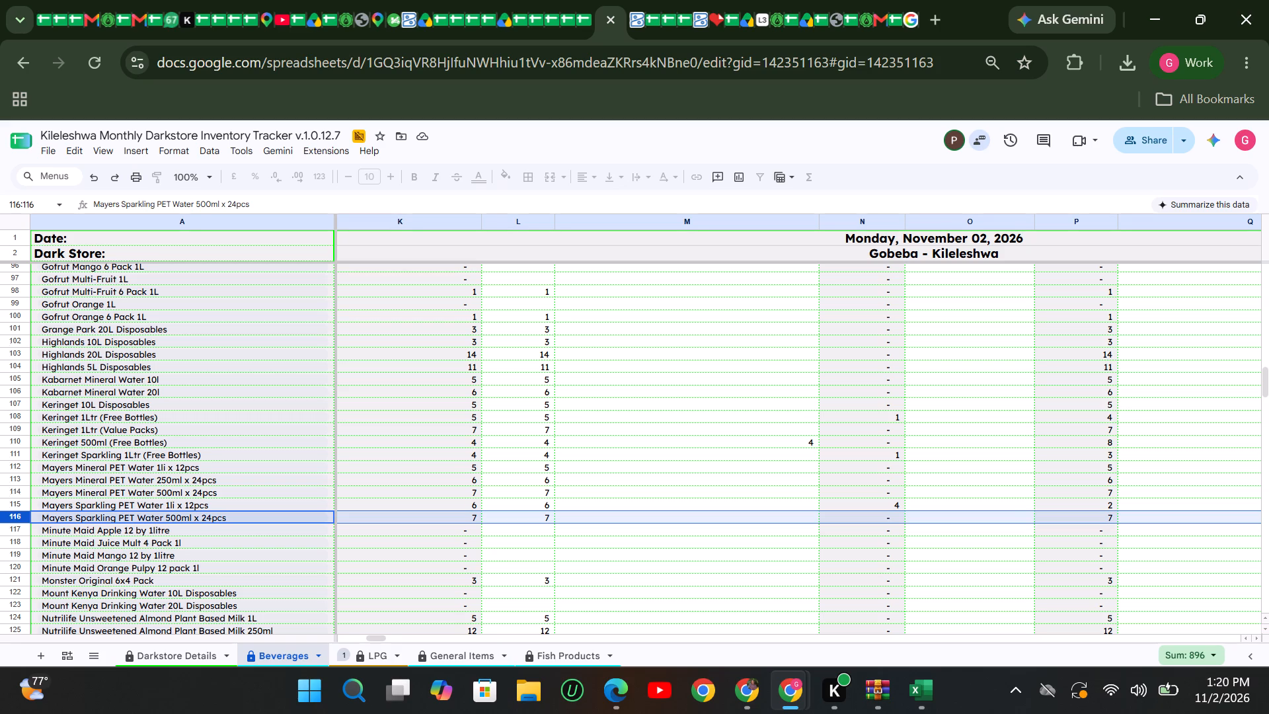
Examine the November 2 stock, received and sales figures for the Quencher 10L and 20L Disposables rows.
{"action": "scroll", "coordinate": [96, 498], "scroll_direction": "down", "scroll_amount": 2}
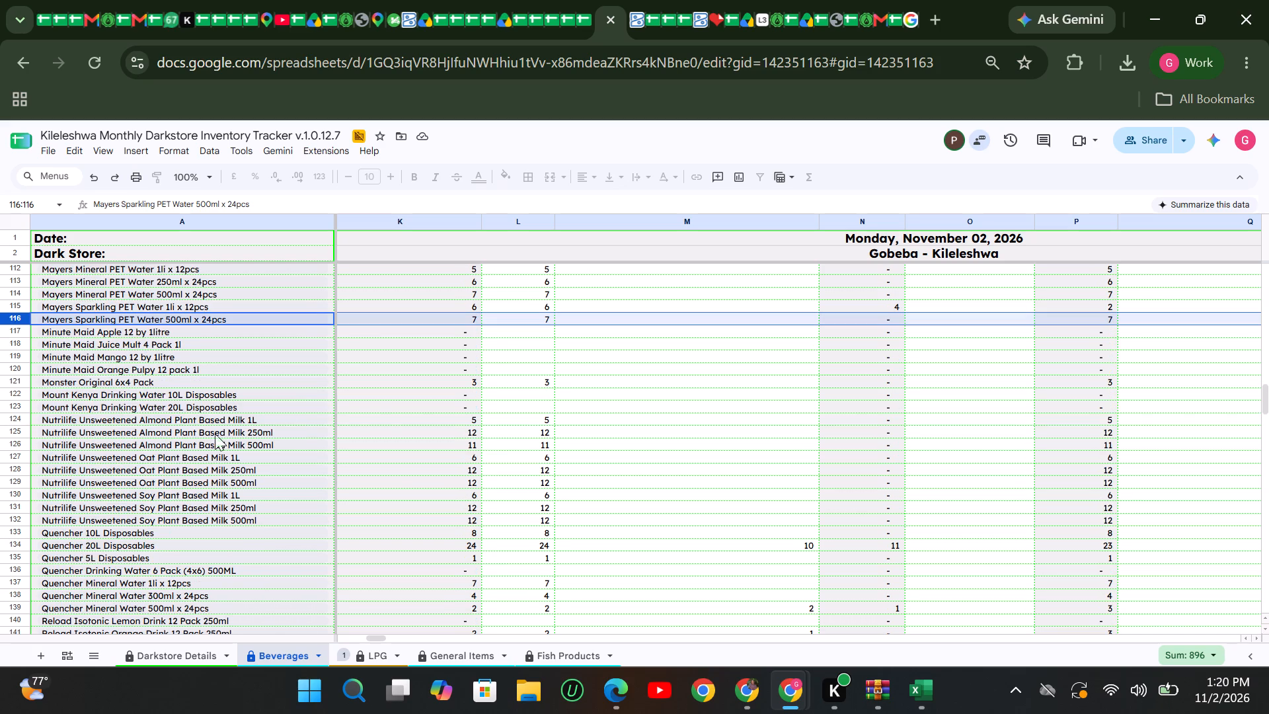
{"action": "scroll", "coordinate": [391, 495], "scroll_direction": "down", "scroll_amount": 1}
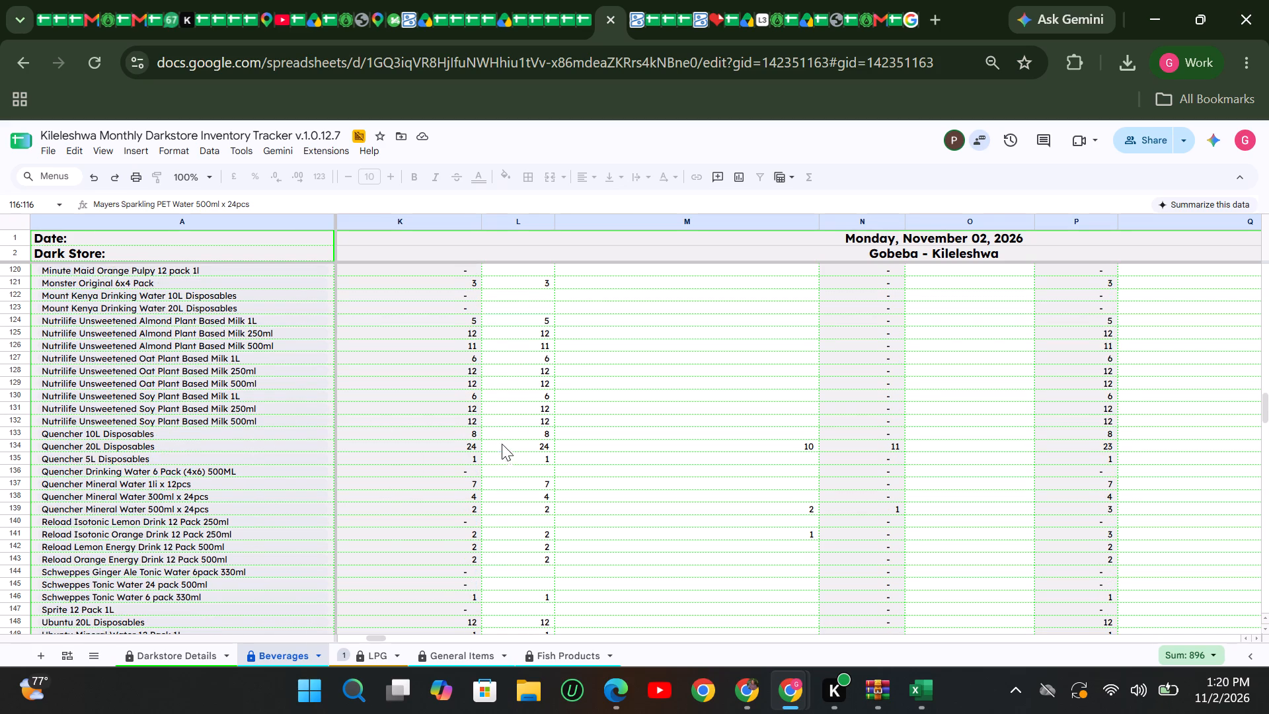
{"action": "left_click", "coordinate": [500, 436]}
{"action": "left_click", "coordinate": [11, 432]}
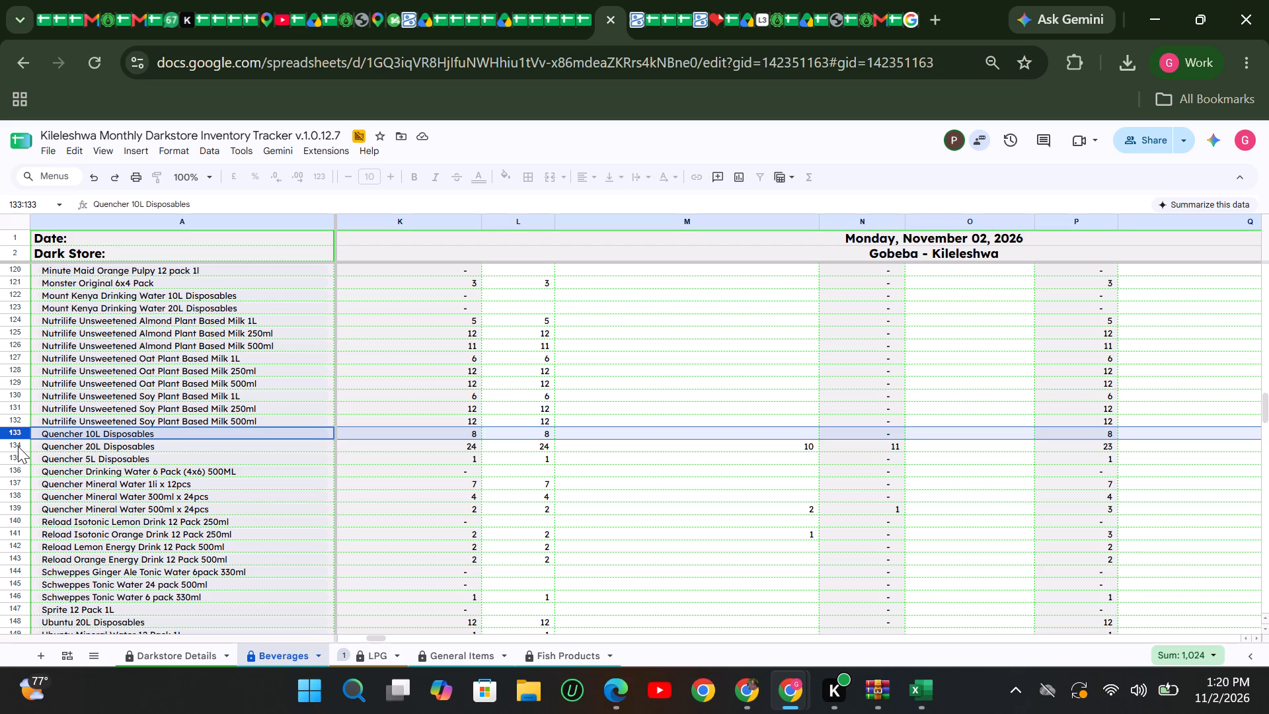
{"action": "left_click", "coordinate": [24, 446]}
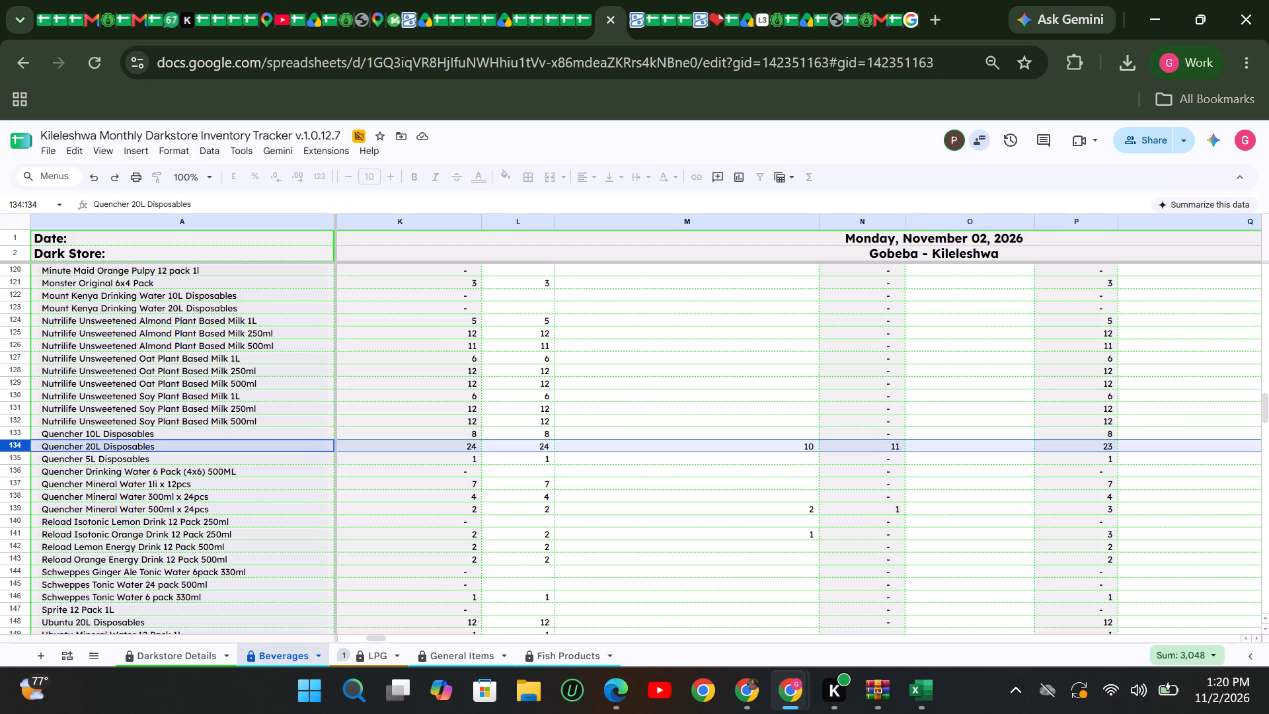
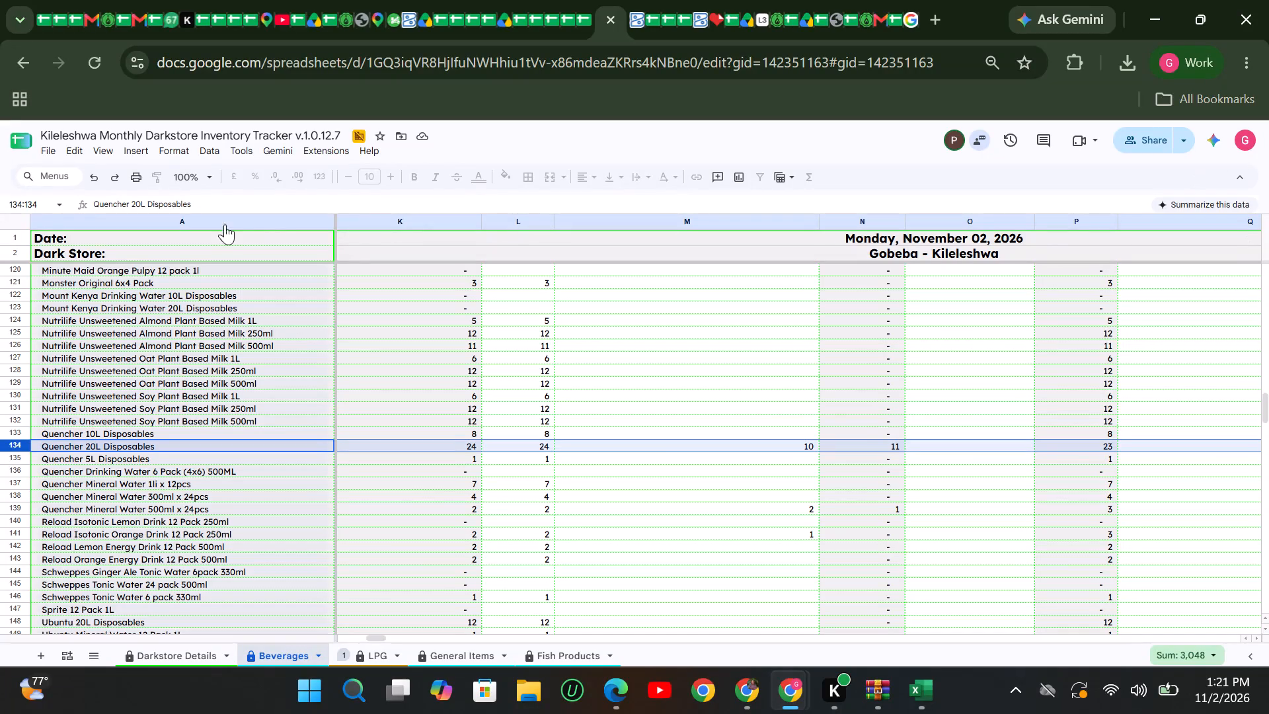
Examine the November 2 stock, received and sales figures for the Quencher Mineral Water and Reload Isotonic rows, down through the Empty Bottles section.
{"action": "left_click", "coordinate": [520, 489]}
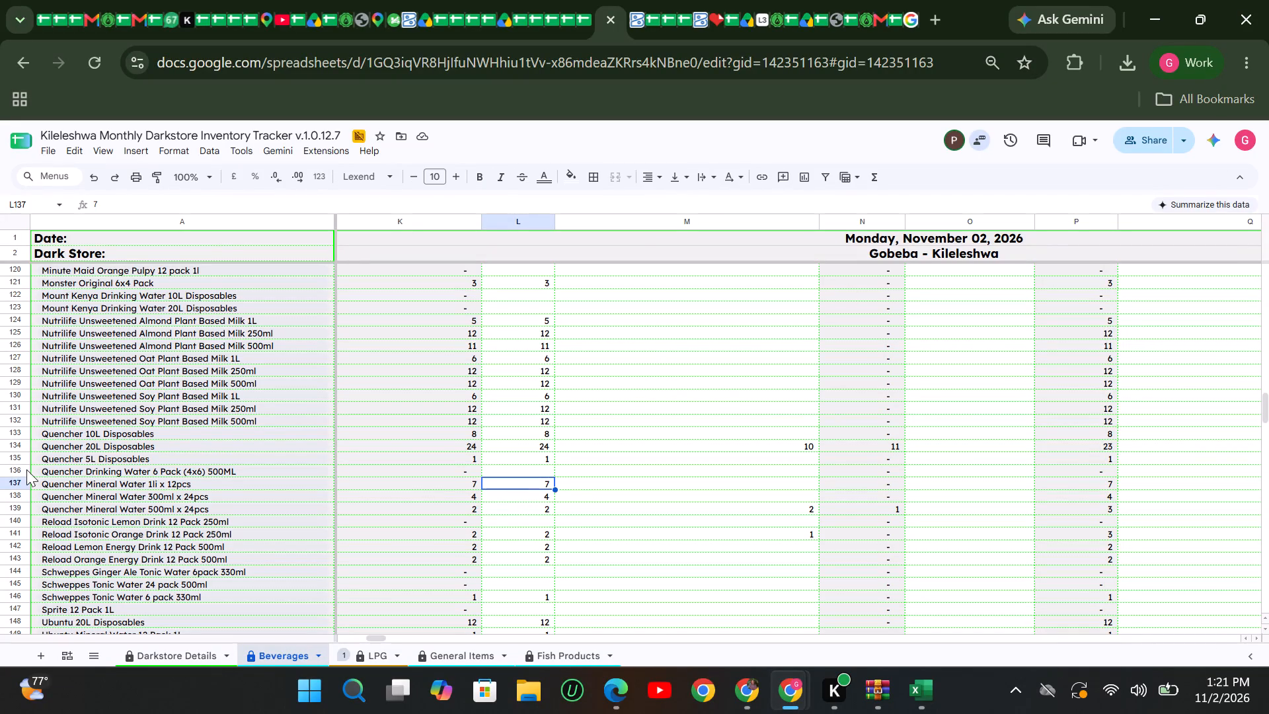
{"action": "left_click", "coordinate": [28, 497]}
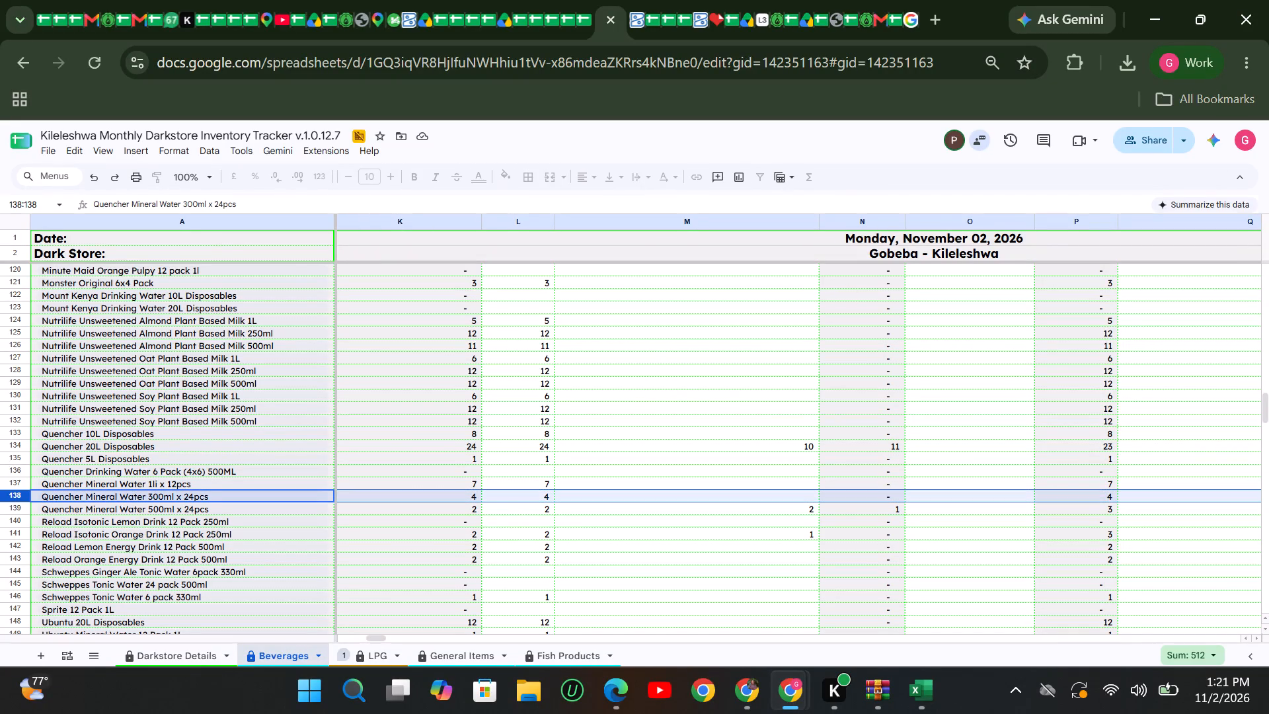
{"action": "scroll", "coordinate": [78, 500], "scroll_direction": "down", "scroll_amount": 1}
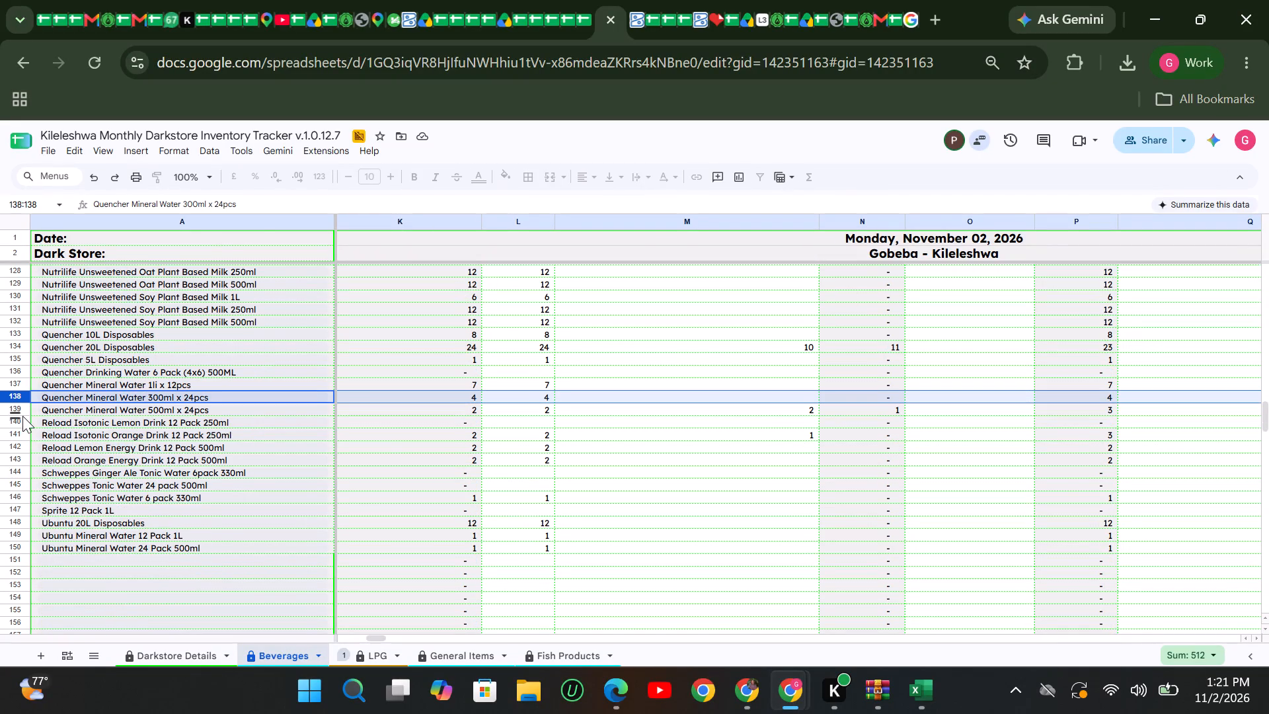
{"action": "left_click", "coordinate": [27, 412]}
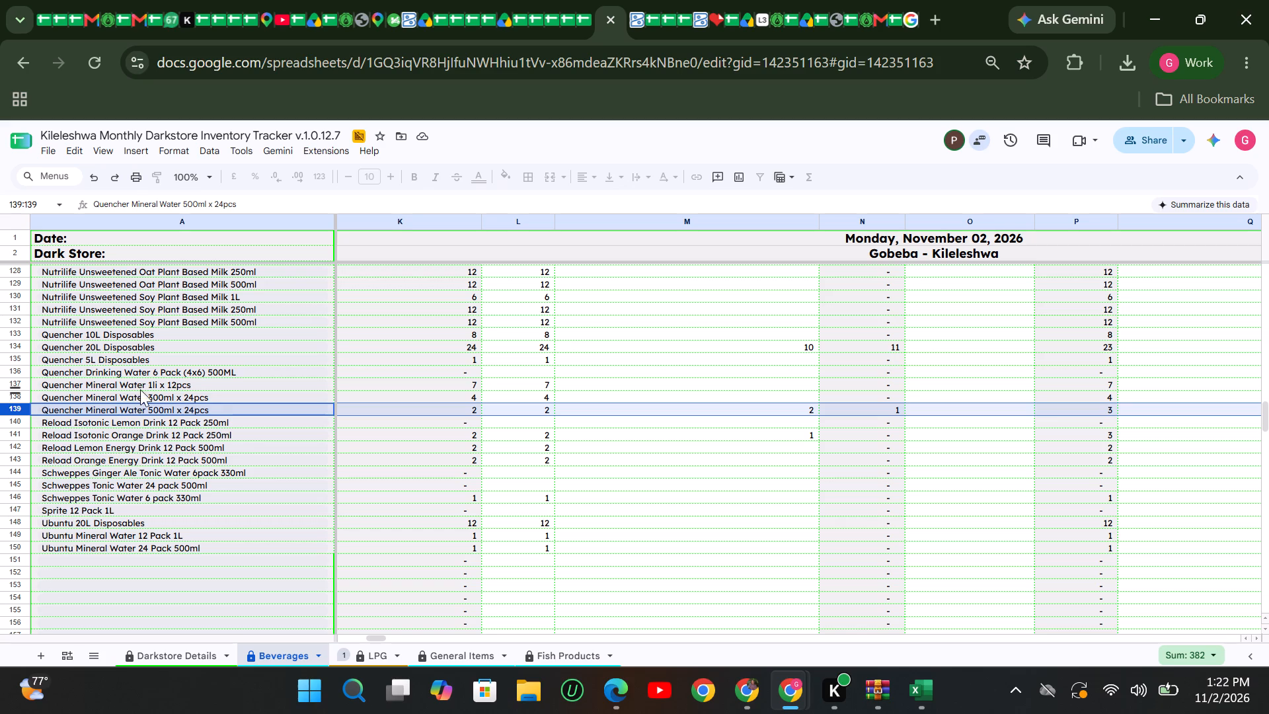
{"action": "left_click", "coordinate": [509, 424]}
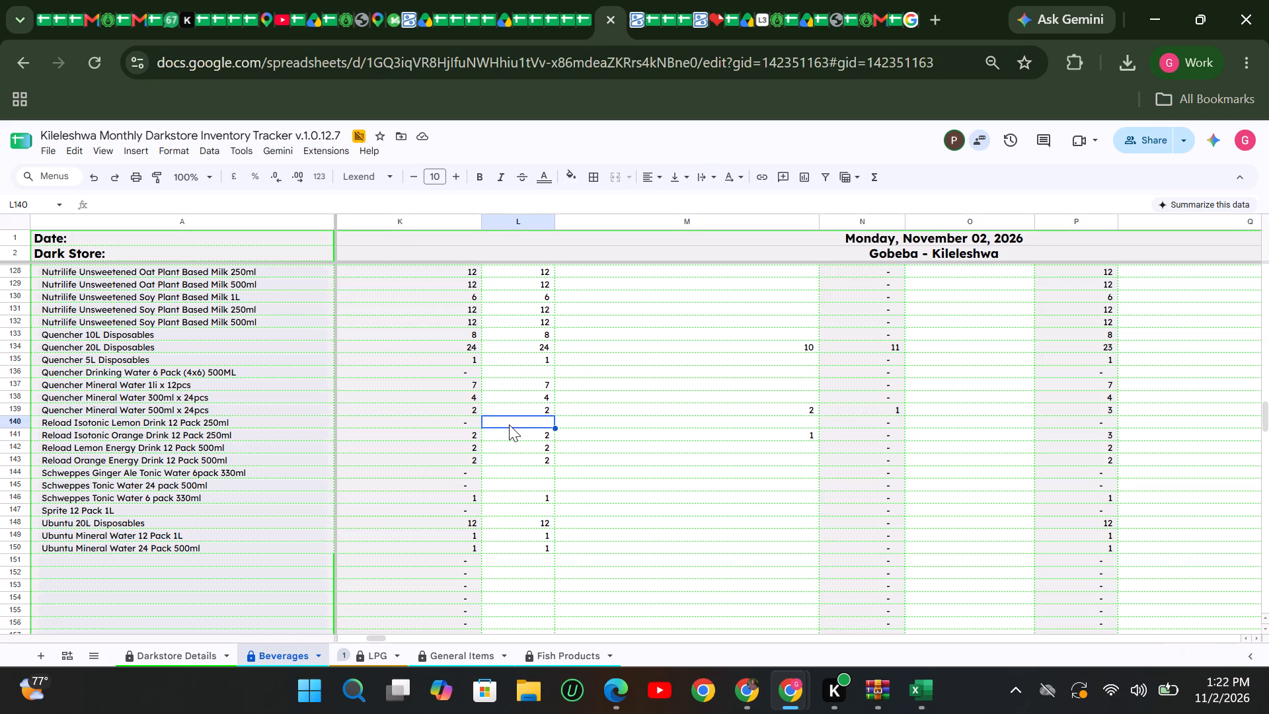
{"action": "left_click", "coordinate": [13, 422]}
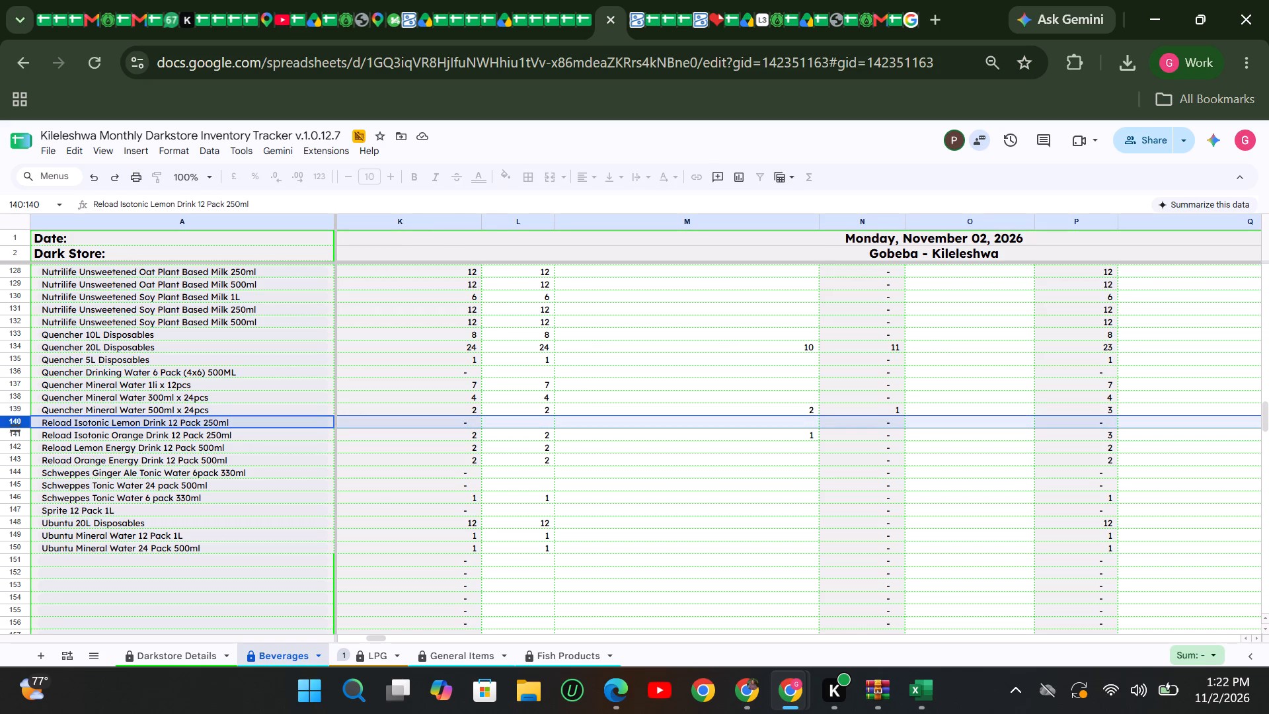
{"action": "left_click", "coordinate": [20, 433]}
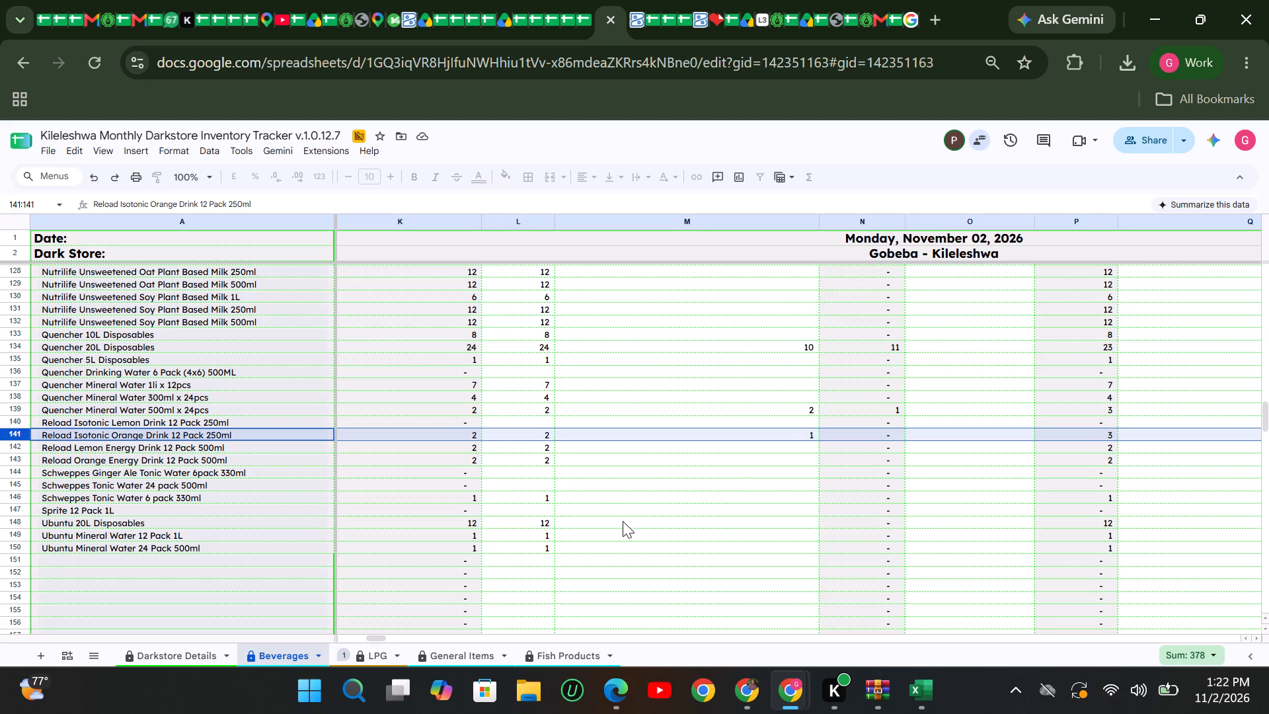
{"action": "left_click", "coordinate": [601, 497]}
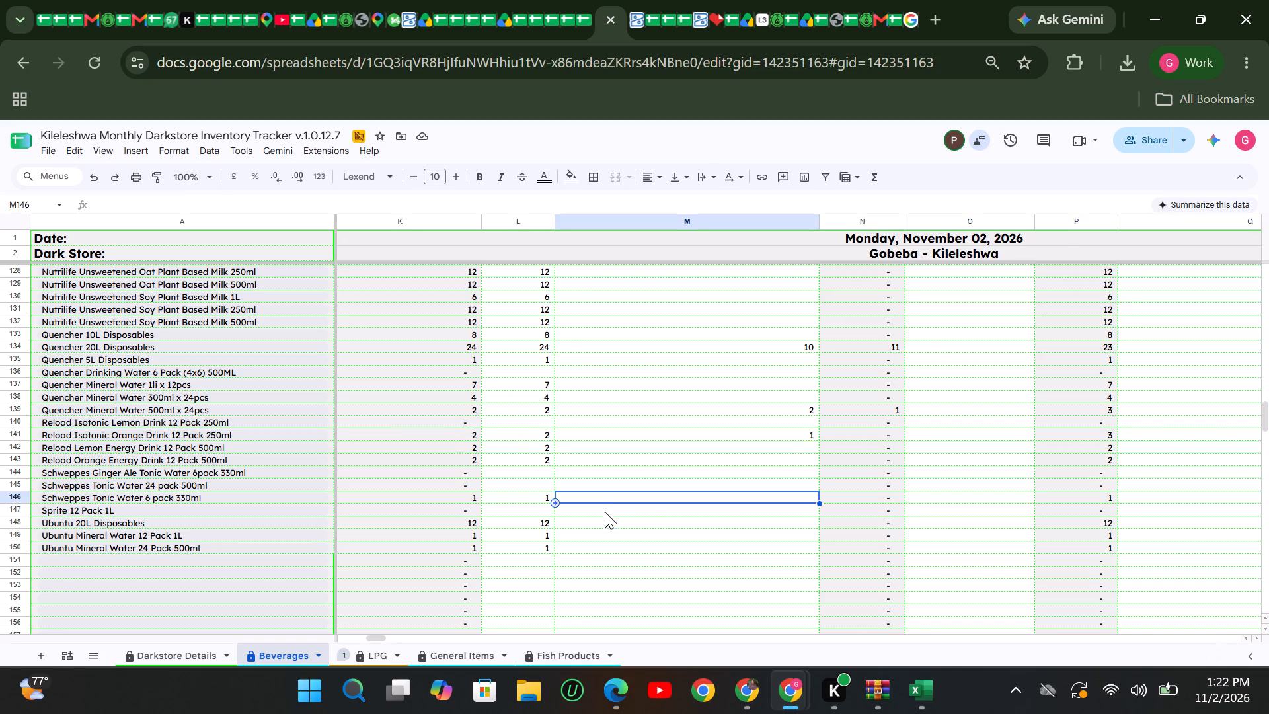
{"action": "scroll", "coordinate": [616, 609], "scroll_direction": "down", "scroll_amount": 4}
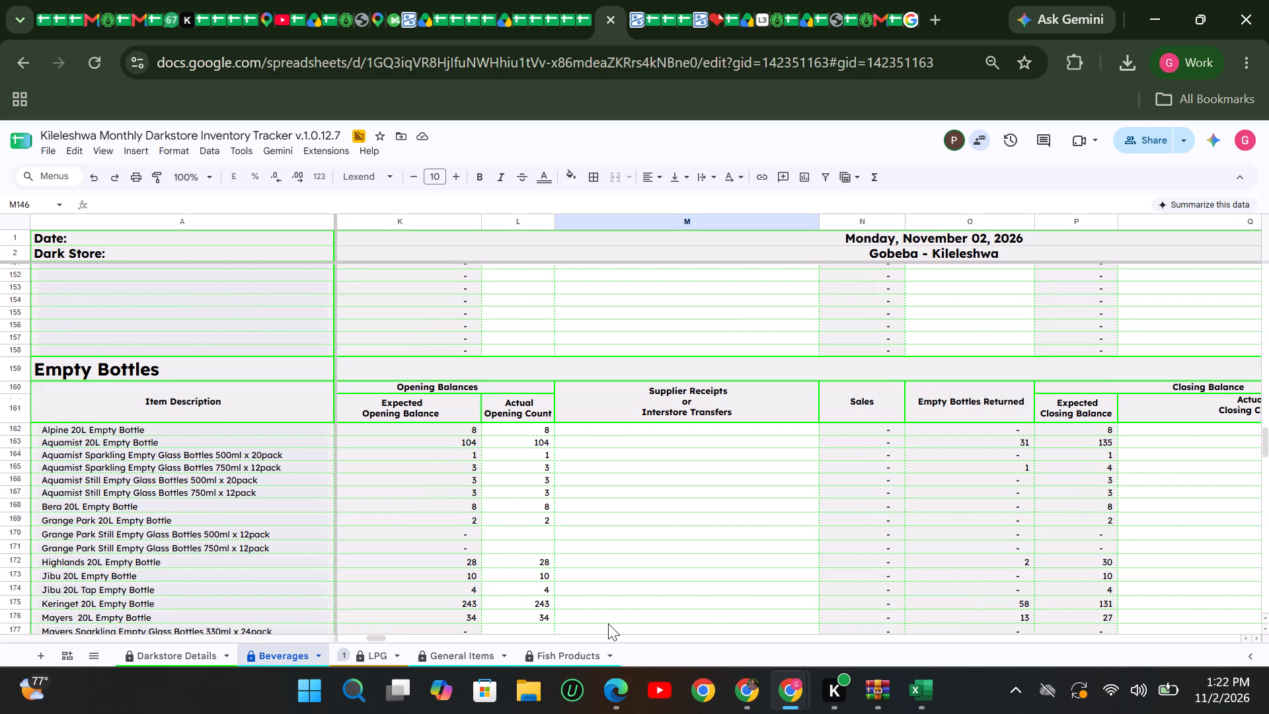
{"action": "scroll", "coordinate": [608, 623], "scroll_direction": "down", "scroll_amount": 1}
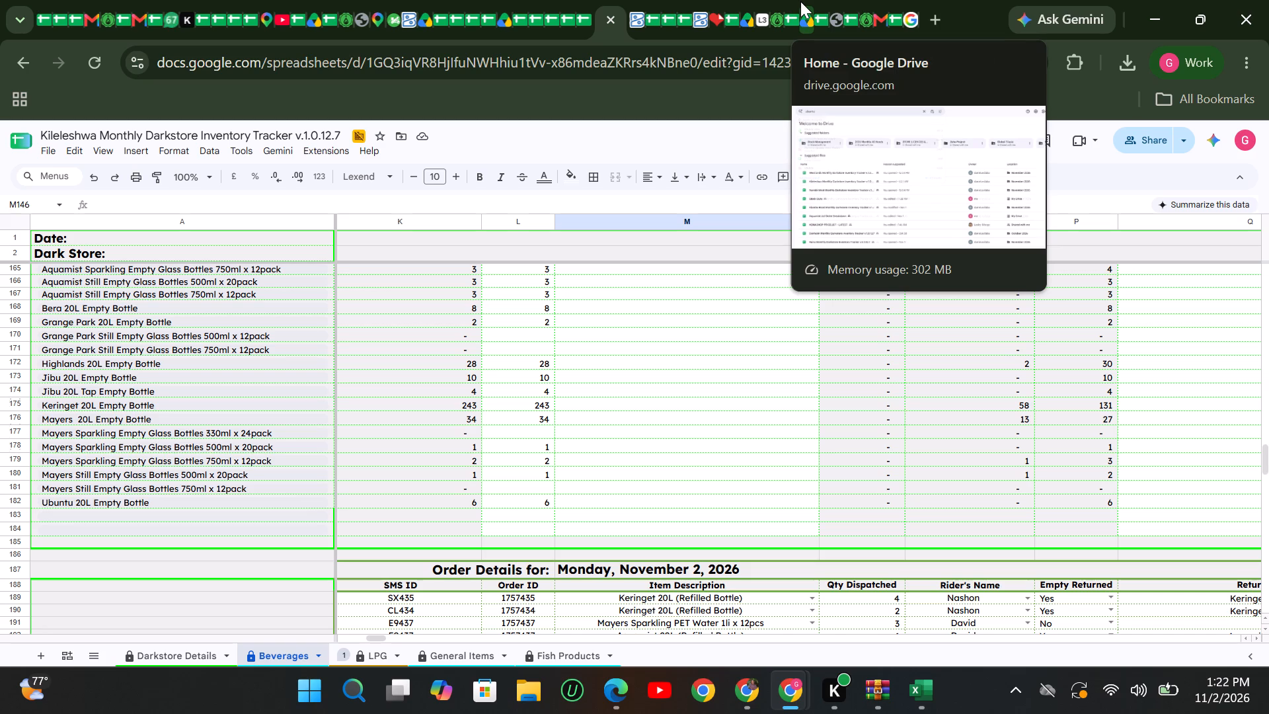
Switch to Zoho Books and search the purchase orders for "exce", showing the full results.
{"action": "left_click", "coordinate": [636, 15]}
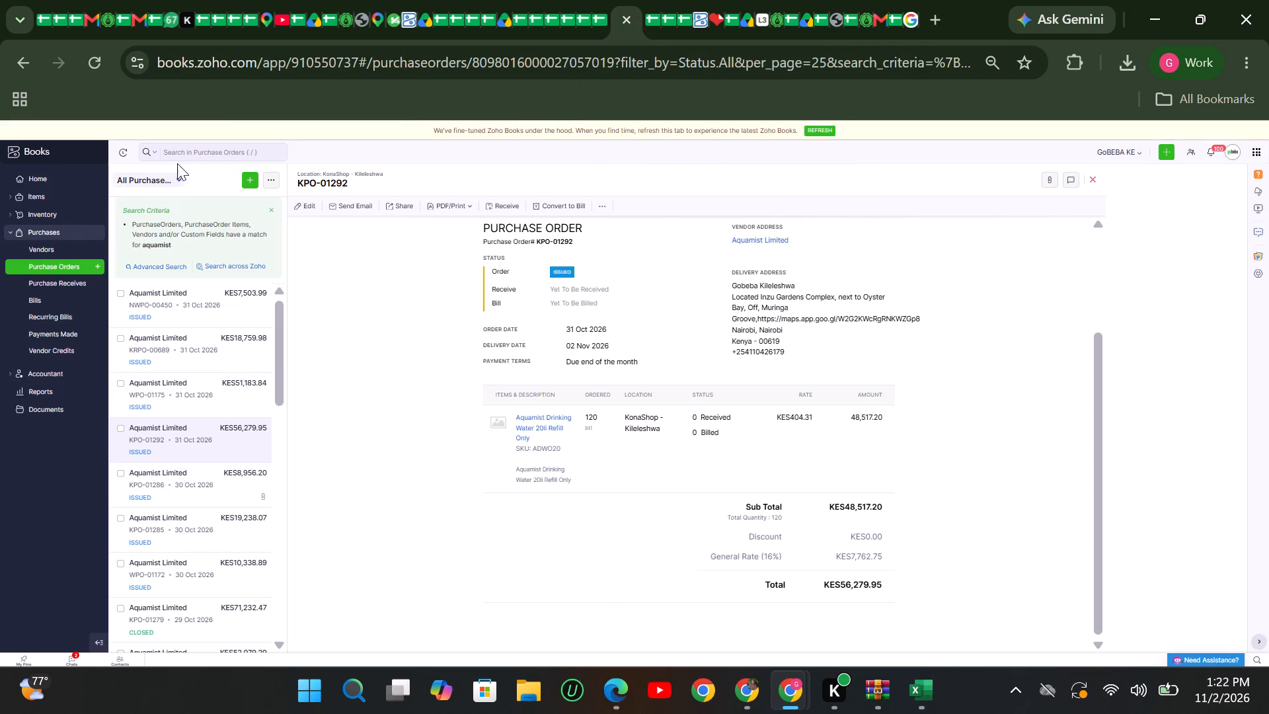
{"action": "left_click", "coordinate": [168, 151]}
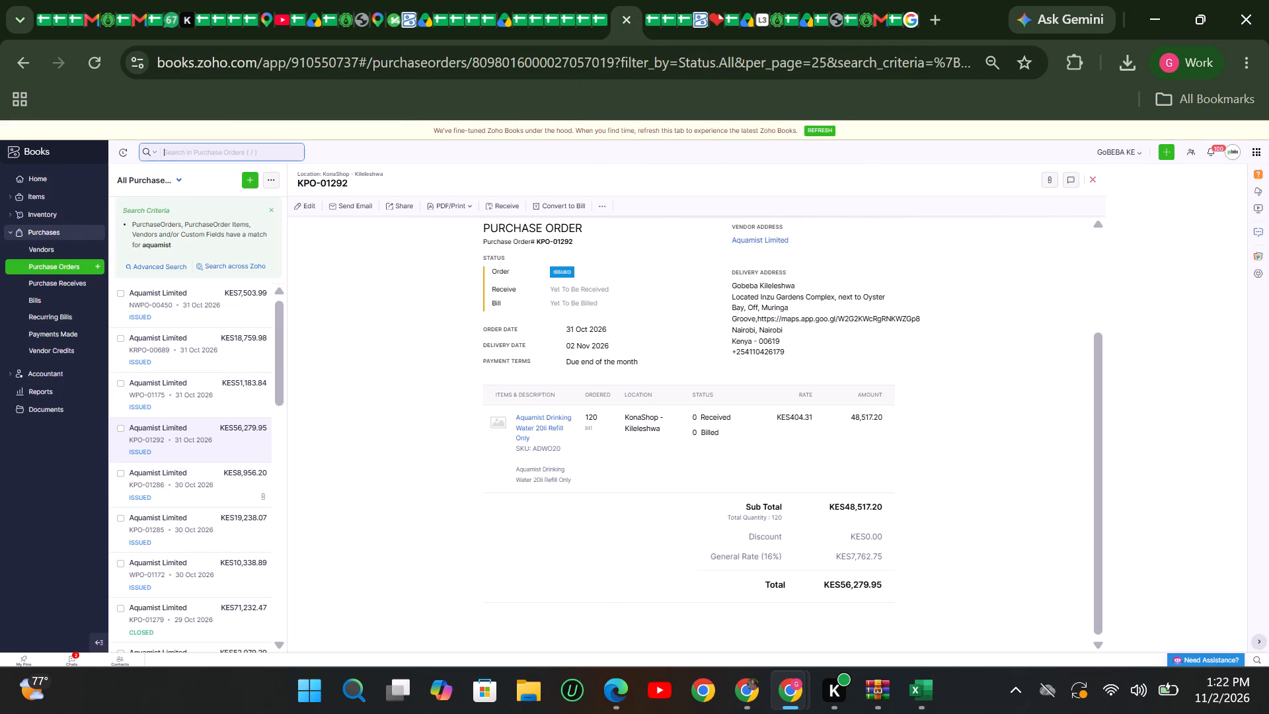
{"action": "type", "text": "exce"}
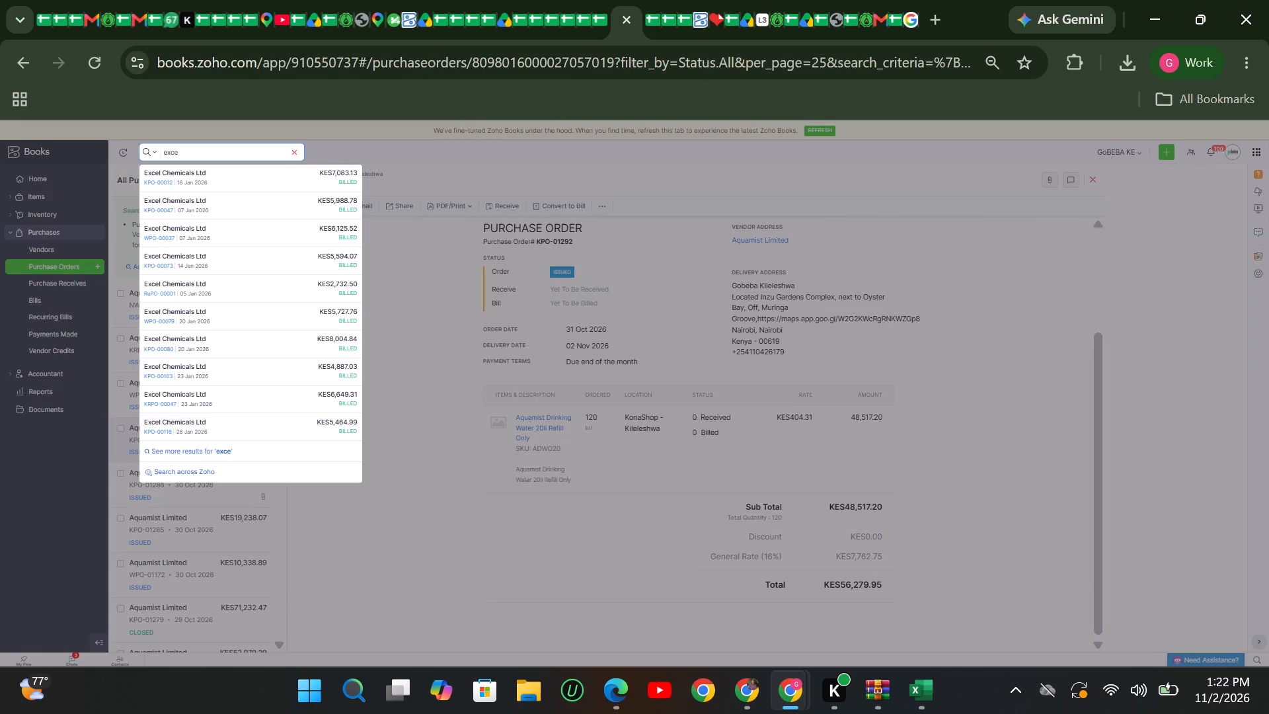
{"action": "left_click", "coordinate": [219, 448]}
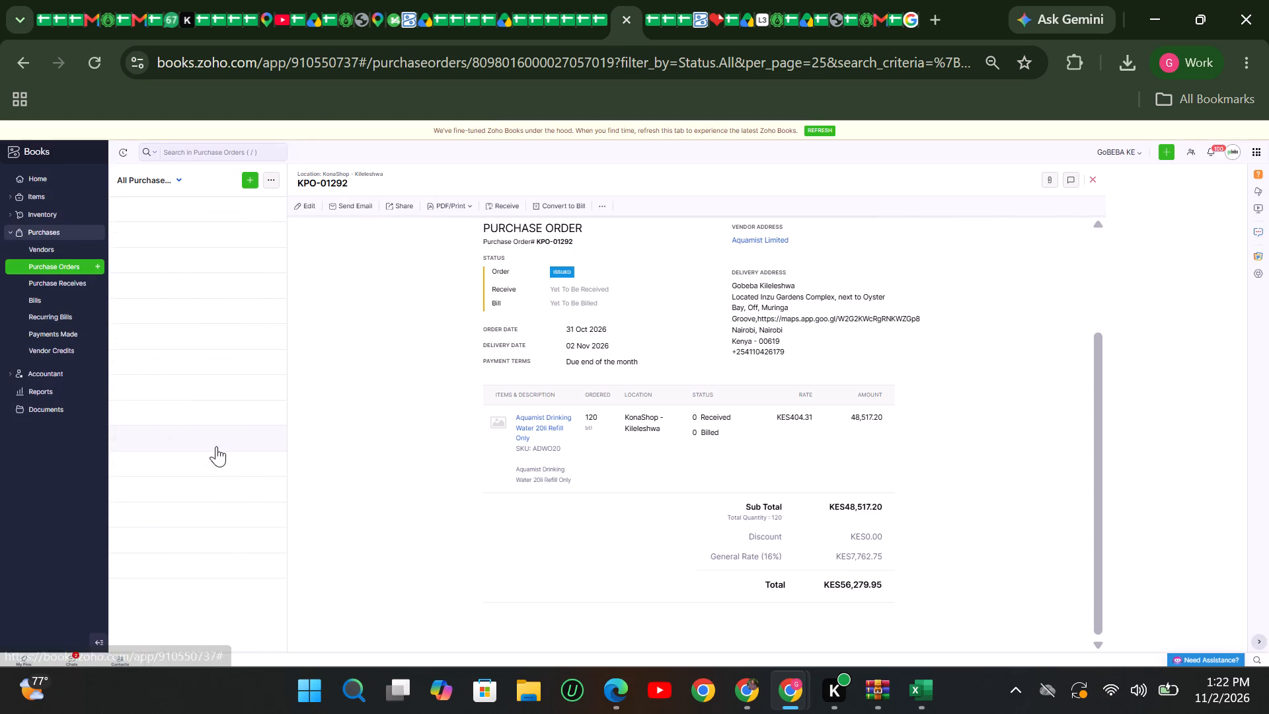
Open the Excel Chemicals purchase order KPO-01287 and examine its ordered items, quantities and received status.
{"action": "left_click", "coordinate": [168, 437]}
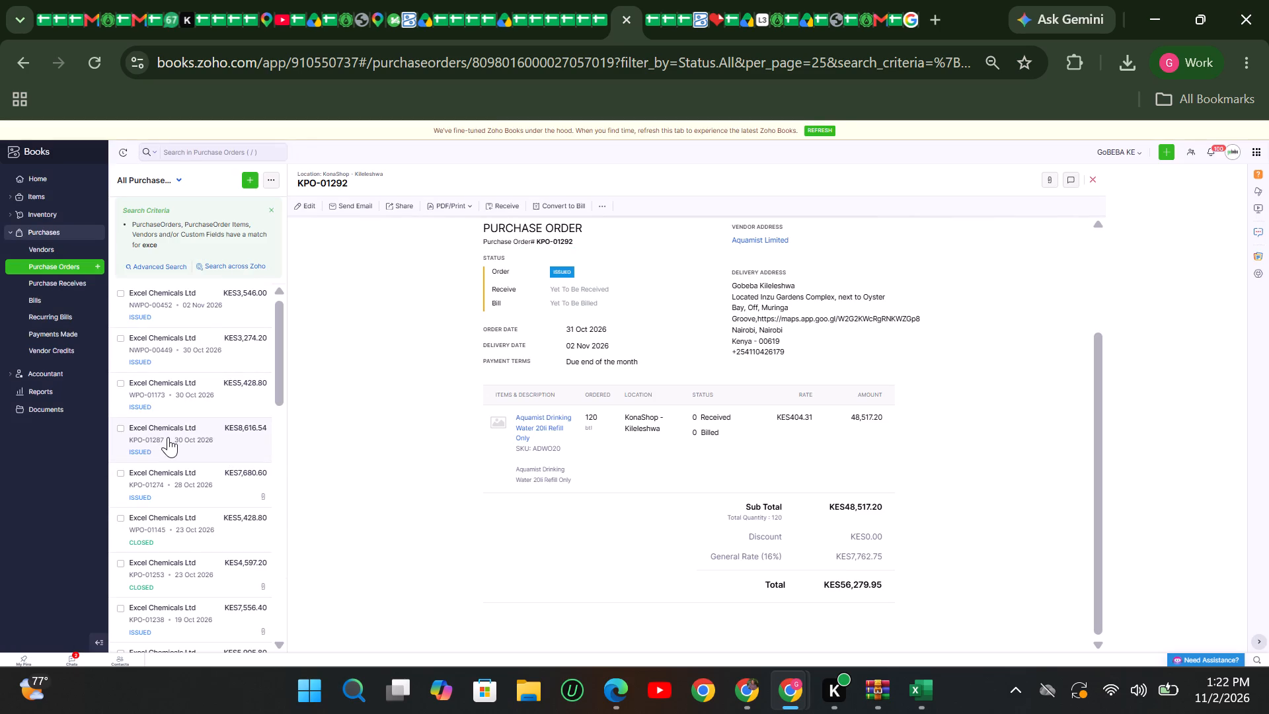
{"action": "scroll", "coordinate": [504, 532], "scroll_direction": "down", "scroll_amount": 2}
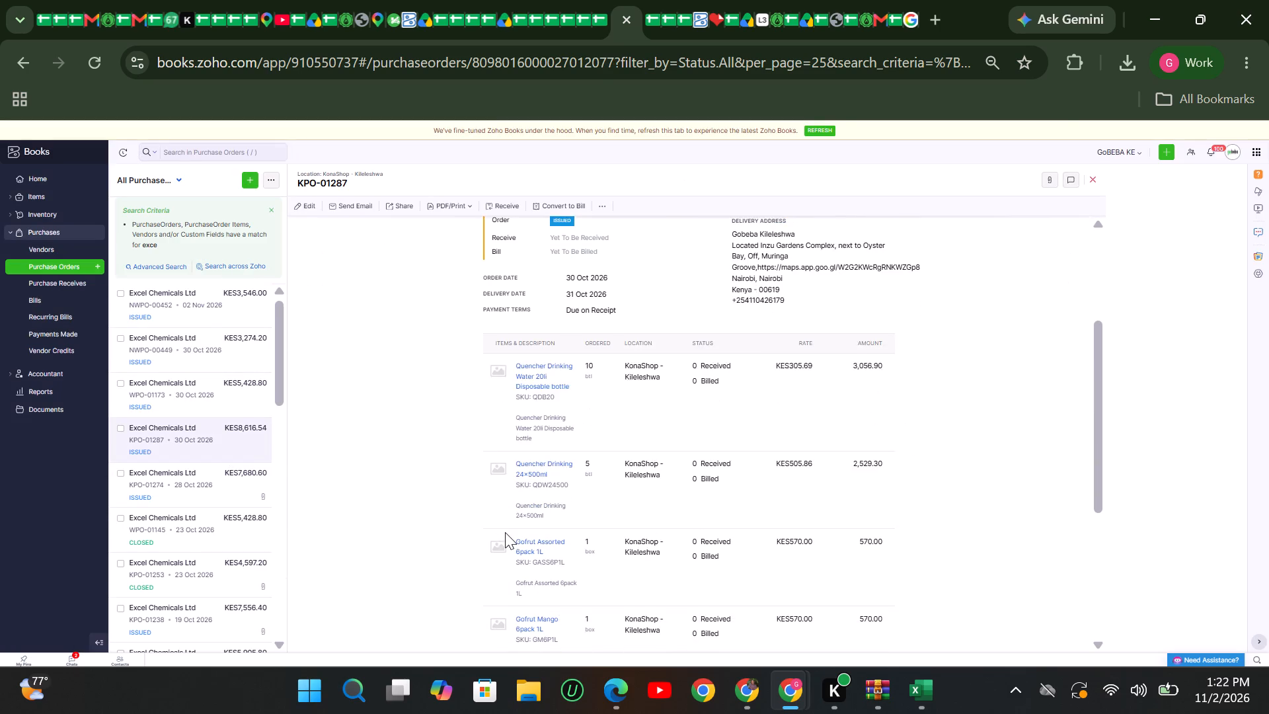
{"action": "scroll", "coordinate": [505, 532], "scroll_direction": "down", "scroll_amount": 3}
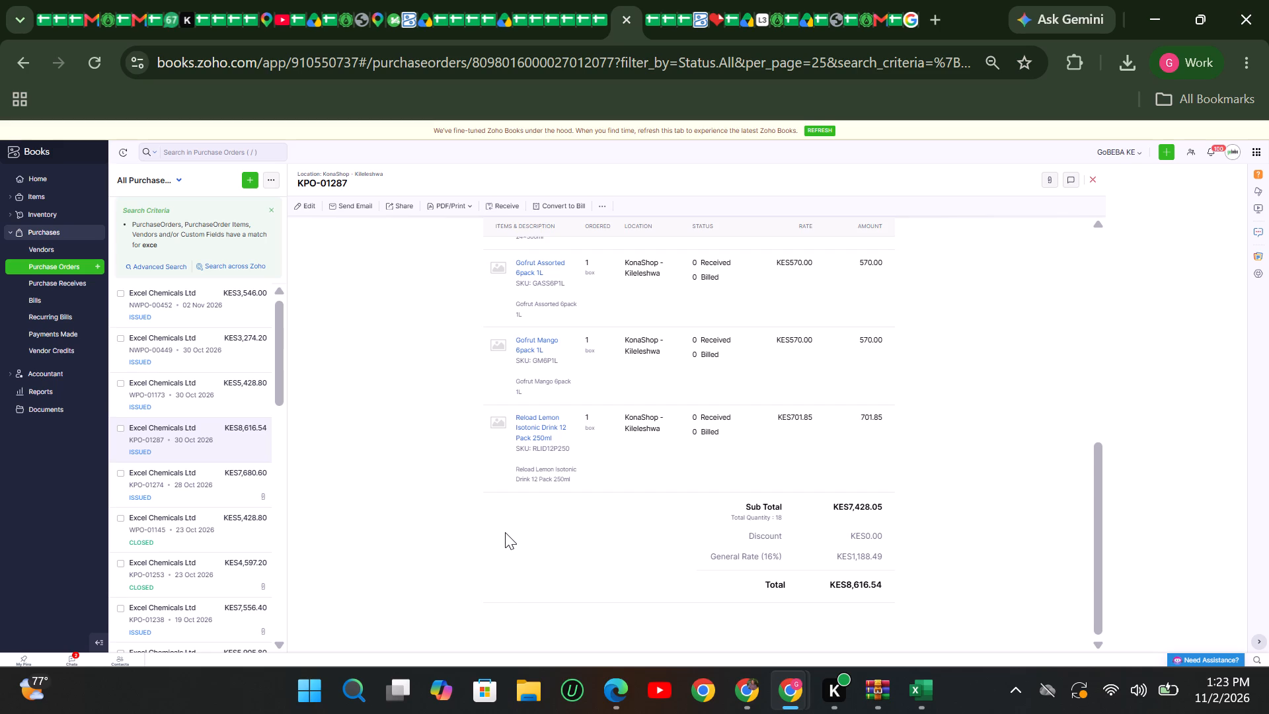
{"action": "scroll", "coordinate": [505, 532], "scroll_direction": "up", "scroll_amount": 1}
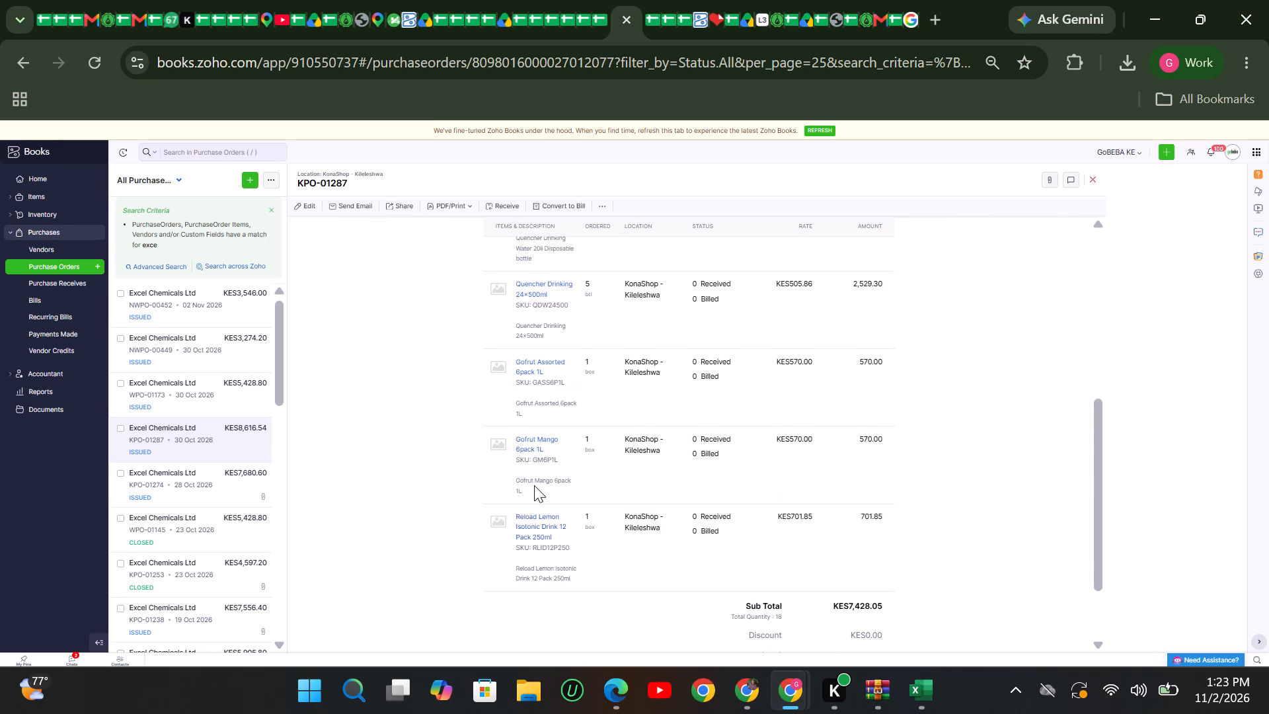
{"action": "scroll", "coordinate": [545, 493], "scroll_direction": "up", "scroll_amount": 2}
{"action": "scroll", "coordinate": [550, 525], "scroll_direction": "down", "scroll_amount": 3}
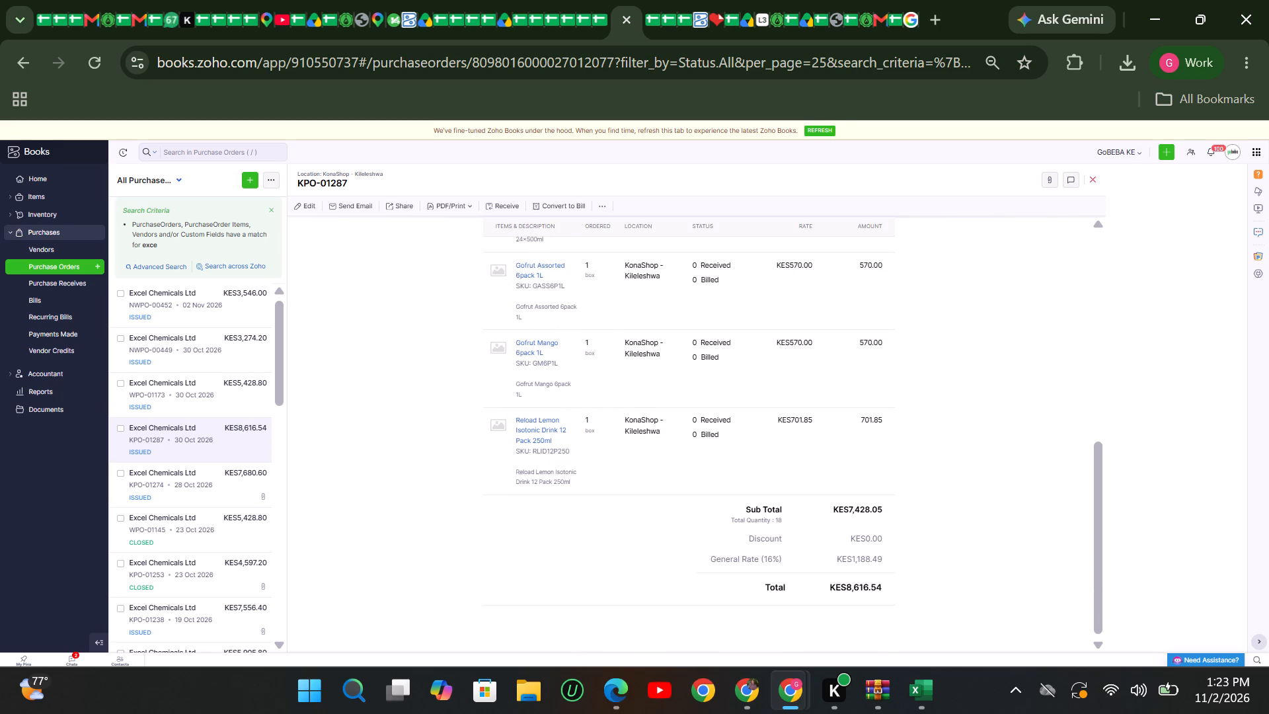
{"action": "scroll", "coordinate": [550, 525], "scroll_direction": "up", "scroll_amount": 1}
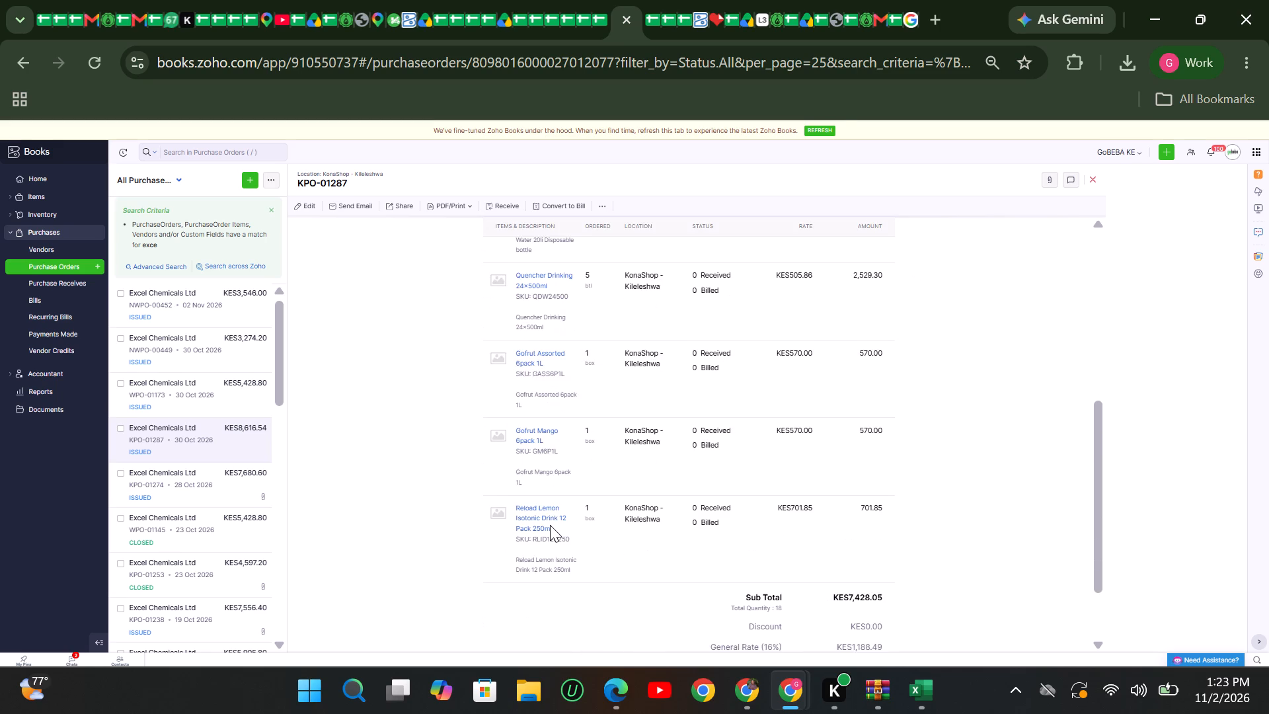
{"action": "scroll", "coordinate": [550, 525], "scroll_direction": "down", "scroll_amount": 1}
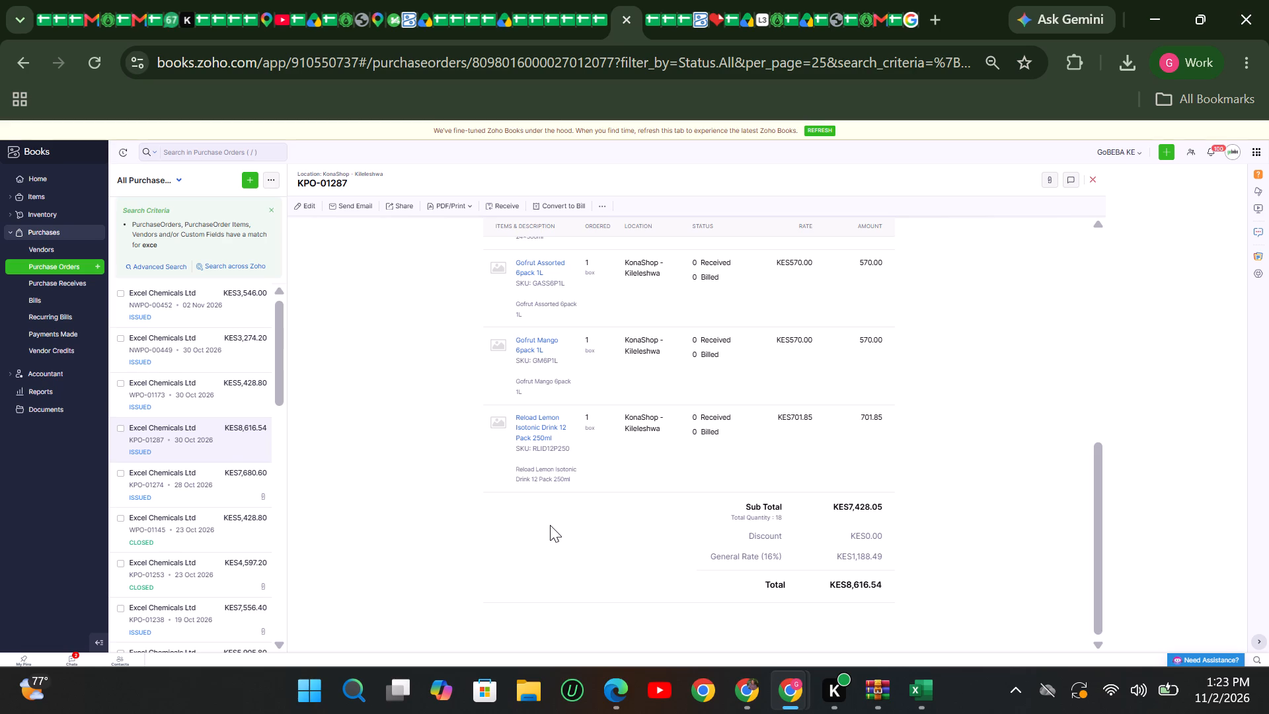
Capture a screenshot of purchase order KPO-01287's item lines.
{"action": "key", "text": "shift+super+s"}
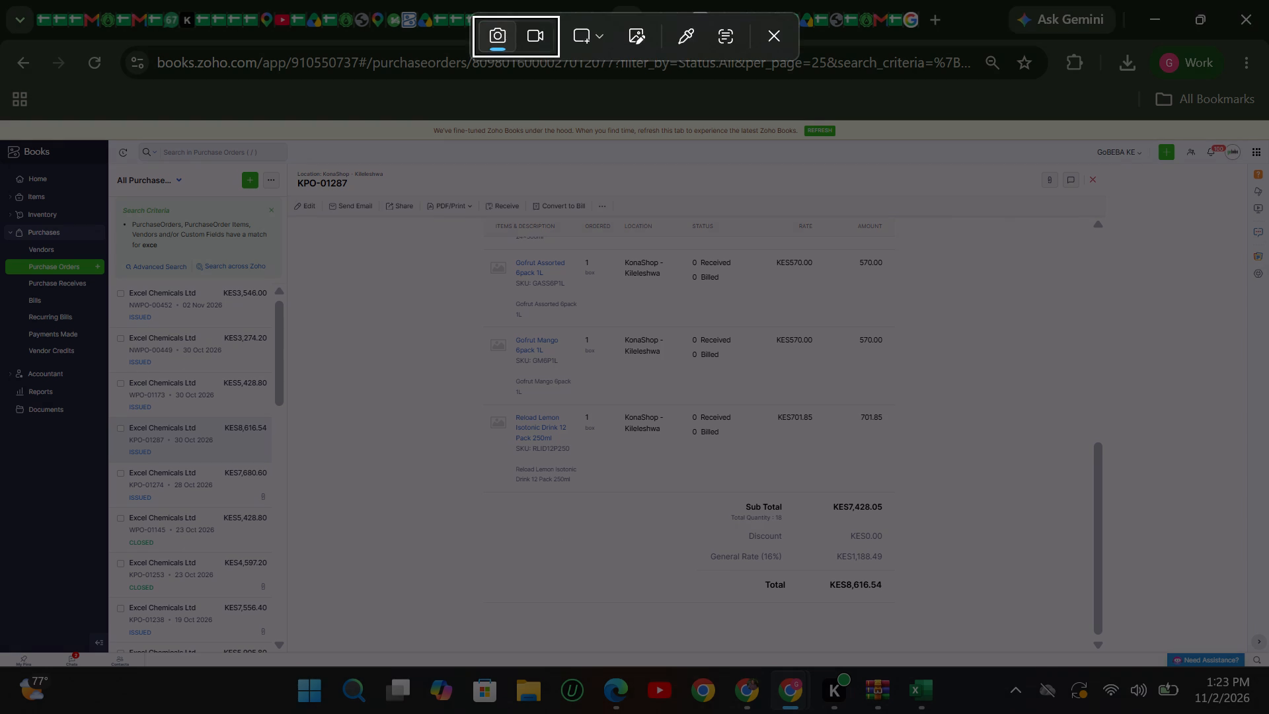
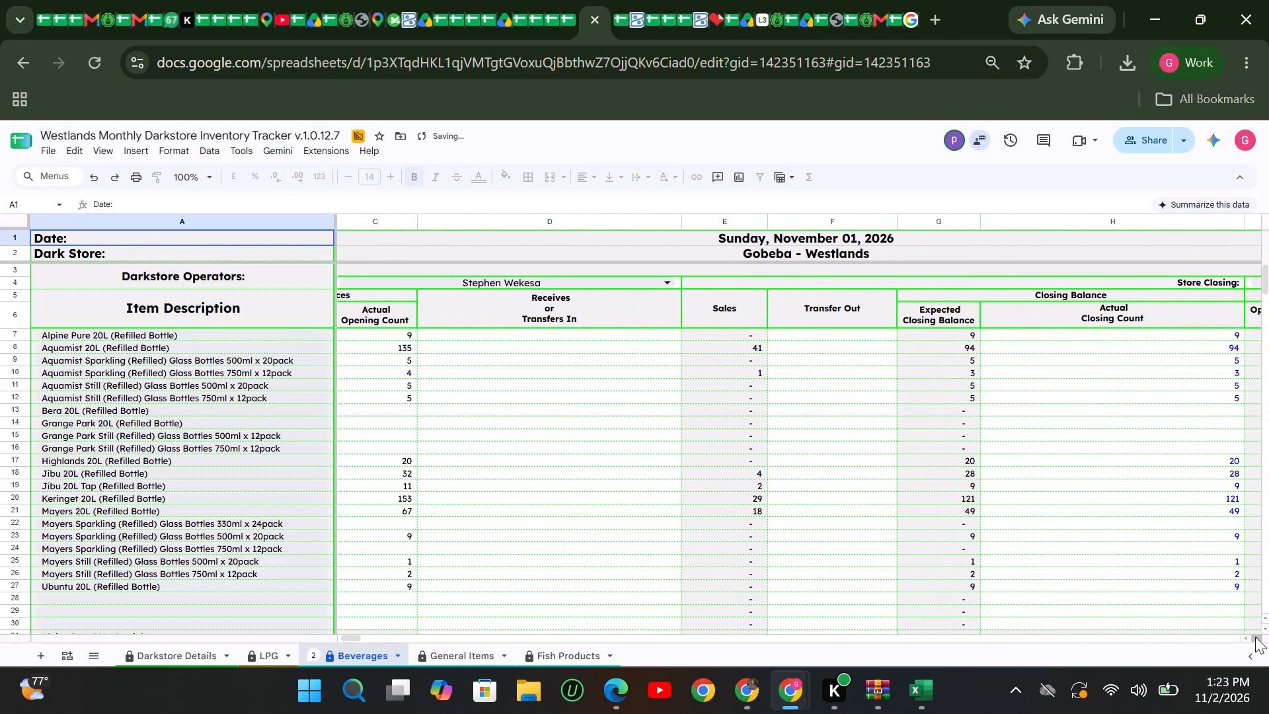
Examine the November 2 figures for the Aquamist 20L refilled bottles in the Westlands Beverages sheet and compare them with the Empty Bottles section.
{"action": "left_click", "coordinate": [1255, 637]}
{"action": "double_click", "coordinate": [1255, 637]}
{"action": "triple_click", "coordinate": [1255, 637]}
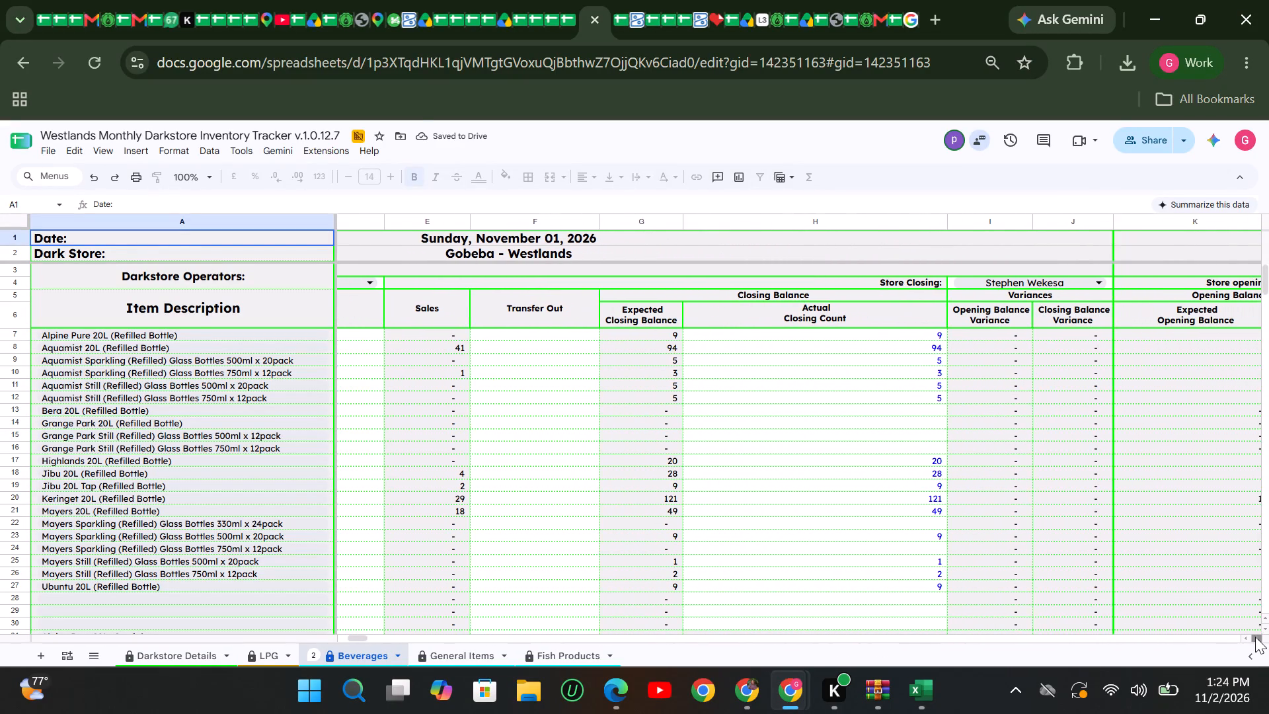
{"action": "double_click", "coordinate": [1255, 637]}
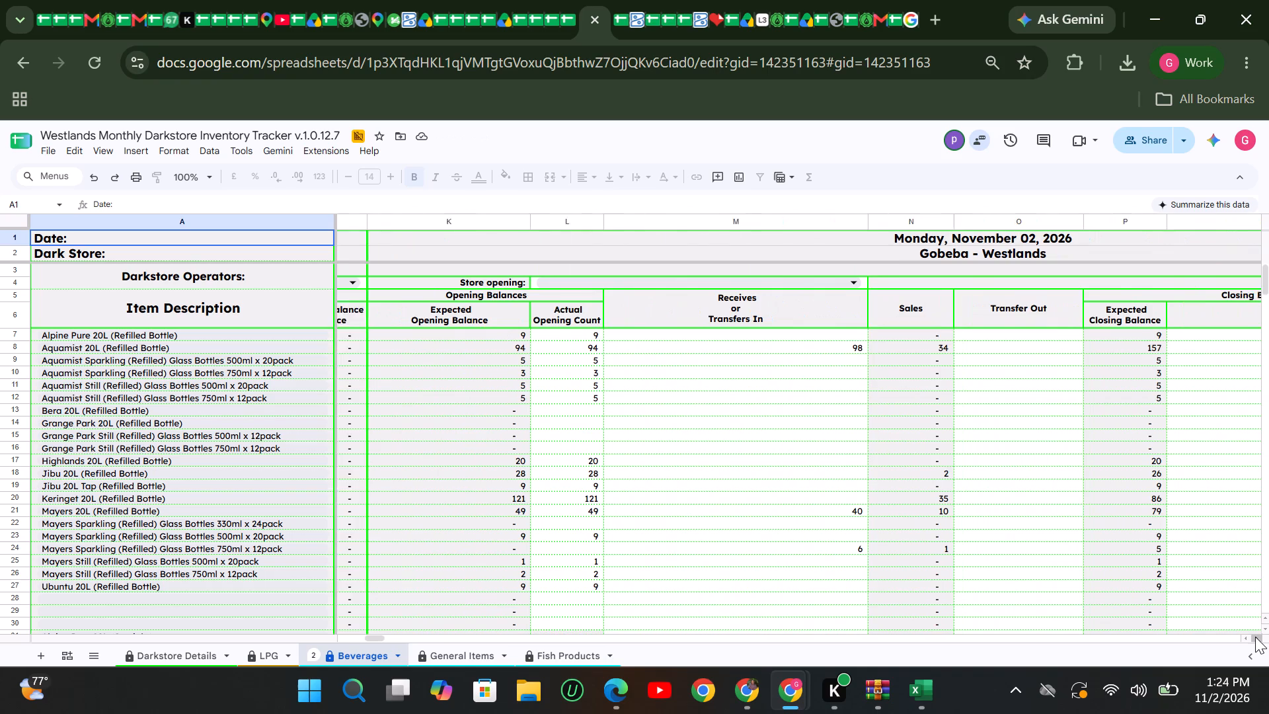
{"action": "triple_click", "coordinate": [1255, 637]}
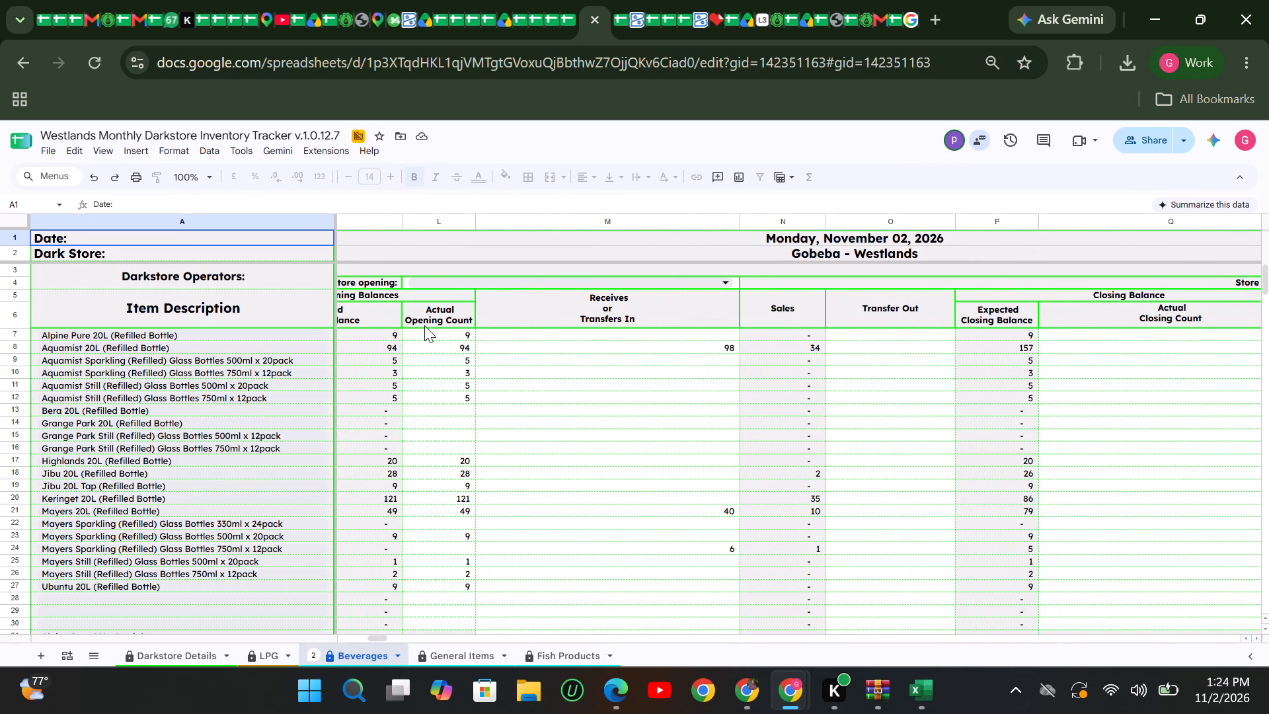
{"action": "left_click", "coordinate": [12, 348]}
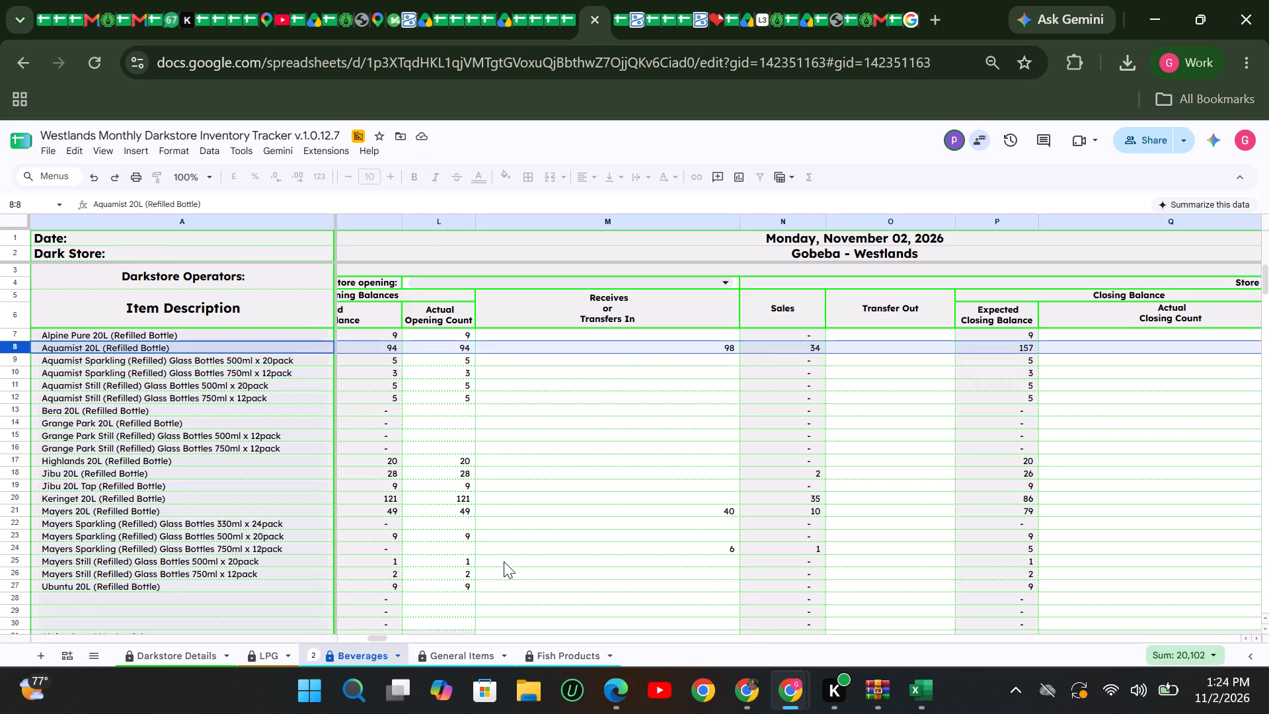
{"action": "scroll", "coordinate": [562, 585], "scroll_direction": "down", "scroll_amount": 2}
{"action": "scroll", "coordinate": [560, 639], "scroll_direction": "down", "scroll_amount": 20}
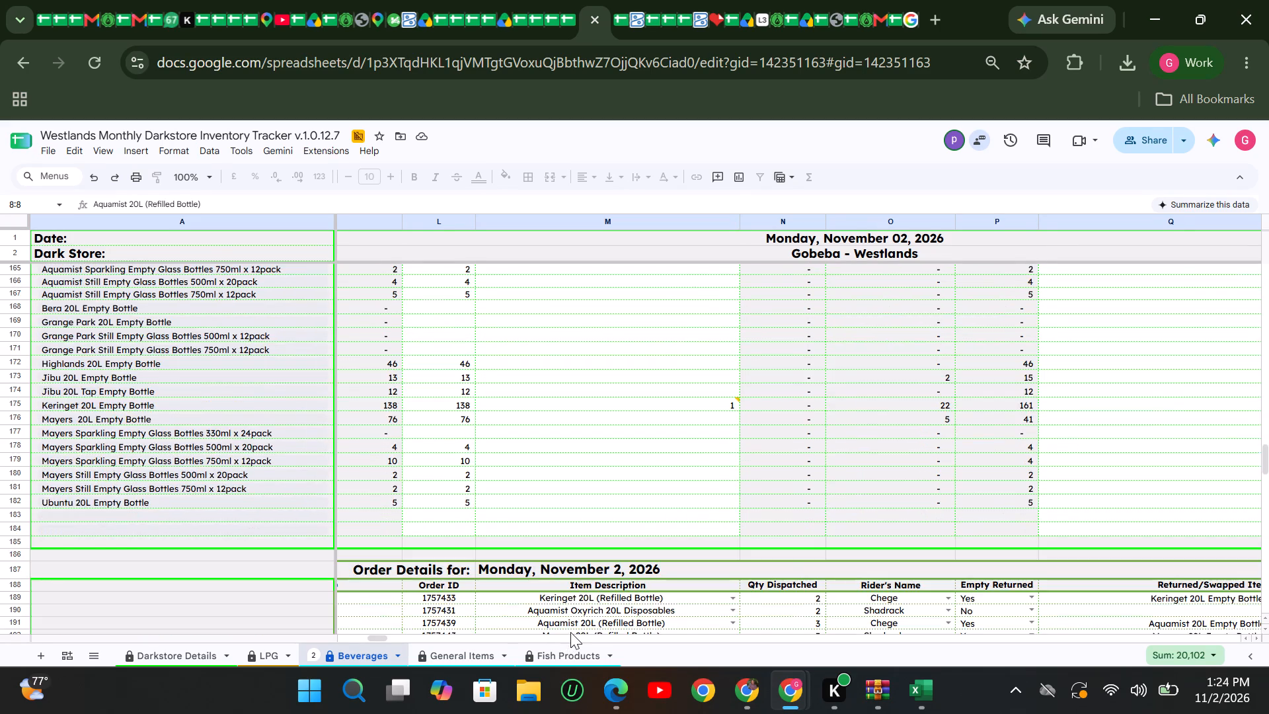
{"action": "scroll", "coordinate": [570, 632], "scroll_direction": "up", "scroll_amount": 3}
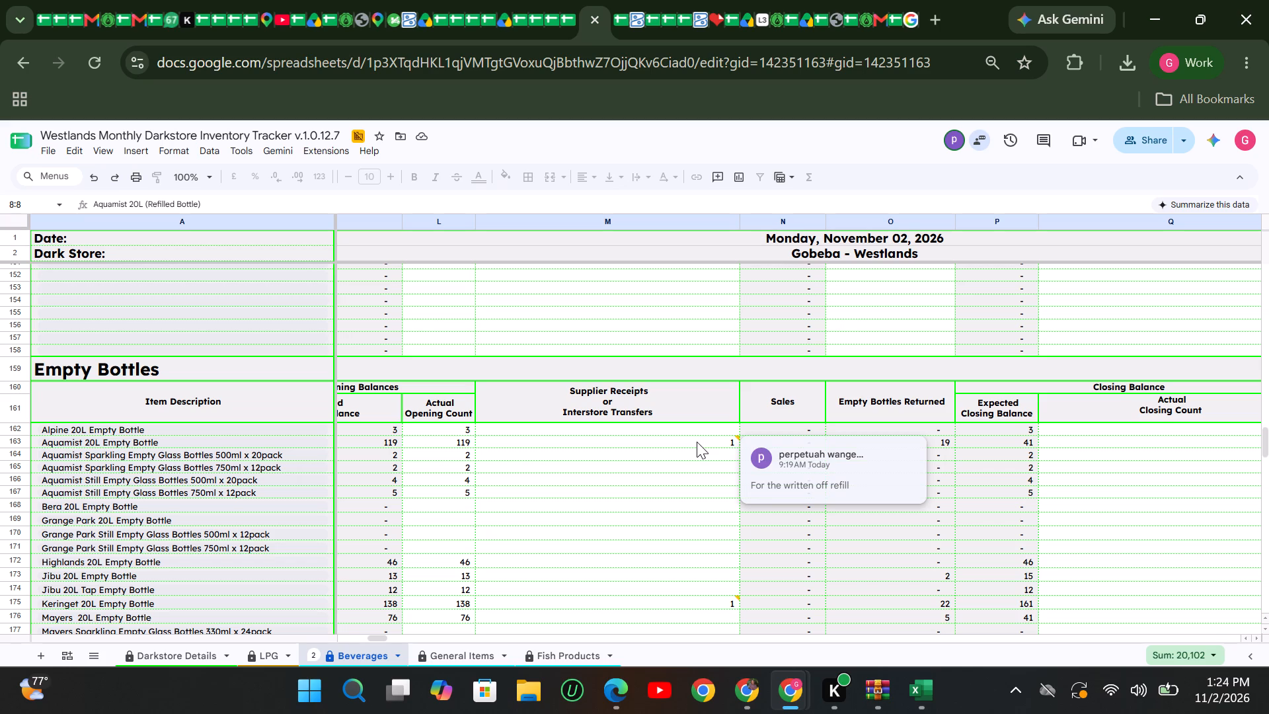
{"action": "scroll", "coordinate": [660, 502], "scroll_direction": "up", "scroll_amount": 3}
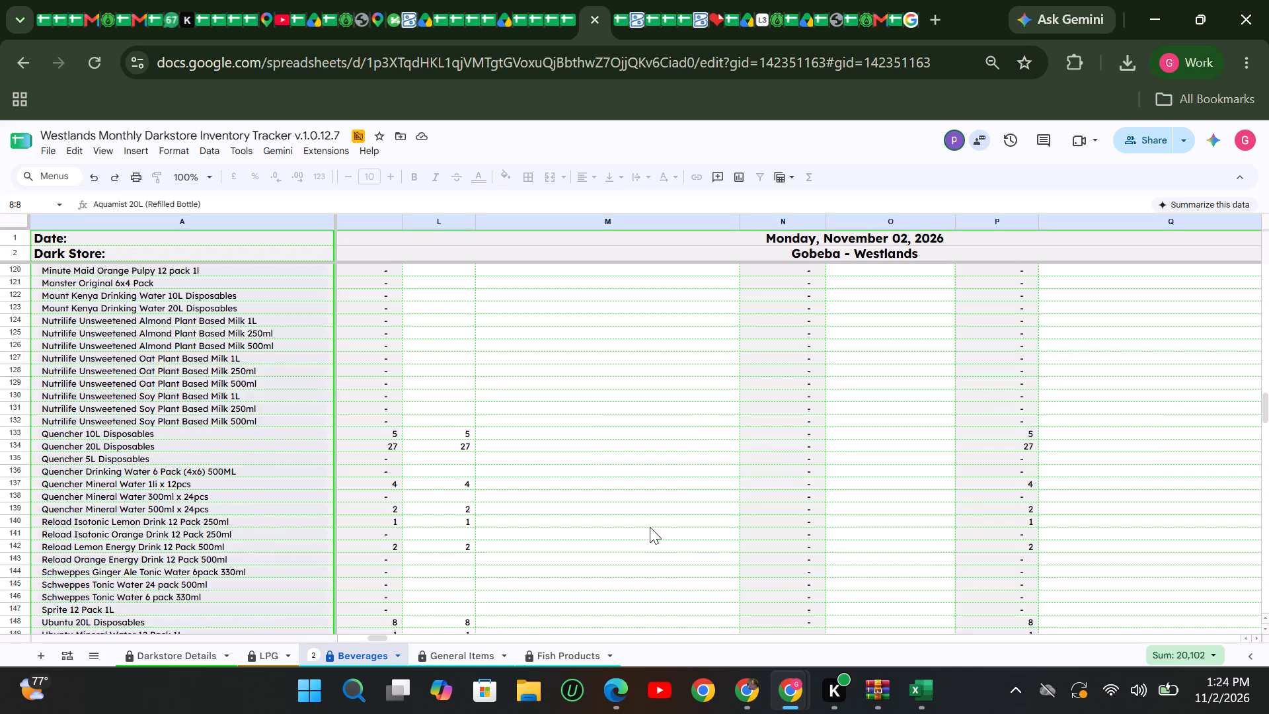
{"action": "scroll", "coordinate": [650, 527], "scroll_direction": "up", "scroll_amount": 20}
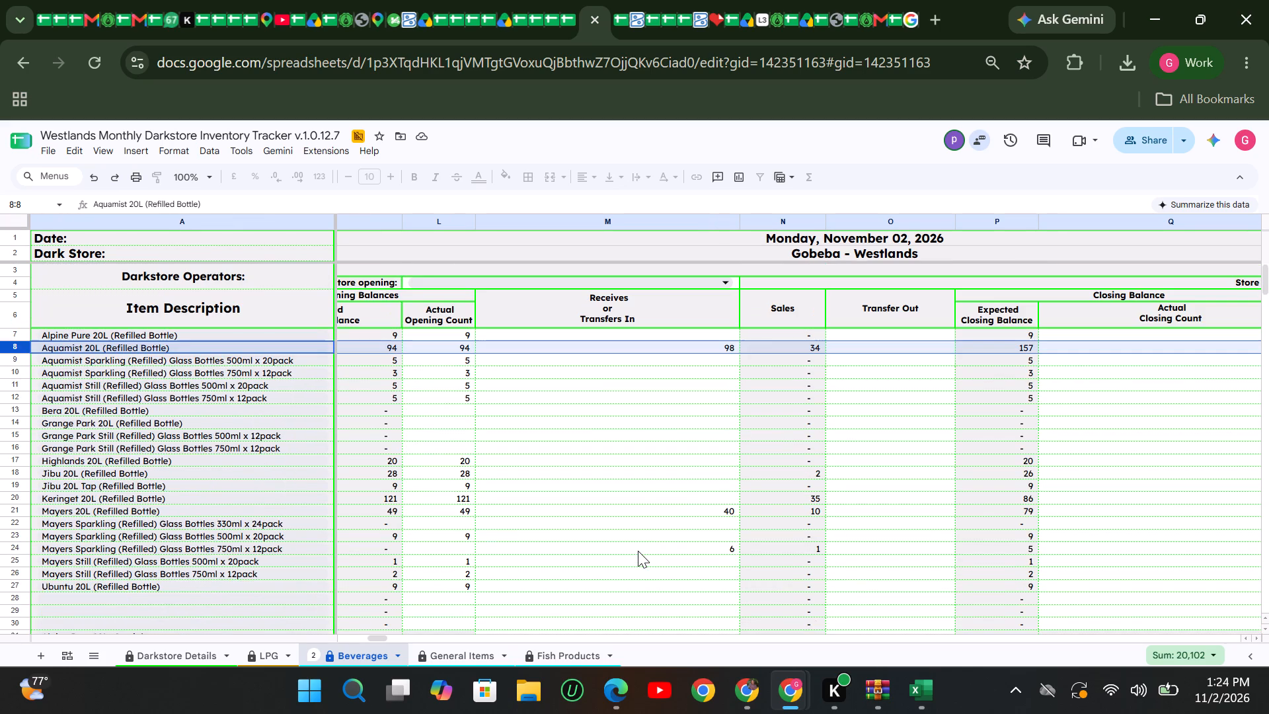
Examine the November 2 Empty Bottles receipts and returns and the Order Details list, cross-checking them against the refilled and outright bottle rows.
{"action": "scroll", "coordinate": [638, 551], "scroll_direction": "down", "scroll_amount": 16}
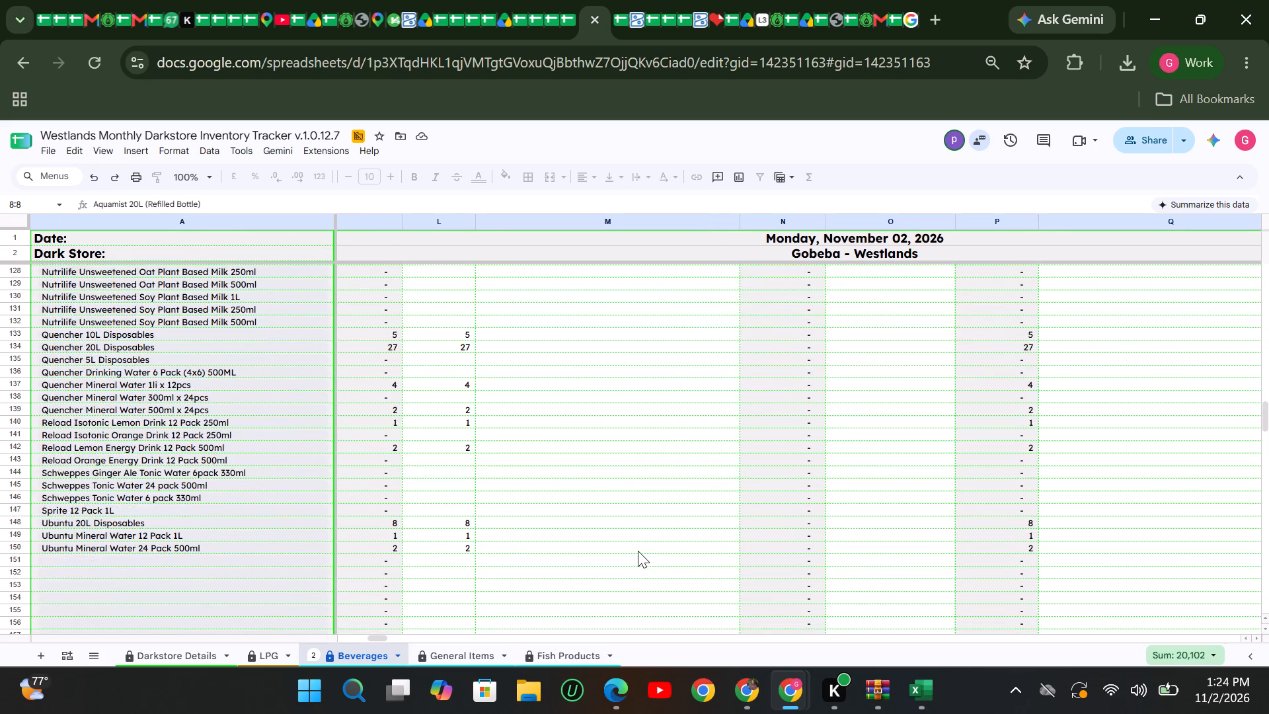
{"action": "scroll", "coordinate": [638, 551], "scroll_direction": "down", "scroll_amount": 5}
{"action": "scroll", "coordinate": [638, 551], "scroll_direction": "up", "scroll_amount": 2}
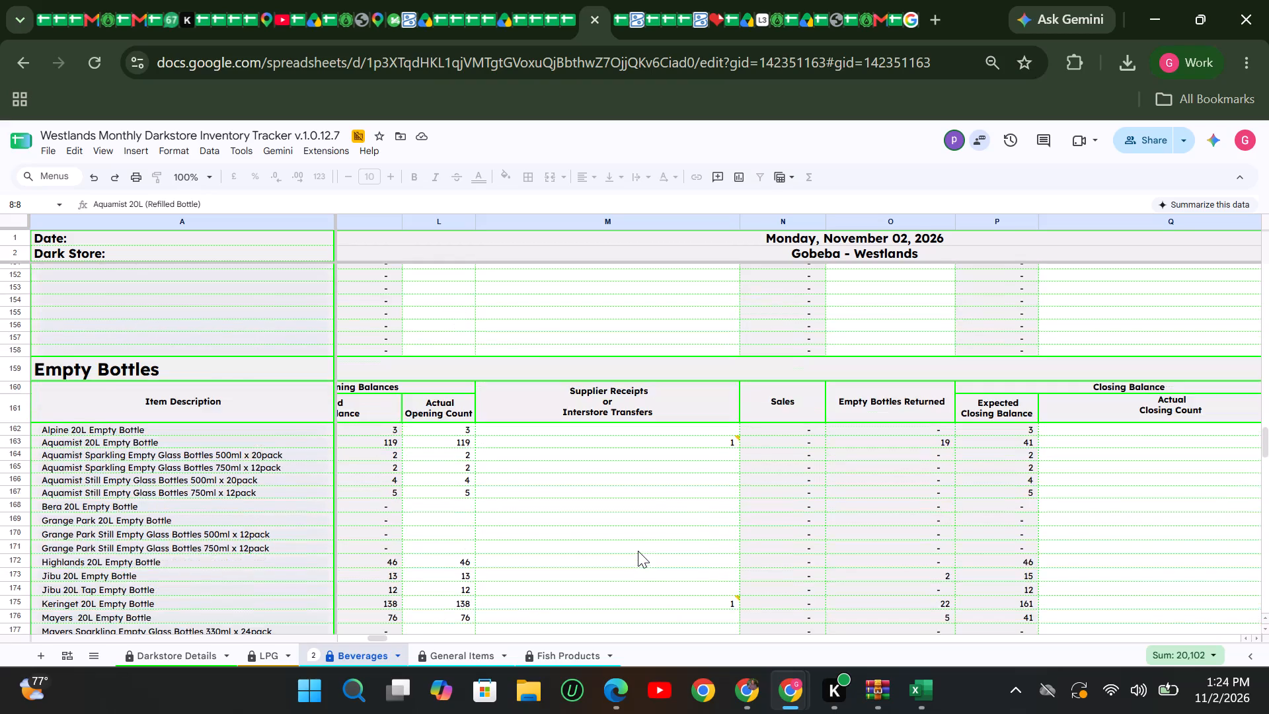
{"action": "scroll", "coordinate": [638, 551], "scroll_direction": "down", "scroll_amount": 2}
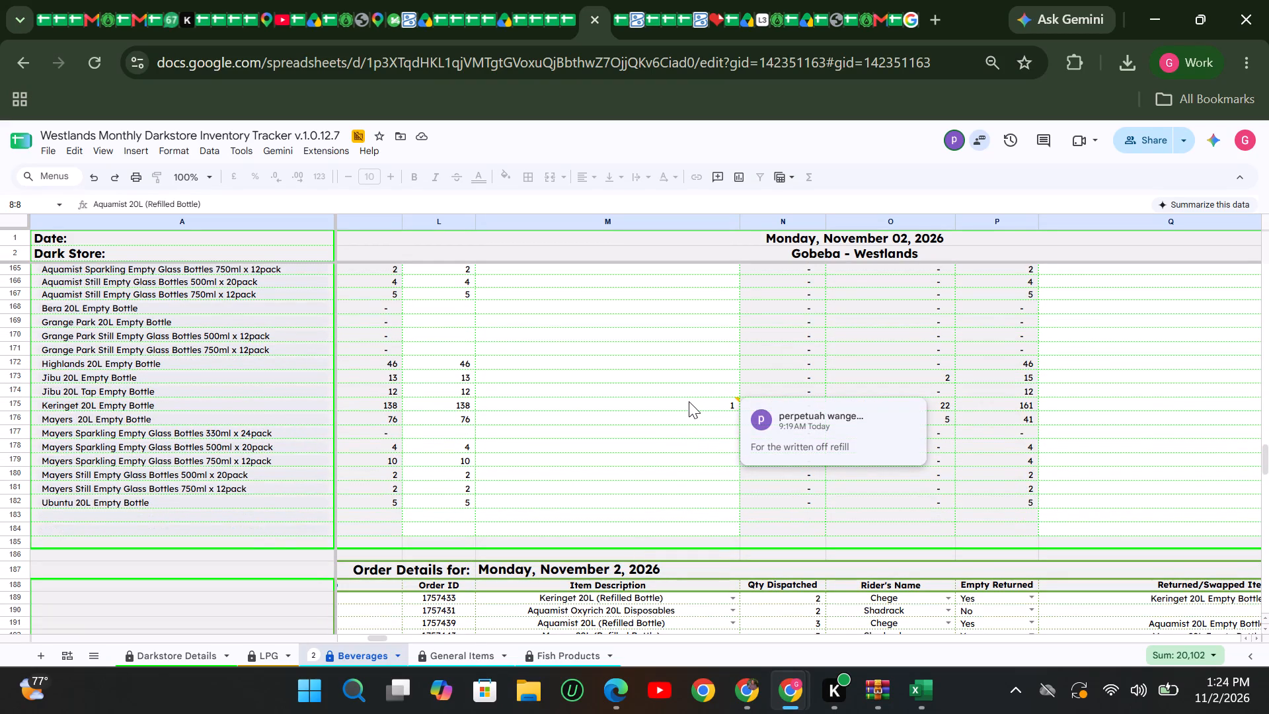
{"action": "scroll", "coordinate": [667, 489], "scroll_direction": "down", "scroll_amount": 2}
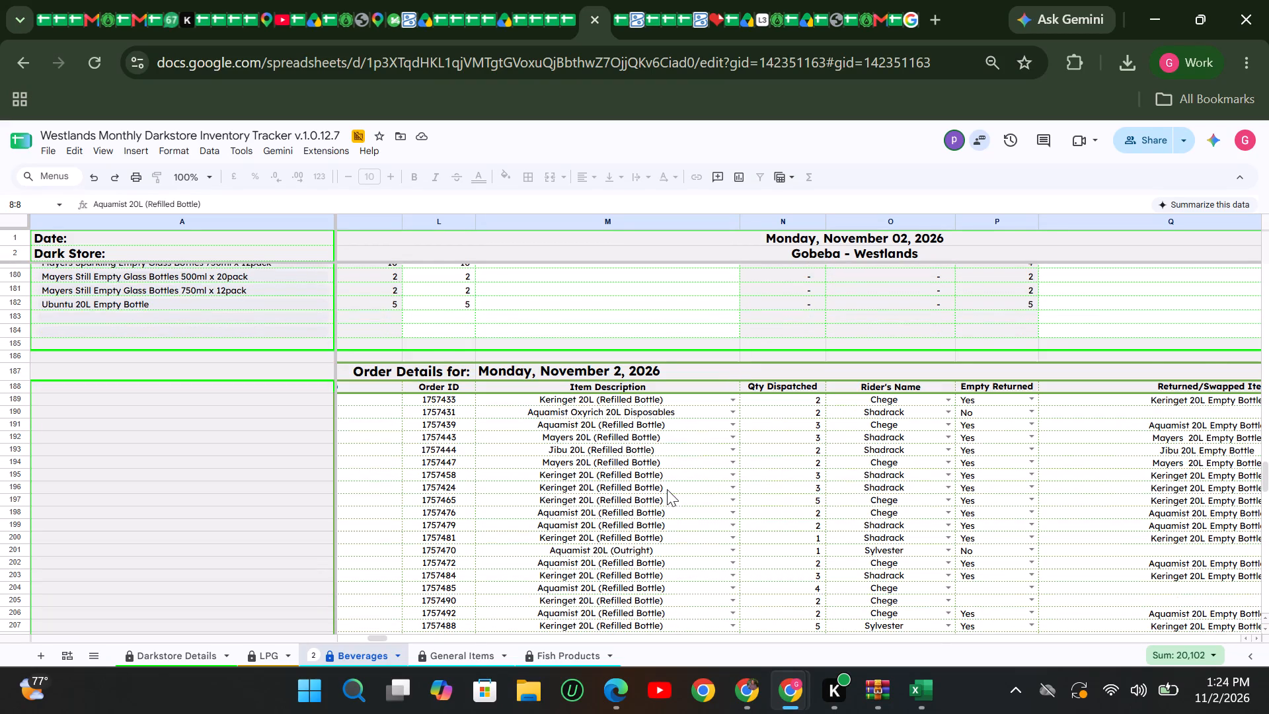
{"action": "scroll", "coordinate": [677, 540], "scroll_direction": "down", "scroll_amount": 3}
{"action": "scroll", "coordinate": [683, 551], "scroll_direction": "up", "scroll_amount": 6}
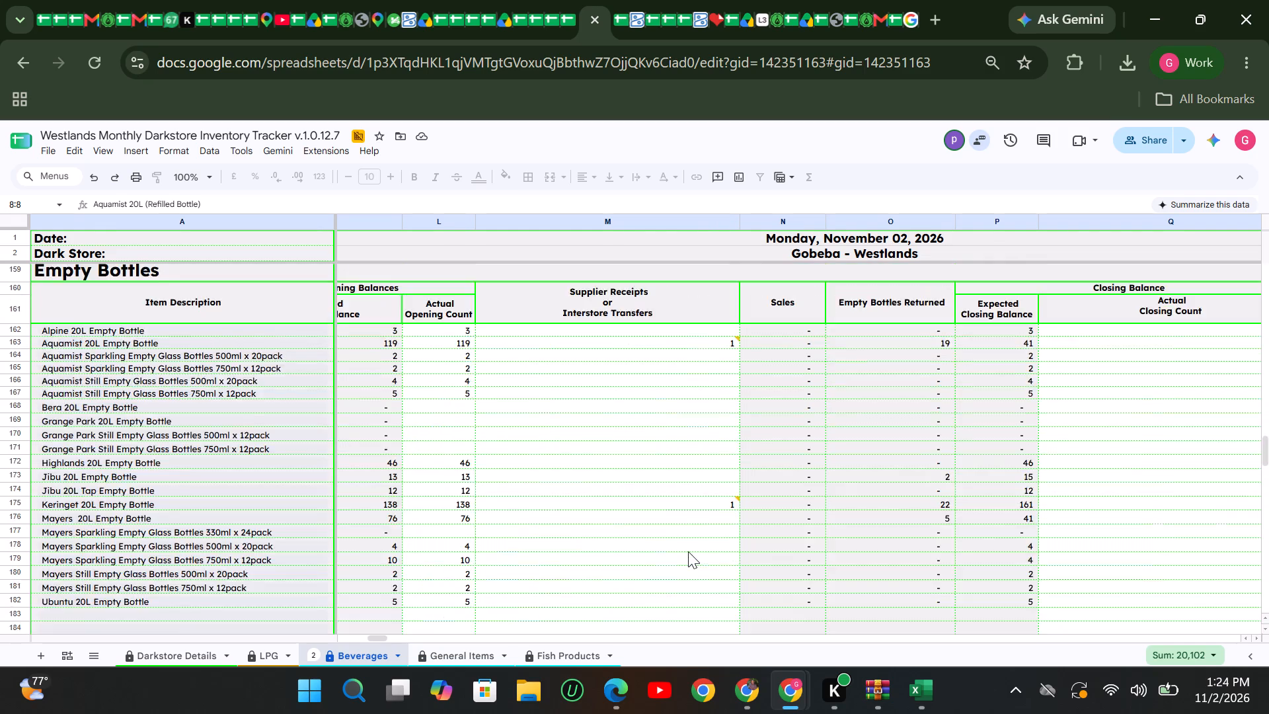
{"action": "scroll", "coordinate": [688, 551], "scroll_direction": "up", "scroll_amount": 20}
{"action": "scroll", "coordinate": [688, 551], "scroll_direction": "up", "scroll_amount": 2}
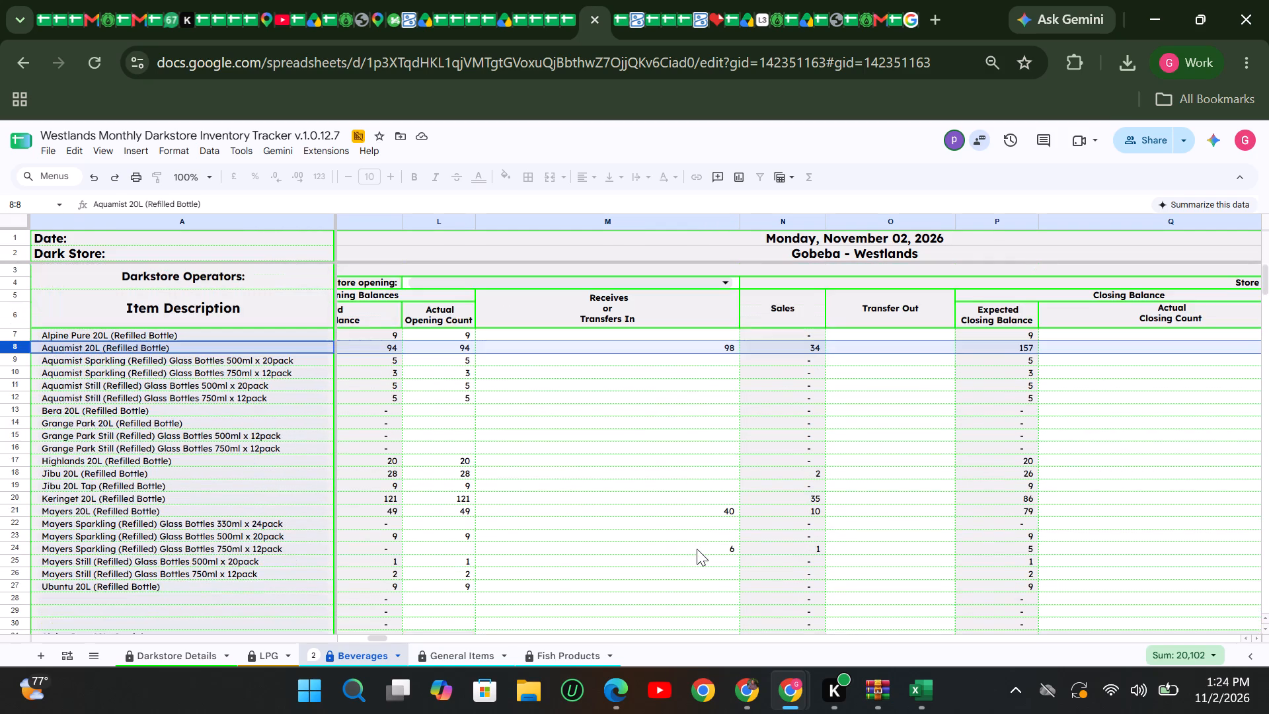
{"action": "scroll", "coordinate": [697, 549], "scroll_direction": "up", "scroll_amount": 1}
{"action": "scroll", "coordinate": [727, 575], "scroll_direction": "down", "scroll_amount": 3}
{"action": "scroll", "coordinate": [696, 647], "scroll_direction": "down", "scroll_amount": 3}
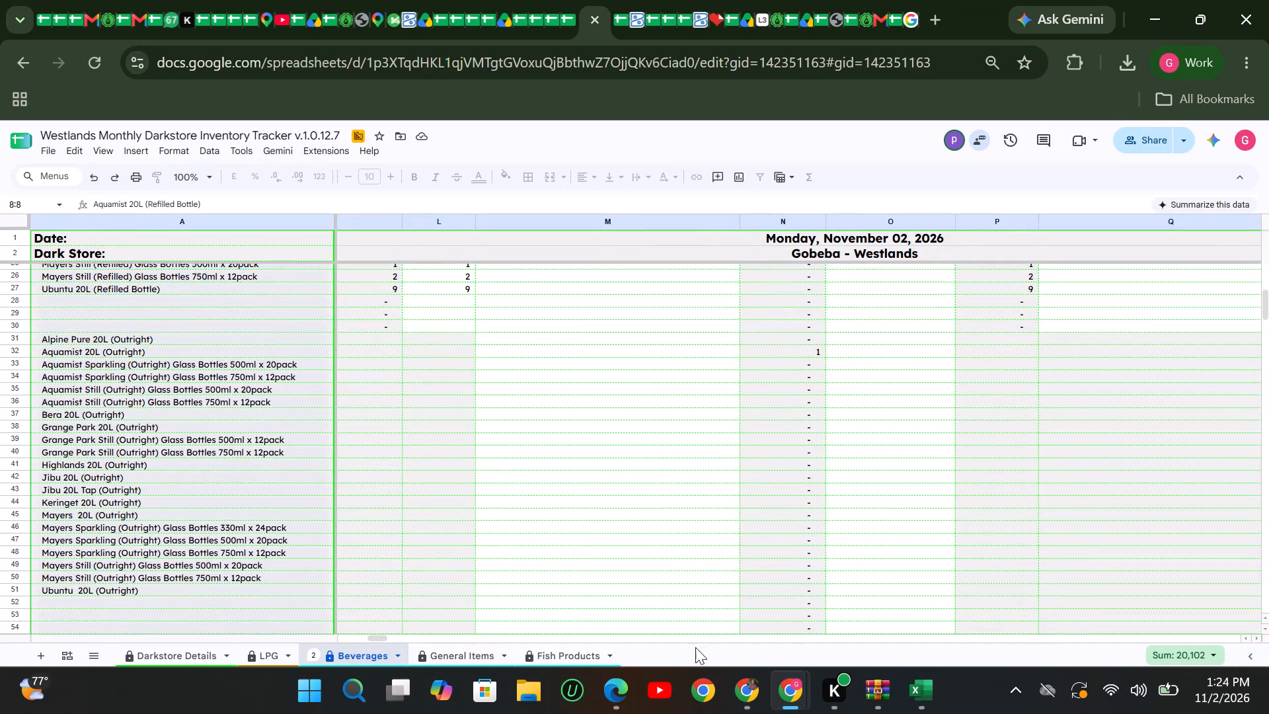
{"action": "scroll", "coordinate": [695, 647], "scroll_direction": "down", "scroll_amount": 7}
{"action": "scroll", "coordinate": [695, 586], "scroll_direction": "up", "scroll_amount": 7}
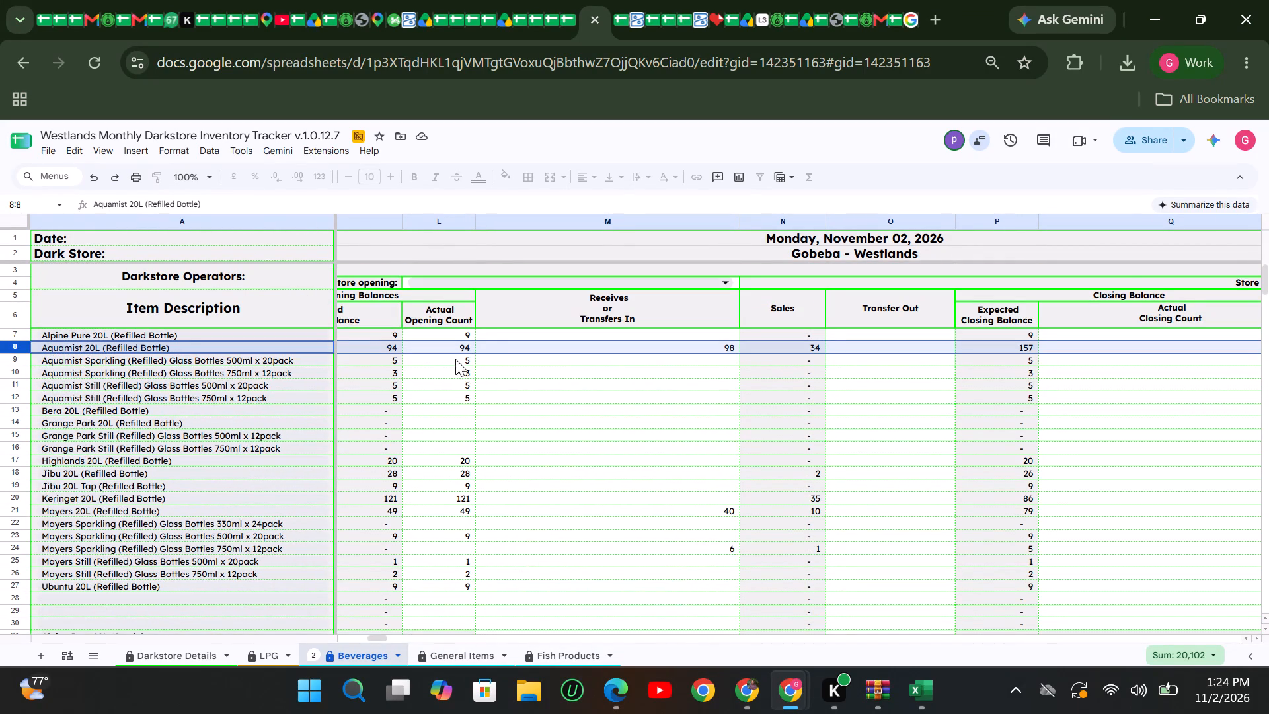
Check the November 2 stock of Aquamist Sparkling refilled glass bottles, 500ml x 20pack and 750ml x 12pack, against the Empty Bottles section.
{"action": "left_click", "coordinate": [22, 358]}
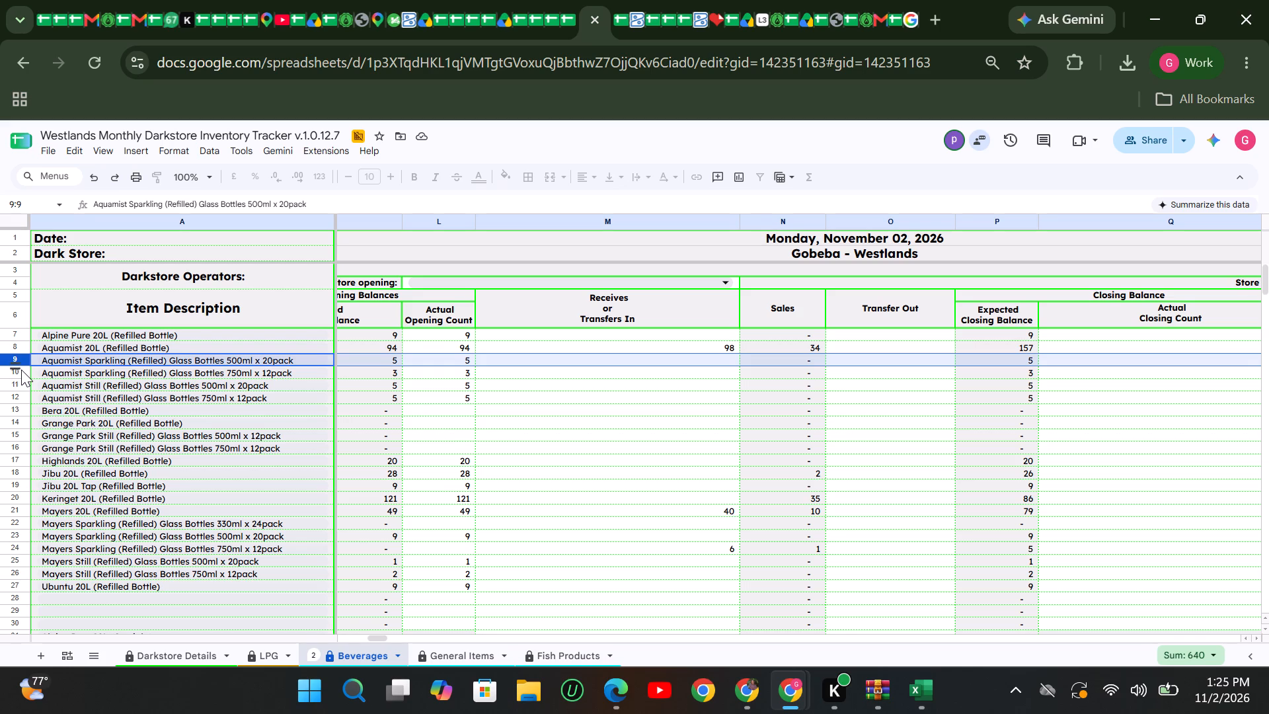
{"action": "scroll", "coordinate": [429, 632], "scroll_direction": "up", "scroll_amount": 1}
{"action": "scroll", "coordinate": [557, 498], "scroll_direction": "down", "scroll_amount": 20}
{"action": "scroll", "coordinate": [557, 498], "scroll_direction": "down", "scroll_amount": 1}
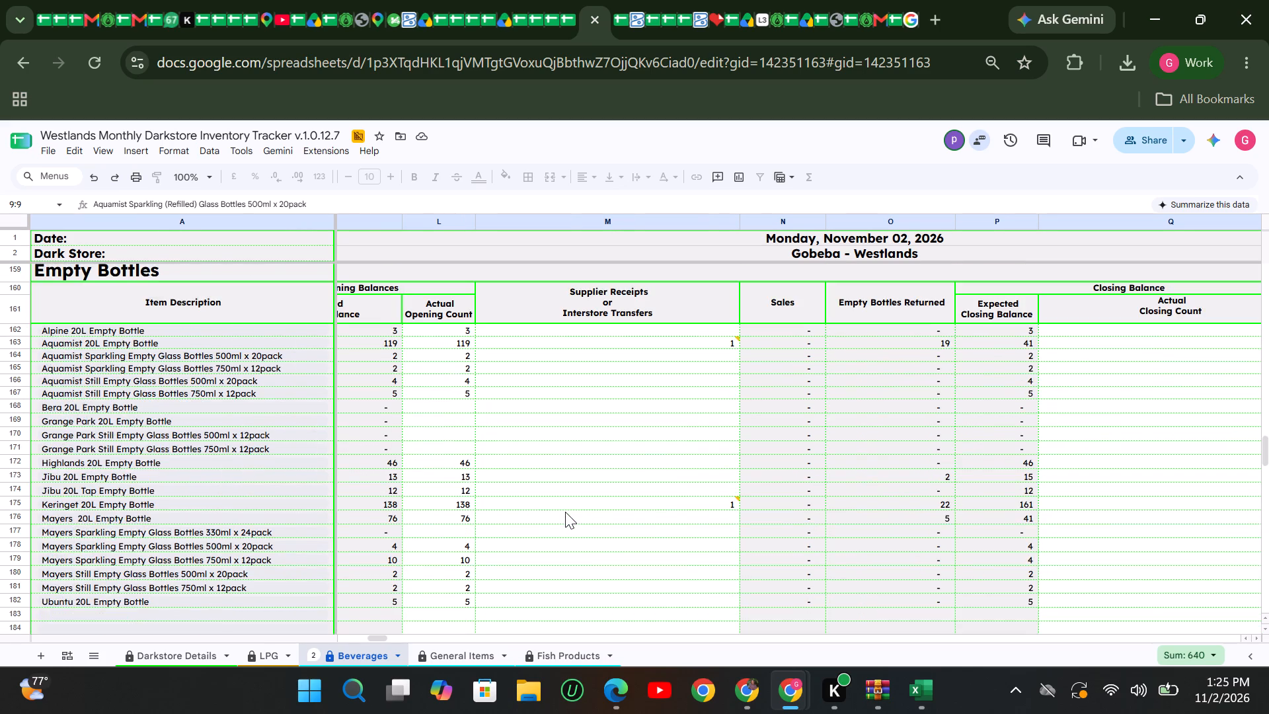
{"action": "scroll", "coordinate": [565, 512], "scroll_direction": "down", "scroll_amount": 1}
{"action": "scroll", "coordinate": [567, 510], "scroll_direction": "up", "scroll_amount": 4}
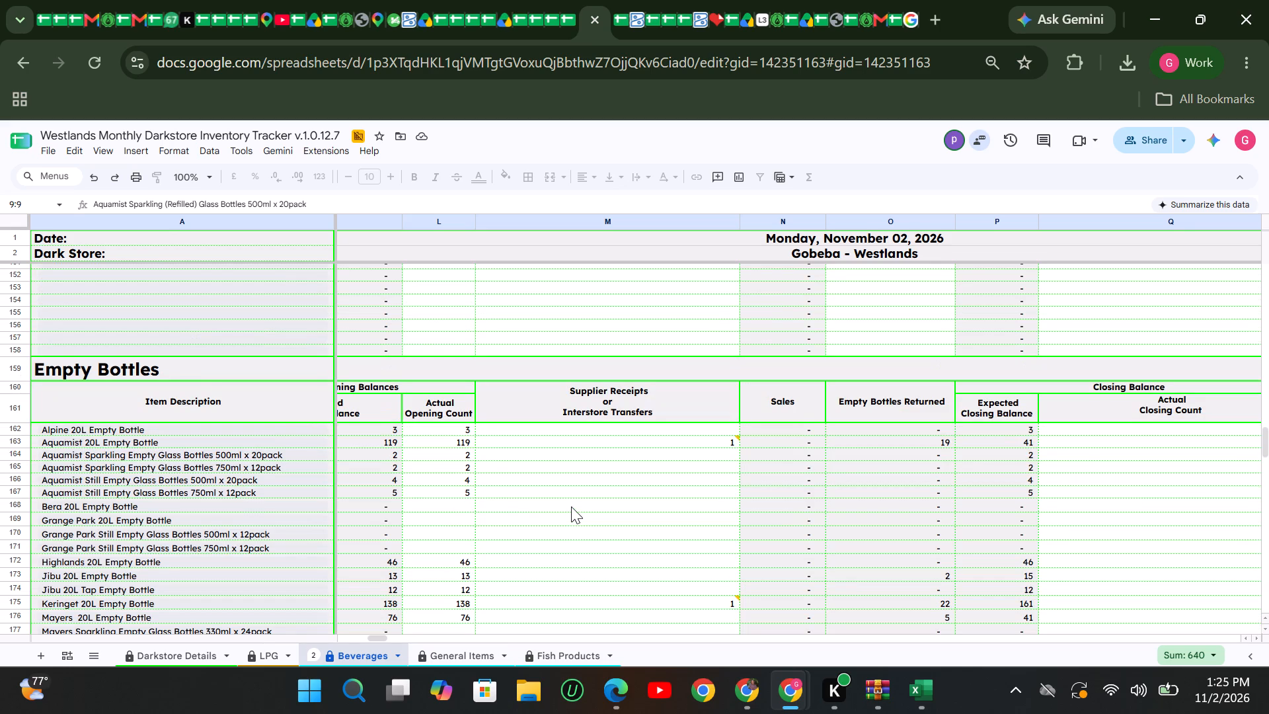
{"action": "scroll", "coordinate": [571, 506], "scroll_direction": "up", "scroll_amount": 20}
{"action": "scroll", "coordinate": [571, 506], "scroll_direction": "up", "scroll_amount": 6}
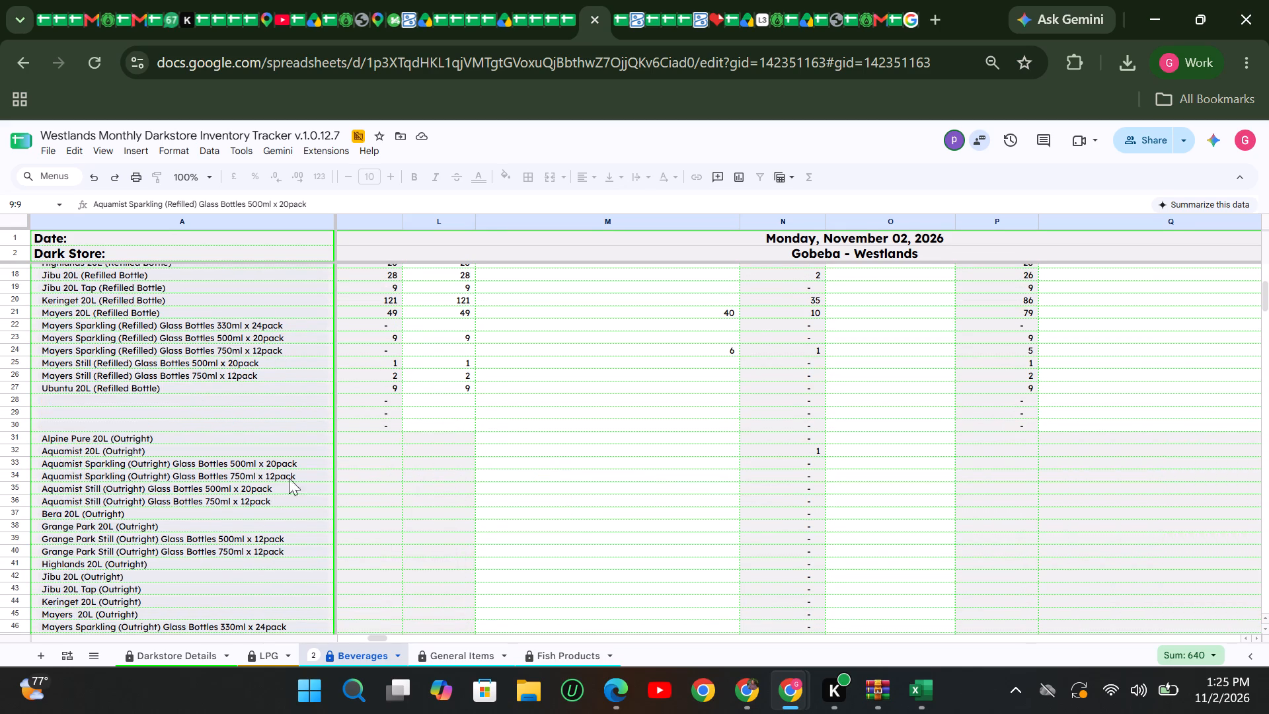
{"action": "left_click", "coordinate": [437, 370]}
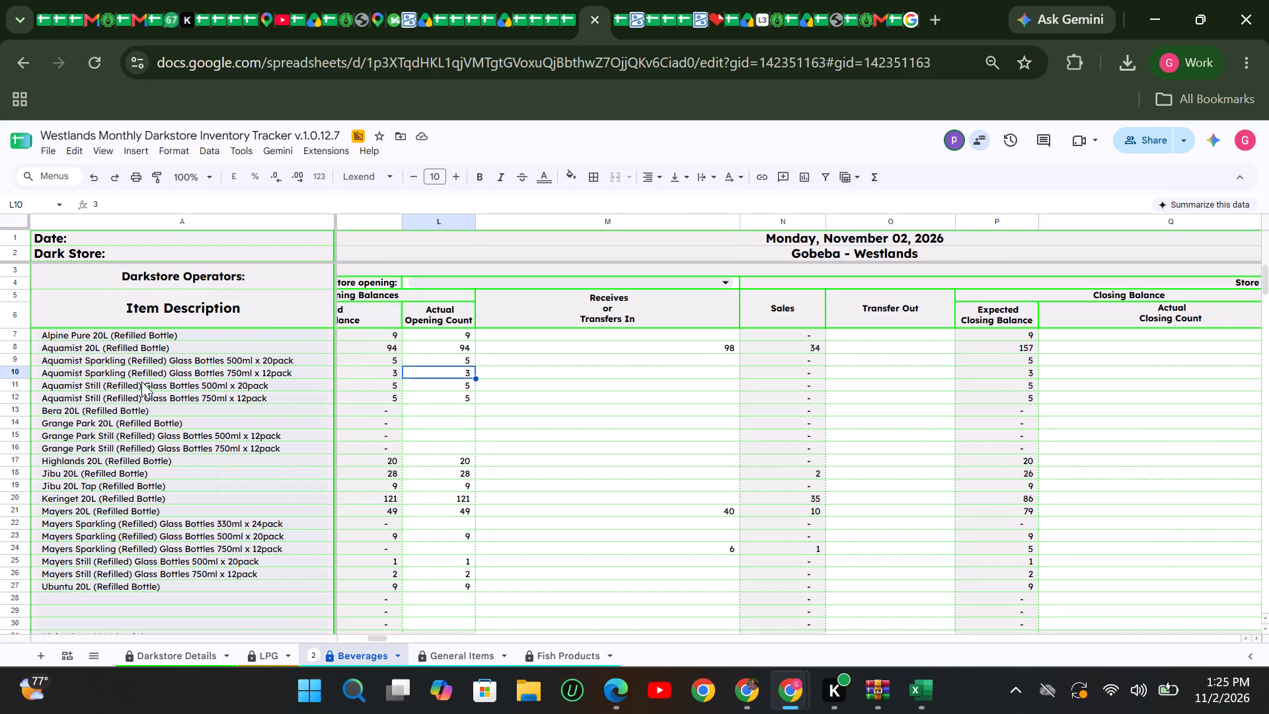
{"action": "left_click", "coordinate": [26, 374]}
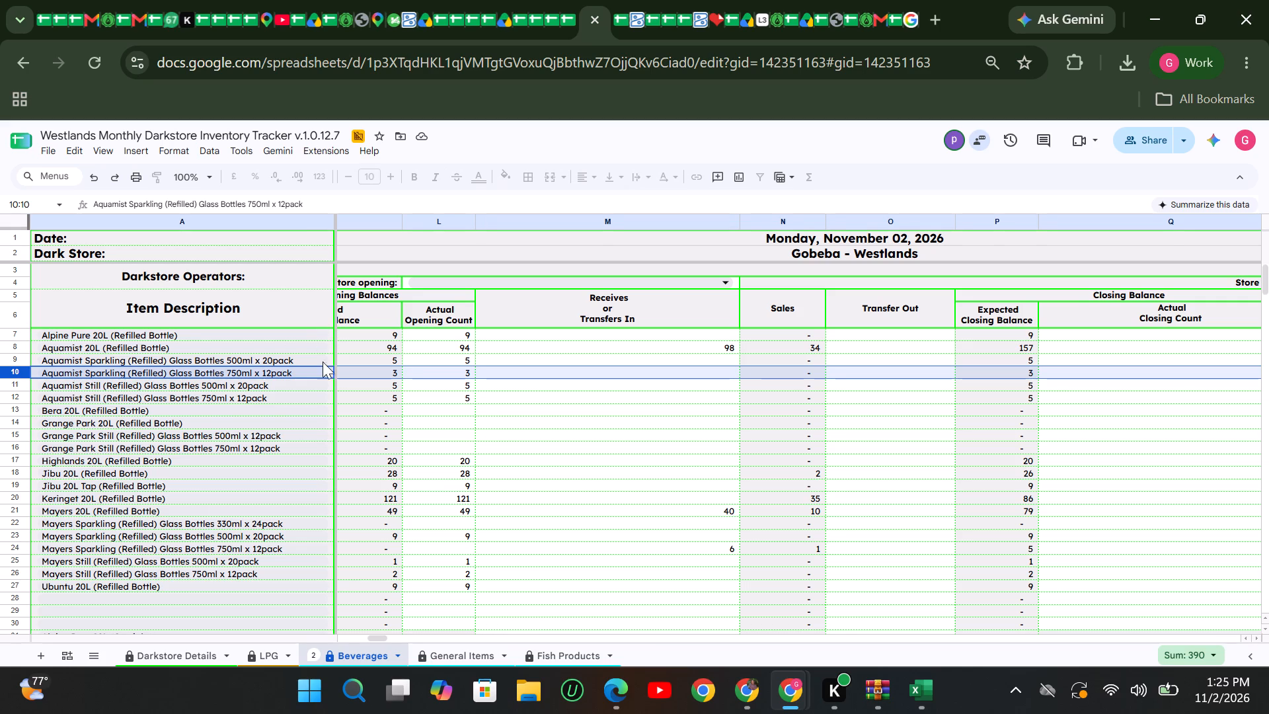
Examine row by row the November 2 opening, received, sales and closing figures for the Highlands, Jibu, Keringet and Mayers refilled bottles.
{"action": "left_click", "coordinate": [447, 457]}
{"action": "scroll", "coordinate": [447, 457], "scroll_direction": "down", "scroll_amount": 1}
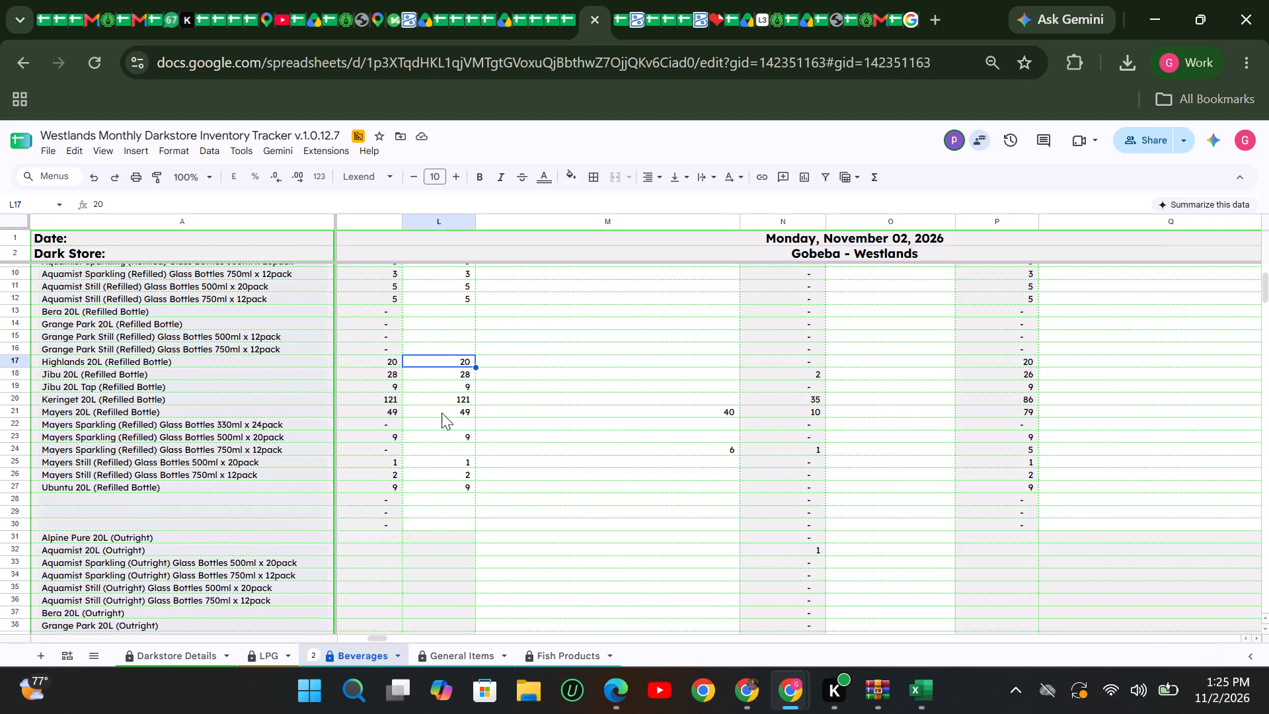
{"action": "left_click", "coordinate": [15, 372]}
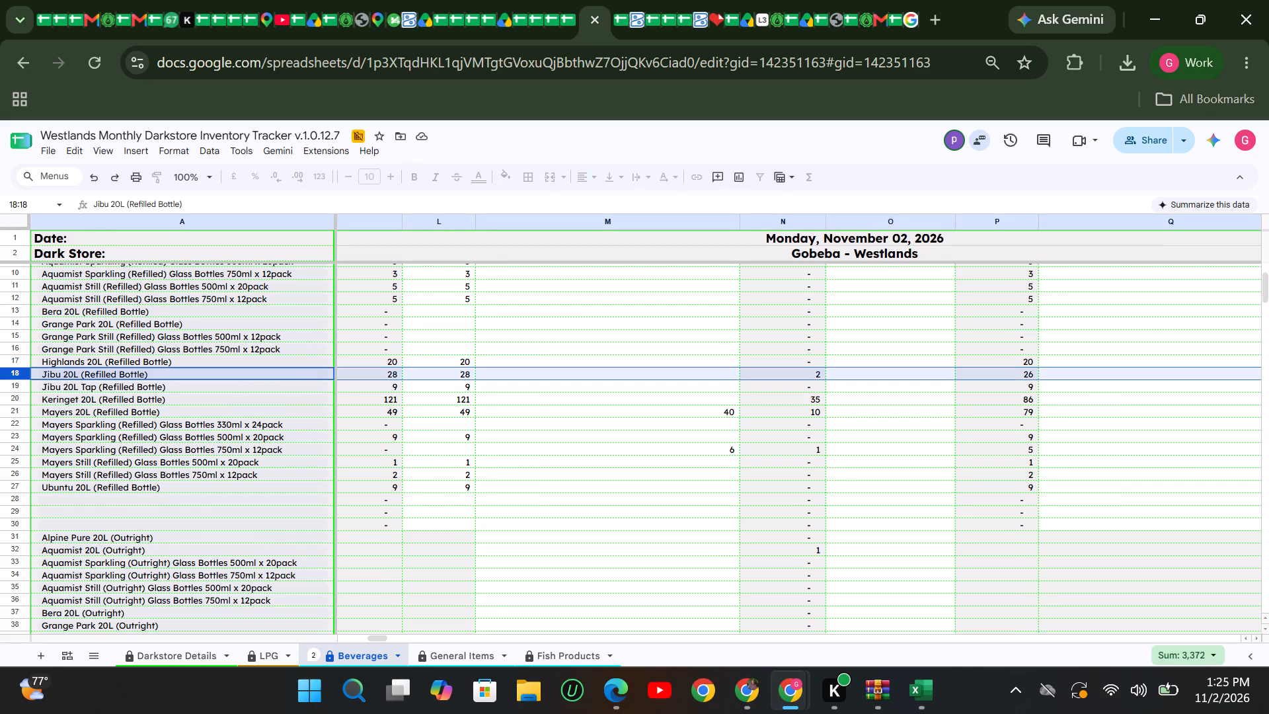
{"action": "scroll", "coordinate": [358, 470], "scroll_direction": "up", "scroll_amount": 3}
{"action": "scroll", "coordinate": [358, 470], "scroll_direction": "down", "scroll_amount": 1}
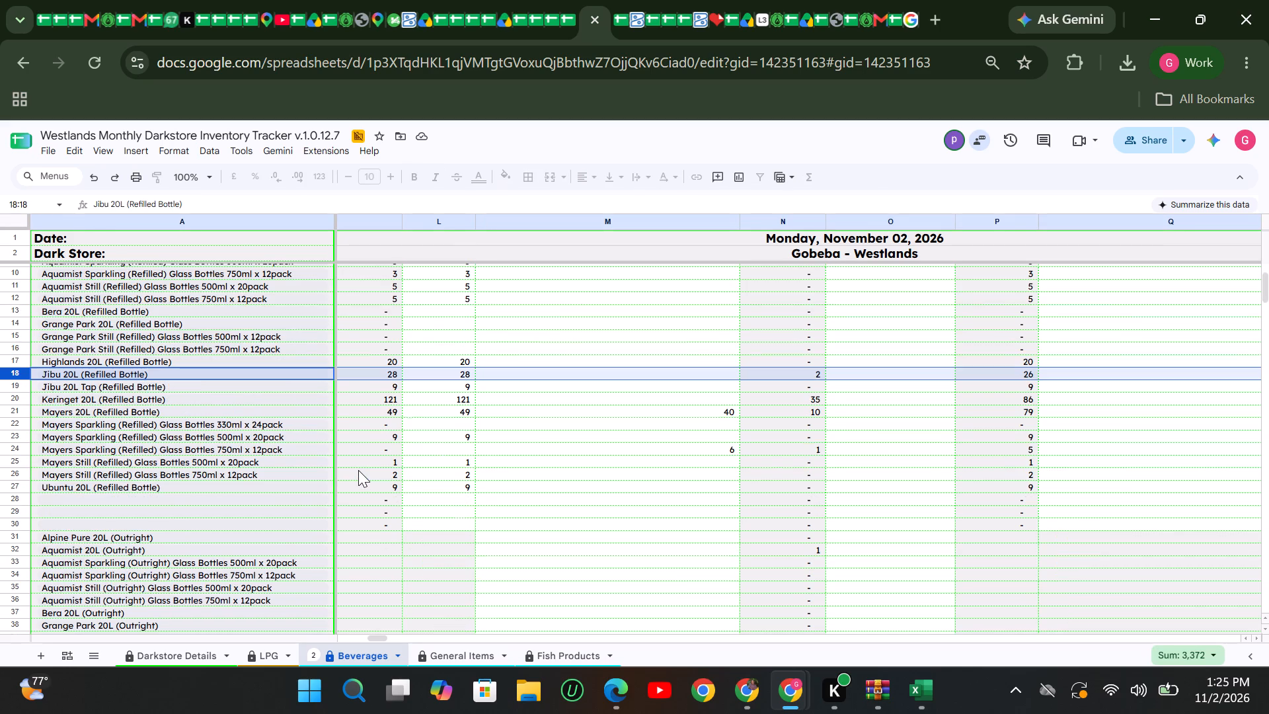
{"action": "left_click", "coordinate": [13, 387]}
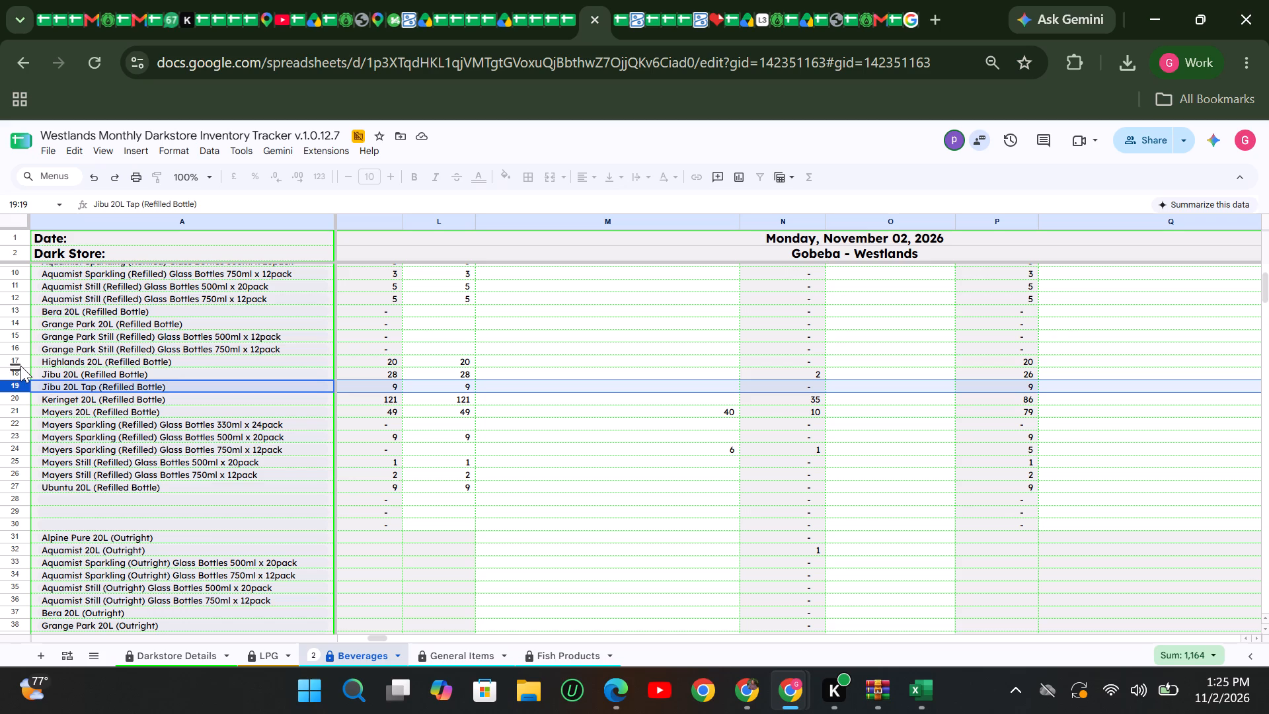
{"action": "left_click", "coordinate": [21, 362]}
{"action": "left_click", "coordinate": [22, 372]}
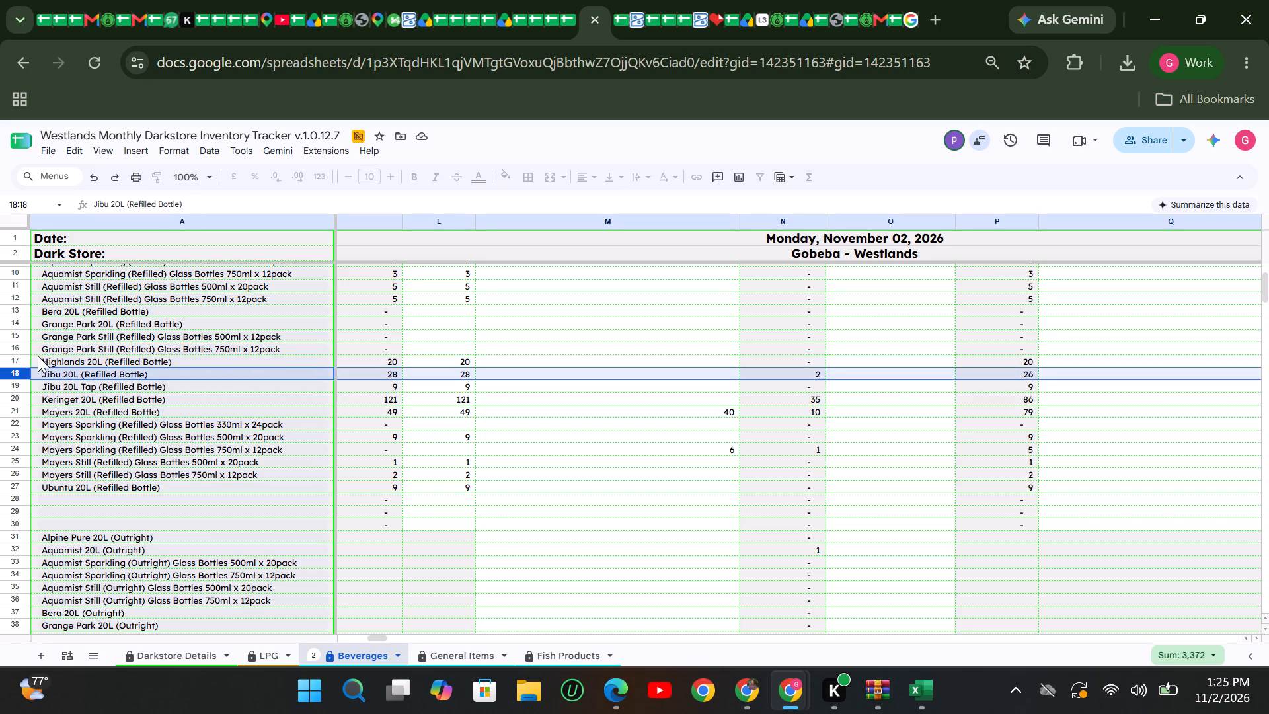
{"action": "left_click", "coordinate": [19, 399]}
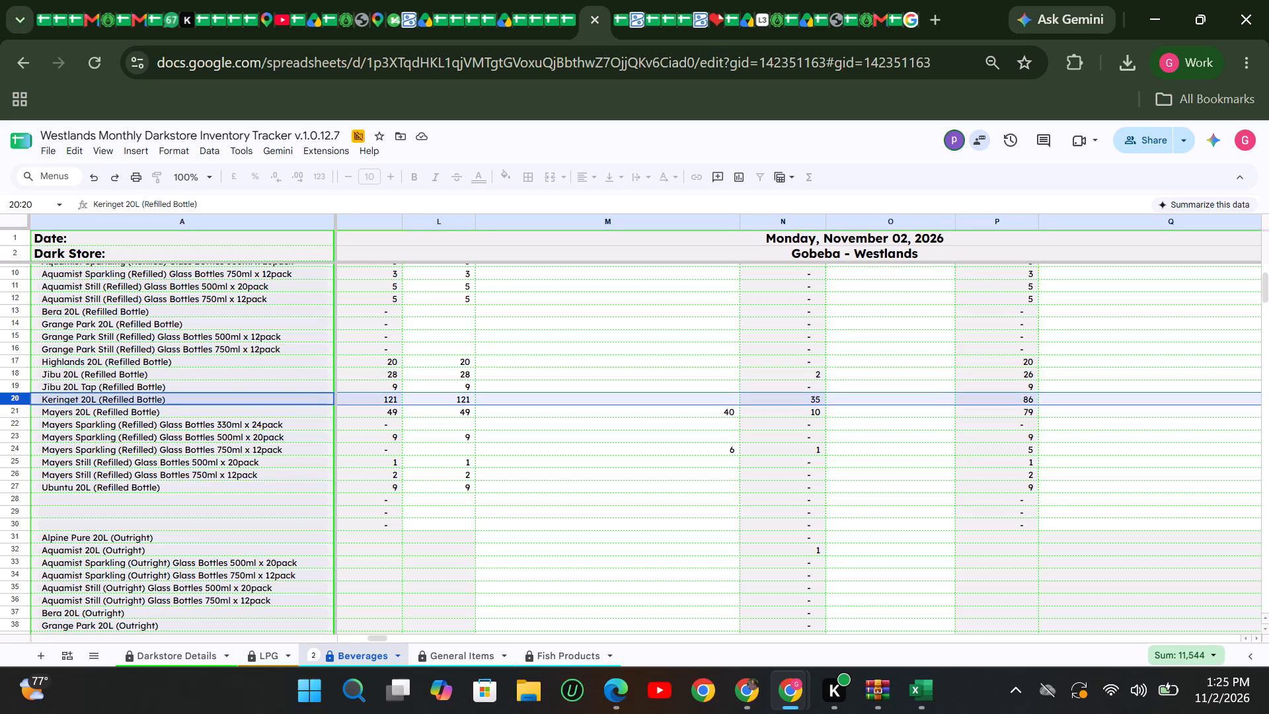
{"action": "left_click", "coordinate": [20, 413]}
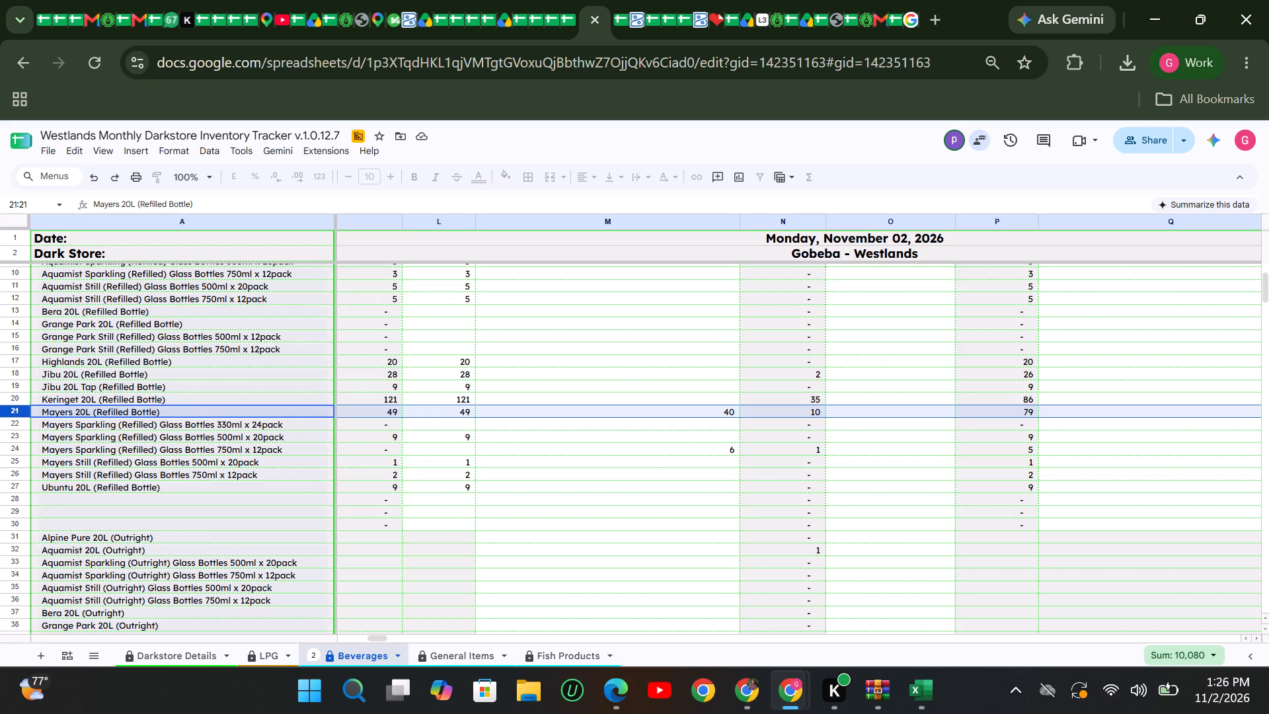
{"action": "left_click", "coordinate": [20, 436]}
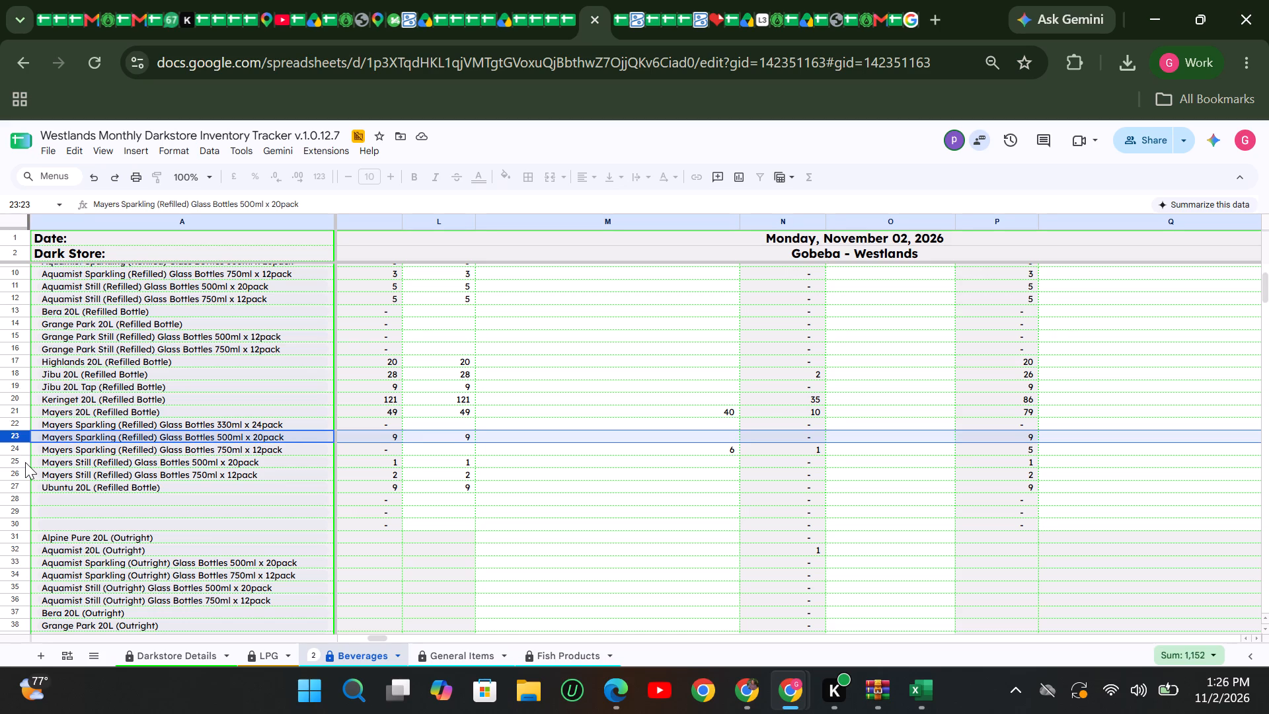
{"action": "left_click", "coordinate": [25, 462]}
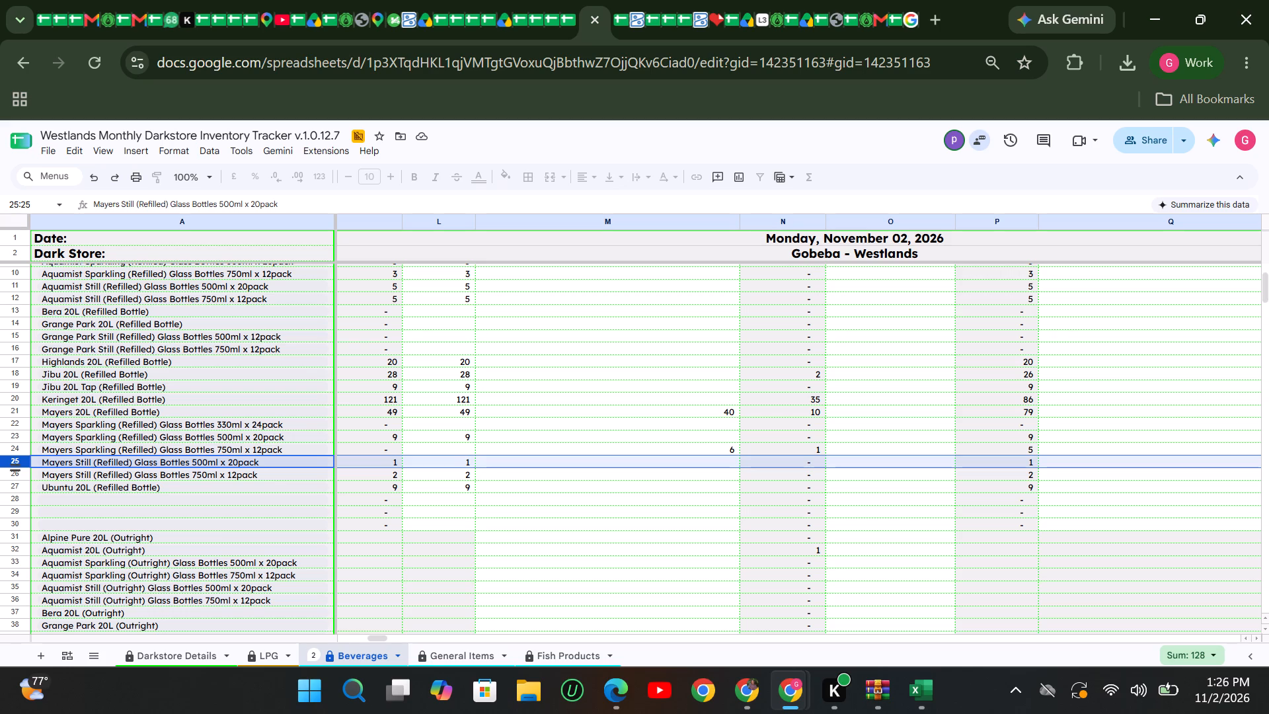
Examine the November 2 outright bottle sales, and check row by row the Aquamist disposable, mineral PET and Oxyrich stock from opening to closing.
{"action": "scroll", "coordinate": [510, 424], "scroll_direction": "down", "scroll_amount": 2}
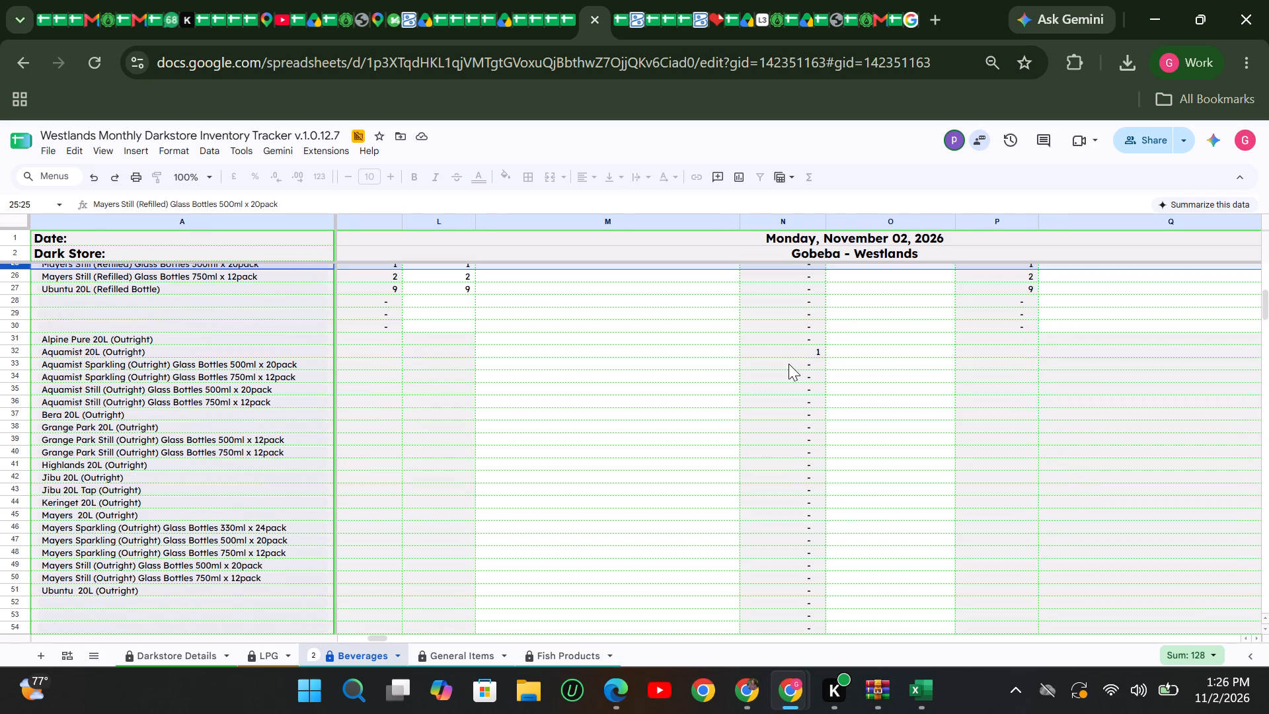
{"action": "left_click", "coordinate": [875, 348]}
{"action": "scroll", "coordinate": [595, 566], "scroll_direction": "down", "scroll_amount": 4}
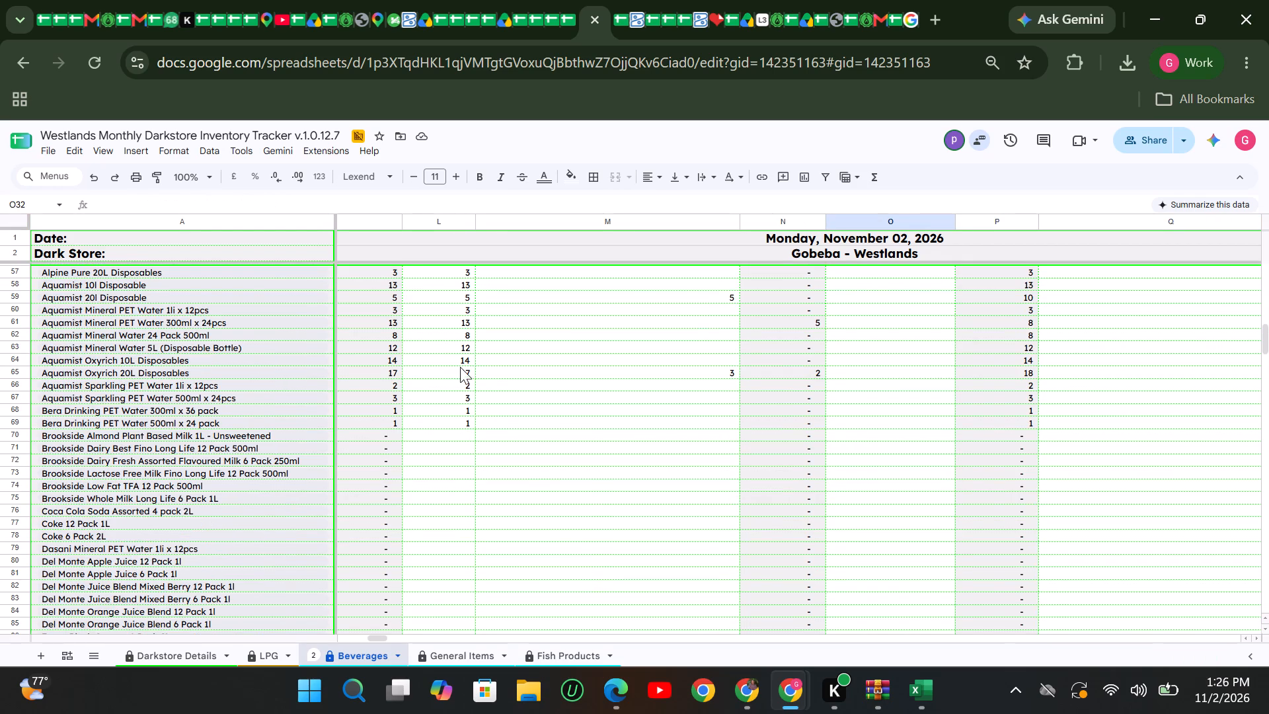
{"action": "left_click", "coordinate": [15, 286]}
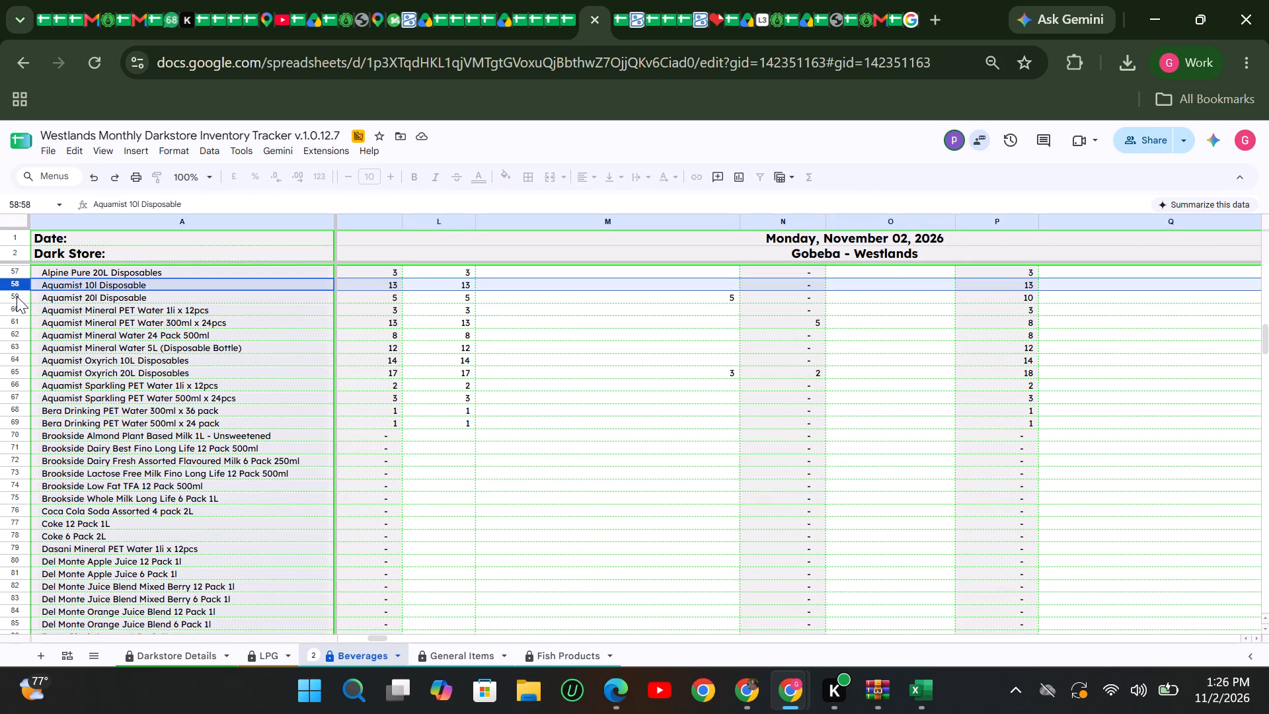
{"action": "left_click", "coordinate": [17, 296]}
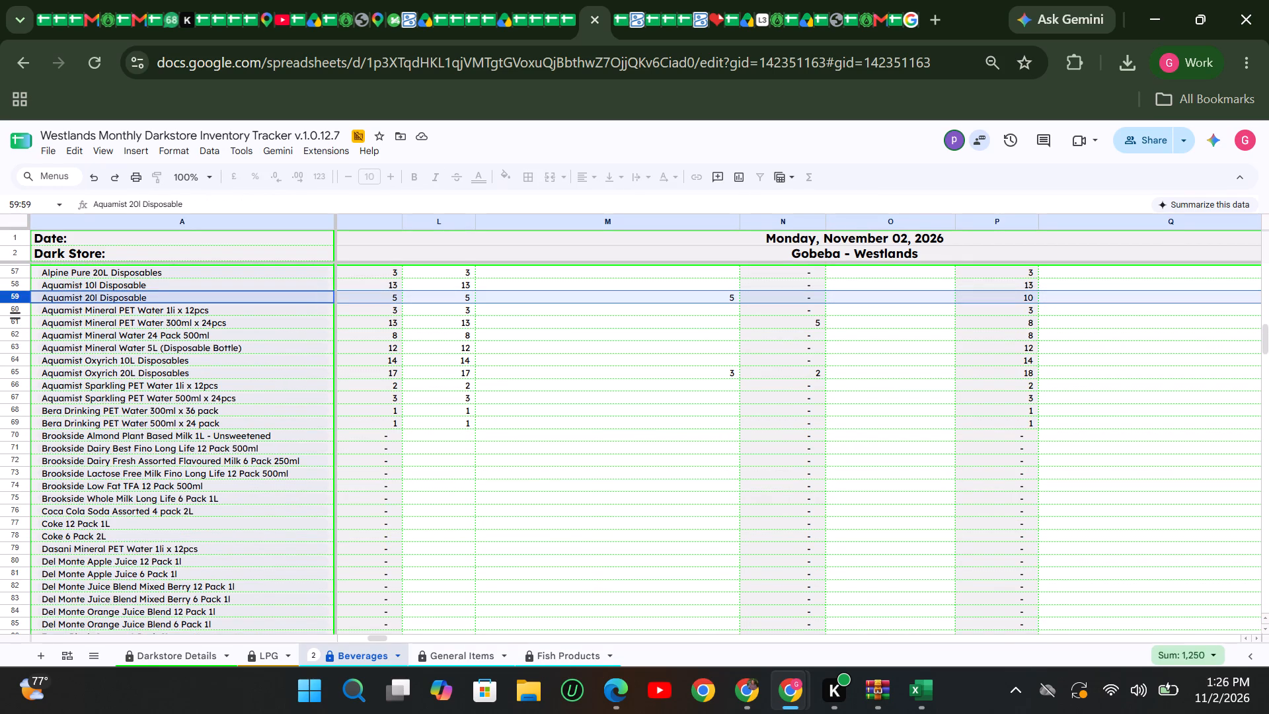
{"action": "left_click", "coordinate": [20, 307]}
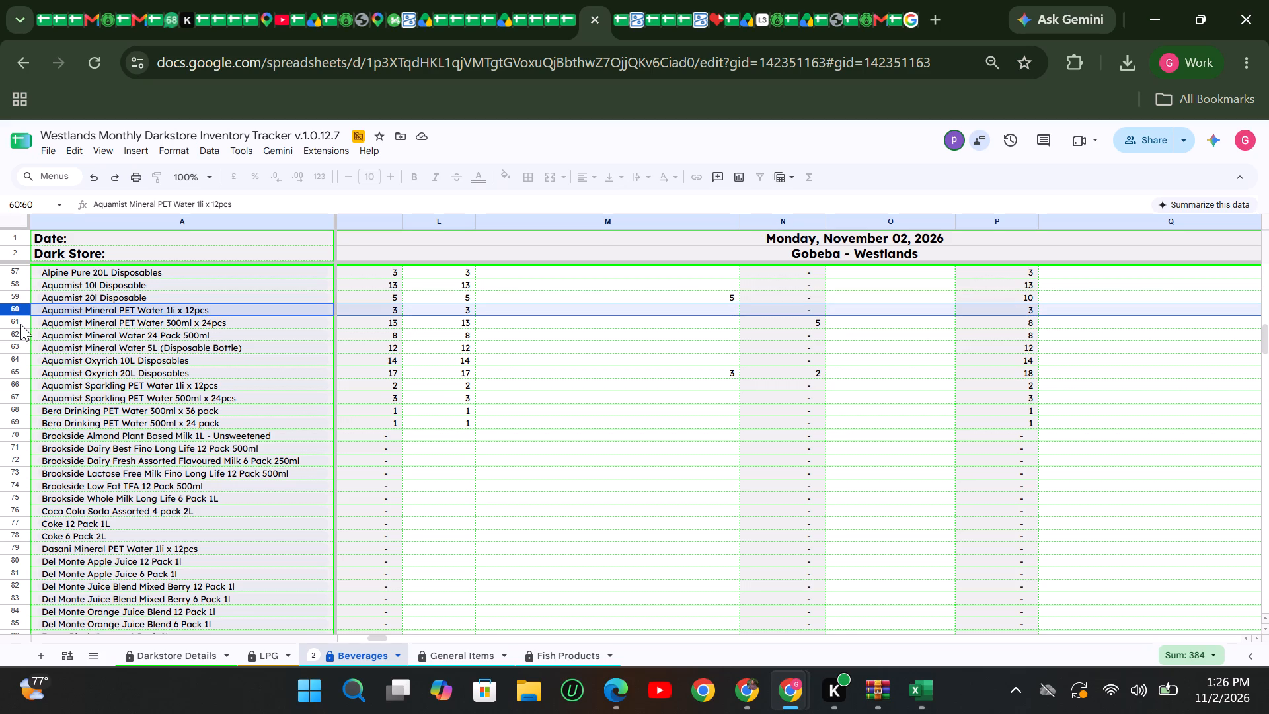
{"action": "left_click", "coordinate": [20, 324]}
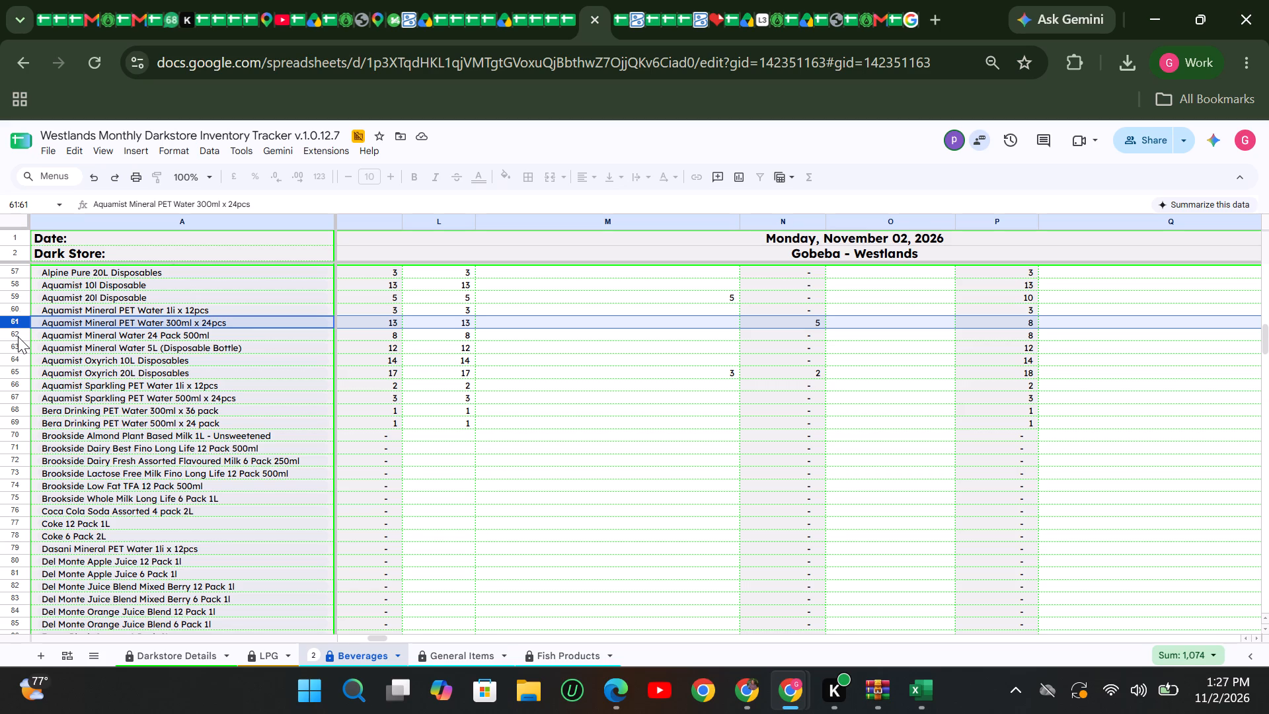
{"action": "left_click", "coordinate": [22, 337]}
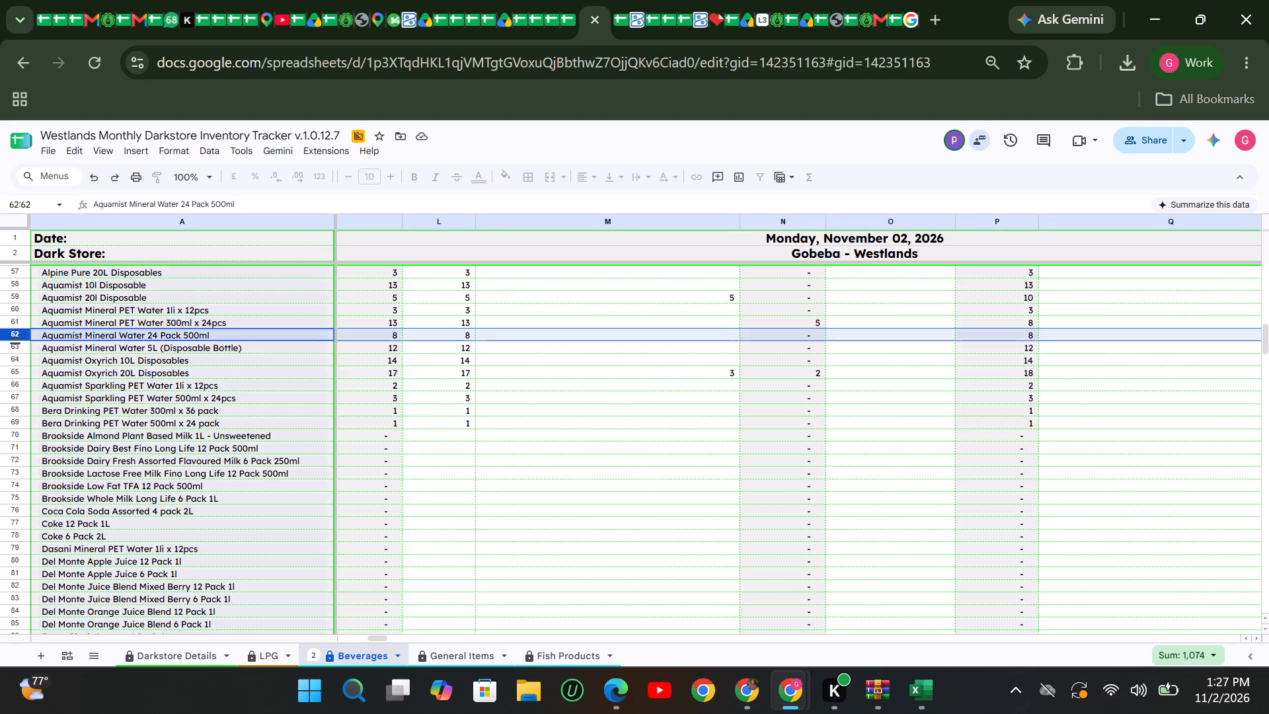
{"action": "left_click", "coordinate": [17, 347]}
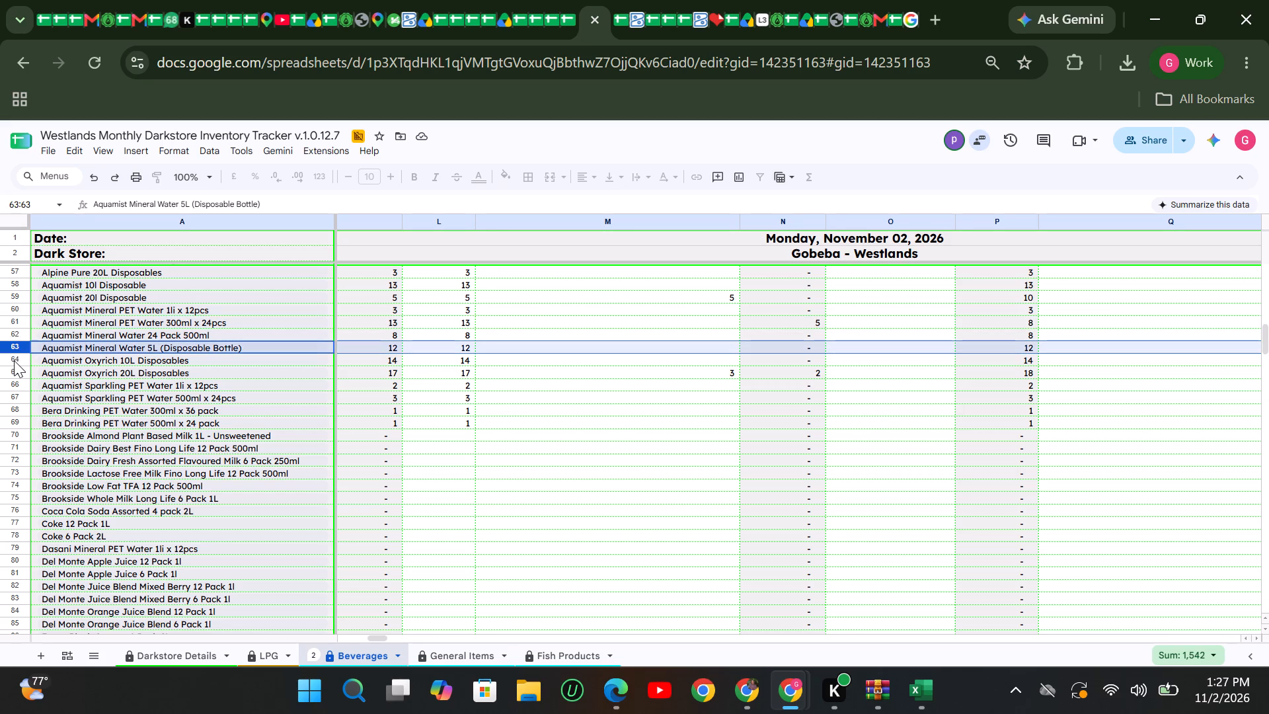
{"action": "left_click", "coordinate": [11, 360]}
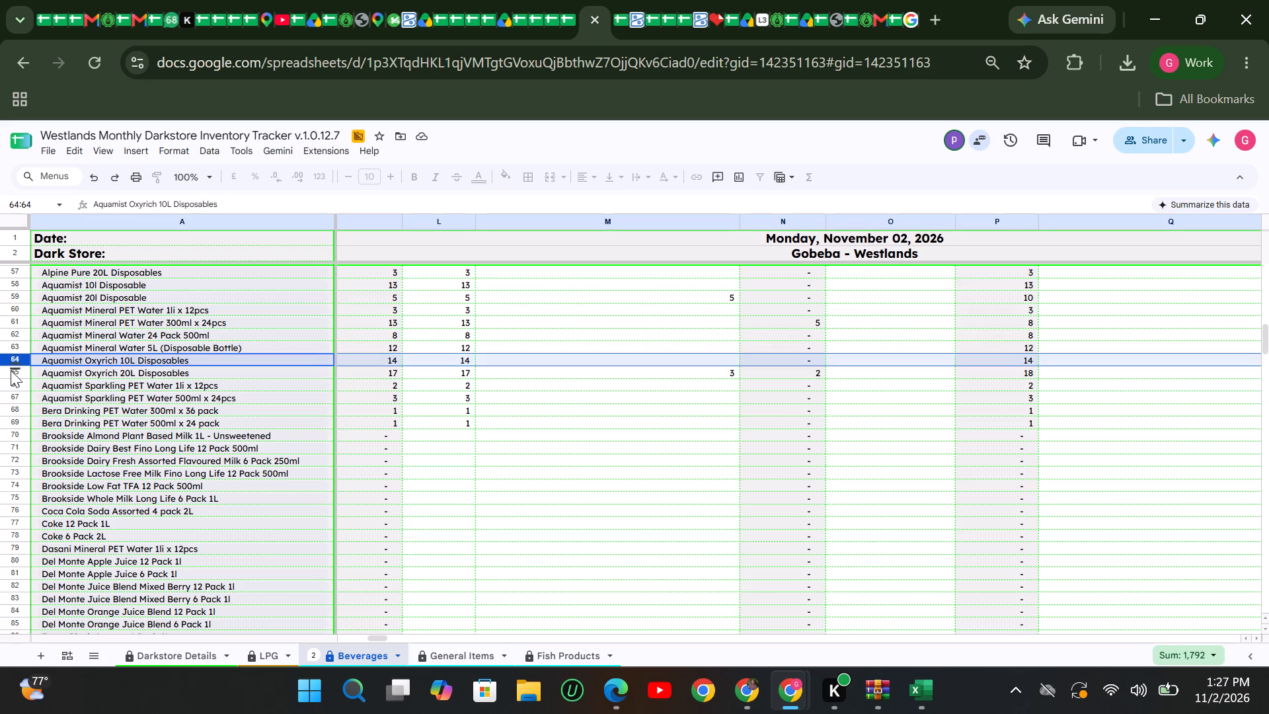
{"action": "left_click", "coordinate": [11, 371]}
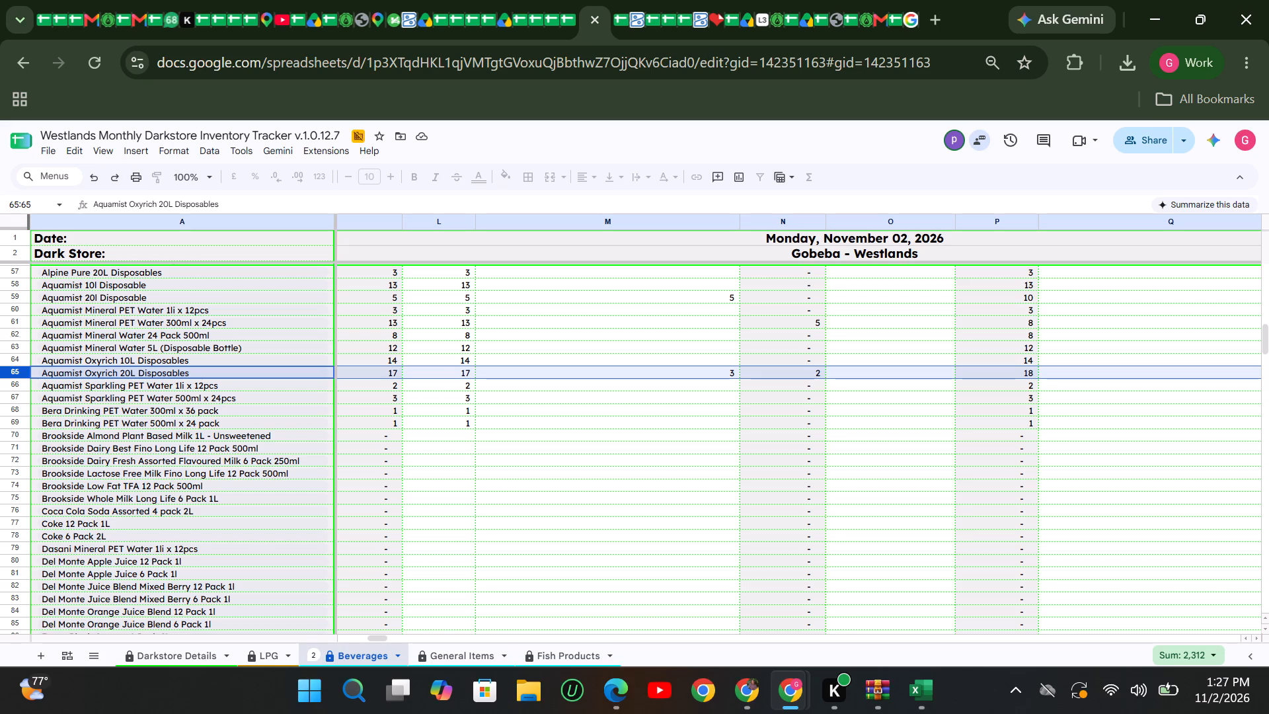
Check the November 2 opening counts against the expected closing balances for the Gofrut 6 packs and the Highlands, Kabarnet and Keringet water.
{"action": "scroll", "coordinate": [247, 401], "scroll_direction": "down", "scroll_amount": 3}
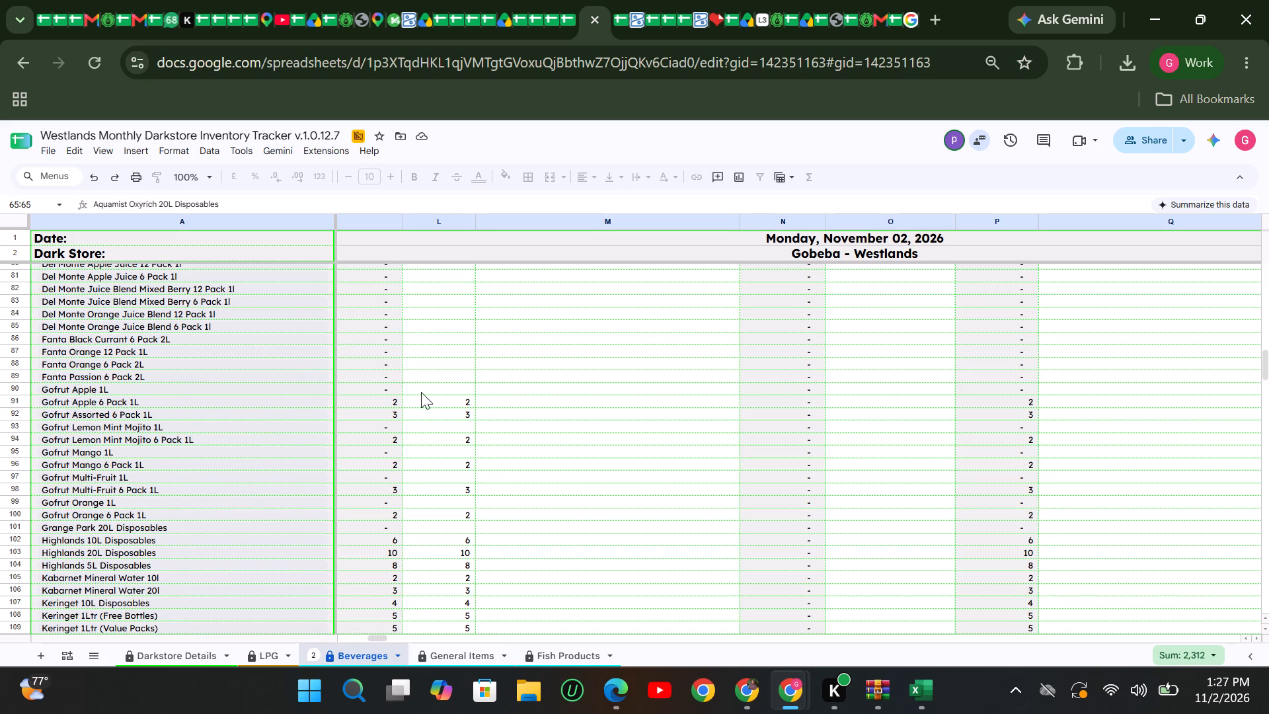
{"action": "left_click", "coordinate": [420, 404]}
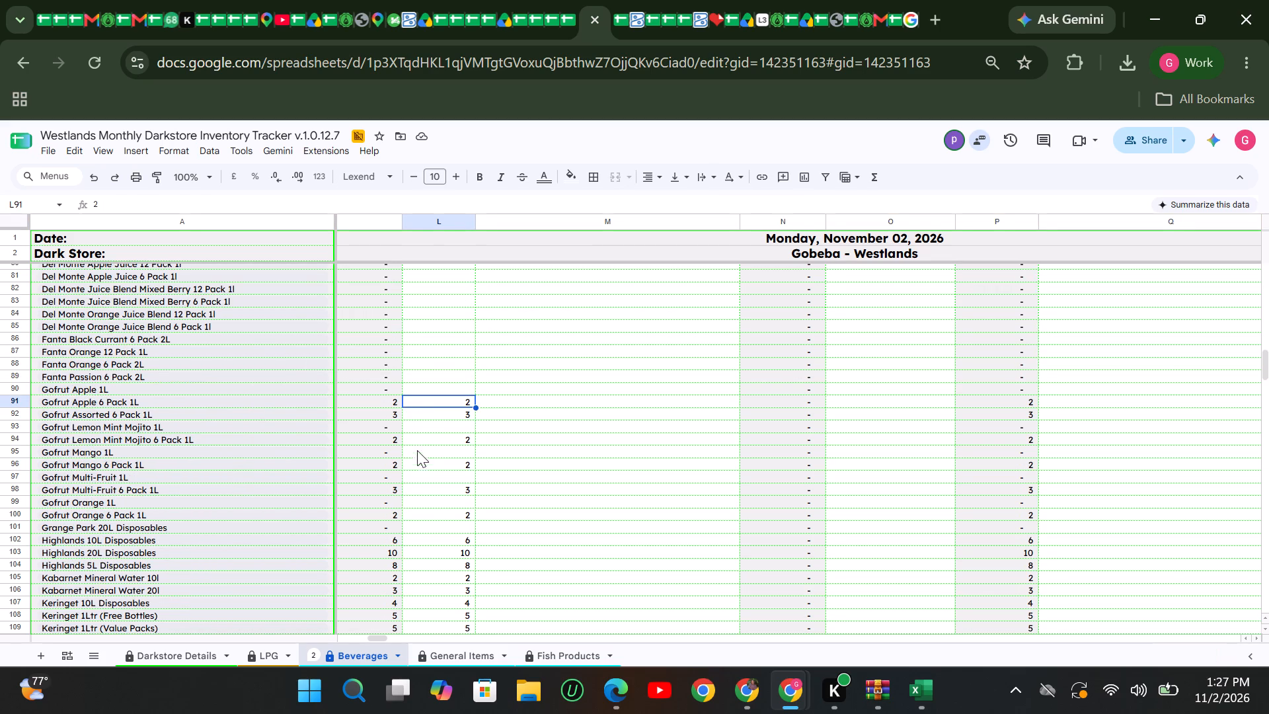
{"action": "left_click", "coordinate": [409, 516]}
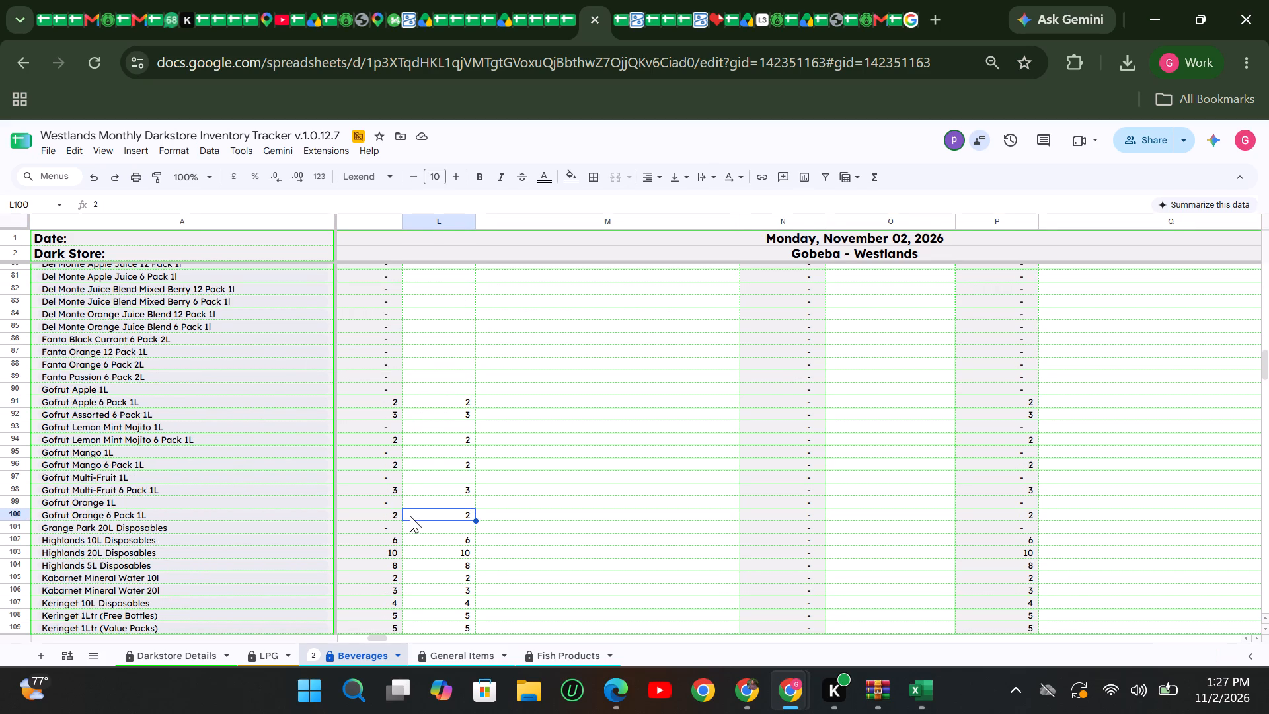
{"action": "scroll", "coordinate": [410, 516], "scroll_direction": "down", "scroll_amount": 2}
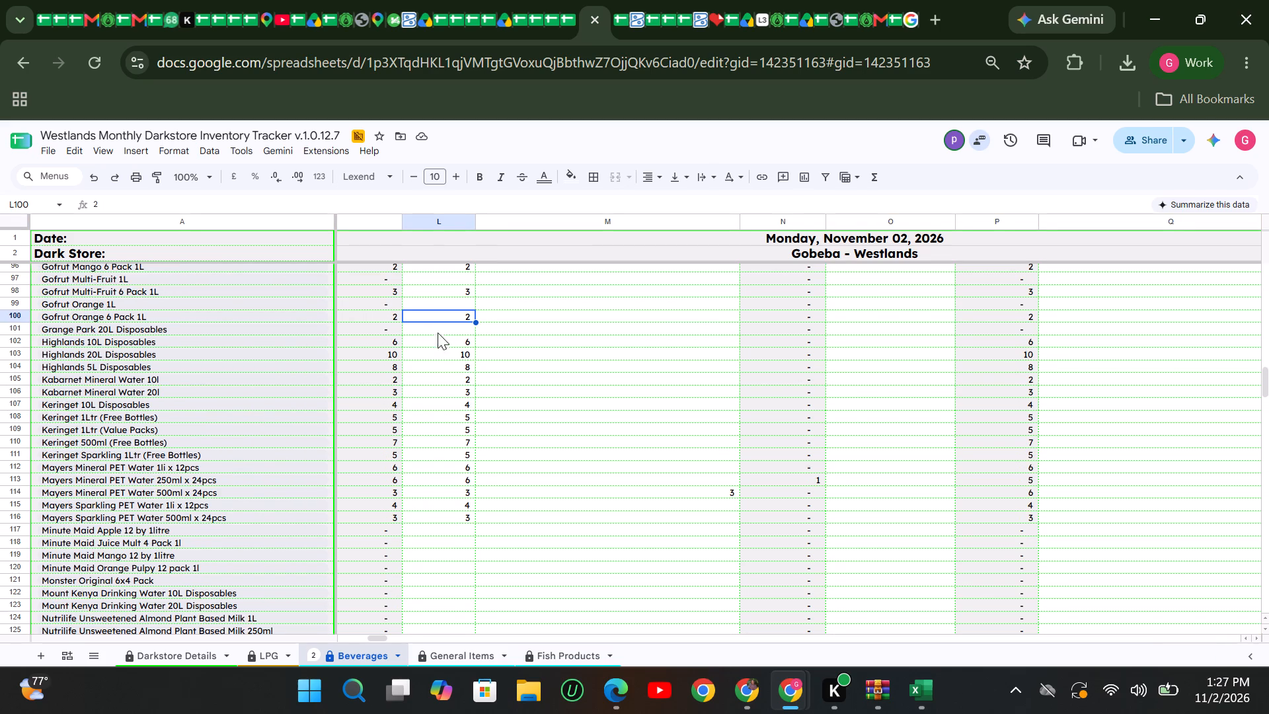
{"action": "left_click", "coordinate": [430, 372]}
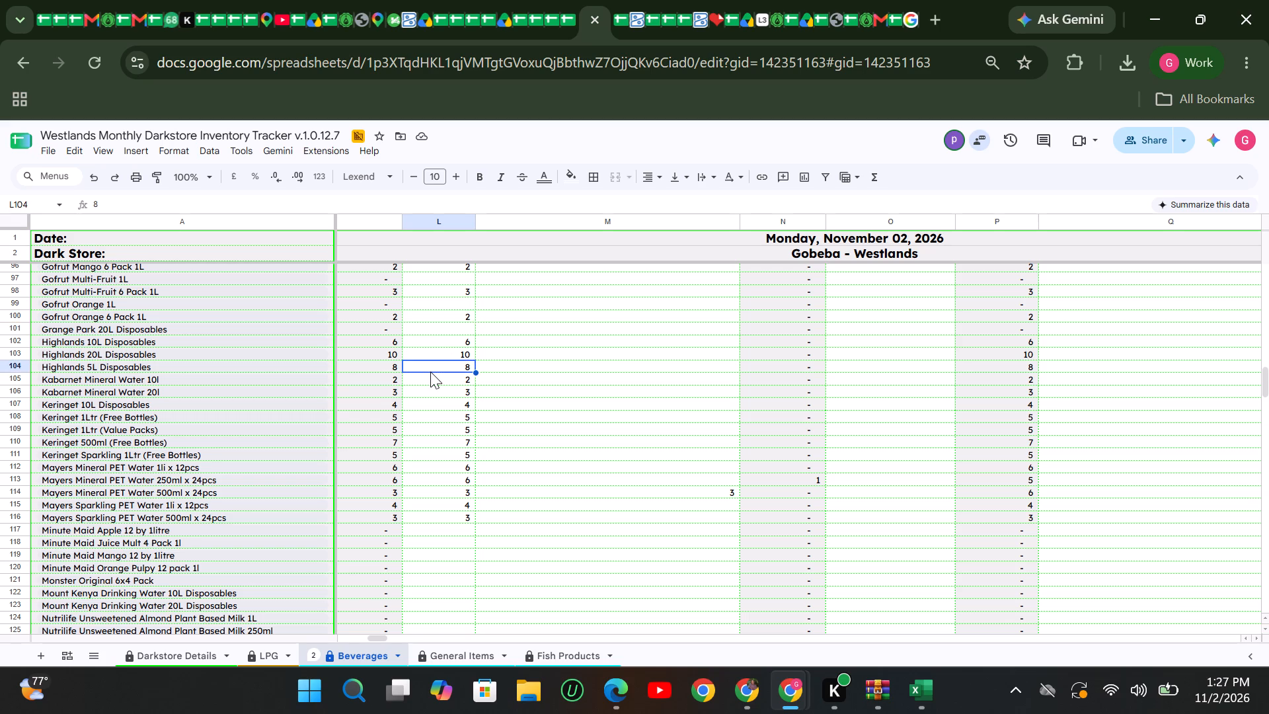
{"action": "left_click", "coordinate": [424, 381]}
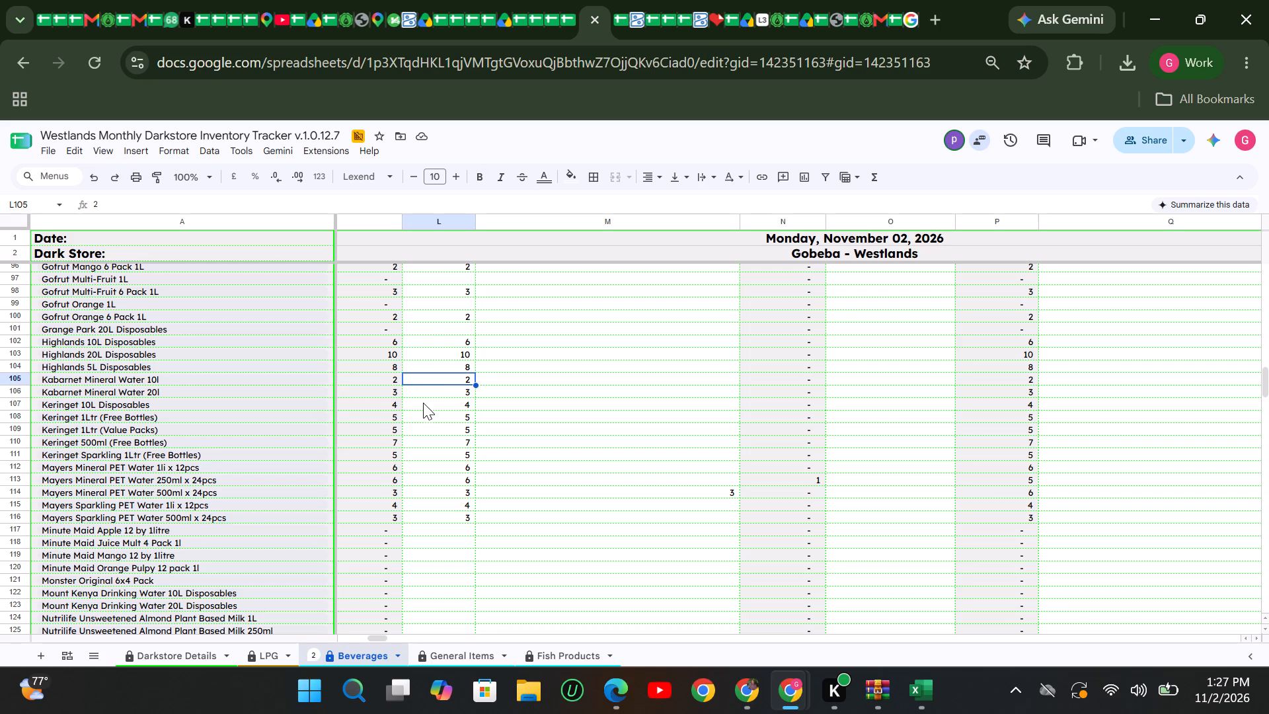
{"action": "left_click", "coordinate": [422, 403]}
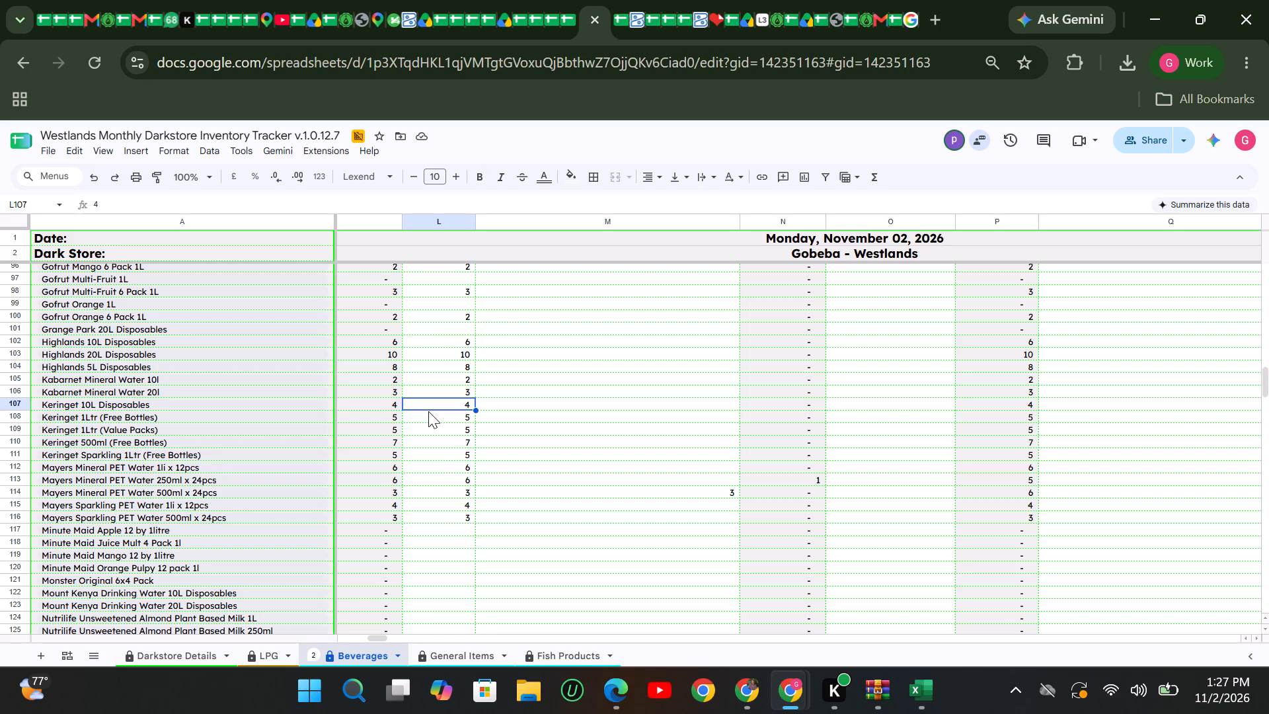
{"action": "left_click", "coordinate": [422, 415]}
{"action": "left_click", "coordinate": [420, 434]}
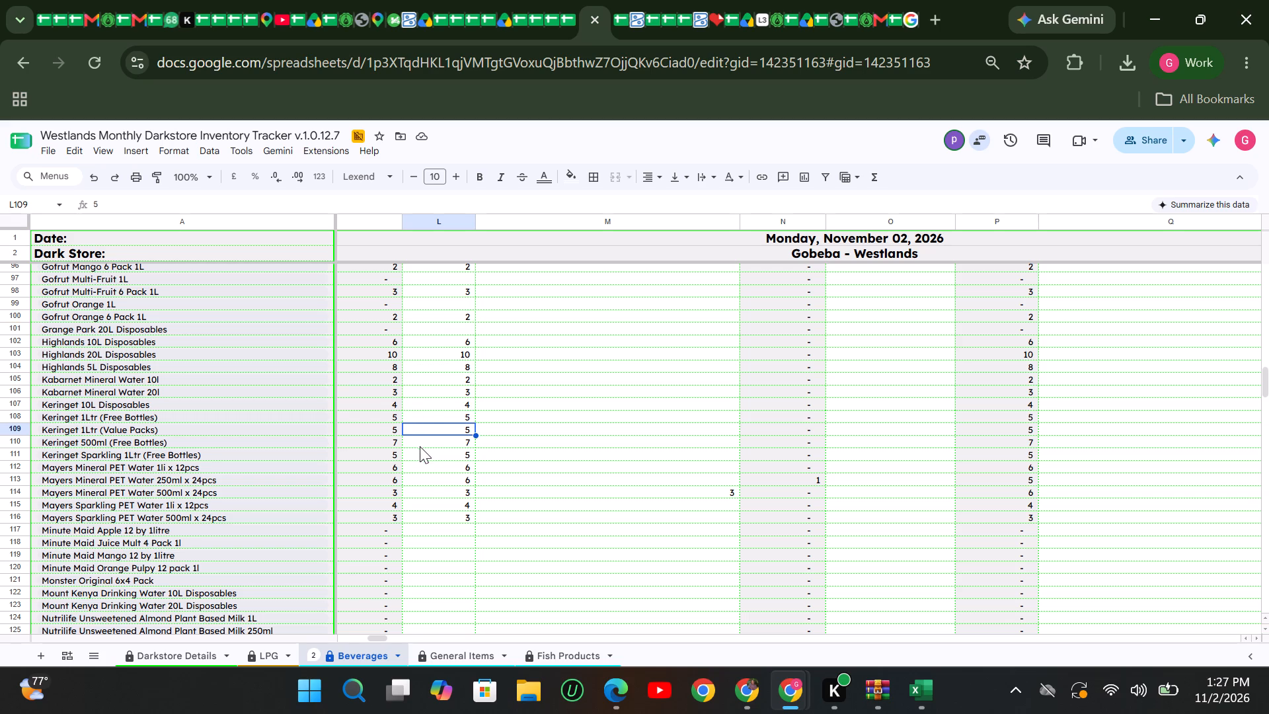
{"action": "left_click", "coordinate": [418, 445]}
{"action": "left_click", "coordinate": [420, 453]}
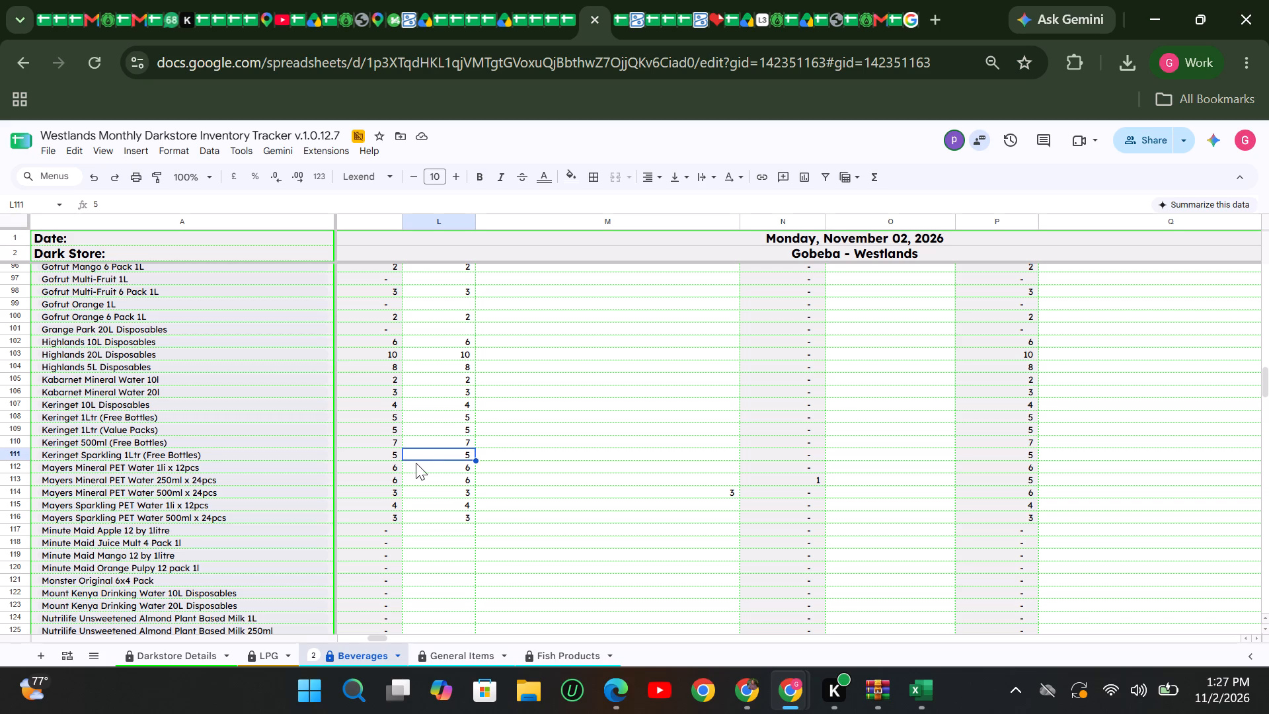
Examine row by row the November 2 opening, received, sales and closing figures for the Mayers Mineral and Sparkling PET Water packs.
{"action": "left_click", "coordinate": [409, 467]}
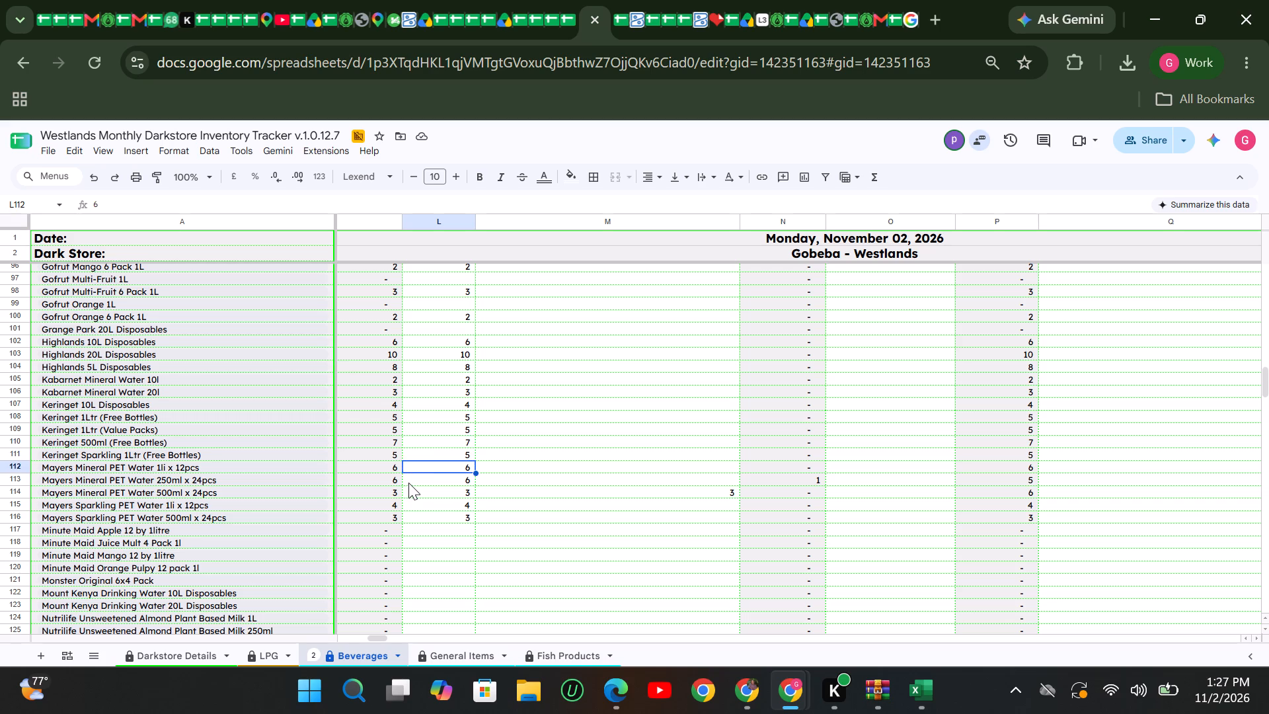
{"action": "left_click", "coordinate": [408, 483]}
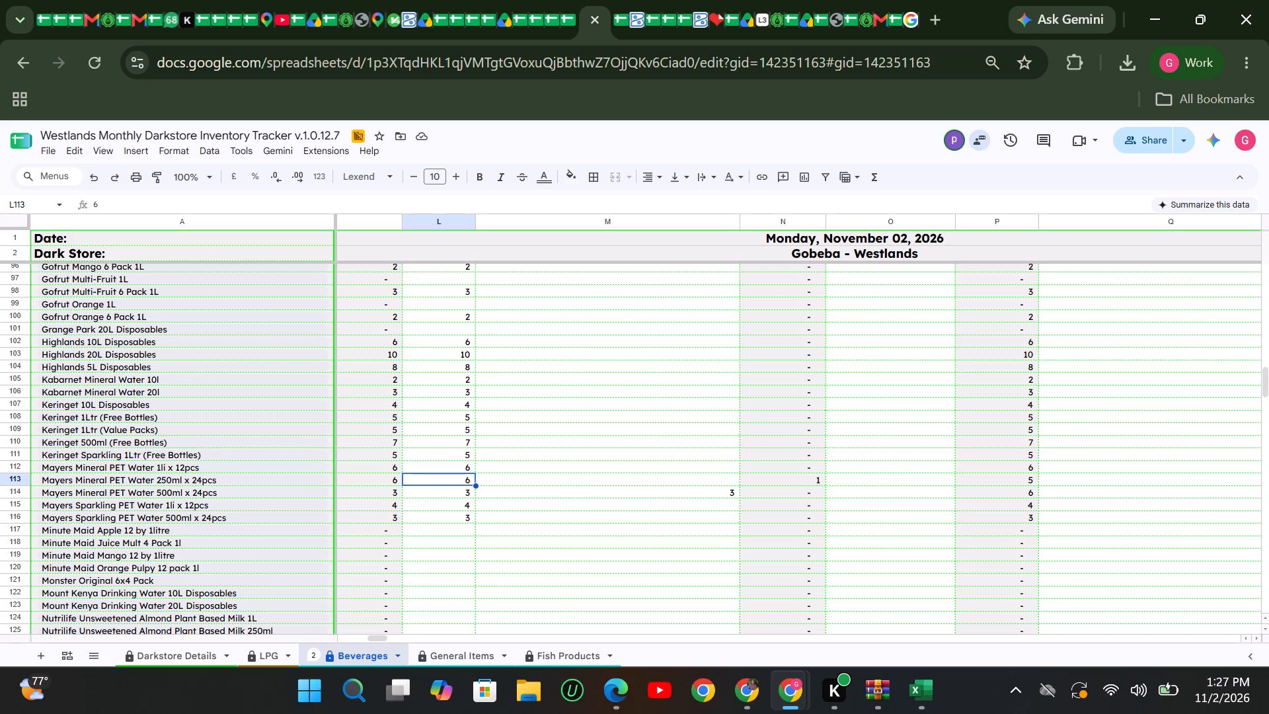
{"action": "left_click", "coordinate": [11, 479]}
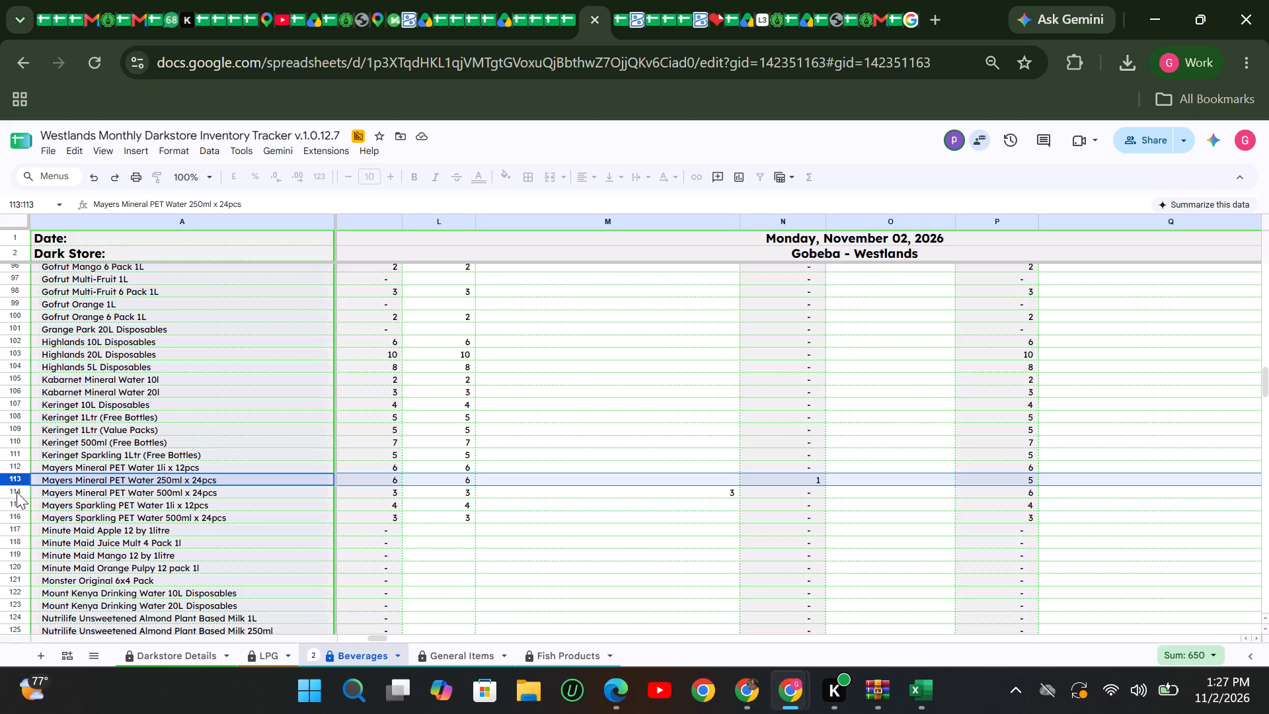
{"action": "left_click", "coordinate": [17, 492]}
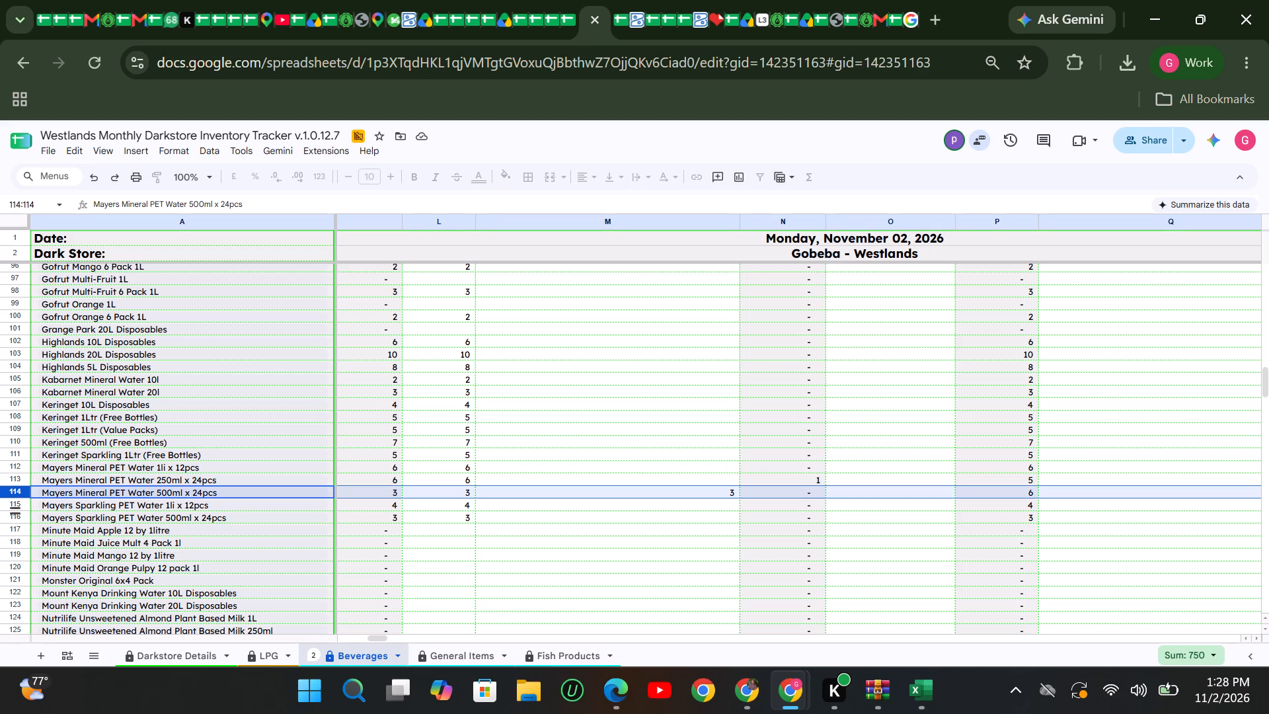
{"action": "left_click", "coordinate": [19, 503]}
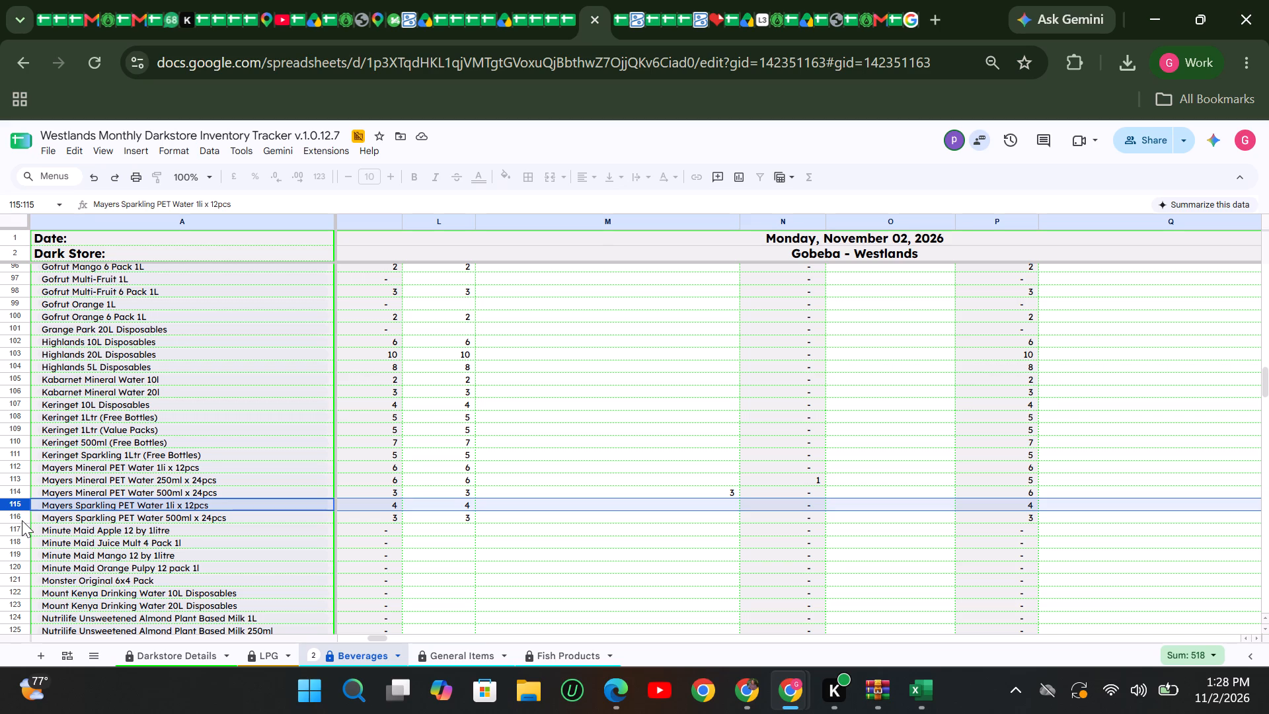
{"action": "left_click", "coordinate": [22, 520]}
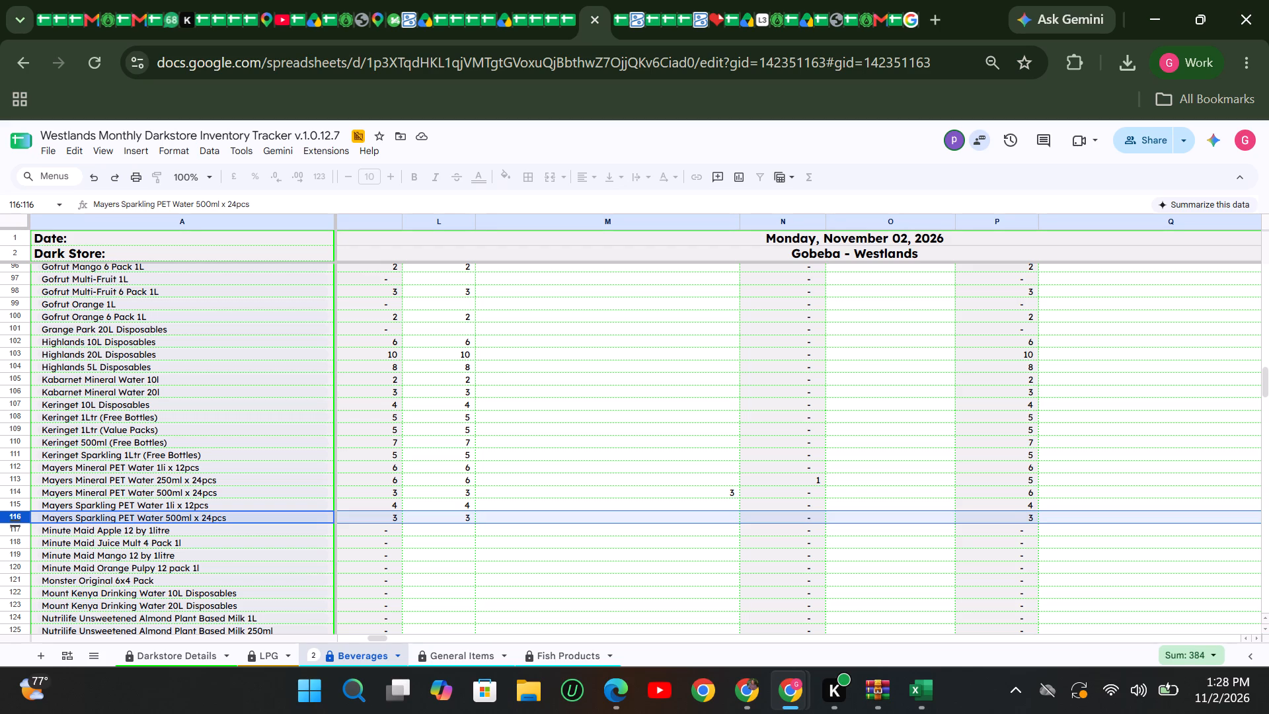
Review the November 2 stock of the Quencher, Reload and Ubuntu drinks listed above the Empty Bottles section.
{"action": "scroll", "coordinate": [9, 496], "scroll_direction": "down", "scroll_amount": 5}
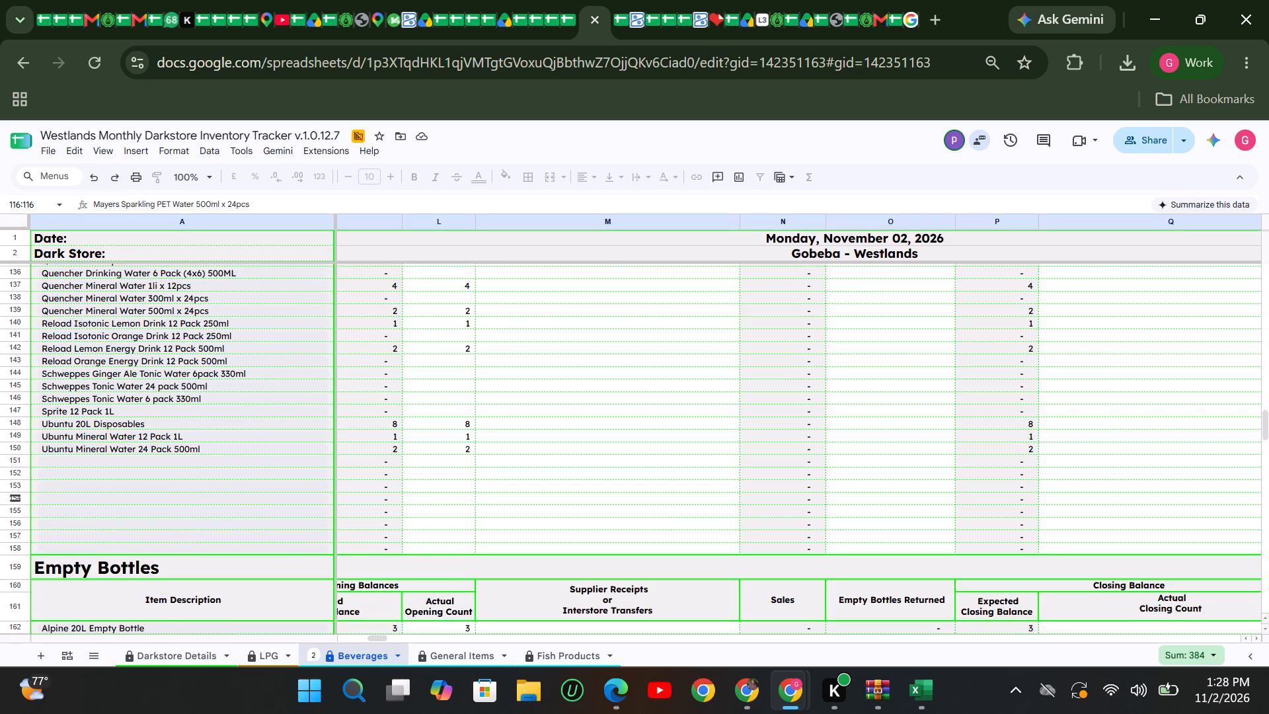
{"action": "scroll", "coordinate": [16, 501], "scroll_direction": "up", "scroll_amount": 3}
{"action": "scroll", "coordinate": [250, 530], "scroll_direction": "down", "scroll_amount": 1}
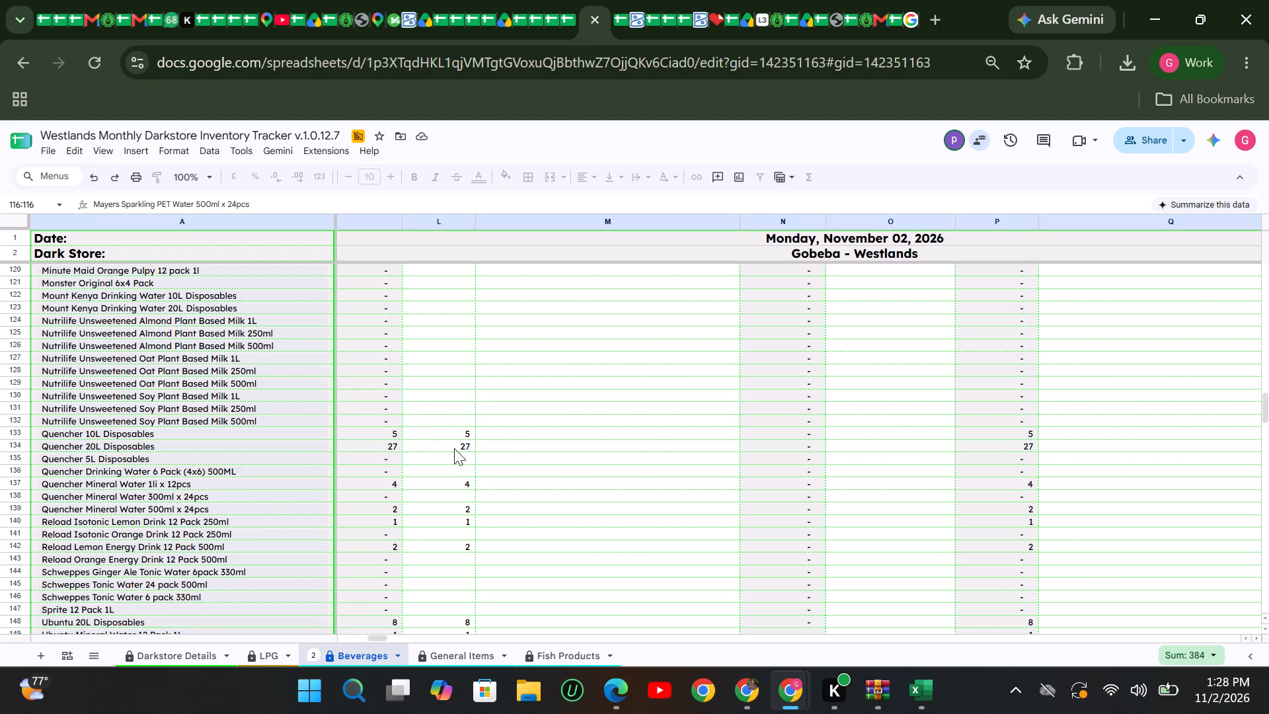
Check the November 2 Westlands stock counts for Quencher Mineral Water 1L x 12pcs and 300ml x 24pcs.
{"action": "left_click", "coordinate": [452, 485]}
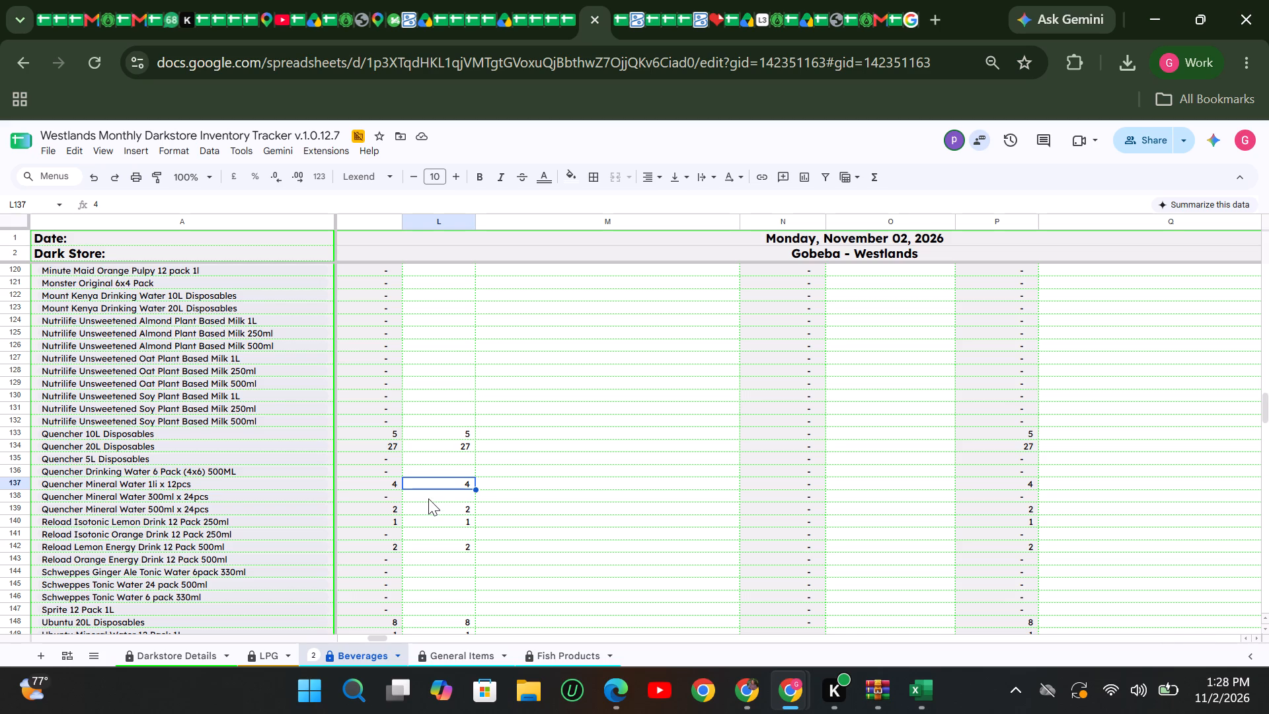
{"action": "left_click", "coordinate": [428, 498]}
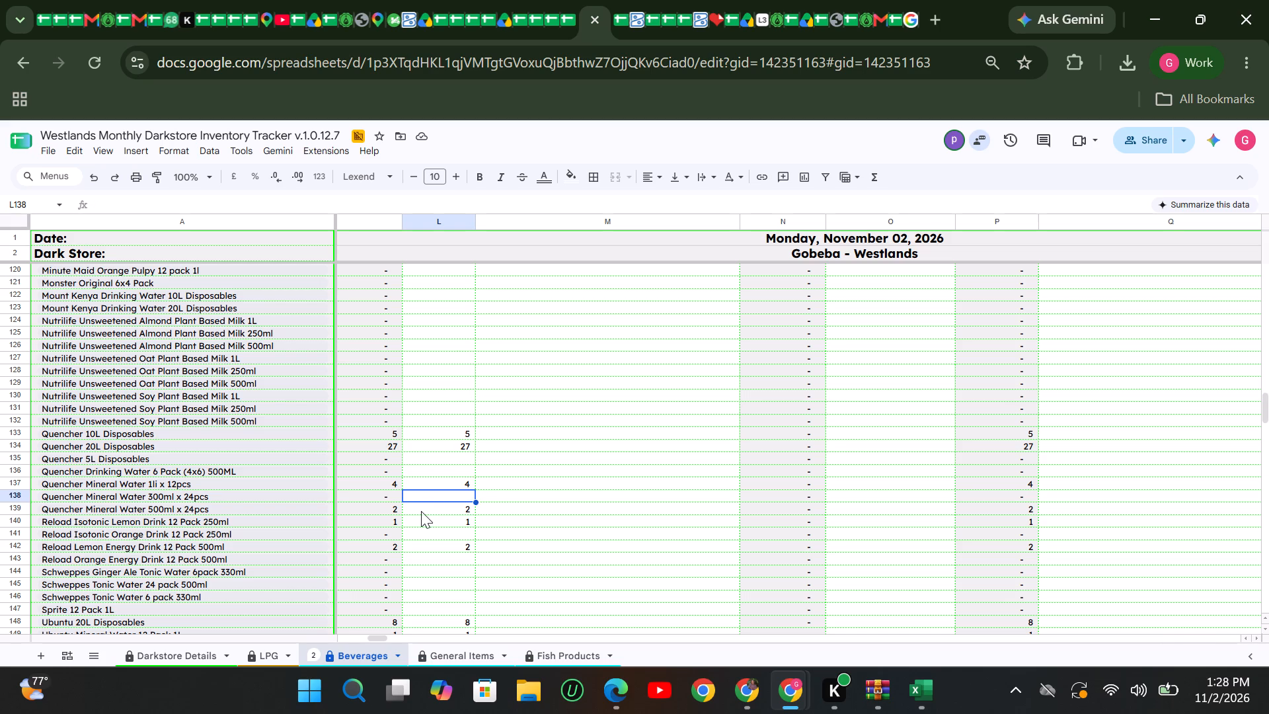
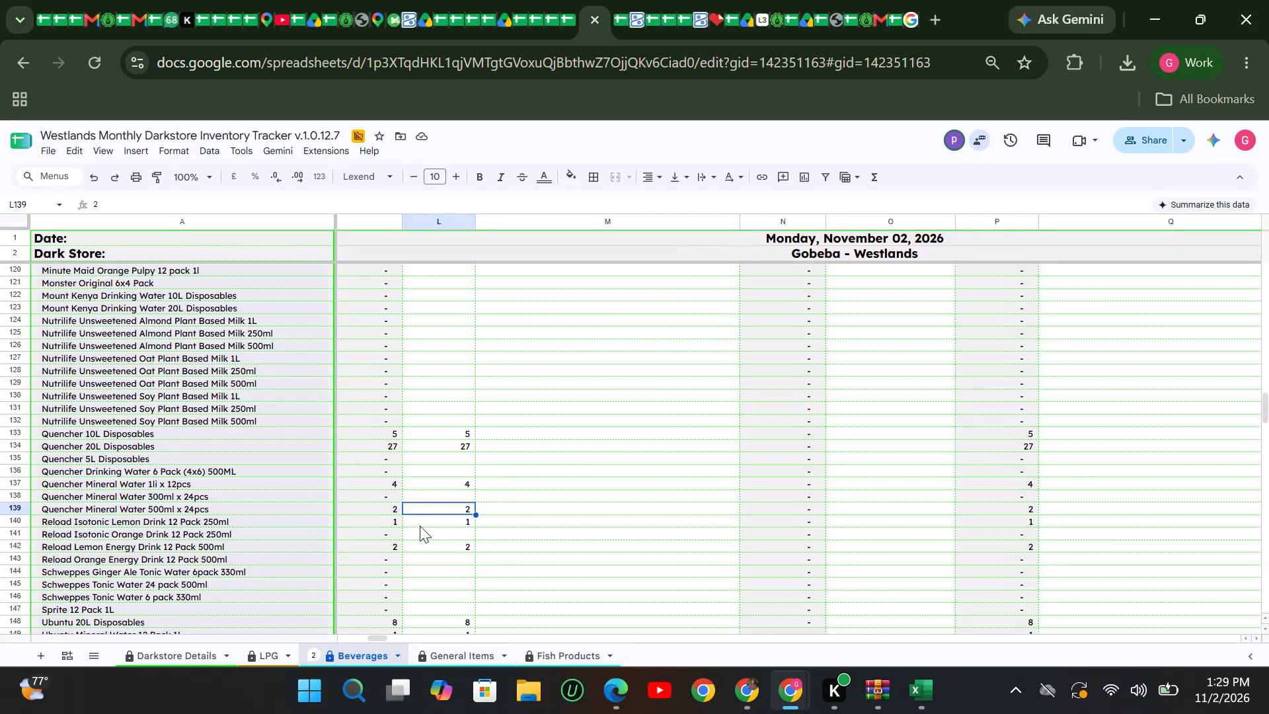
Check the remaining November 2 opening counts of the Reload and Ubuntu drinks, continuing down to the Empty Bottles section.
{"action": "left_click", "coordinate": [420, 525]}
{"action": "left_click", "coordinate": [417, 532]}
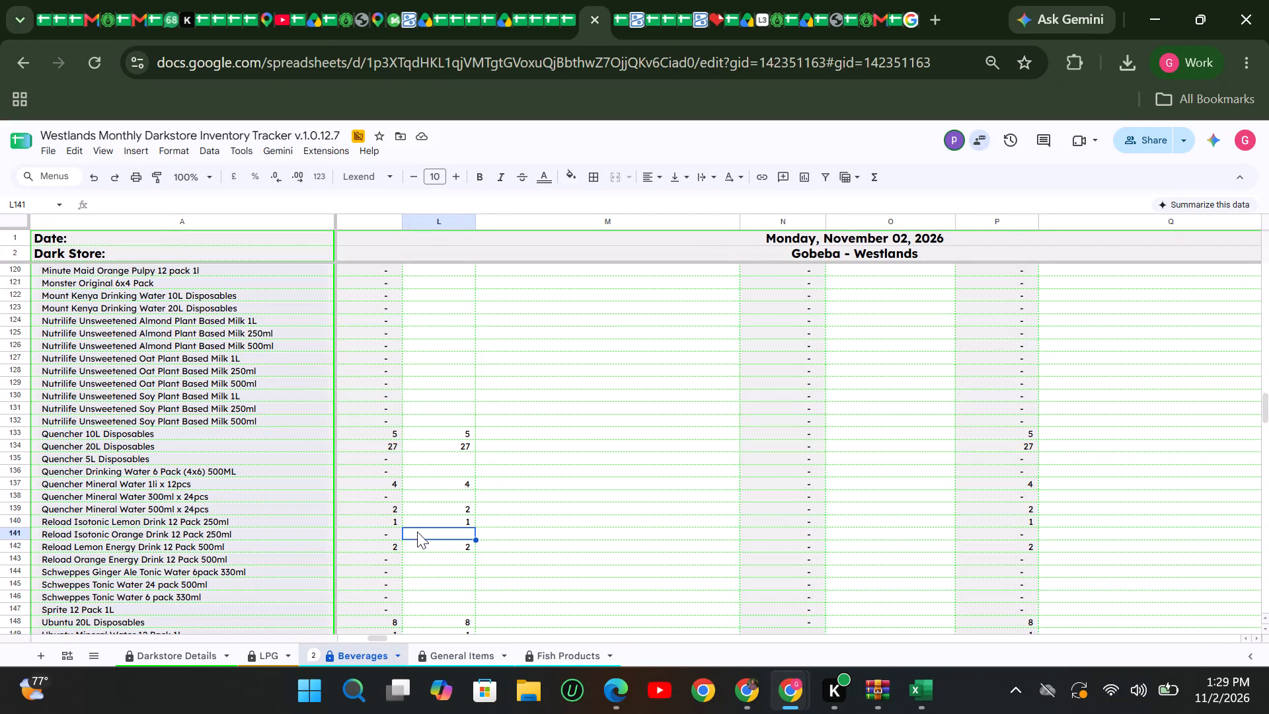
{"action": "left_click", "coordinate": [422, 546]}
{"action": "scroll", "coordinate": [423, 557], "scroll_direction": "down", "scroll_amount": 1}
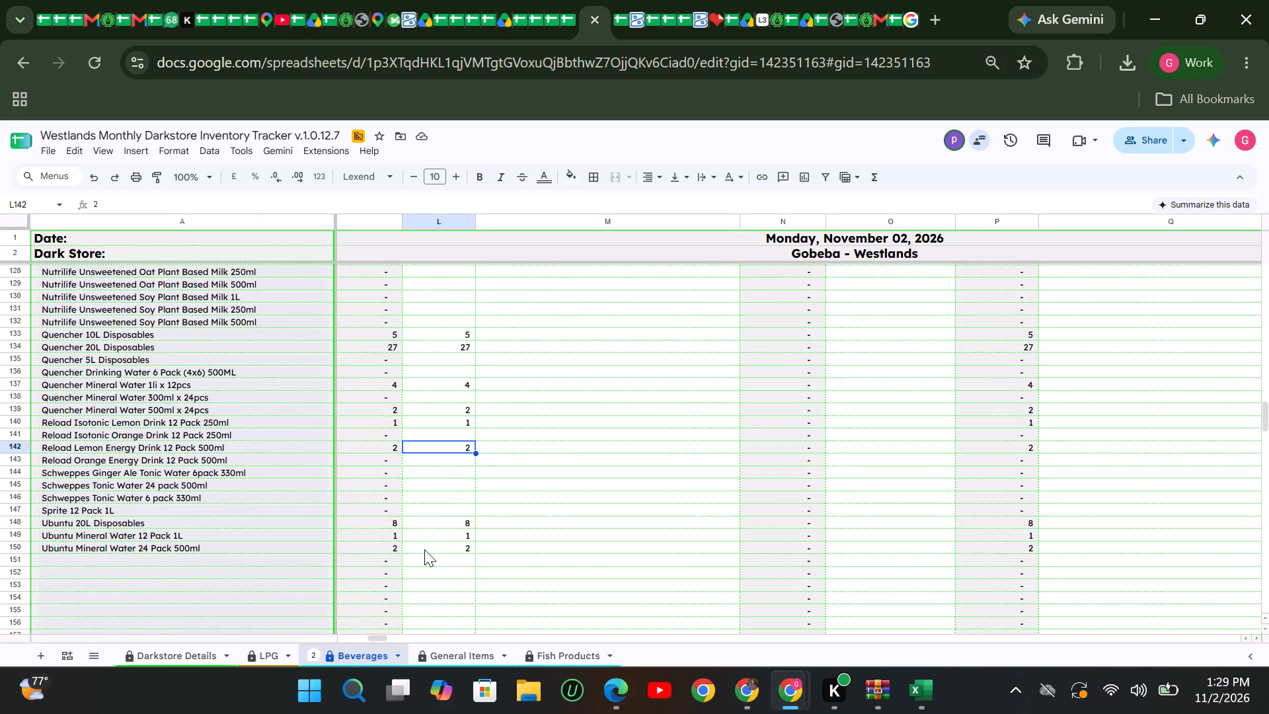
{"action": "scroll", "coordinate": [429, 524], "scroll_direction": "down", "scroll_amount": 4}
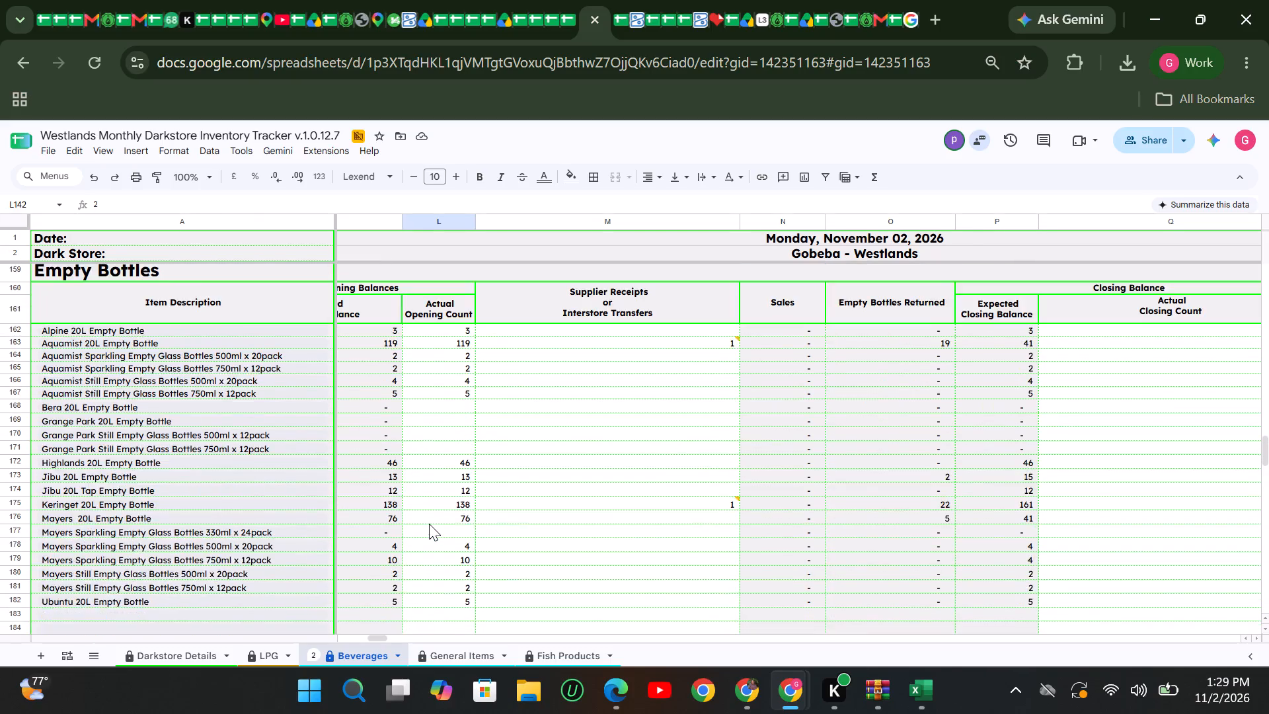
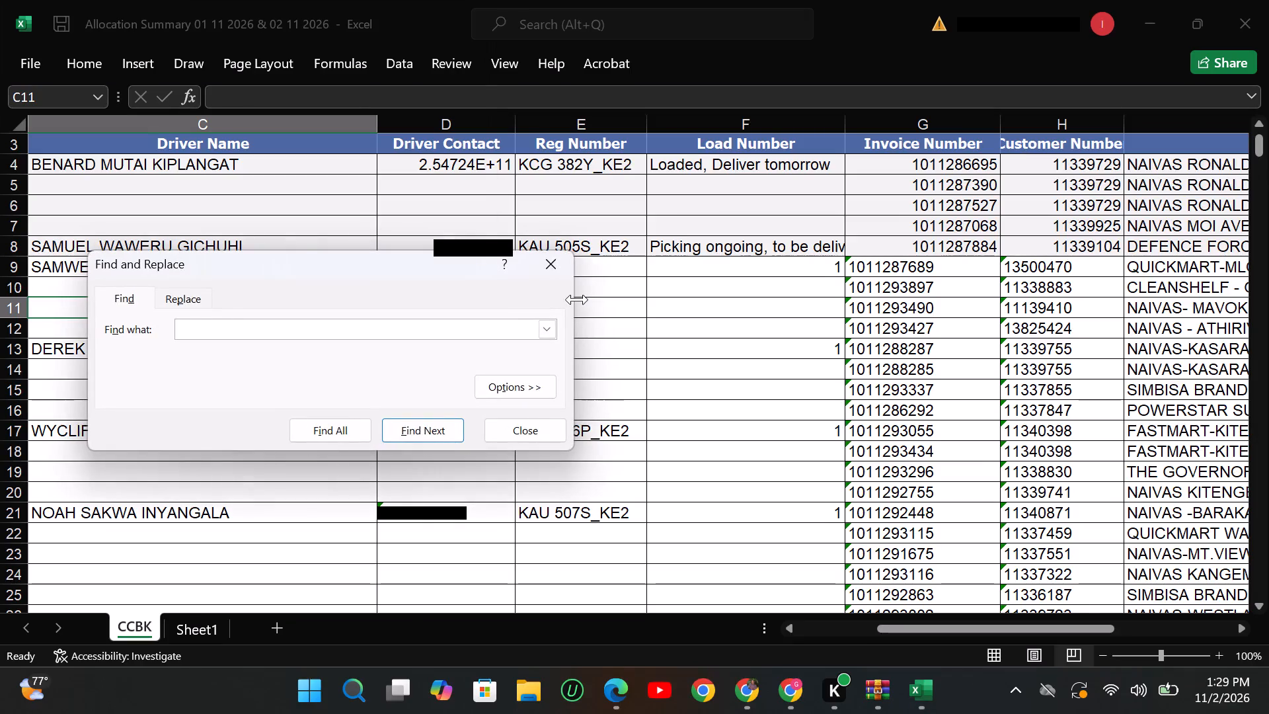
Search the CCBK allocation sheet for "gobeba", check each matching customer row with its quantity, and close the allocation summary workbook.
{"action": "type", "text": "gobeba"}
{"action": "left_click", "coordinate": [347, 424]}
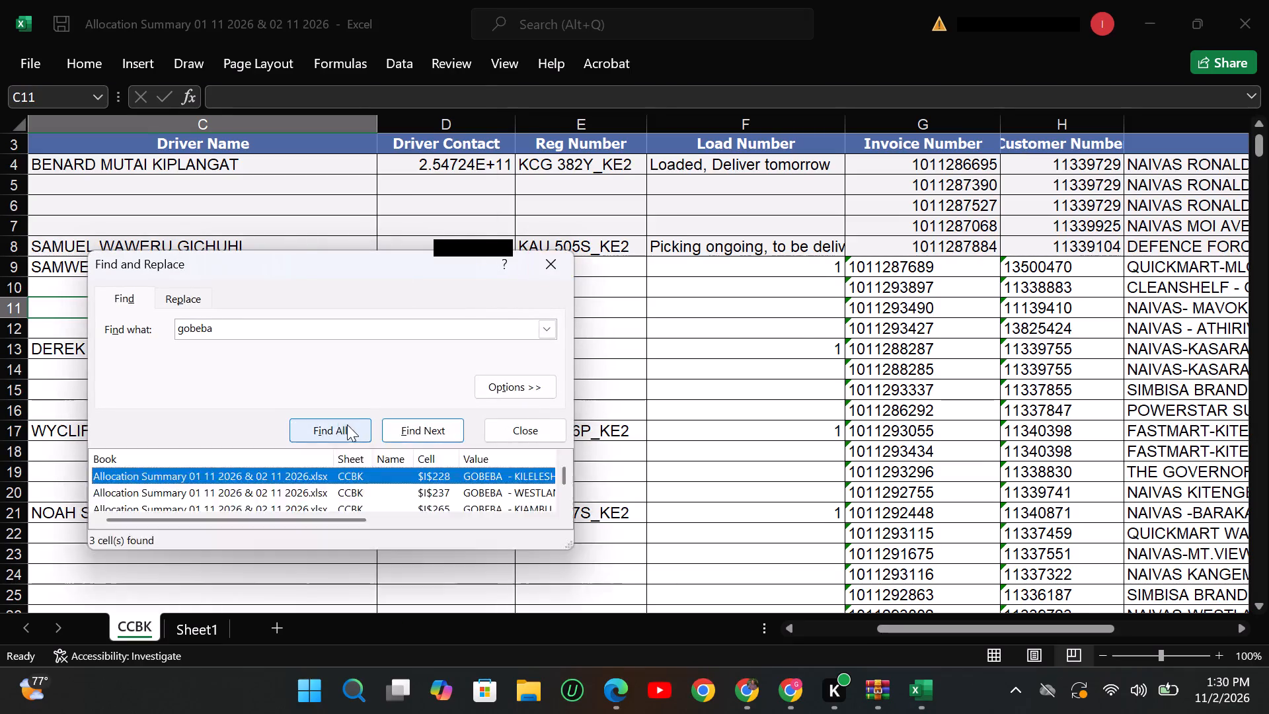
{"action": "scroll", "coordinate": [420, 420], "scroll_direction": "down", "scroll_amount": 2}
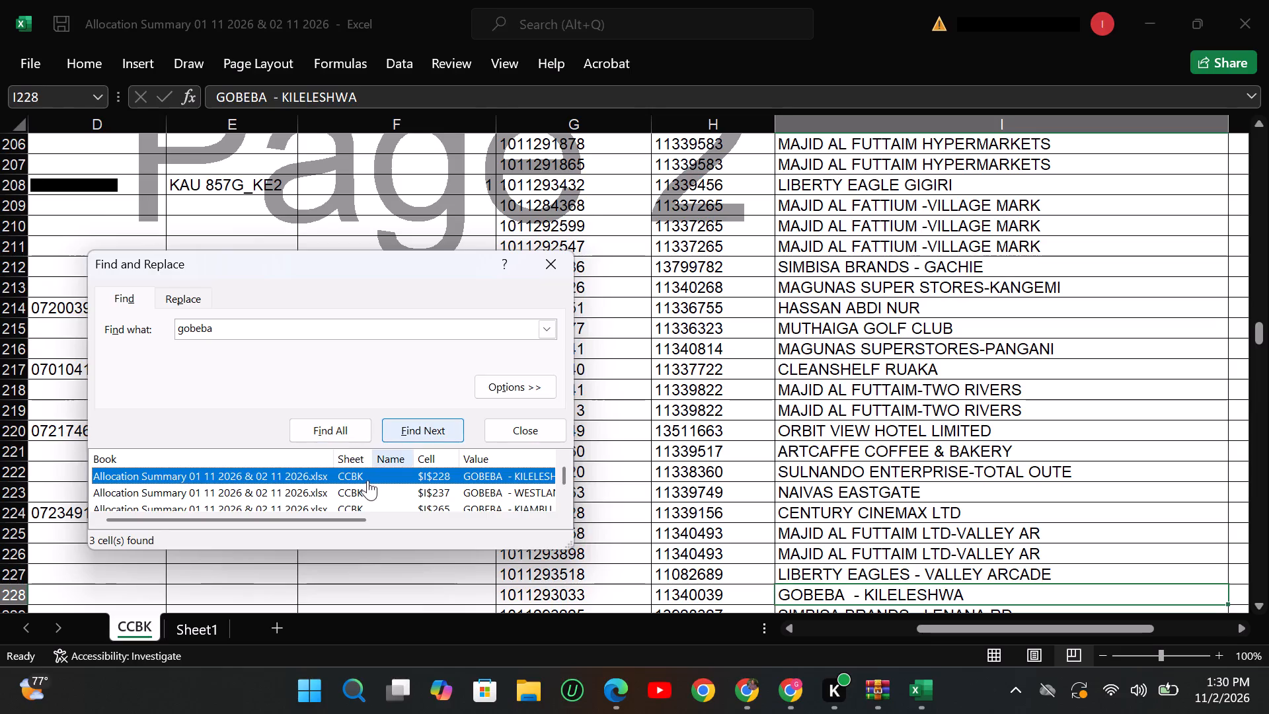
{"action": "left_click", "coordinate": [369, 477]}
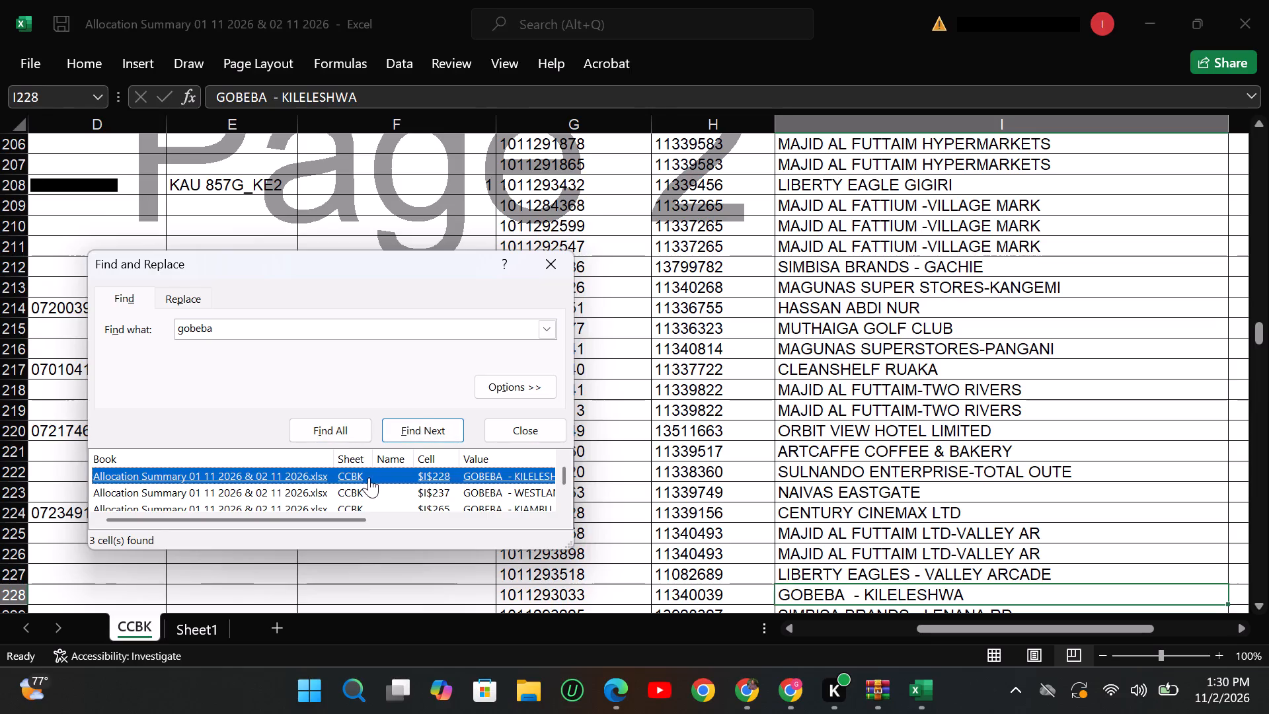
{"action": "double_click", "coordinate": [1239, 622]}
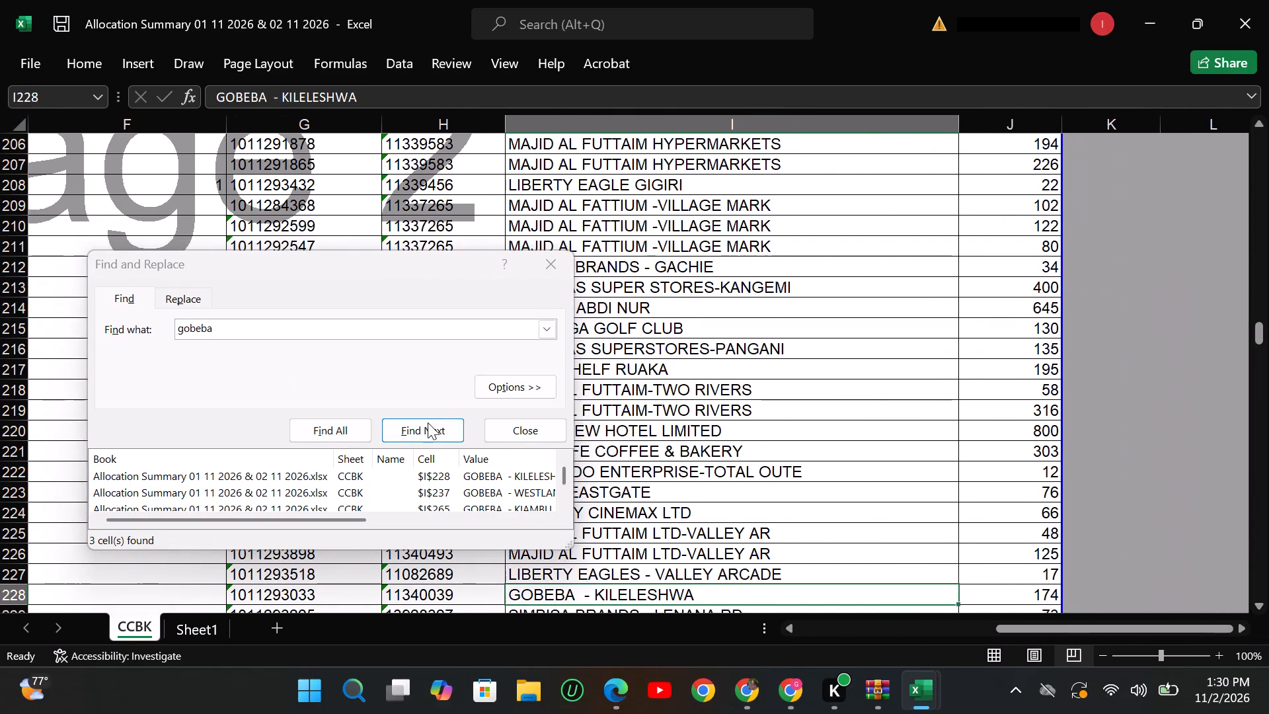
{"action": "left_click", "coordinate": [422, 430]}
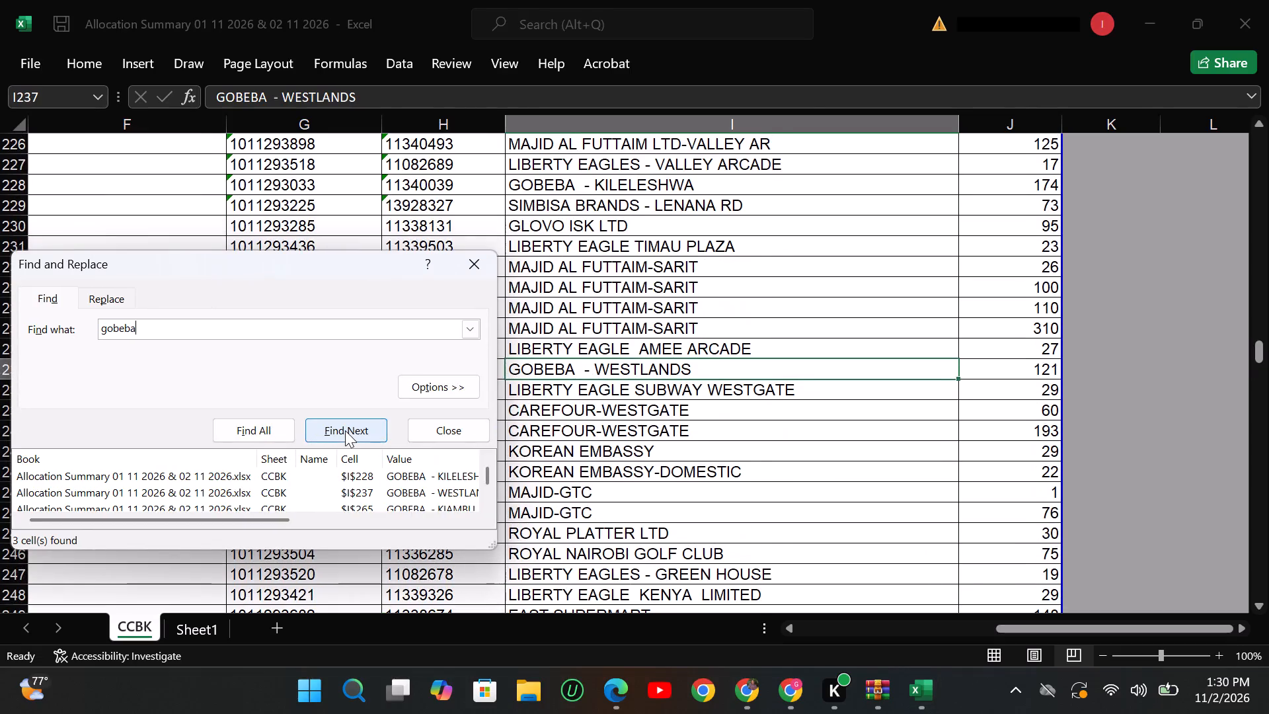
{"action": "left_click", "coordinate": [345, 430]}
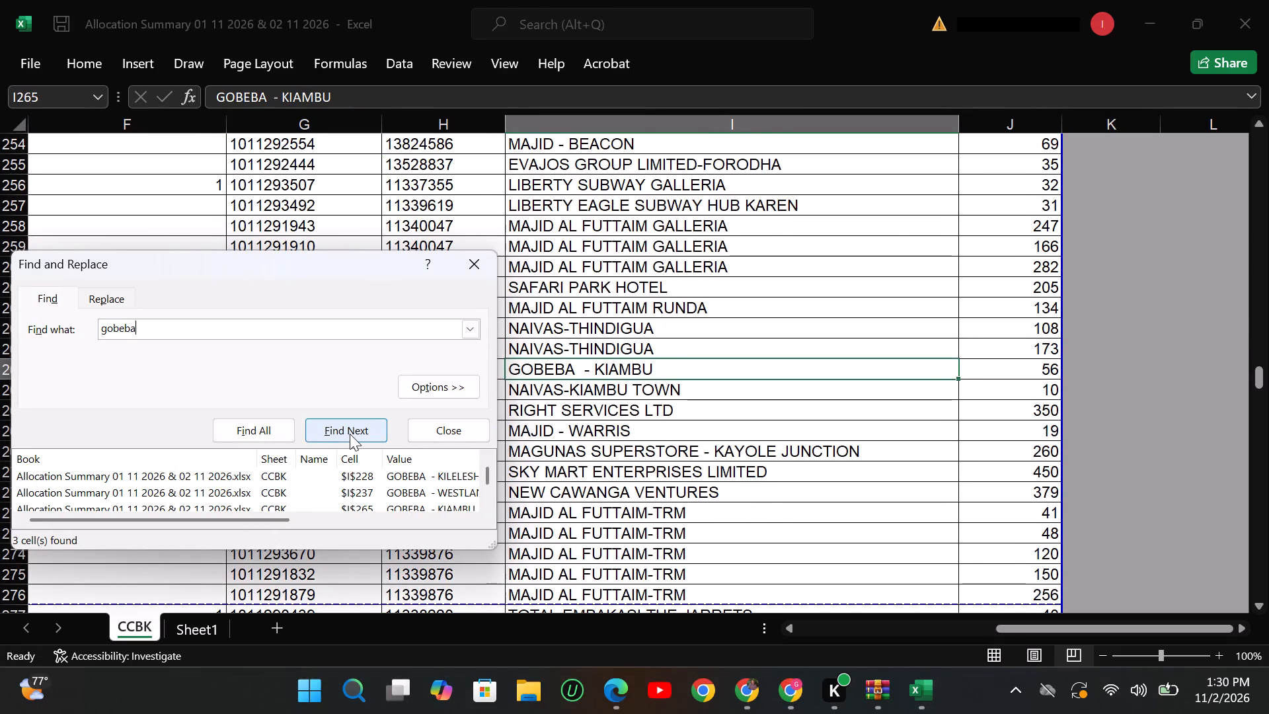
{"action": "left_click", "coordinate": [350, 434]}
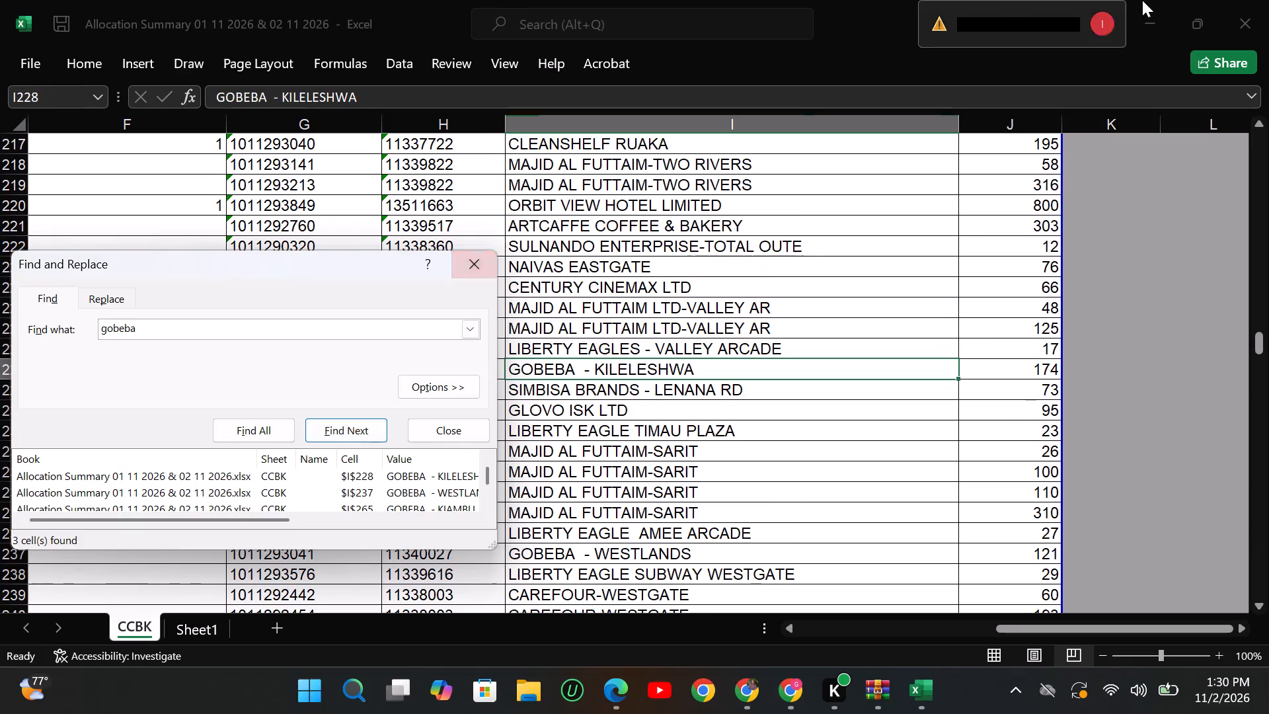
{"action": "left_click", "coordinate": [1248, 17]}
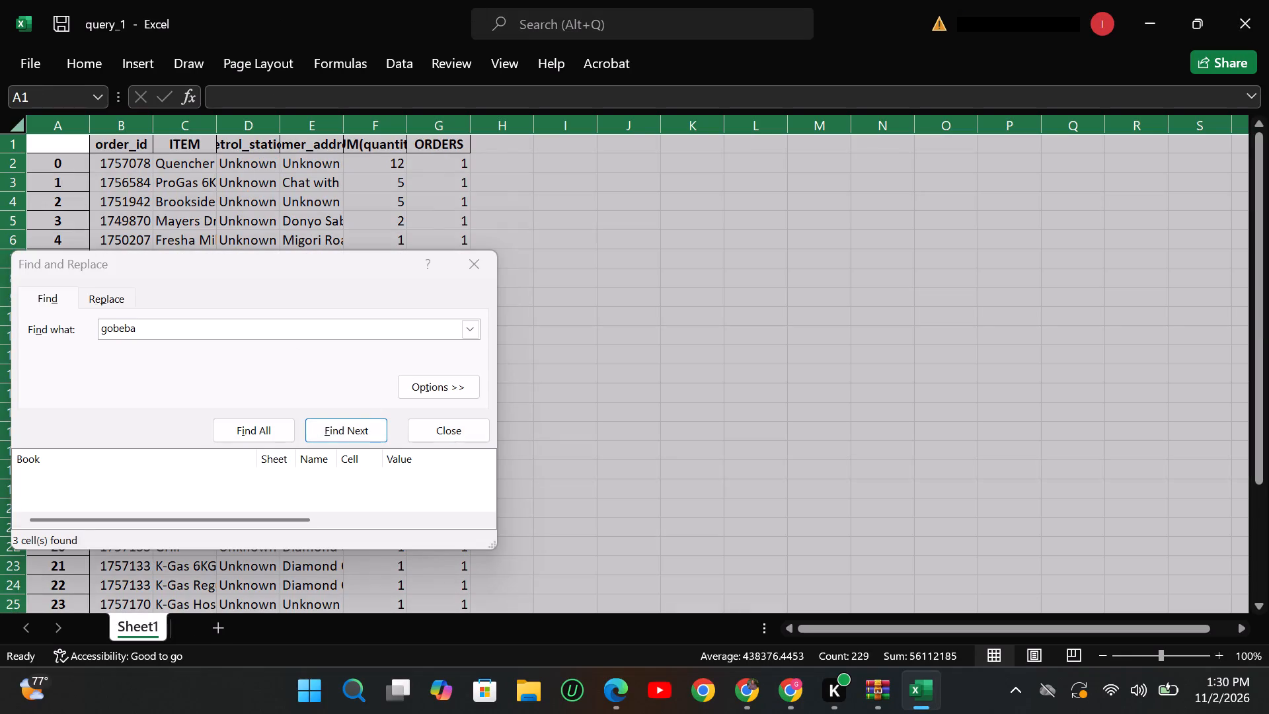
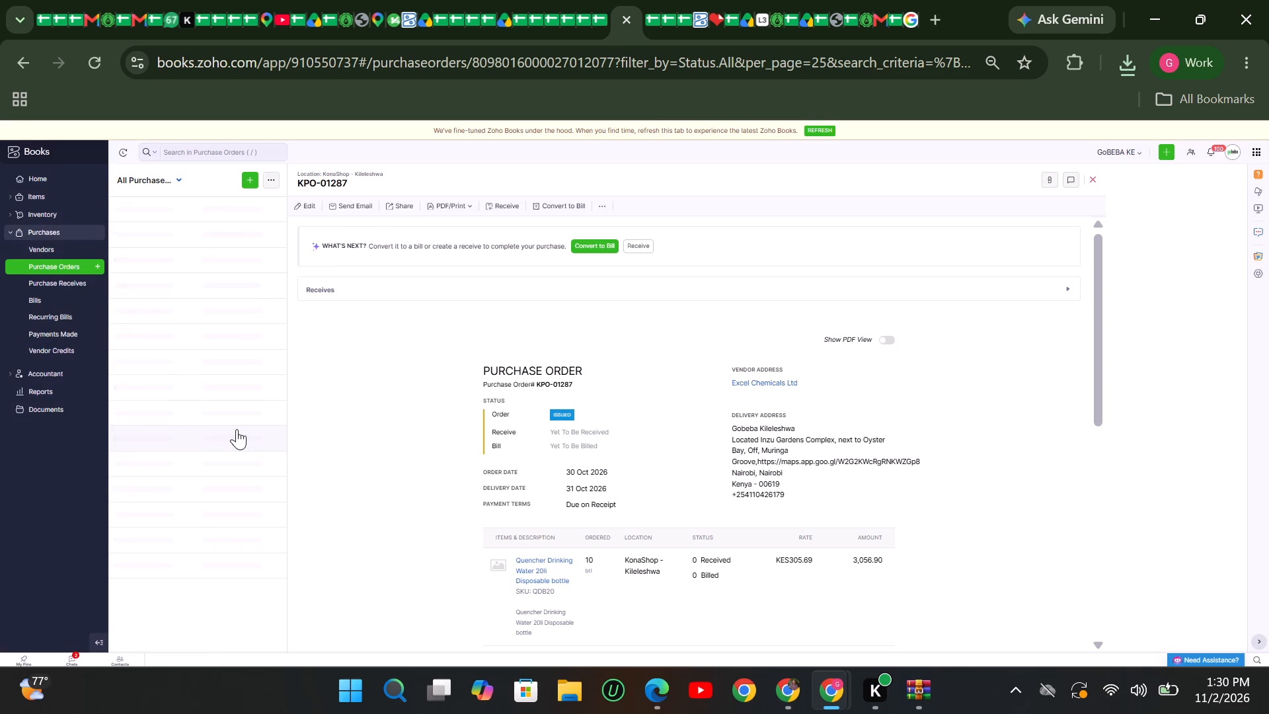
Open the Nairobi Bottlers purchase order WPO-01171 for Westlands and clone it into a new order.
{"action": "left_click", "coordinate": [1095, 180]}
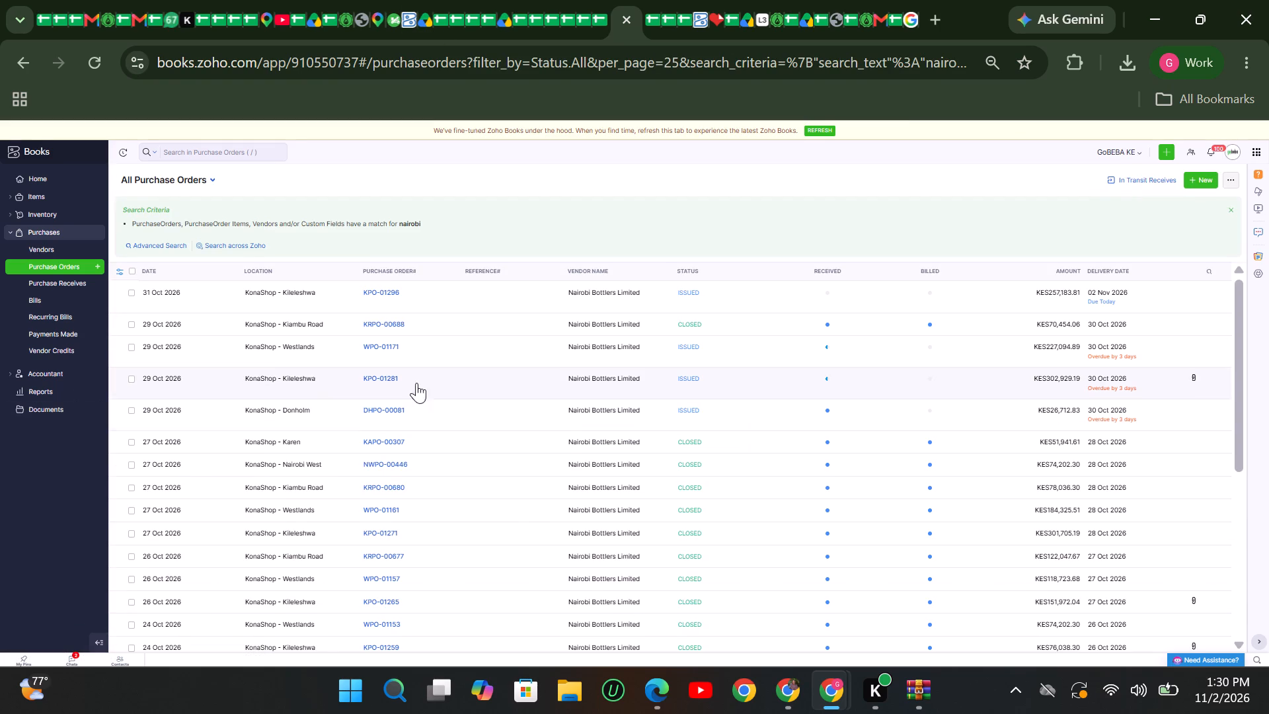
{"action": "double_click", "coordinate": [392, 346]}
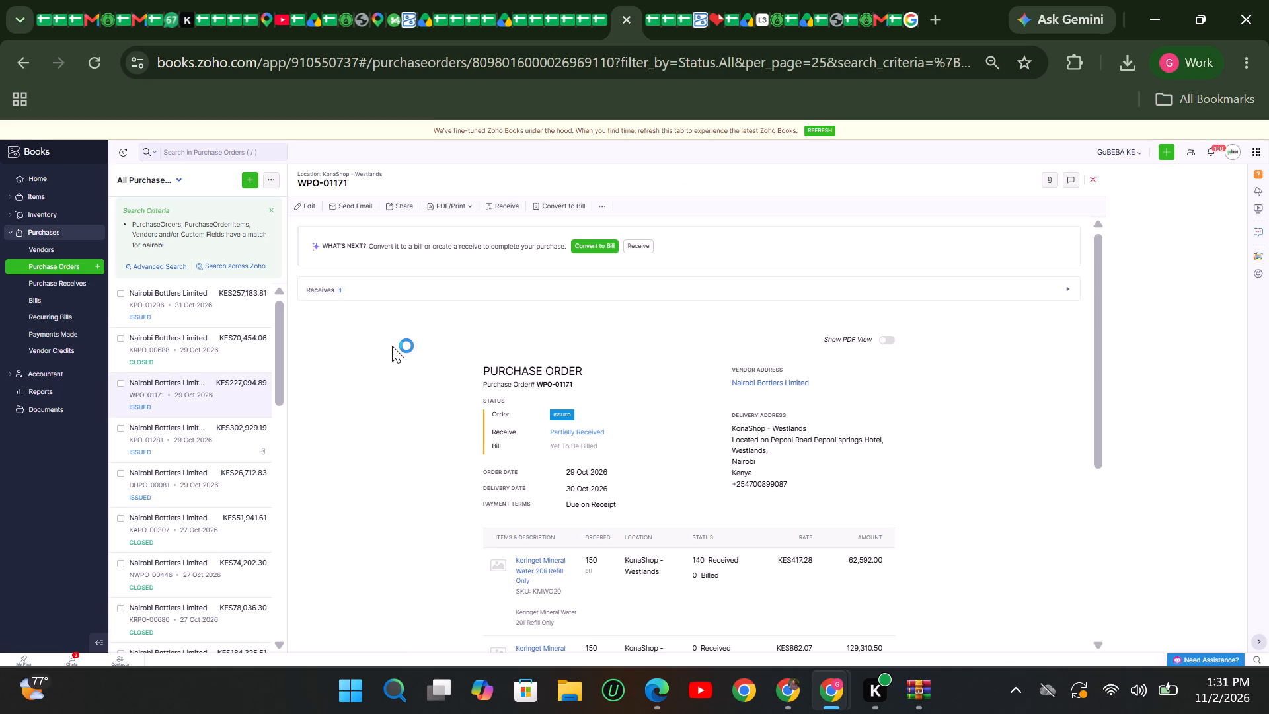
{"action": "left_click", "coordinate": [599, 204]}
{"action": "left_click", "coordinate": [542, 268]}
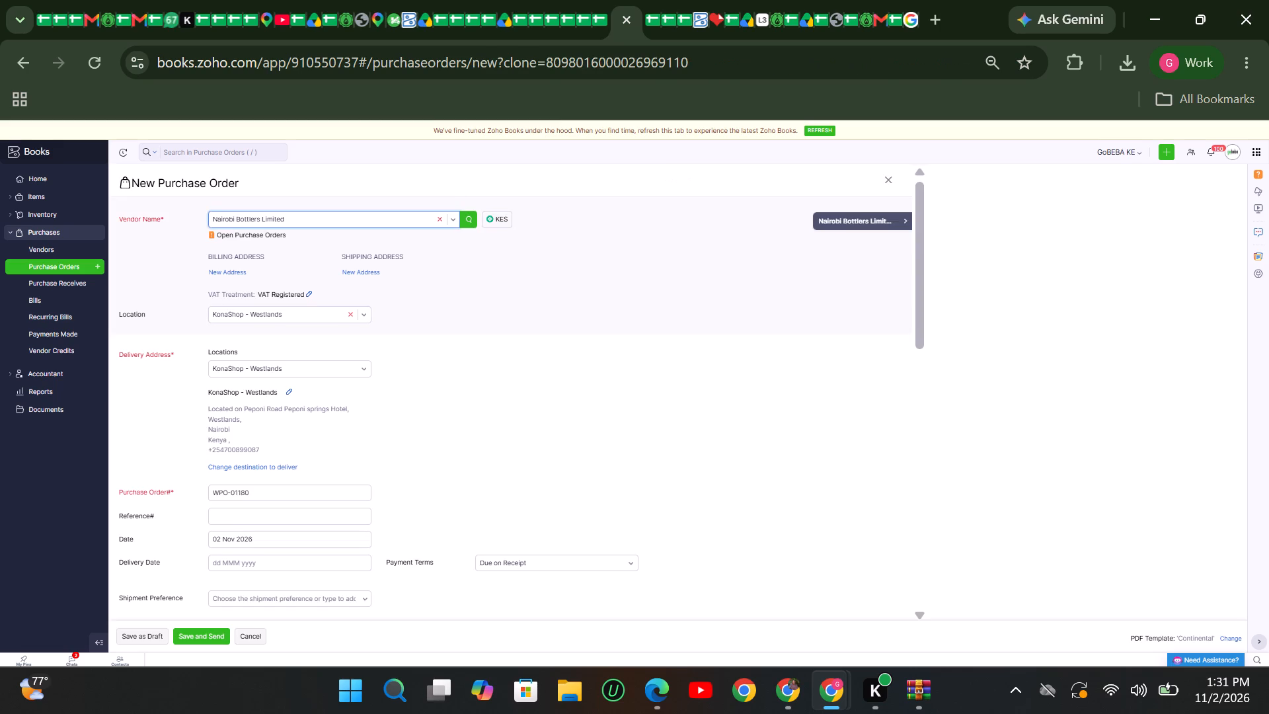
Set the new order's delivery date to 02 Nov 2026 and its order date to 31 Oct 2026.
{"action": "scroll", "coordinate": [277, 412], "scroll_direction": "down", "scroll_amount": 2}
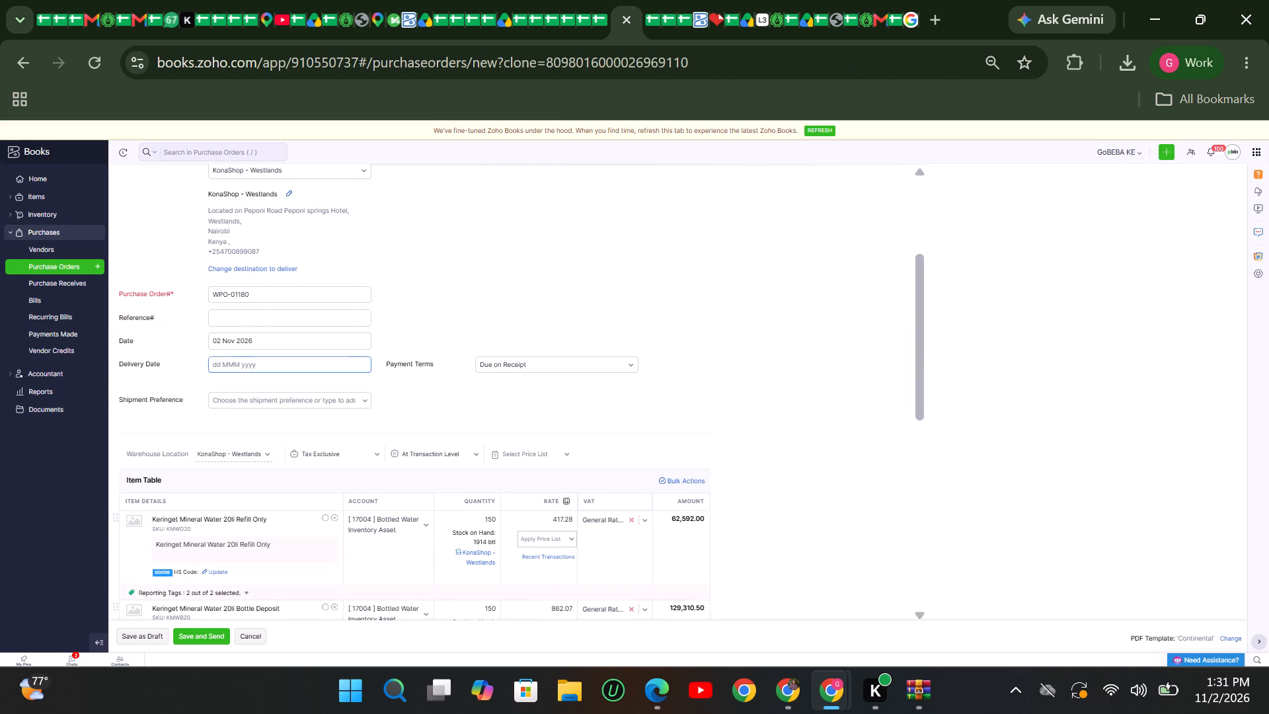
{"action": "left_click", "coordinate": [270, 370]}
{"action": "left_click", "coordinate": [245, 270]}
{"action": "left_click", "coordinate": [241, 343]}
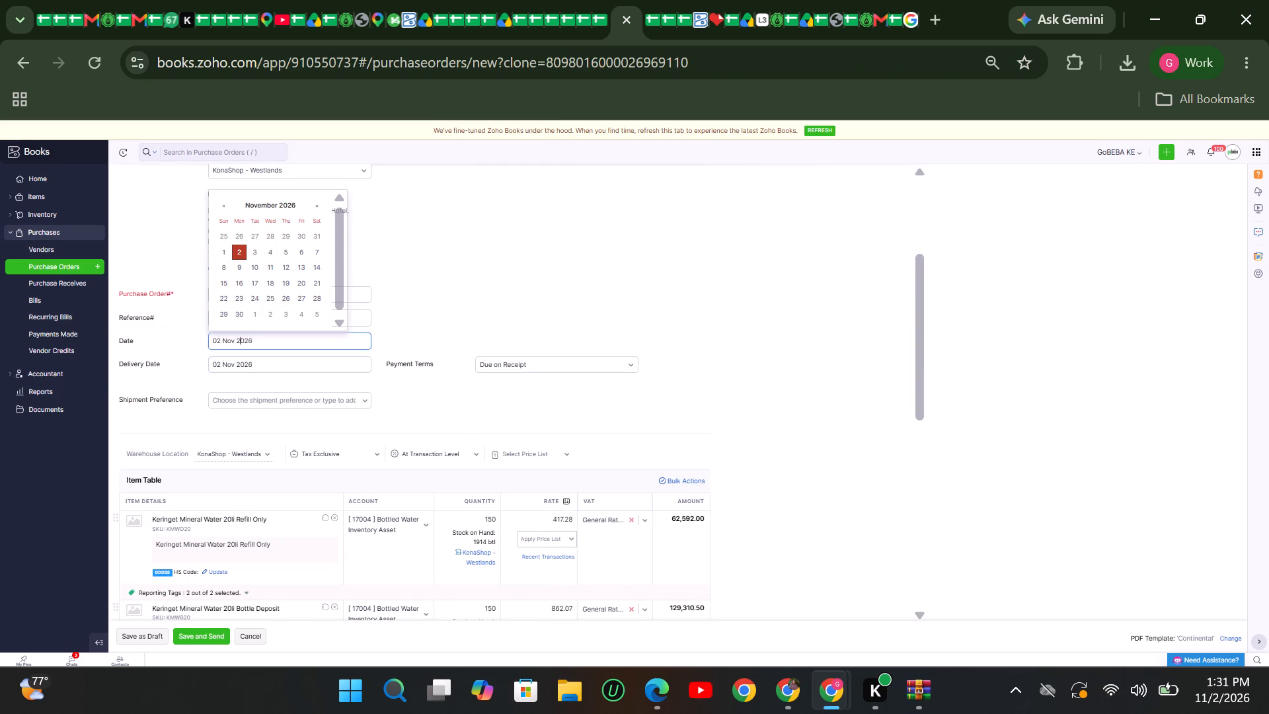
{"action": "left_click", "coordinate": [316, 235]}
Set the quantities to 120 for the Keringet 20lt refill, 120 for the 20lt bottle deposit and 1 for the sparkling water 12 pack.
{"action": "scroll", "coordinate": [288, 418], "scroll_direction": "down", "scroll_amount": 2}
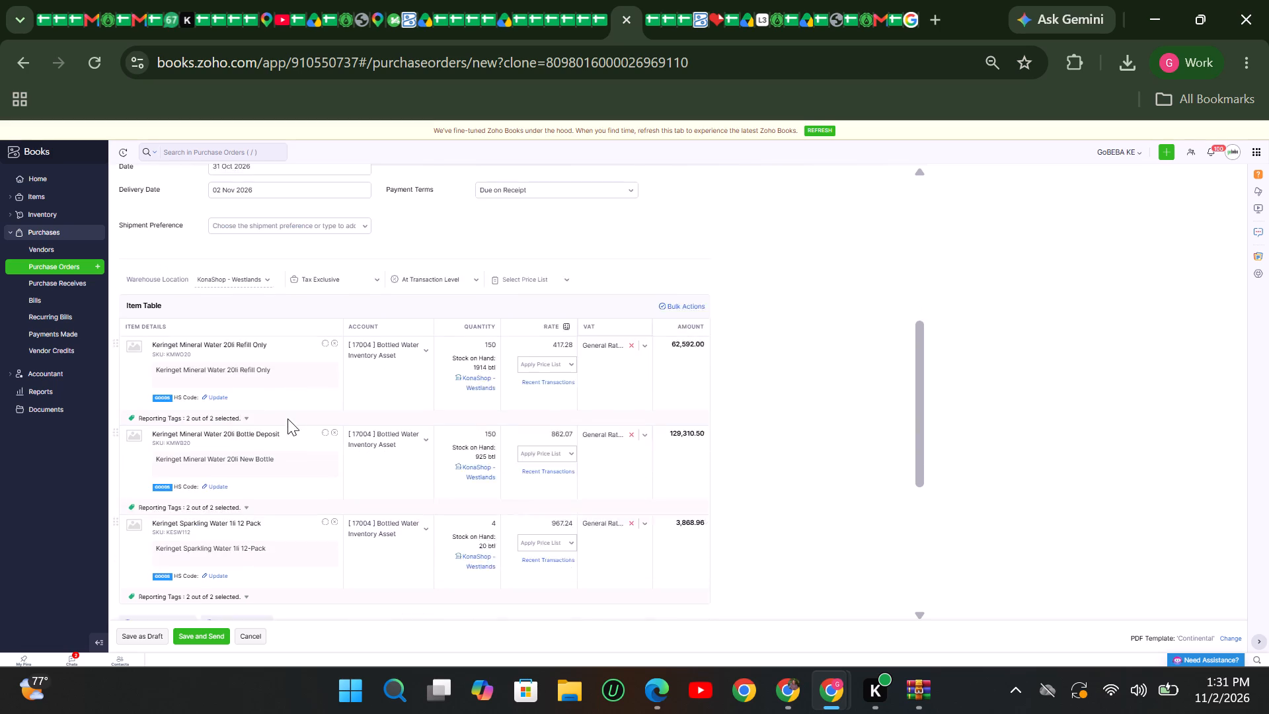
{"action": "left_click", "coordinate": [494, 322]}
{"action": "key", "text": "BackSpace"}
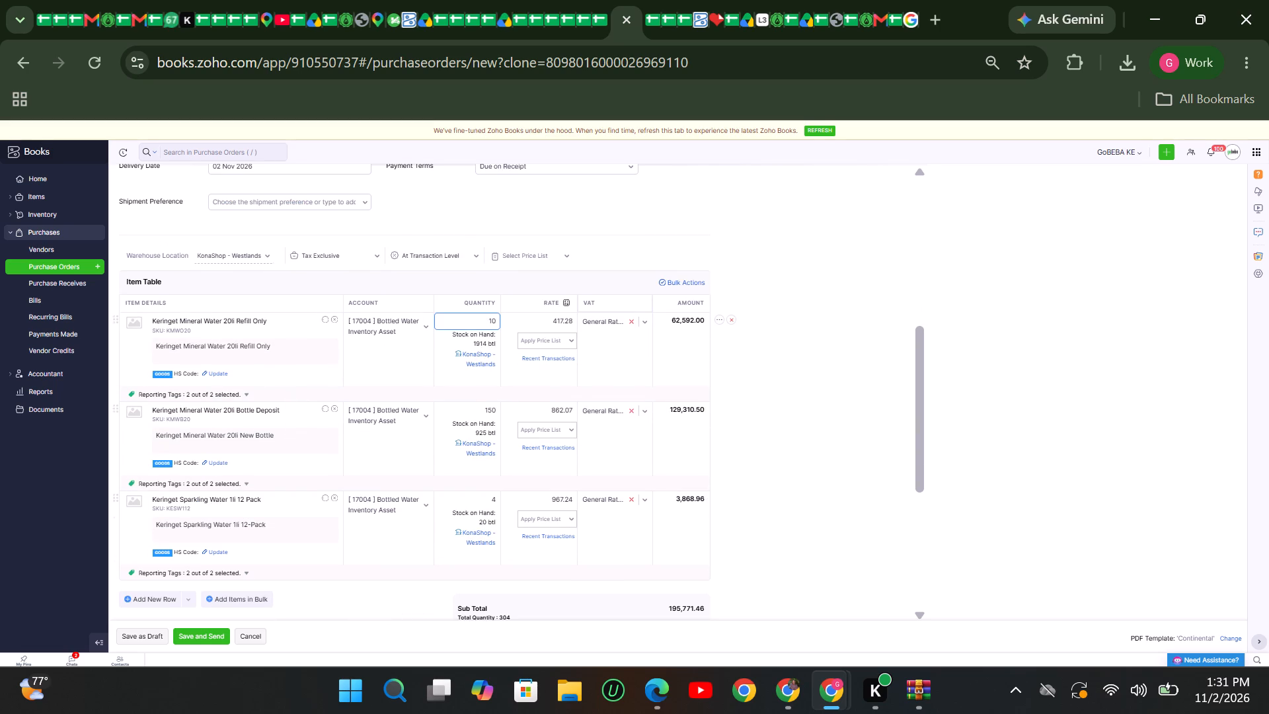
{"action": "key", "text": "2"}
{"action": "left_click", "coordinate": [491, 414]}
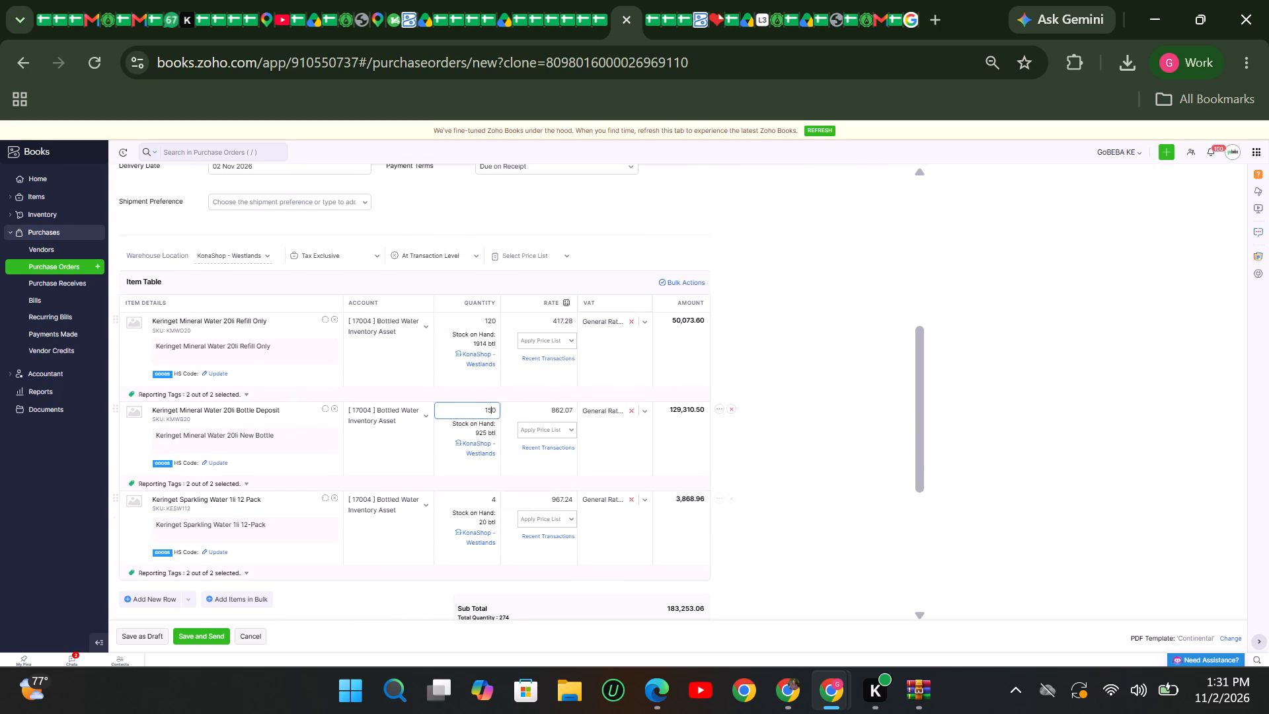
{"action": "key", "text": "BackSpace"}
{"action": "key", "text": "2"}
{"action": "left_click_drag", "start_coordinate": [499, 500], "coordinate": [484, 504]}
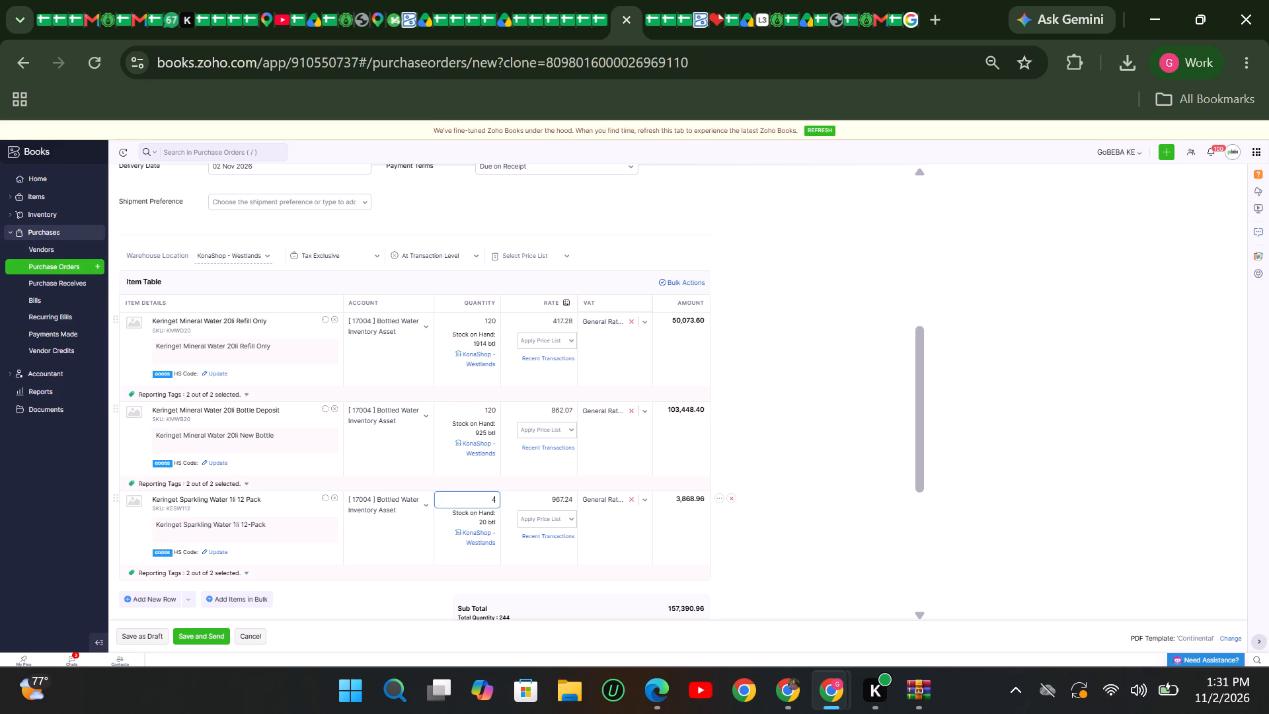
{"action": "key", "text": "1"}
Bulk update the reporting tags of all line items, setting Darkstore Location to Westlands.
{"action": "left_click", "coordinate": [672, 284]}
{"action": "left_click", "coordinate": [668, 296]}
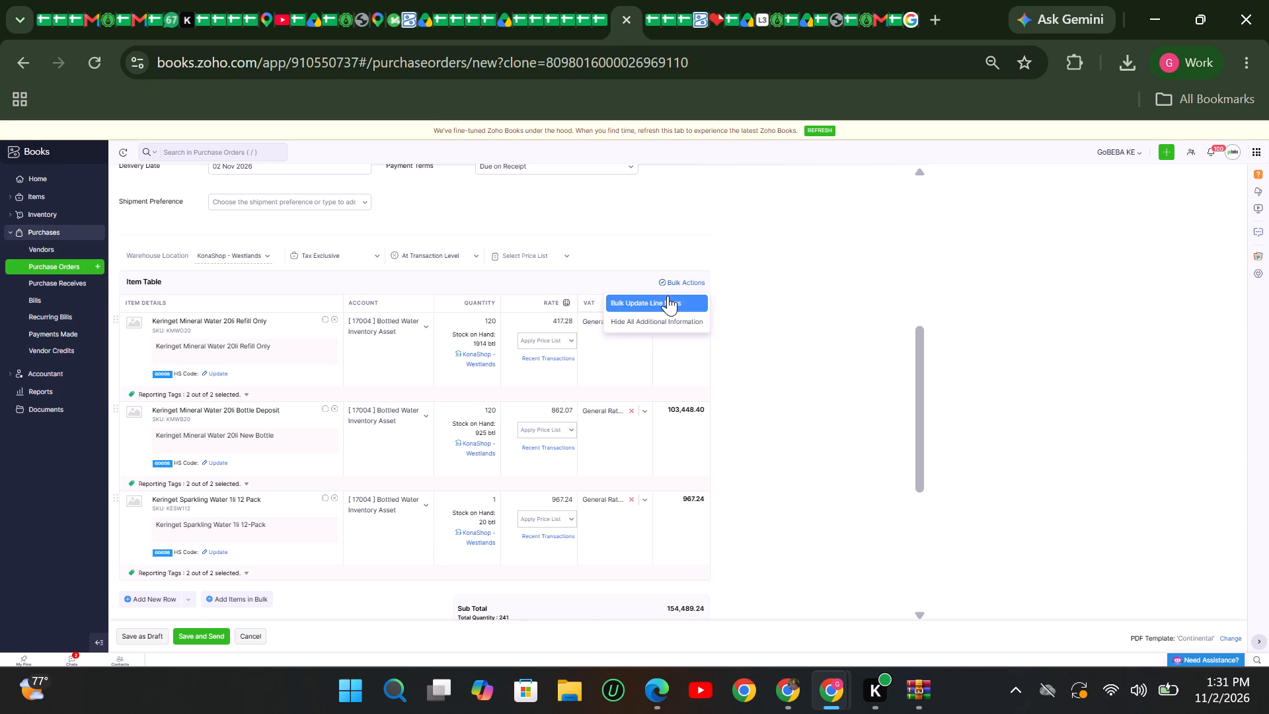
{"action": "left_click", "coordinate": [141, 269]}
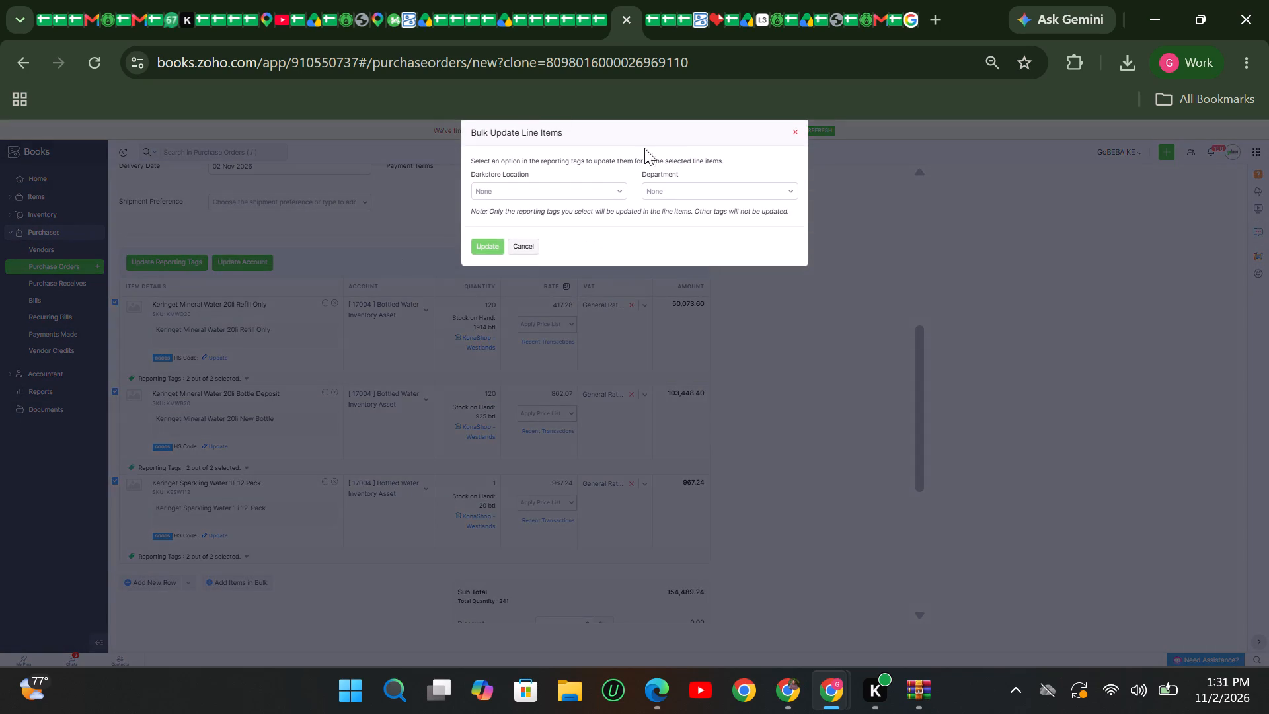
{"action": "left_click", "coordinate": [564, 198]}
{"action": "scroll", "coordinate": [548, 260], "scroll_direction": "down", "scroll_amount": 4}
{"action": "left_click", "coordinate": [520, 329]}
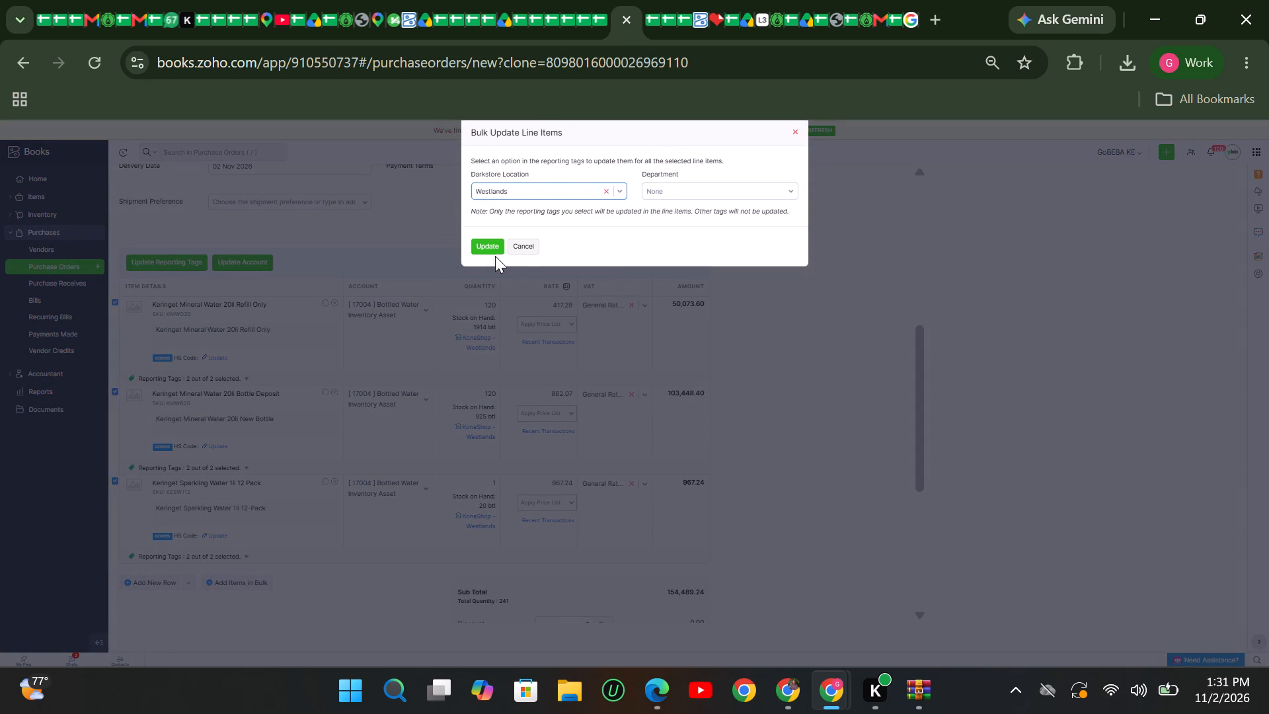
{"action": "left_click", "coordinate": [492, 250]}
Save the Westlands purchase order as a draft and mark it as issued.
{"action": "scroll", "coordinate": [264, 421], "scroll_direction": "down", "scroll_amount": 3}
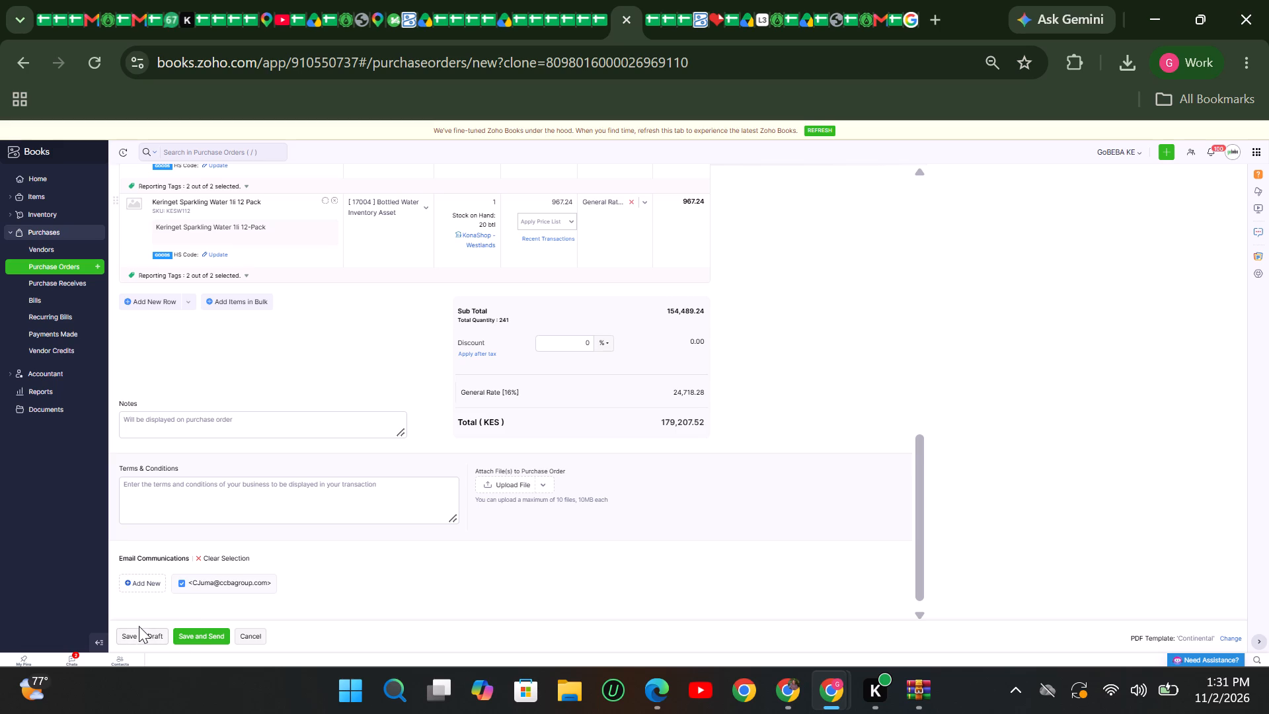
{"action": "left_click", "coordinate": [139, 626]}
{"action": "left_click", "coordinate": [135, 641]}
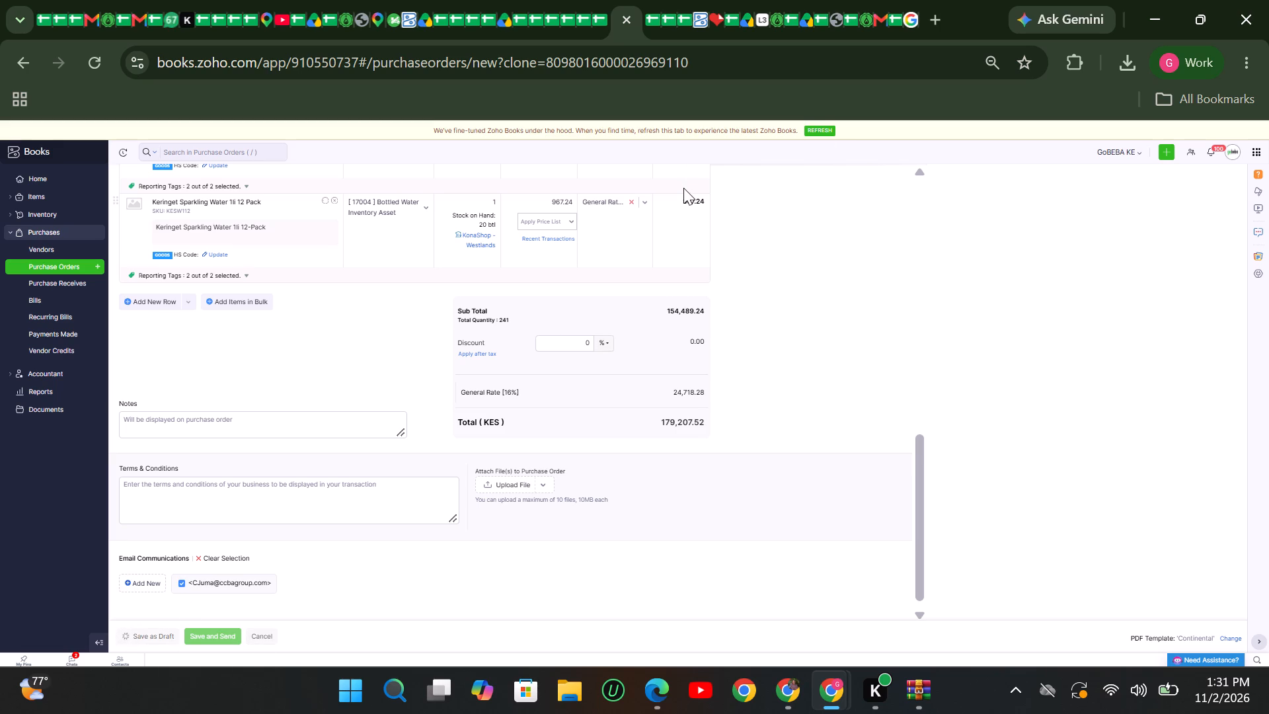
{"action": "scroll", "coordinate": [581, 453], "scroll_direction": "up", "scroll_amount": 3}
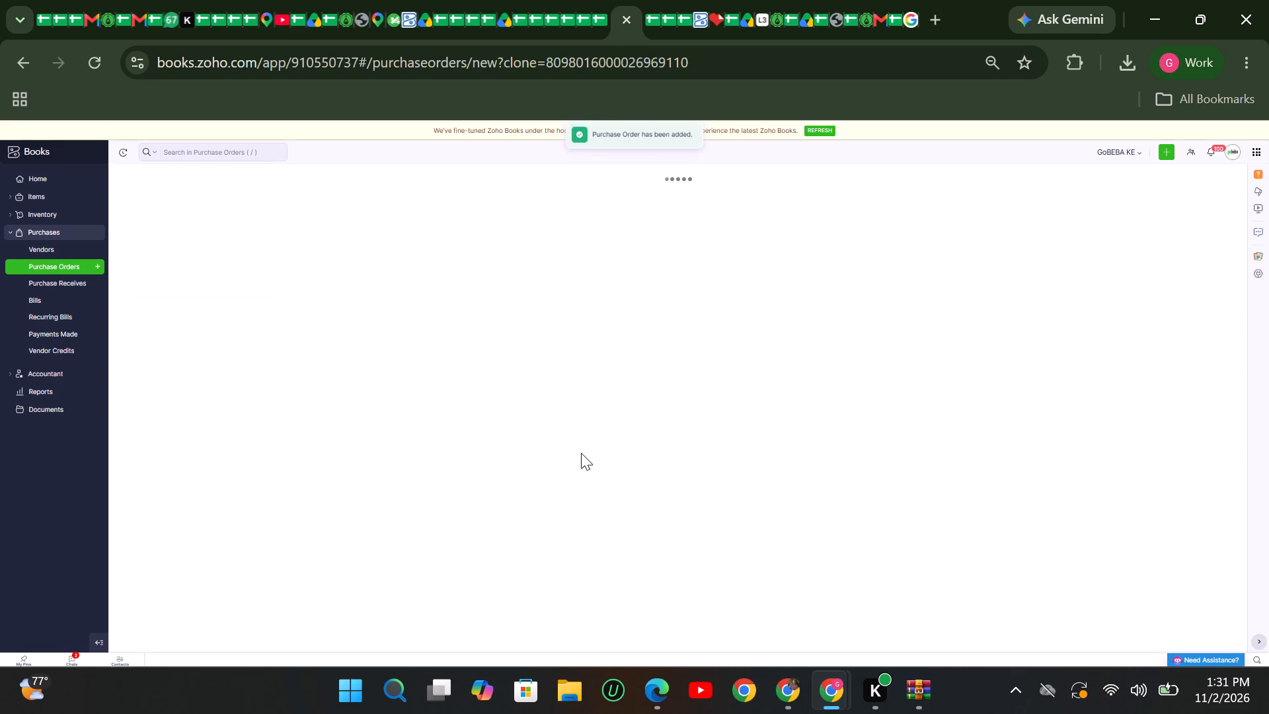
{"action": "scroll", "coordinate": [581, 453], "scroll_direction": "up", "scroll_amount": 14}
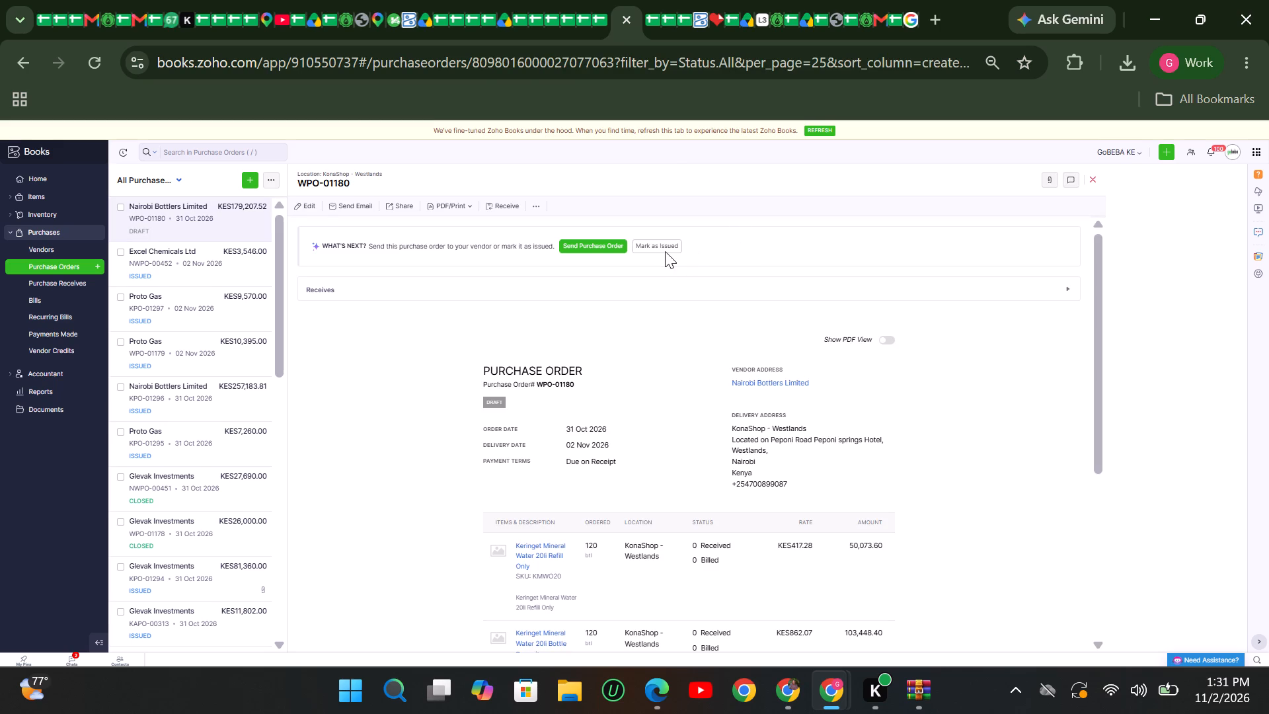
{"action": "left_click", "coordinate": [664, 249]}
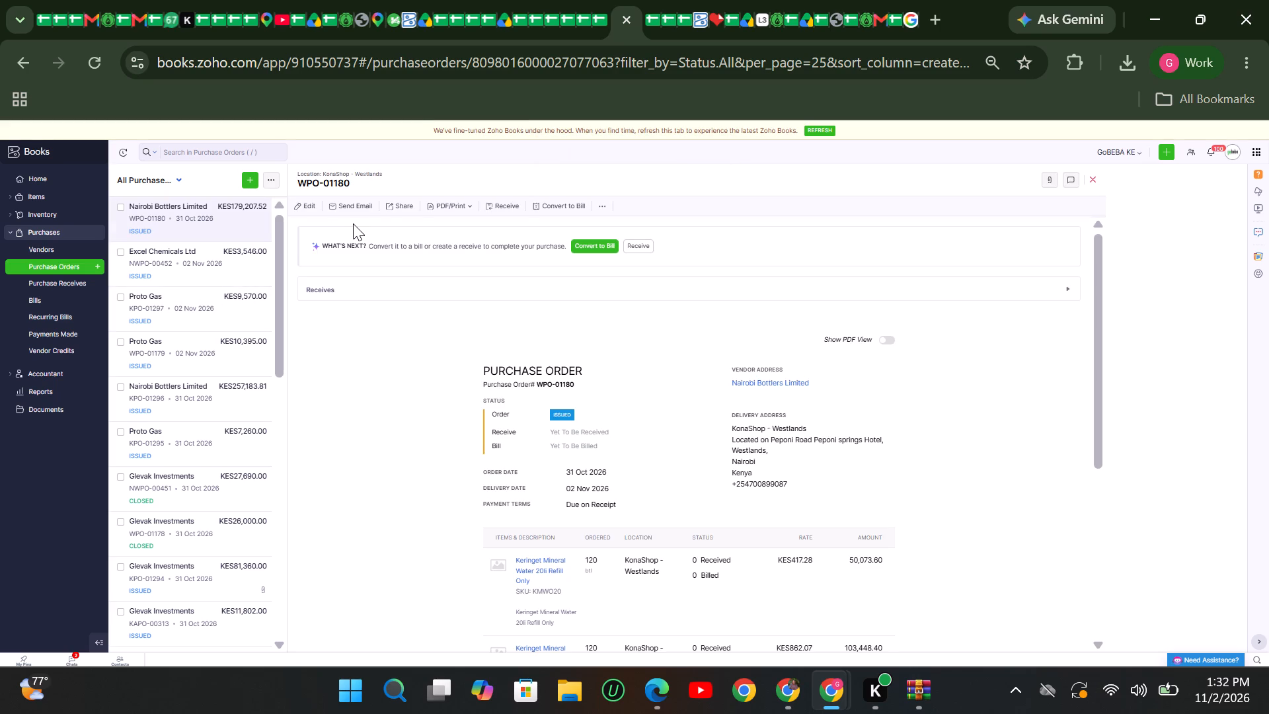
Clone the Westlands order WPO-01180 and set the new order's location to KonaShop - Kiambu Road.
{"action": "left_click", "coordinate": [603, 210]}
{"action": "left_click", "coordinate": [587, 280]}
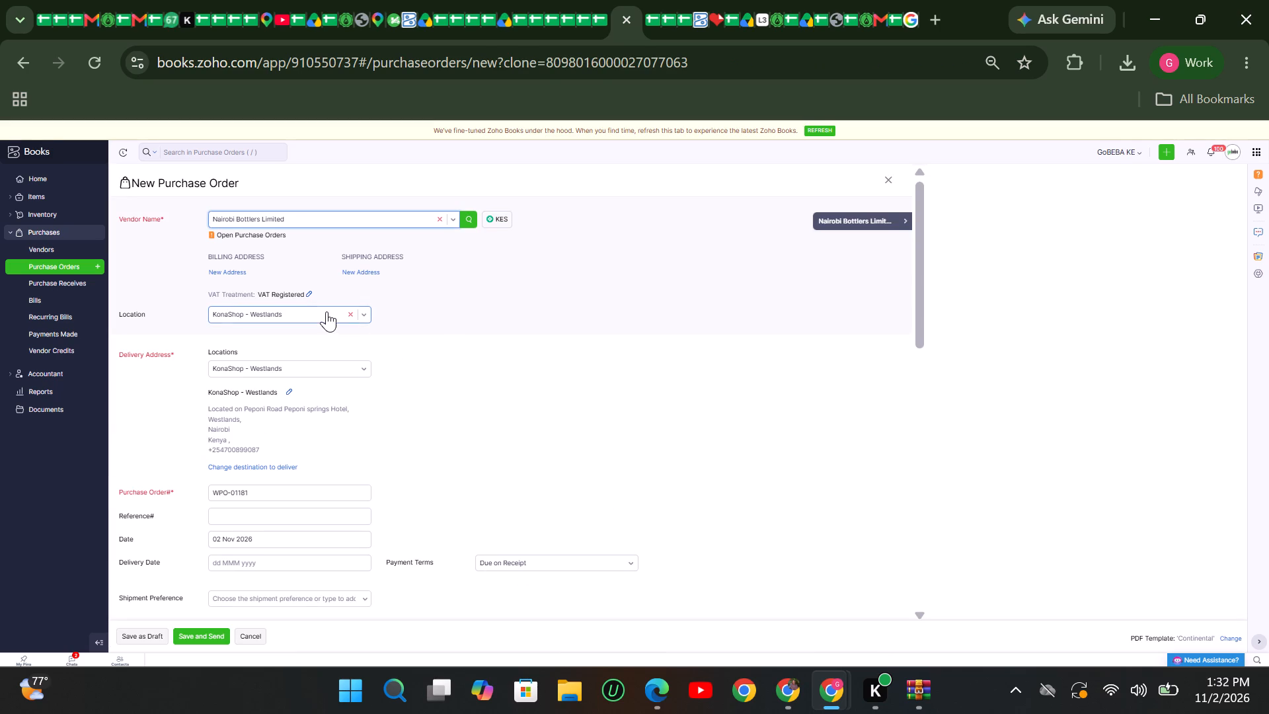
{"action": "left_click", "coordinate": [327, 311]}
{"action": "left_click", "coordinate": [272, 426]}
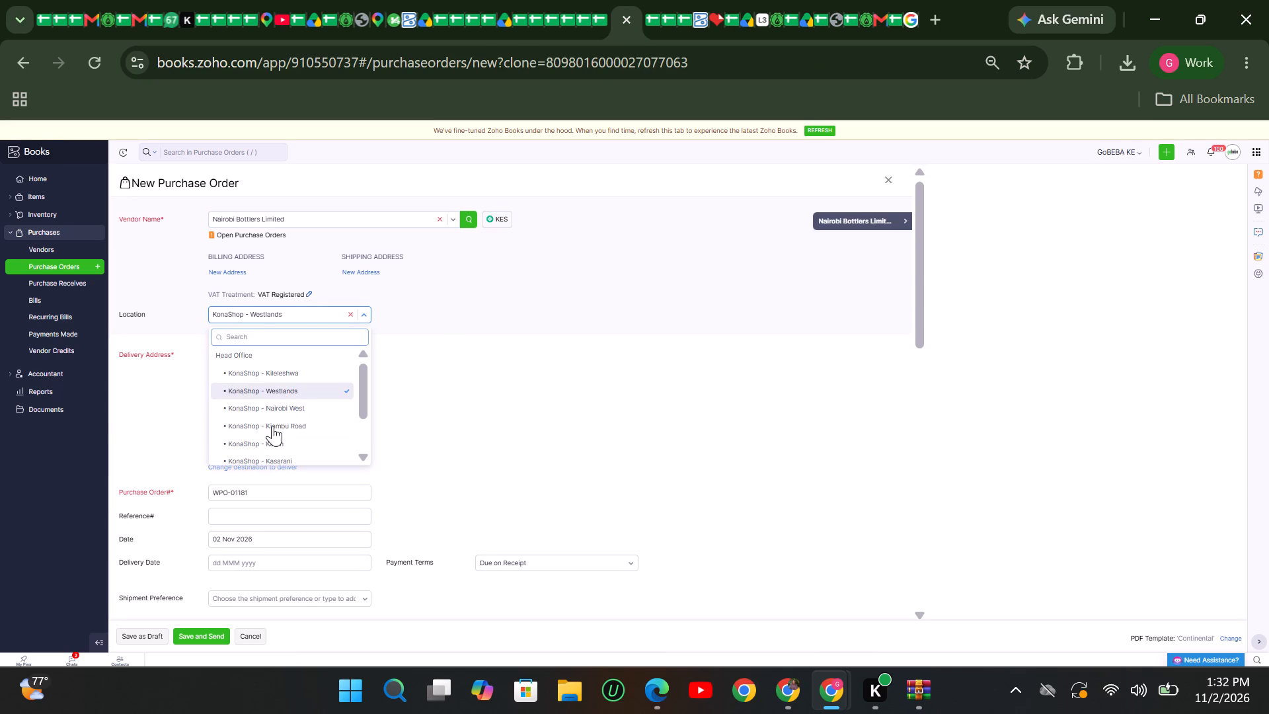
Set the Kiambu Road order's delivery date to 02 Nov 2026 and its order date to 31 Oct 2026.
{"action": "scroll", "coordinate": [278, 421], "scroll_direction": "down", "scroll_amount": 2}
{"action": "left_click", "coordinate": [260, 372]}
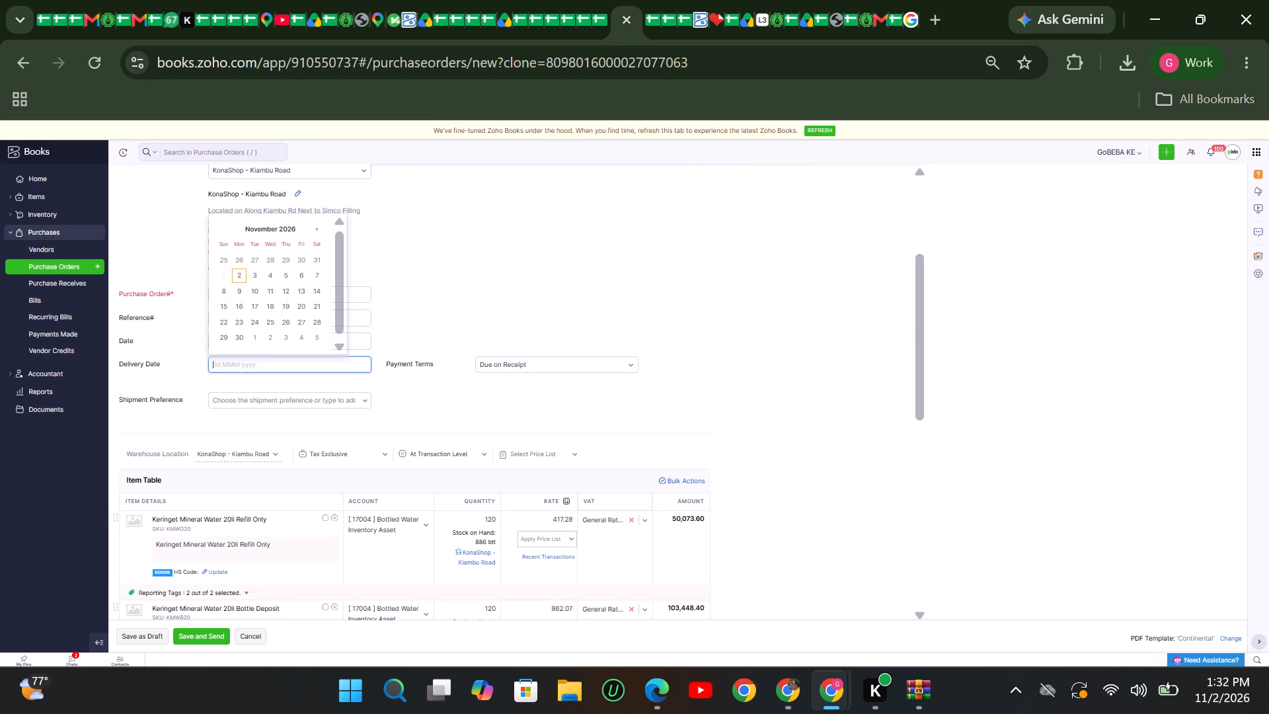
{"action": "left_click", "coordinate": [256, 273]}
{"action": "left_click", "coordinate": [238, 340]}
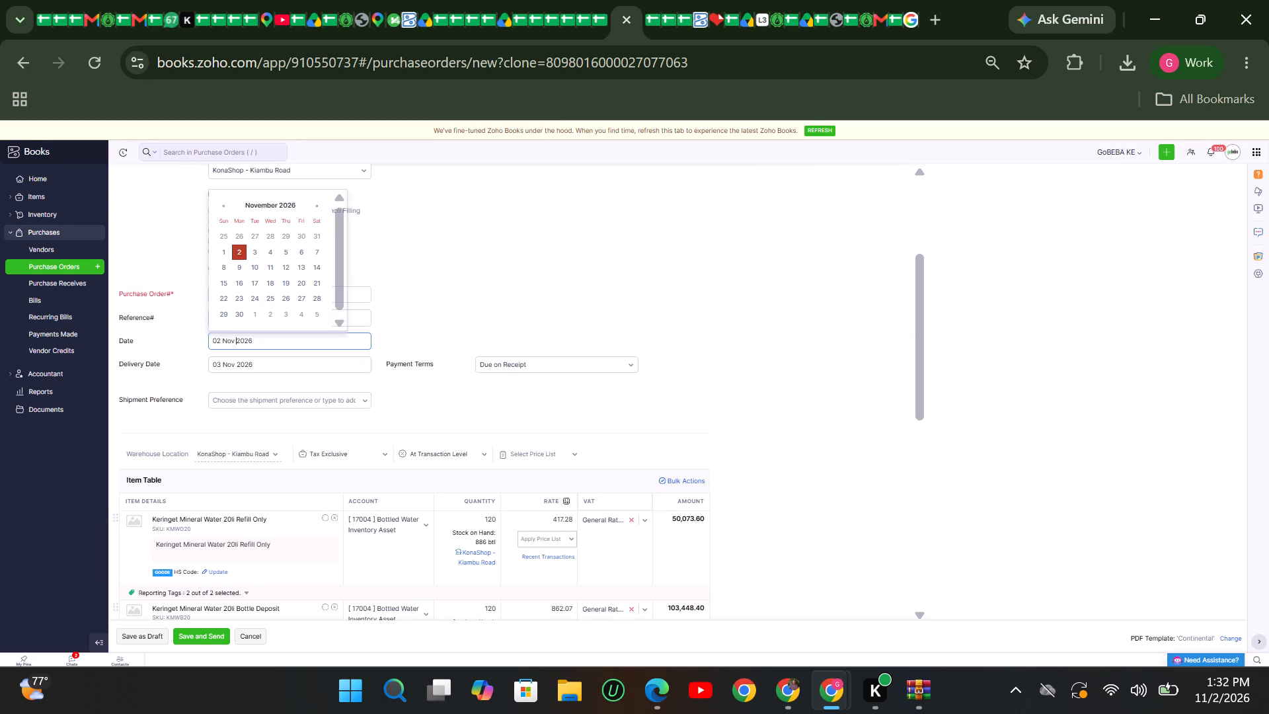
{"action": "left_click", "coordinate": [237, 355]}
{"action": "left_click", "coordinate": [235, 363]}
{"action": "left_click", "coordinate": [243, 278]}
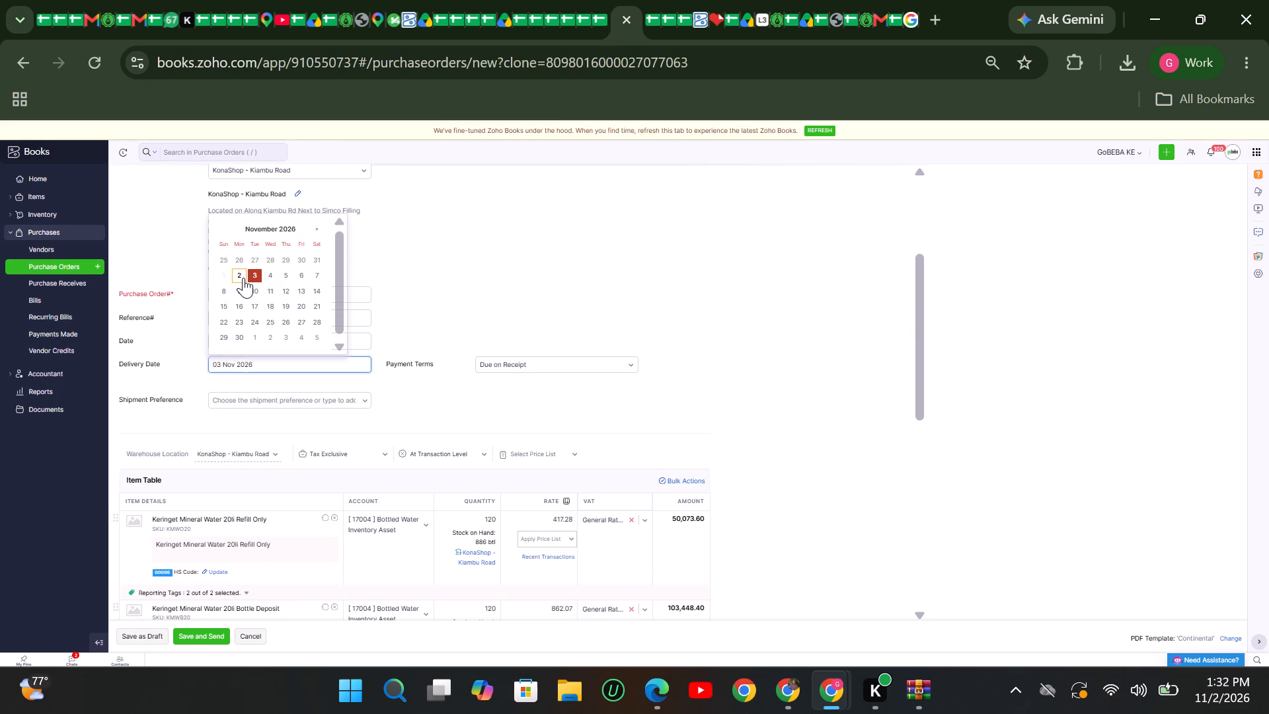
{"action": "left_click", "coordinate": [231, 340]}
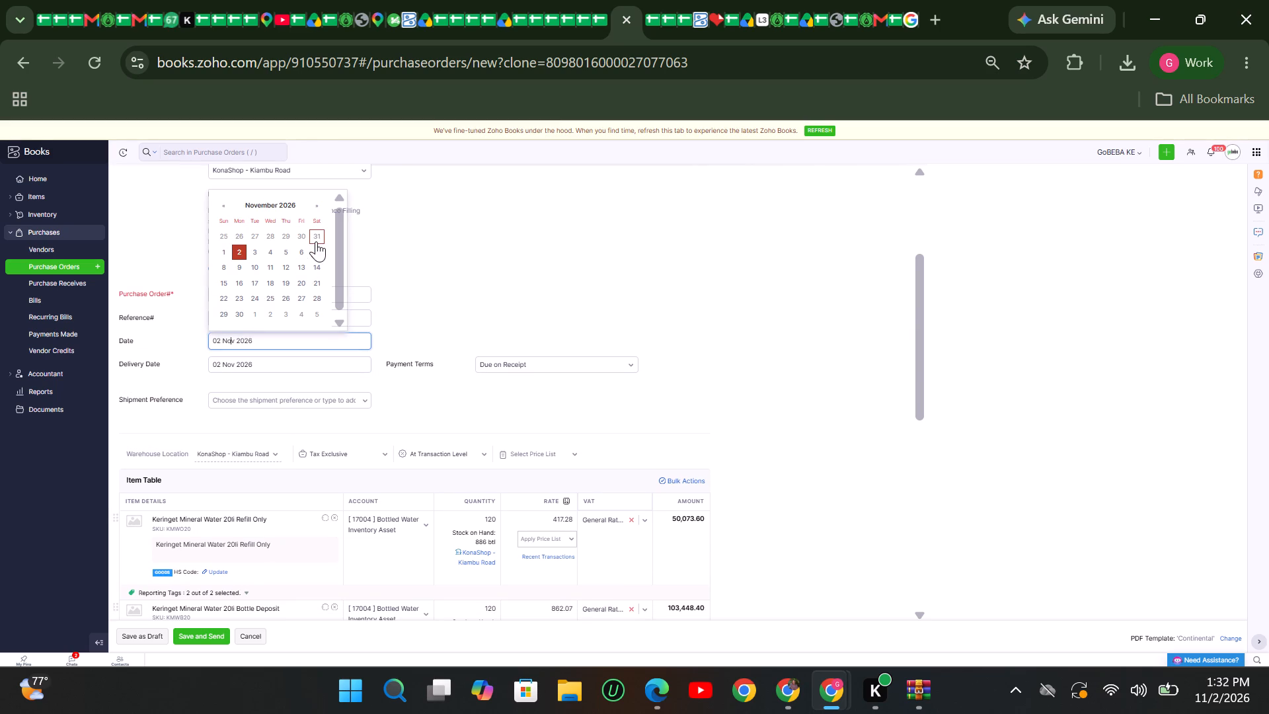
{"action": "left_click", "coordinate": [316, 241]}
Set the quantities to 50 for the Keringet 20lt refill, 50 for the 20lt bottle deposit and 2 for the sparkling water 12 pack.
{"action": "scroll", "coordinate": [293, 374], "scroll_direction": "down", "scroll_amount": 2}
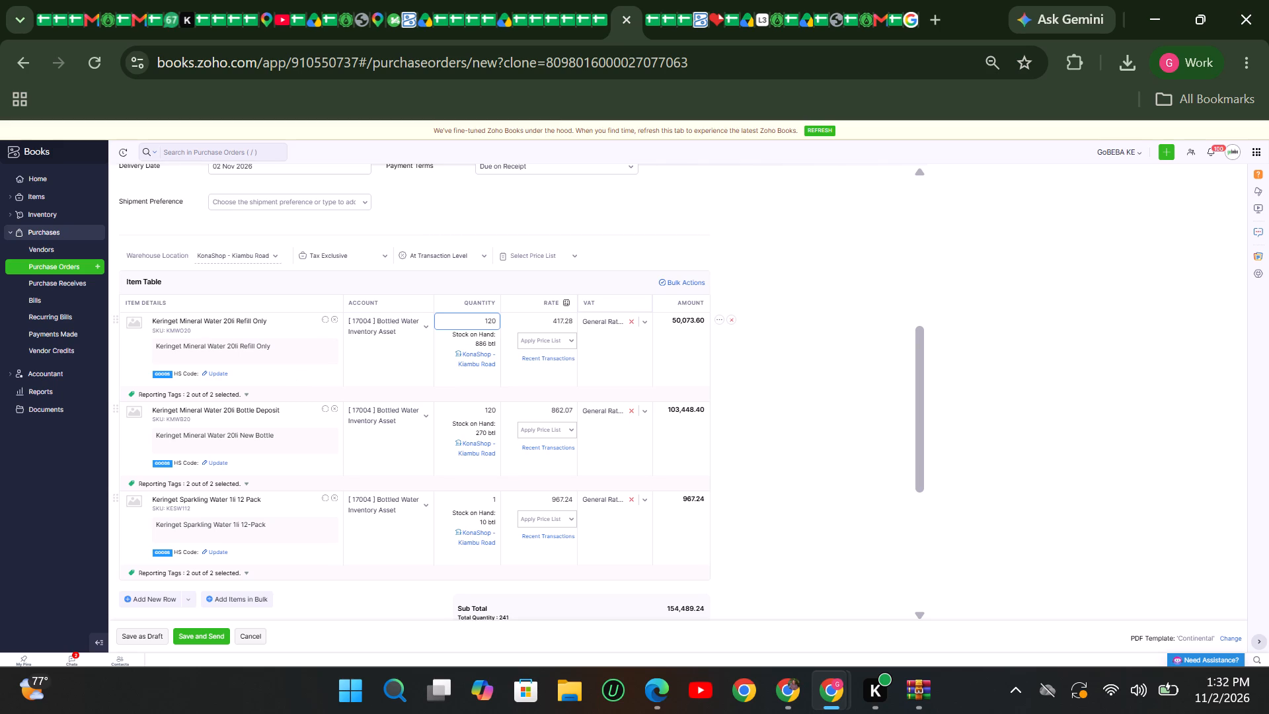
{"action": "left_click_drag", "start_coordinate": [491, 321], "coordinate": [451, 321]}
{"action": "key", "text": "5"}
{"action": "left_click_drag", "start_coordinate": [492, 405], "coordinate": [462, 415]}
{"action": "key", "text": "5"}
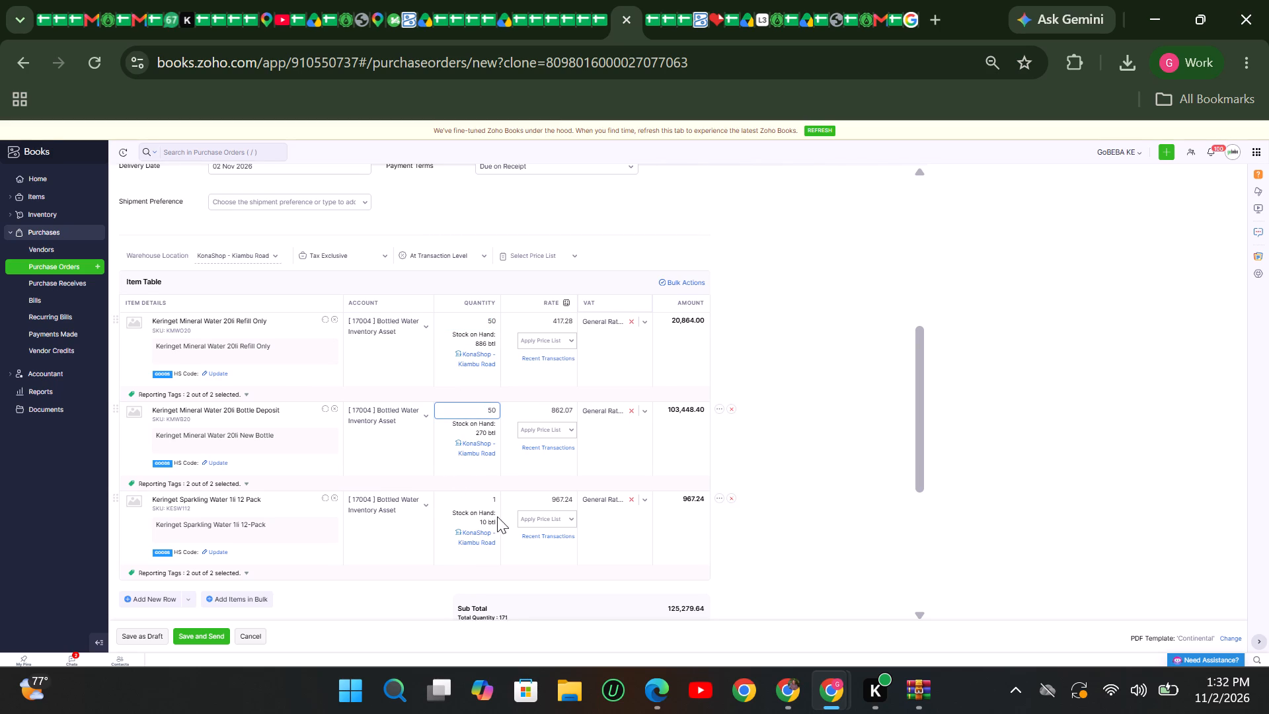
{"action": "left_click_drag", "start_coordinate": [500, 498], "coordinate": [471, 498]}
{"action": "key", "text": "2"}
Add a line for Keringet Mineral Water 1lt 12 Pack with a quantity of 3.
{"action": "scroll", "coordinate": [381, 500], "scroll_direction": "down", "scroll_amount": 1}
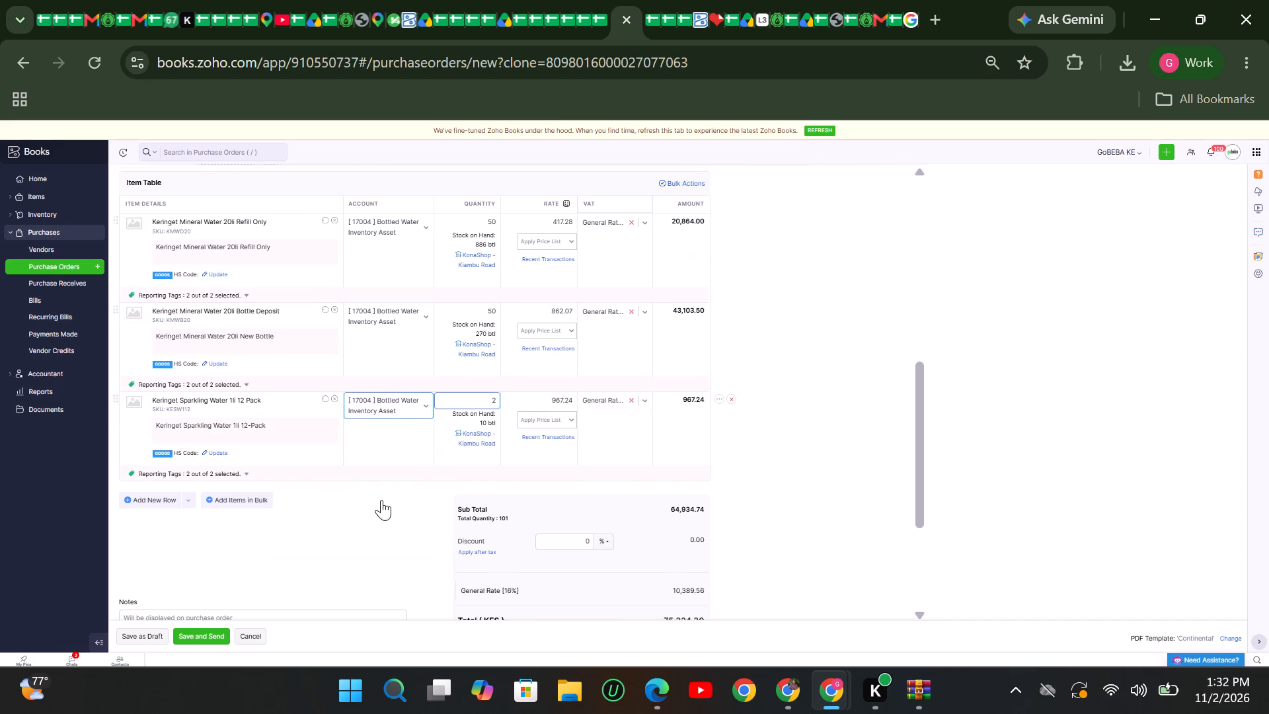
{"action": "left_click", "coordinate": [164, 498]}
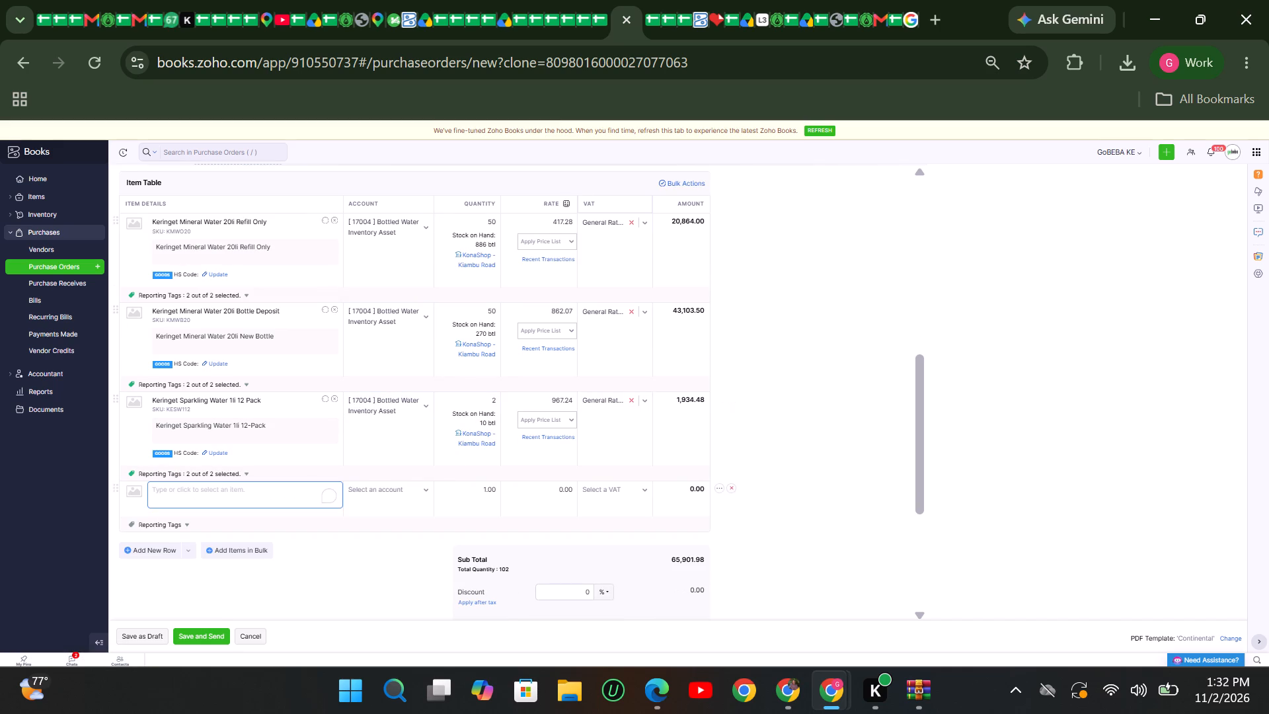
{"action": "type", "text": "keringet"}
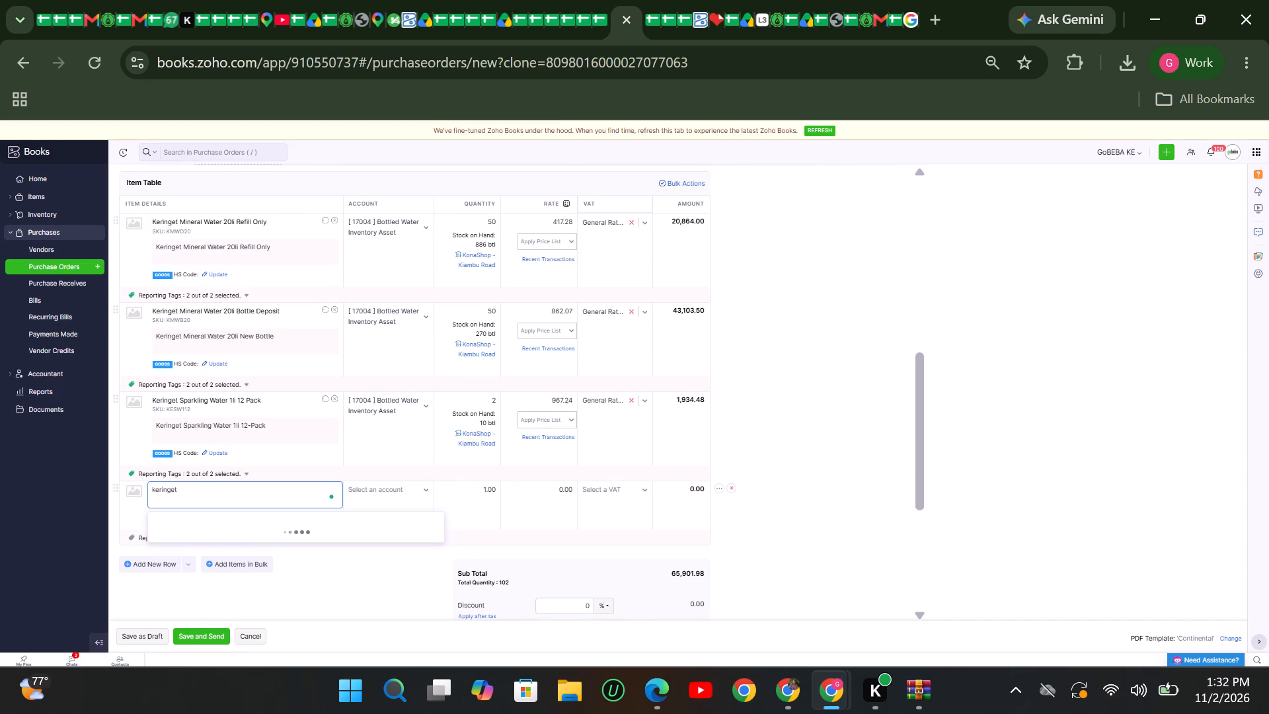
{"action": "left_click", "coordinate": [209, 563]}
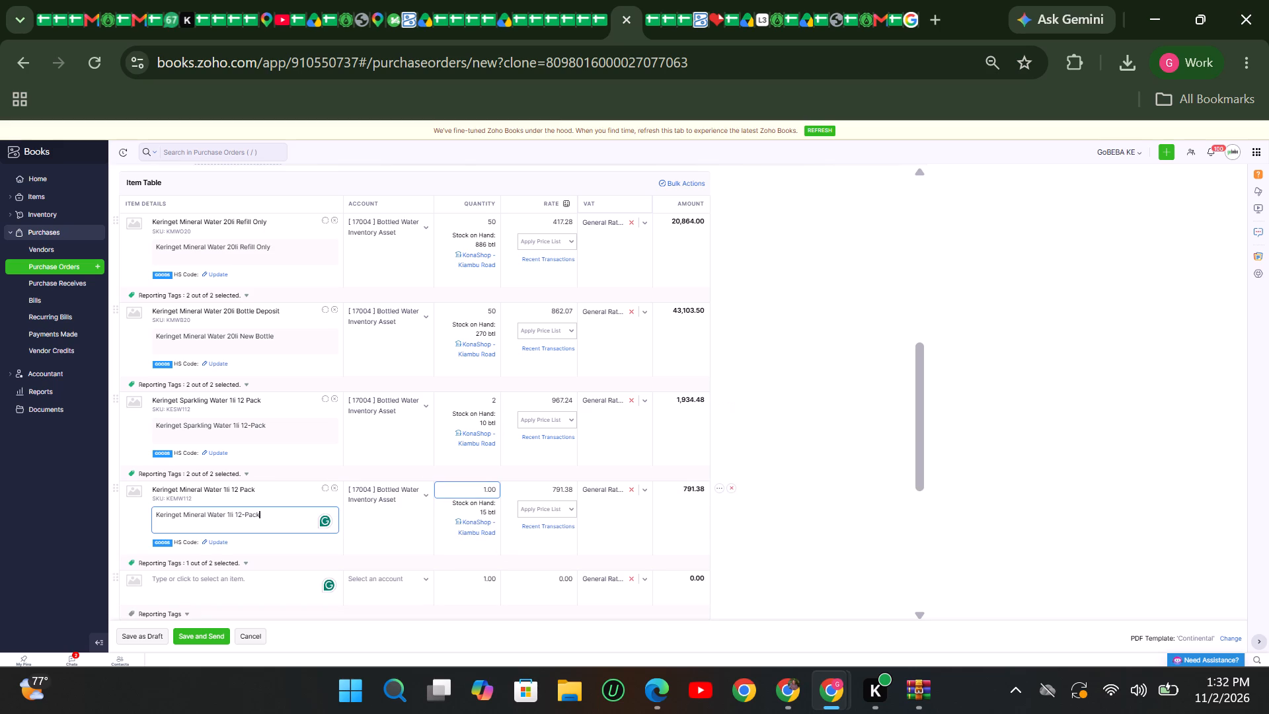
{"action": "left_click_drag", "start_coordinate": [486, 485], "coordinate": [455, 503]}
{"action": "key", "text": "3"}
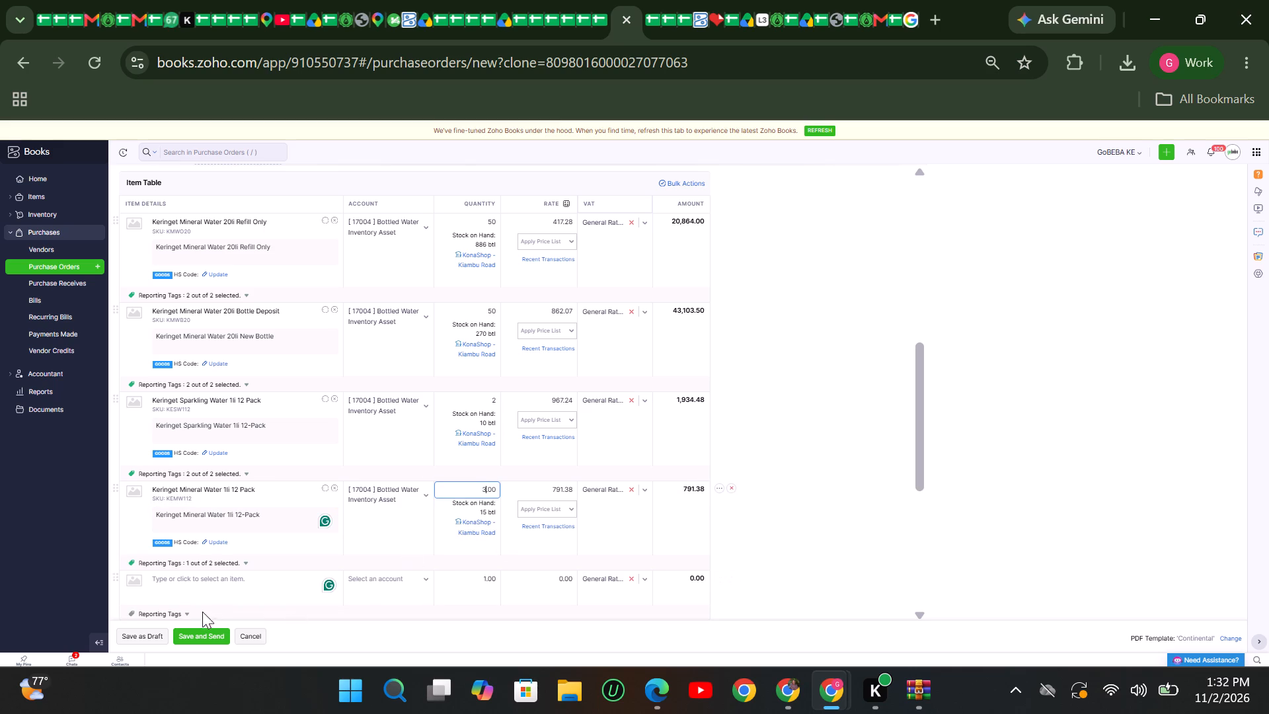
Add a line for Keringet Mineral Water 500ml 24 Pack to the Kiambu Road order.
{"action": "left_click", "coordinate": [182, 582]}
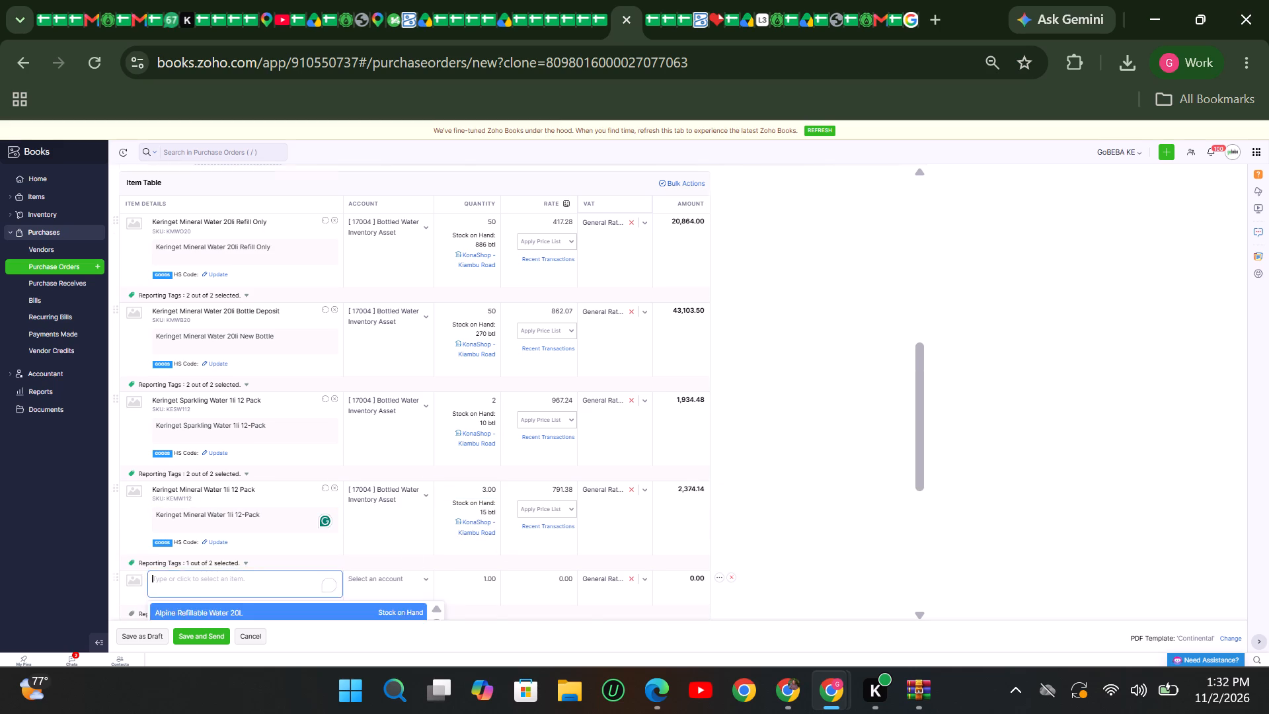
{"action": "type", "text": "kering"}
{"action": "type", "text": "et"}
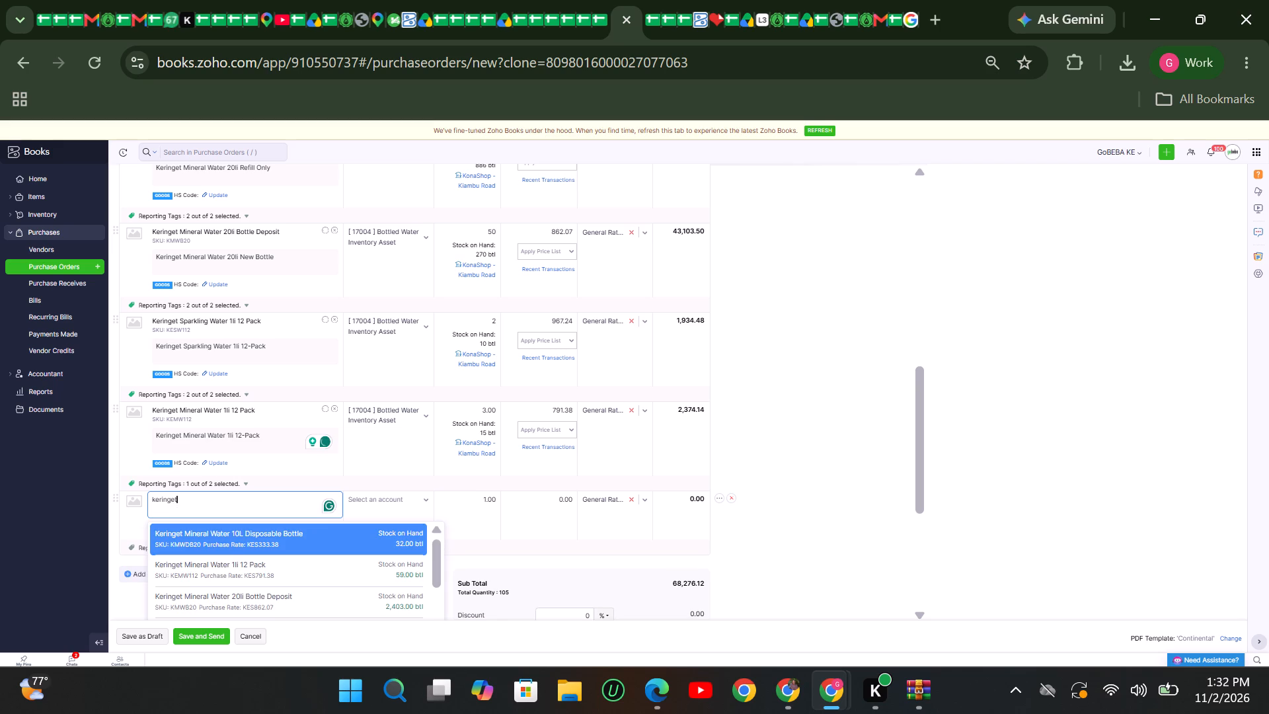
{"action": "scroll", "coordinate": [285, 584], "scroll_direction": "down", "scroll_amount": 2}
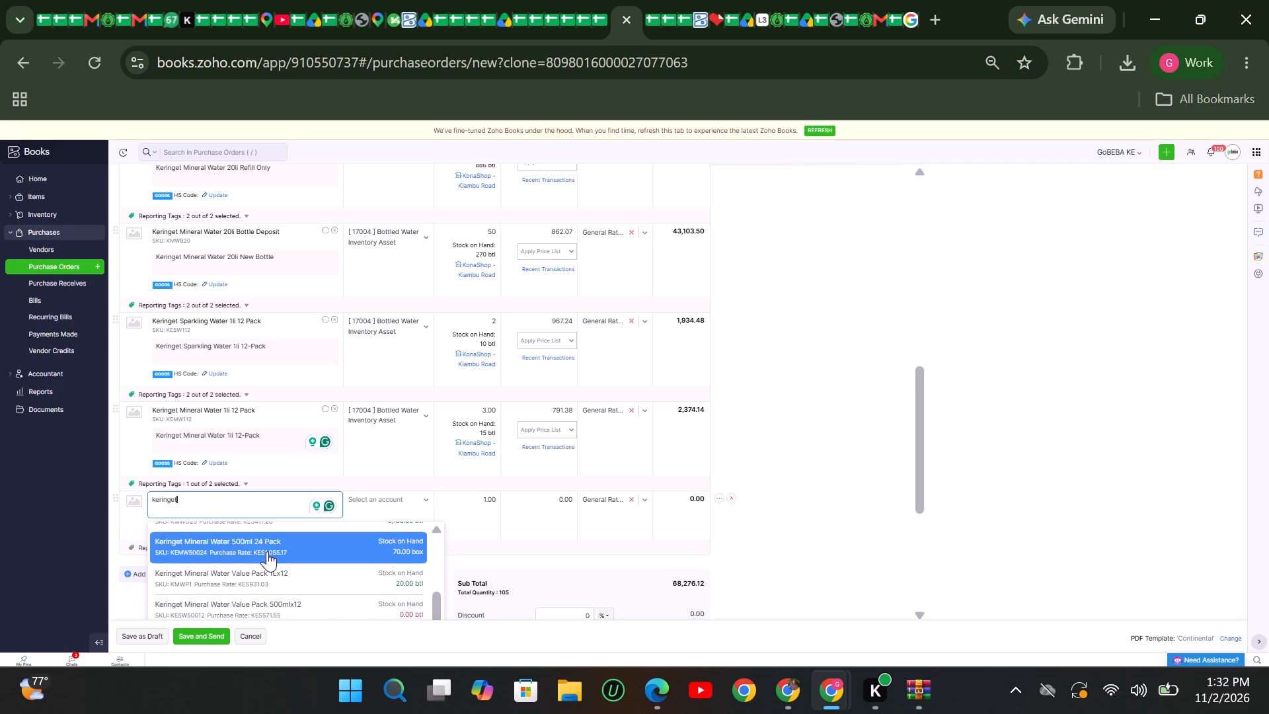
{"action": "left_click", "coordinate": [267, 551]}
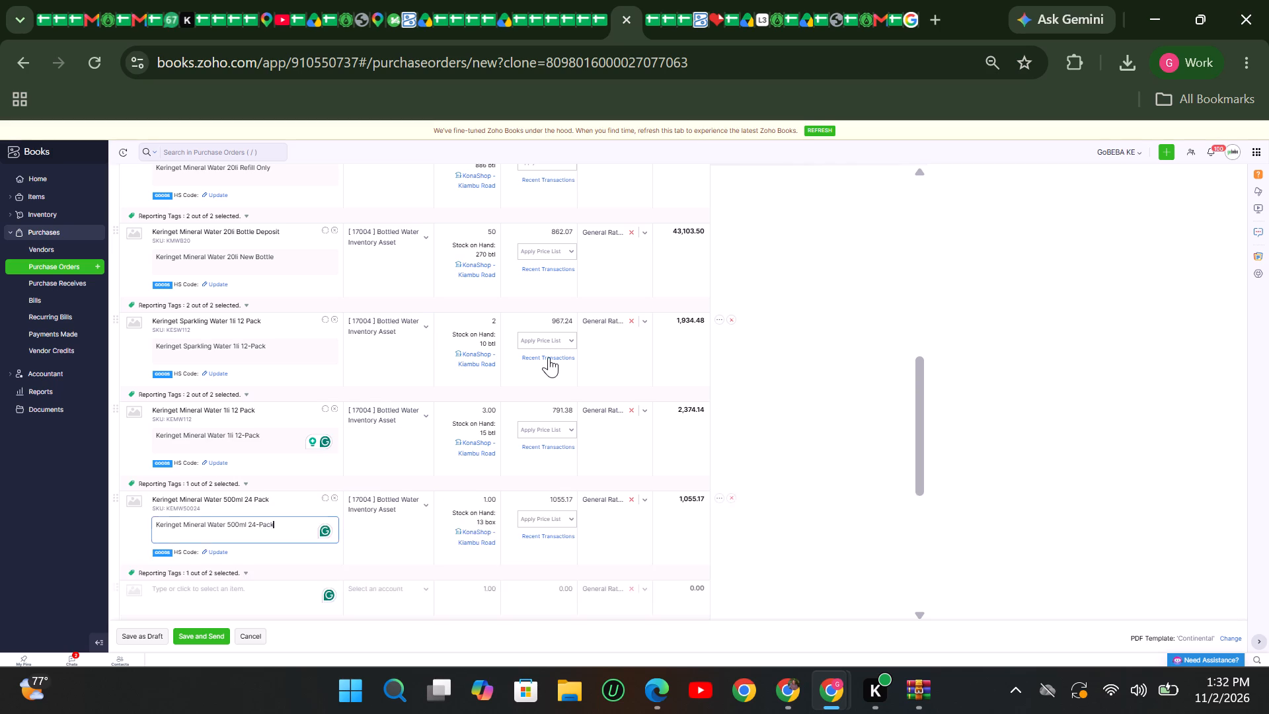
Bulk update the reporting tags on all line items to Darkstore Location Kiambu Road and Department Fulfilment.
{"action": "scroll", "coordinate": [549, 357], "scroll_direction": "up", "scroll_amount": 2}
{"action": "left_click", "coordinate": [693, 305]}
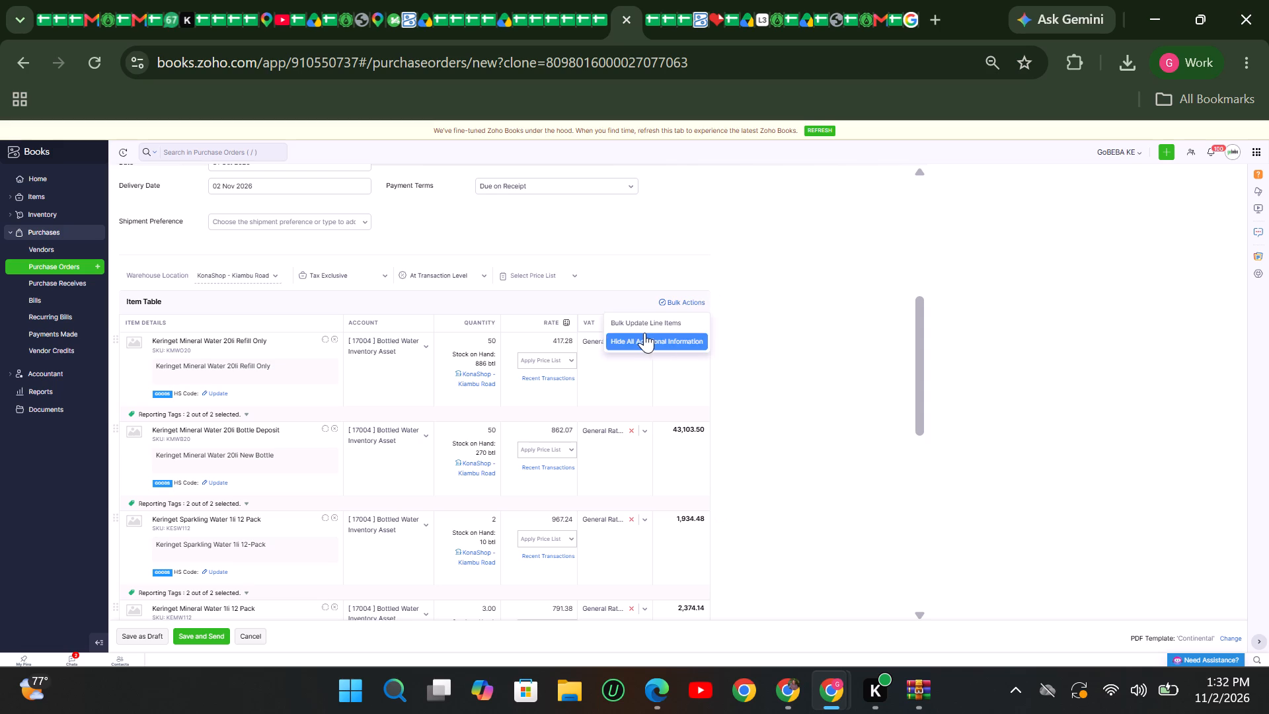
{"action": "left_click", "coordinate": [644, 323]}
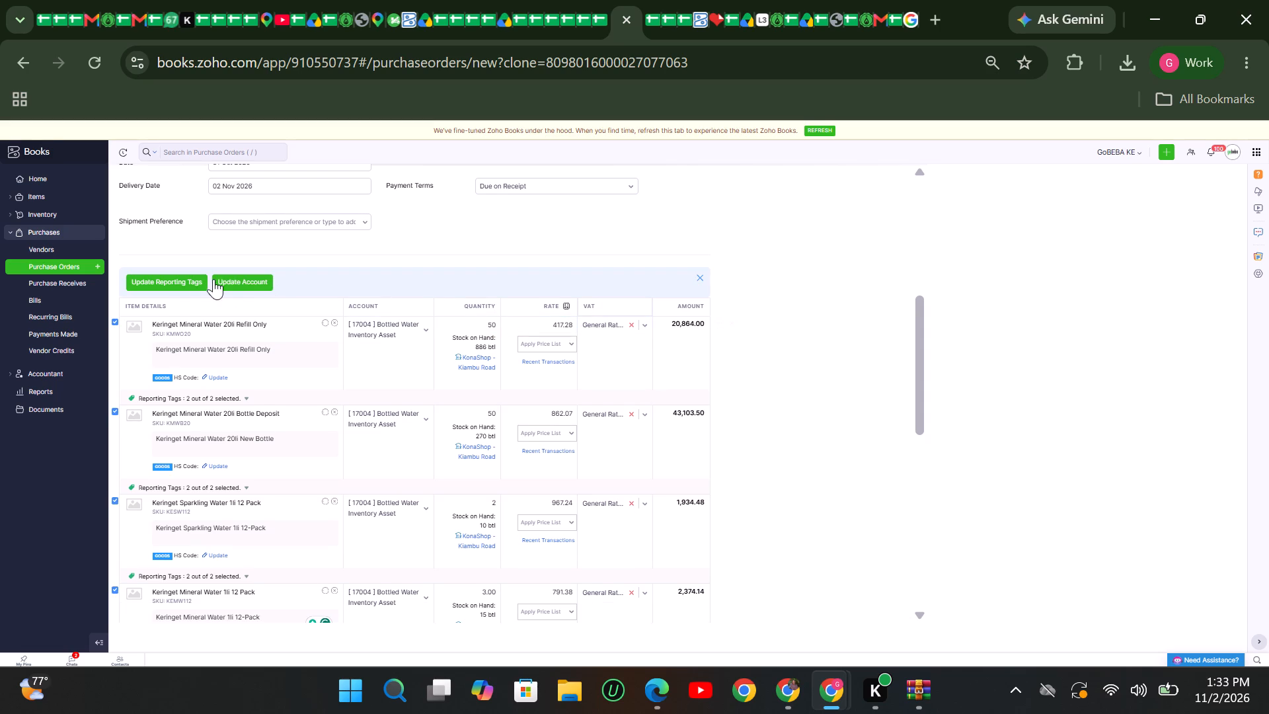
{"action": "left_click", "coordinate": [192, 278]}
{"action": "left_click", "coordinate": [531, 194]}
{"action": "scroll", "coordinate": [505, 299], "scroll_direction": "down", "scroll_amount": 2}
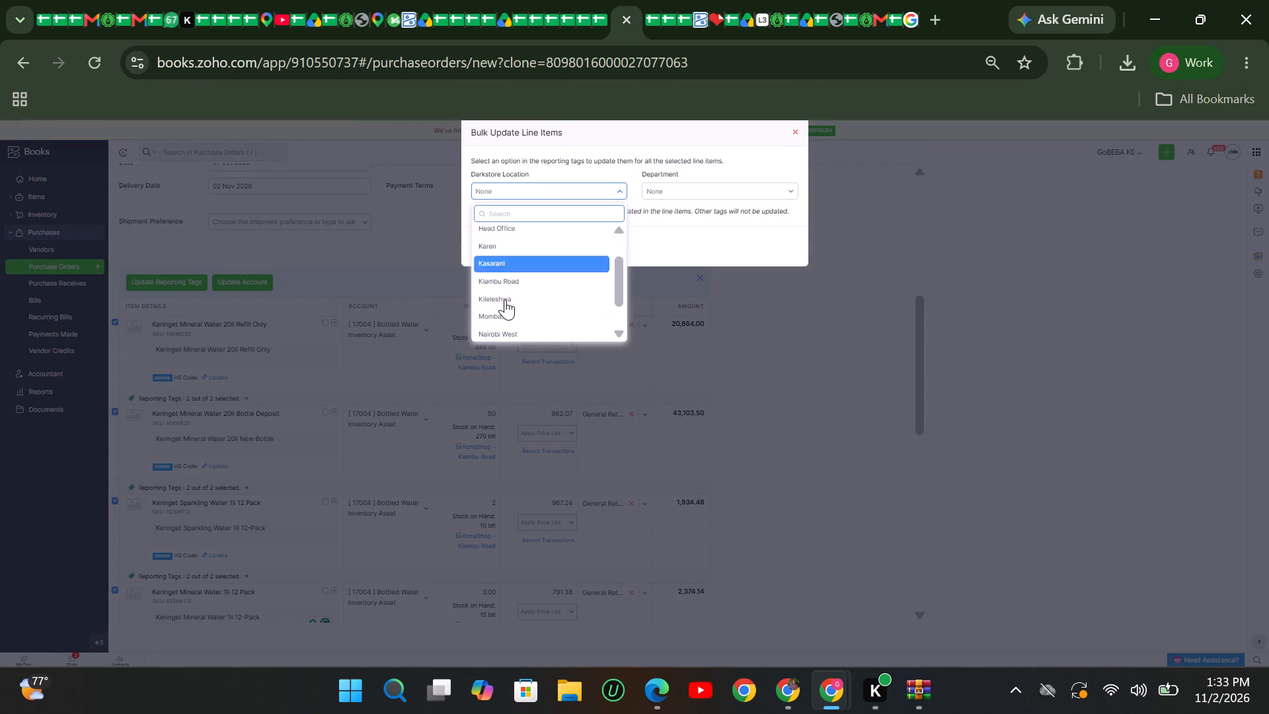
{"action": "left_click", "coordinate": [518, 238]}
{"action": "left_click", "coordinate": [690, 192]}
{"action": "left_click", "coordinate": [660, 229]}
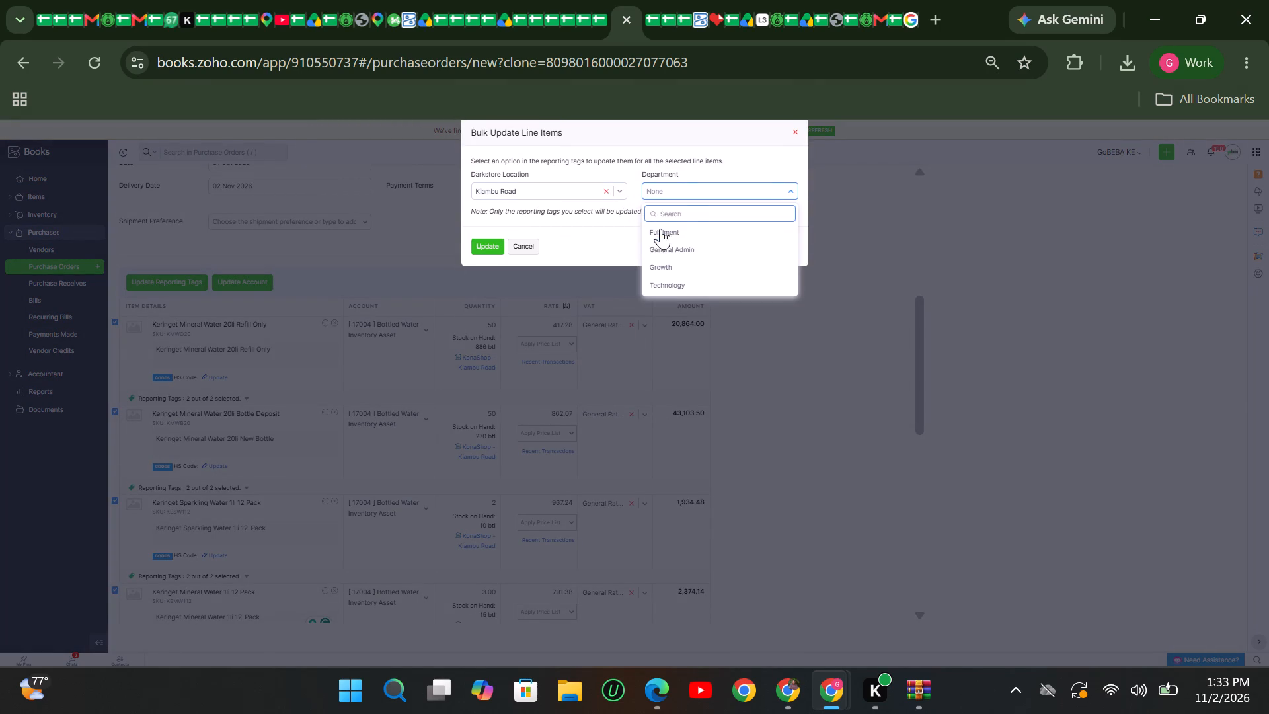
{"action": "left_click", "coordinate": [481, 248]}
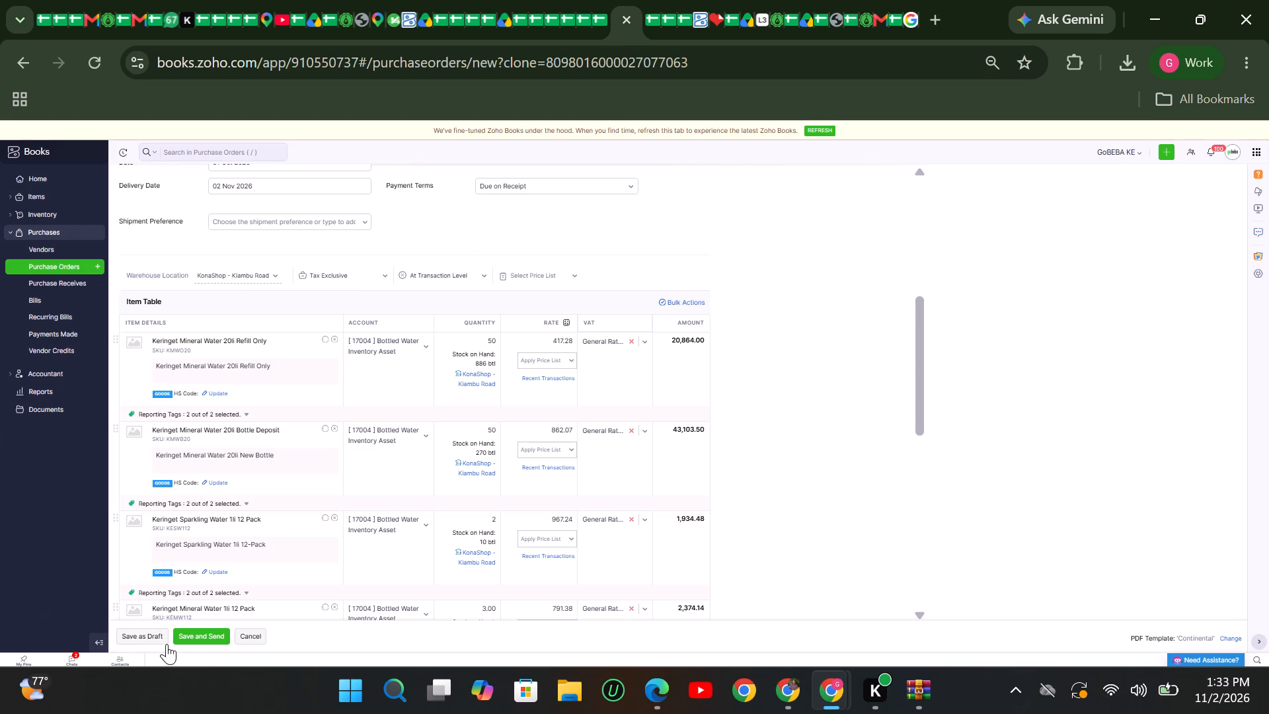
Save the Kiambu Road purchase order as a draft and mark it as issued.
{"action": "left_click", "coordinate": [146, 635]}
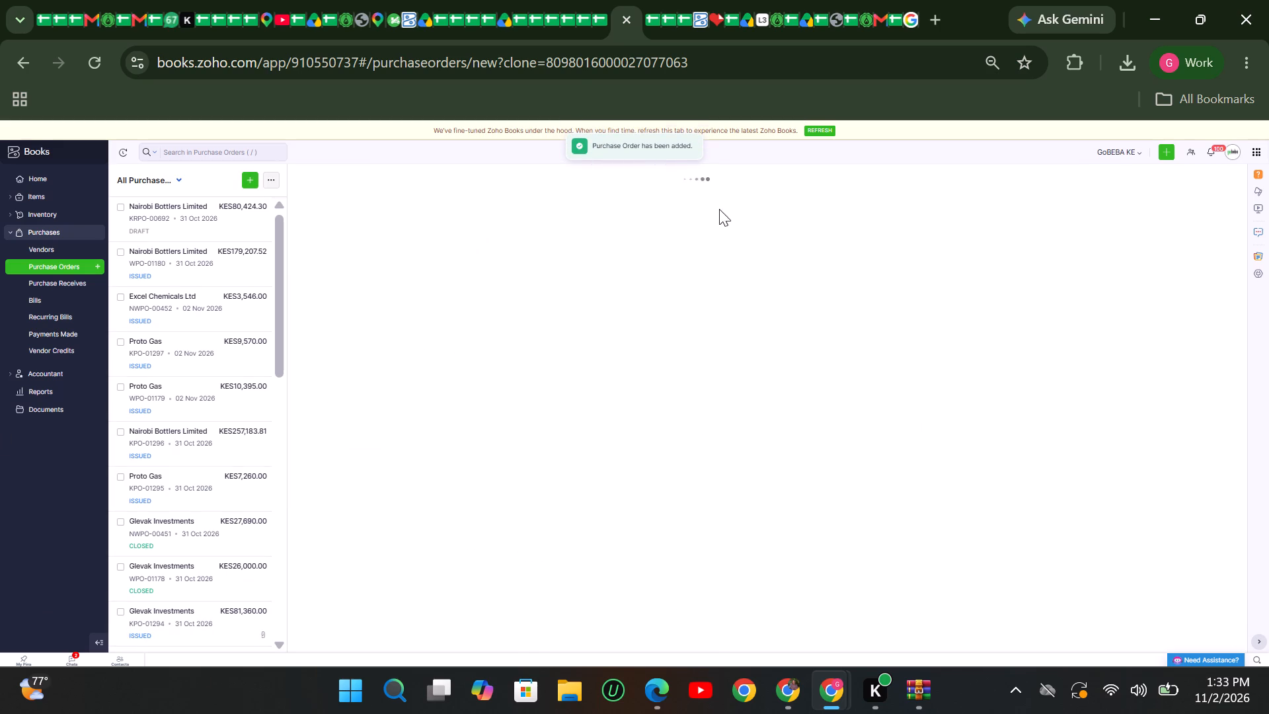
{"action": "left_click", "coordinate": [672, 245]}
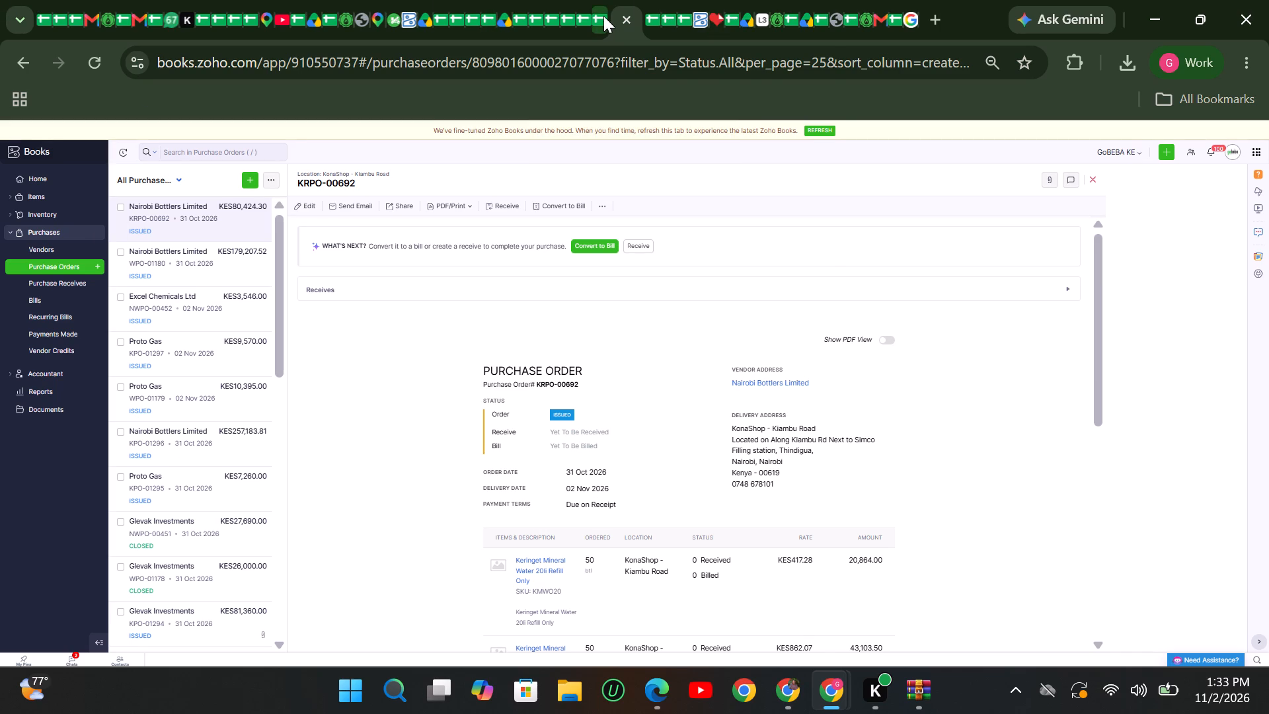
Switch to the Nairobi West inventory tracker and examine beverage sales and expected closing balances for Monday, November 02, 2026.
{"action": "left_click", "coordinate": [565, 26]}
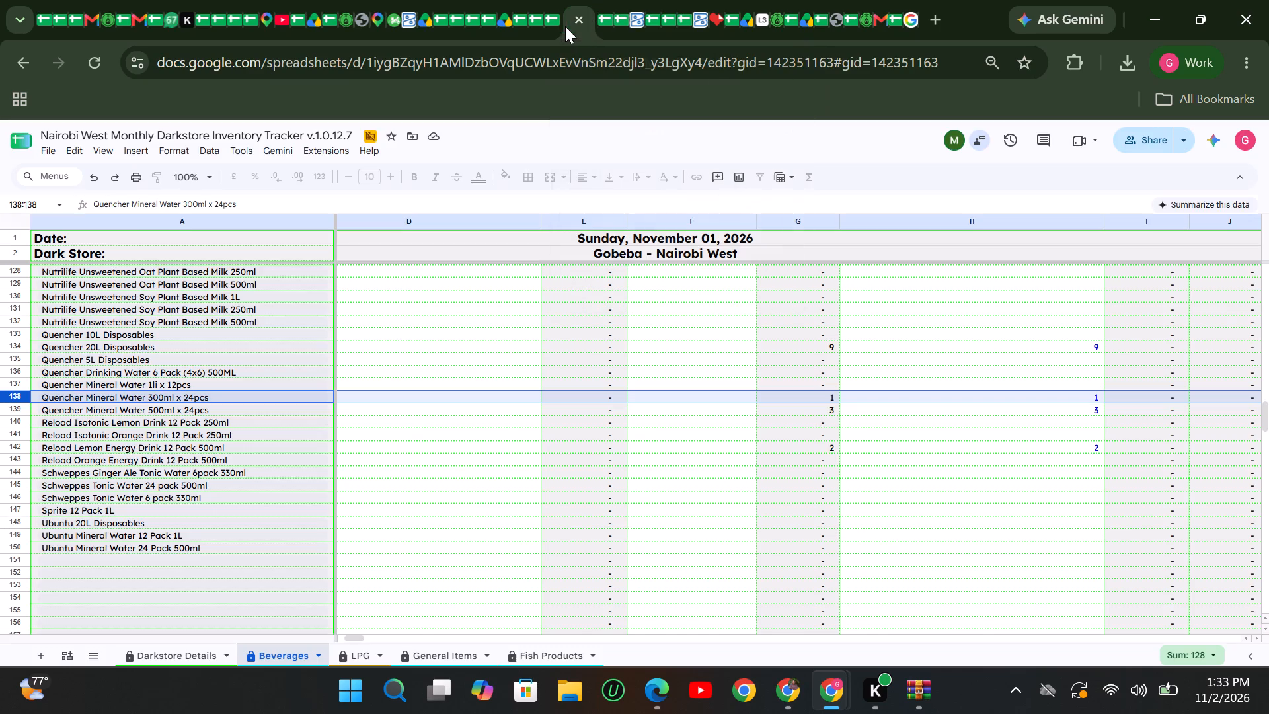
{"action": "scroll", "coordinate": [389, 591], "scroll_direction": "up", "scroll_amount": 20}
{"action": "scroll", "coordinate": [389, 591], "scroll_direction": "up", "scroll_amount": 7}
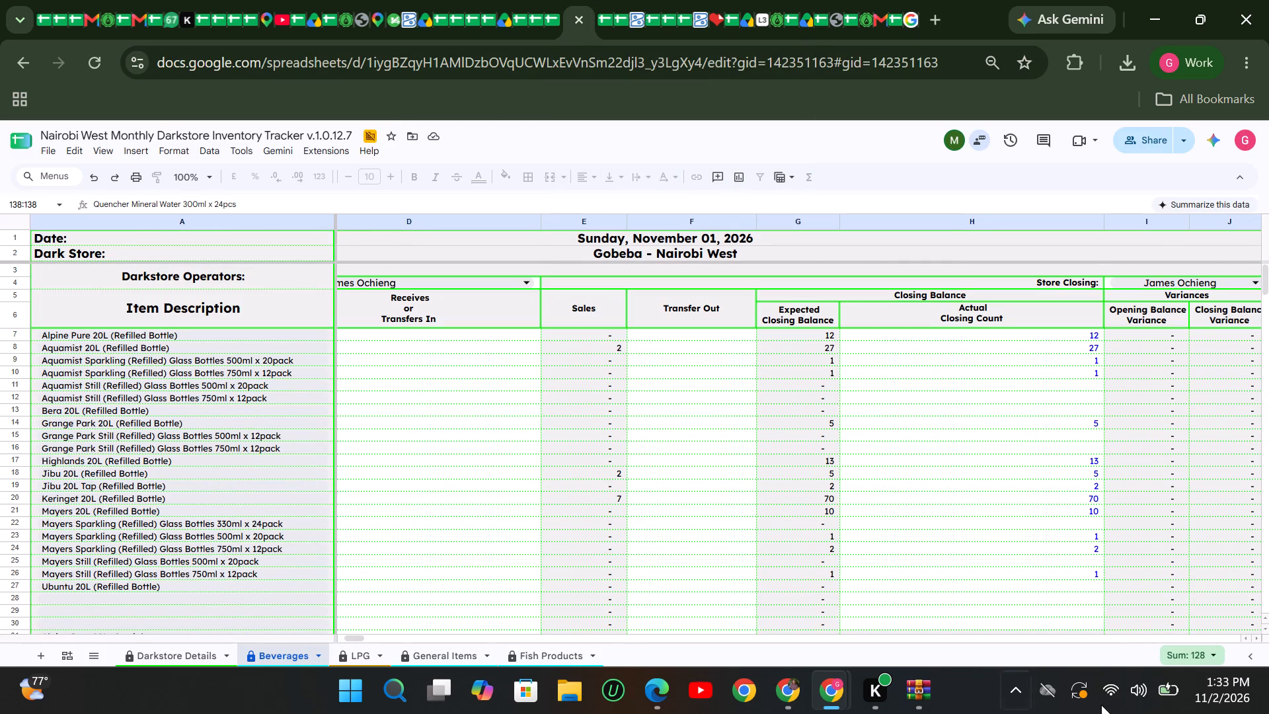
{"action": "left_click", "coordinate": [1258, 638]}
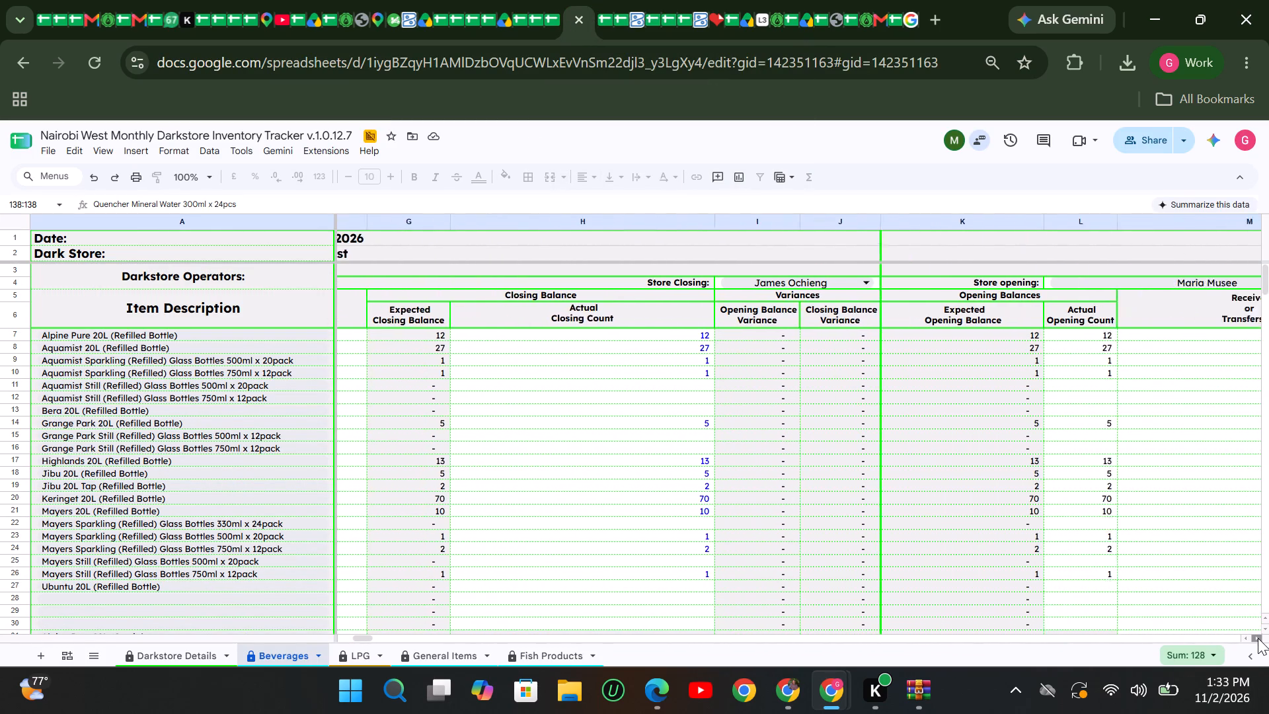
{"action": "triple_click", "coordinate": [1258, 638]}
{"action": "left_click", "coordinate": [1258, 638]}
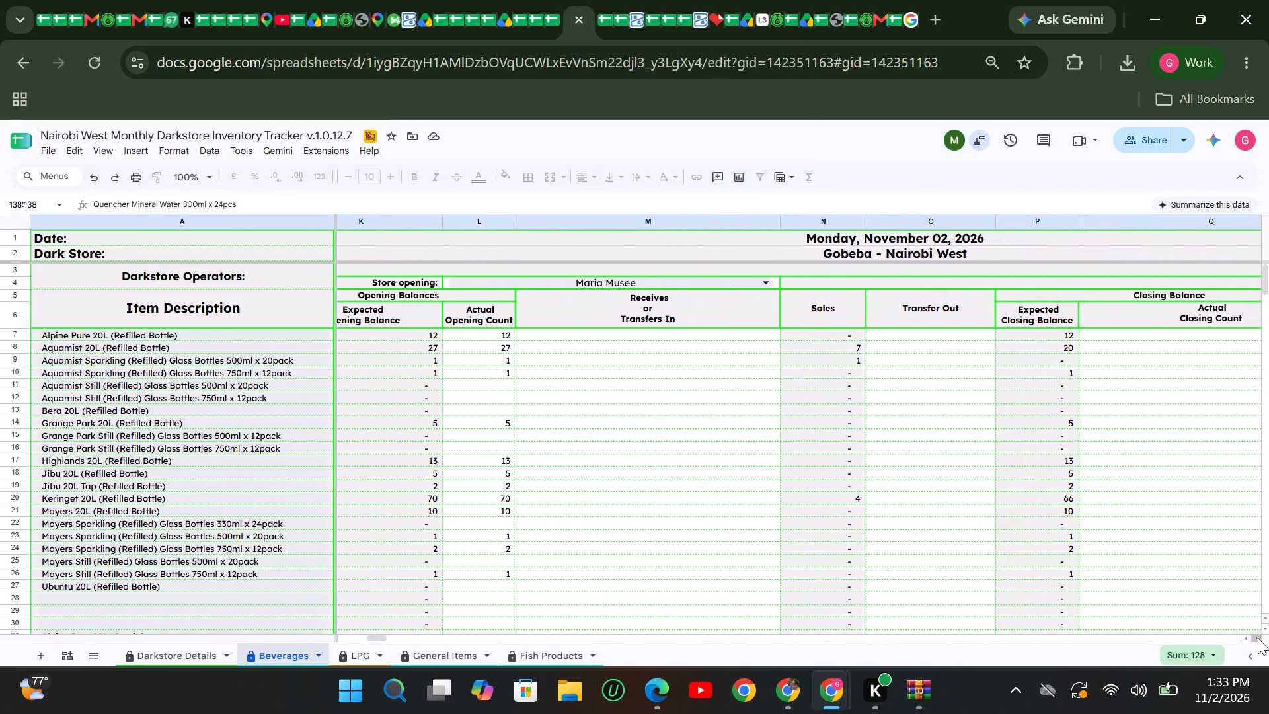
{"action": "scroll", "coordinate": [777, 517], "scroll_direction": "down", "scroll_amount": 10}
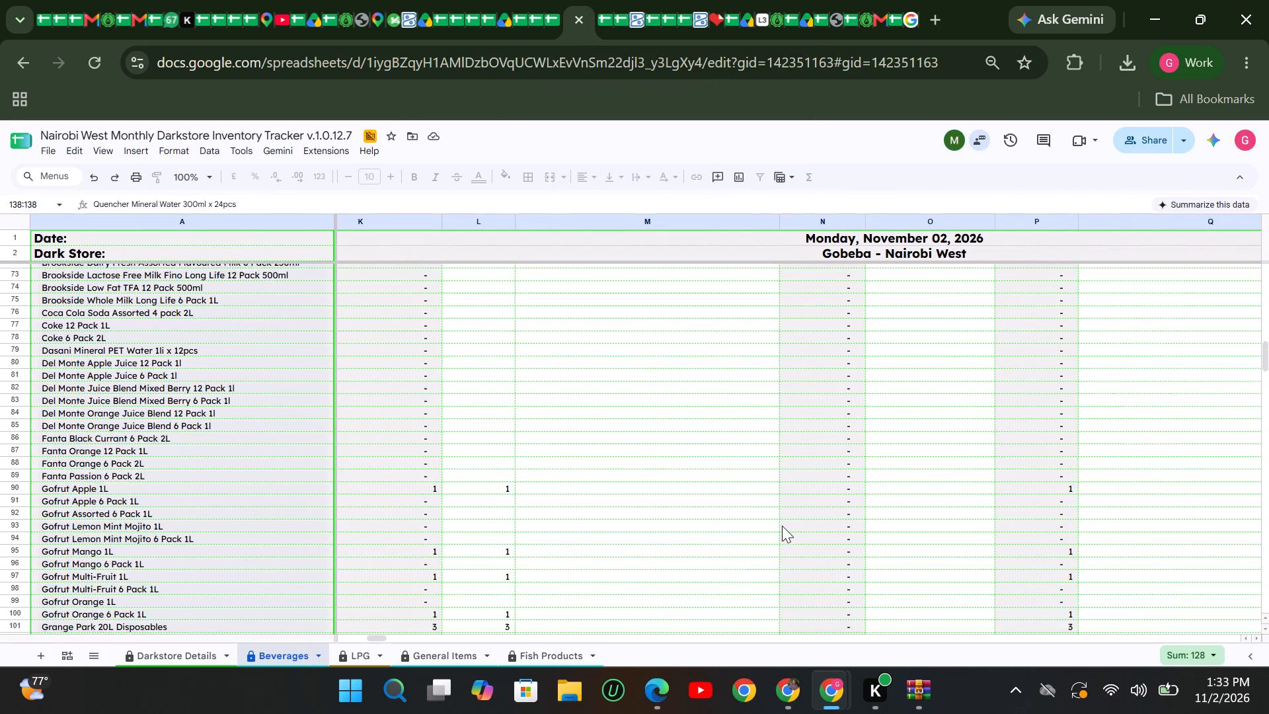
{"action": "scroll", "coordinate": [782, 526], "scroll_direction": "down", "scroll_amount": 10}
{"action": "scroll", "coordinate": [782, 526], "scroll_direction": "up", "scroll_amount": 2}
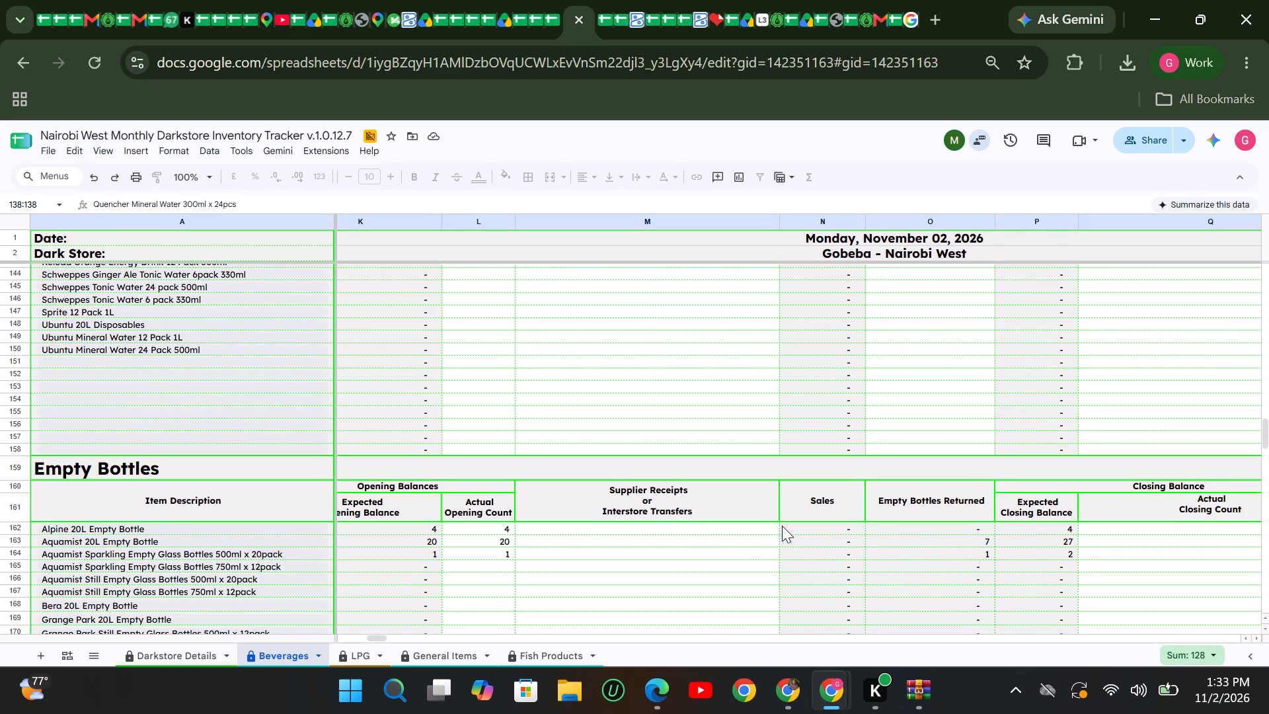
Examine Nairobi West's empty bottle balances for November 02, and recheck its non-refillable and refilled beverage stock.
{"action": "scroll", "coordinate": [804, 537], "scroll_direction": "down", "scroll_amount": 2}
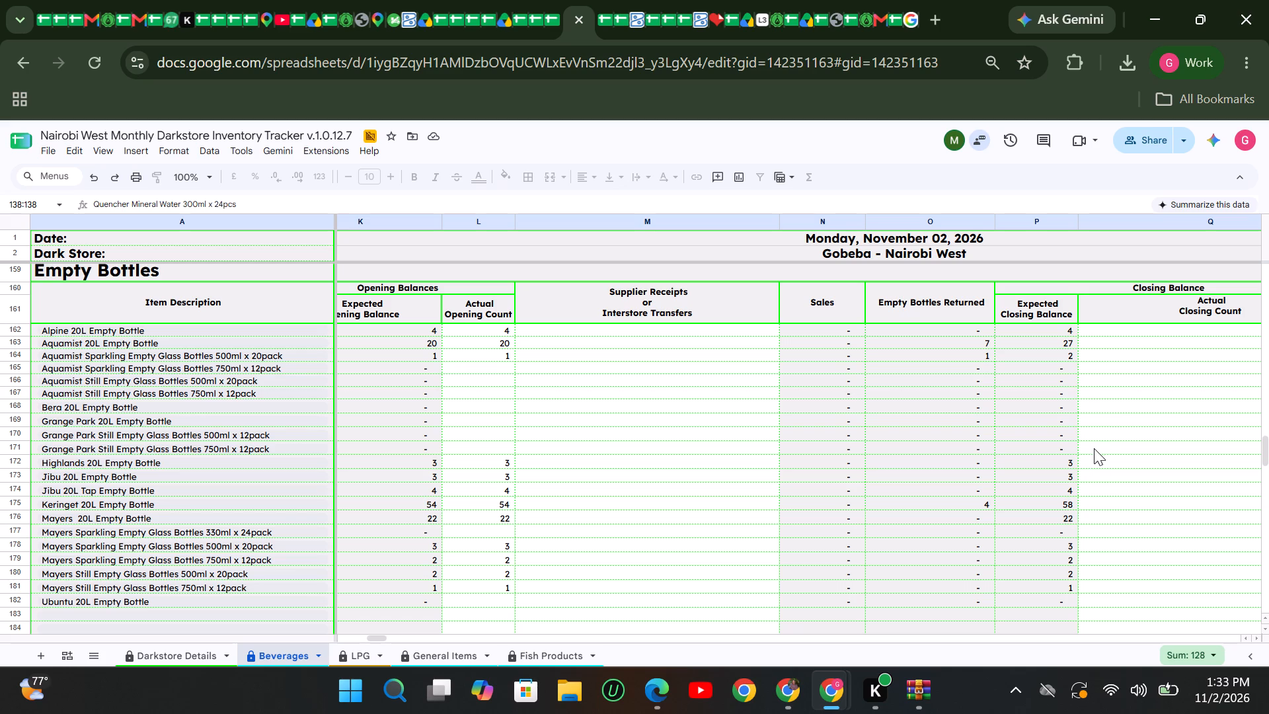
{"action": "left_click", "coordinate": [1090, 354]}
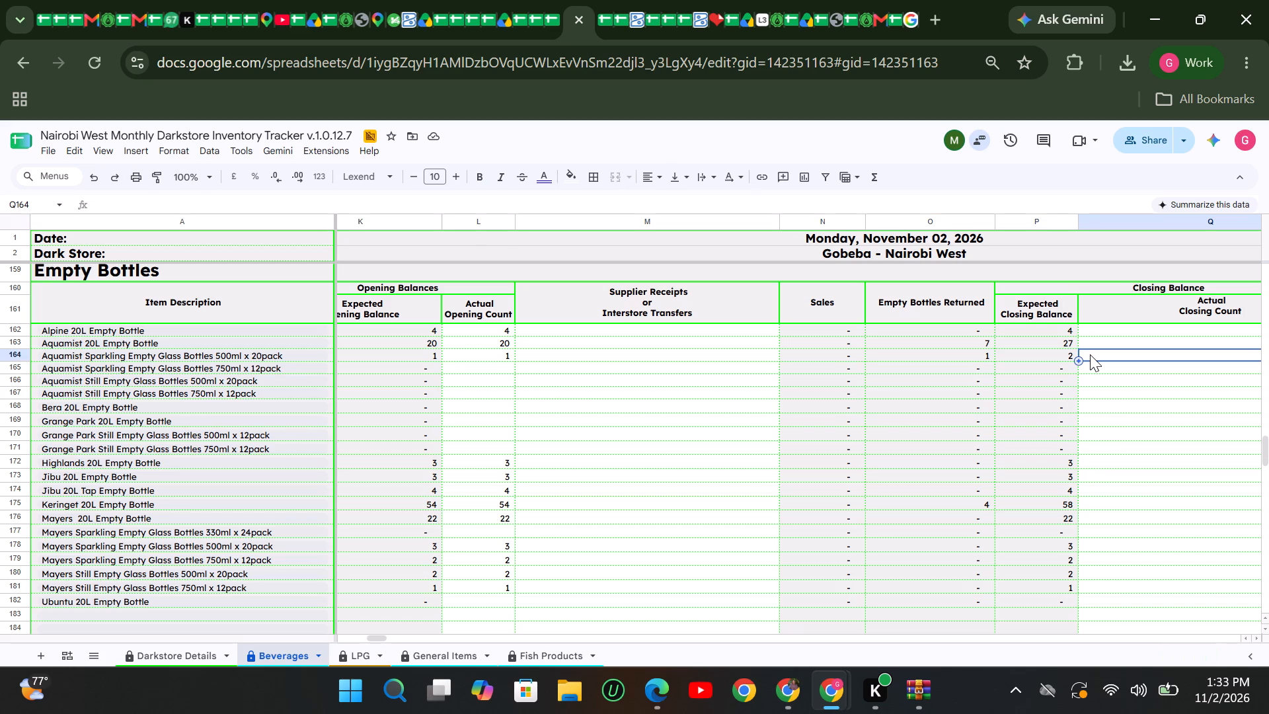
{"action": "left_click", "coordinate": [1095, 464]}
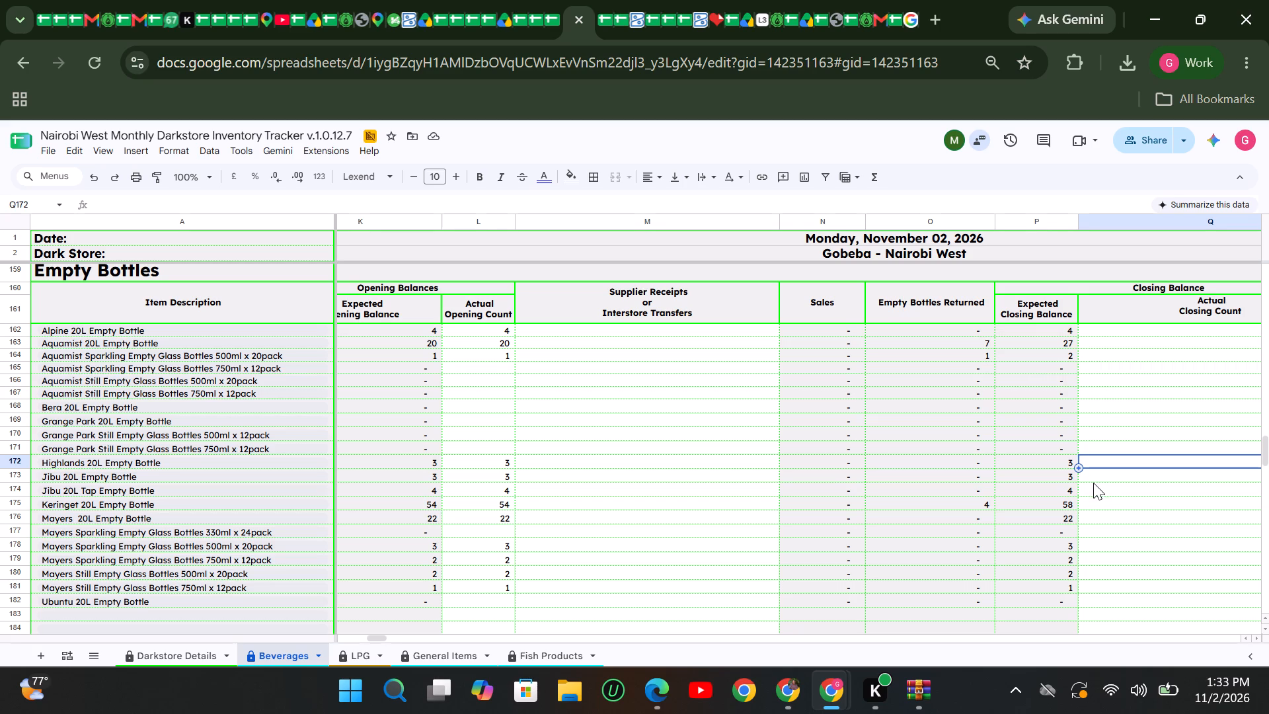
{"action": "left_click", "coordinate": [1095, 471]}
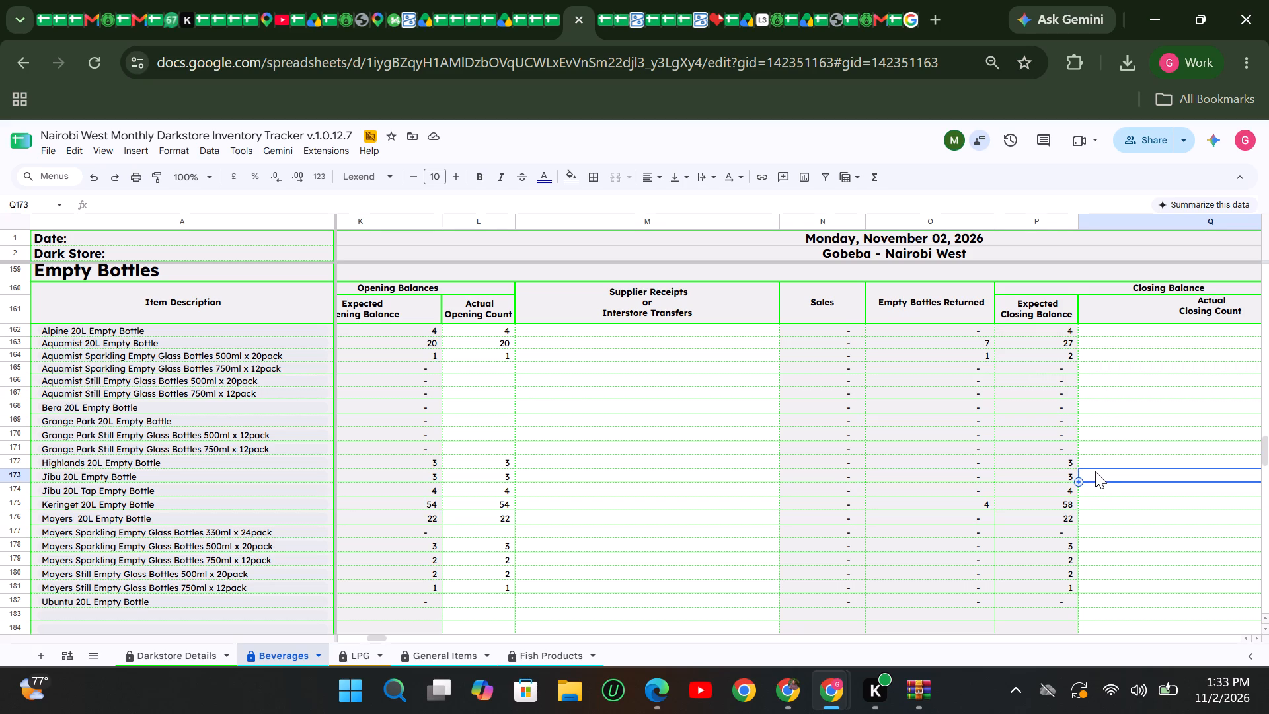
{"action": "left_click", "coordinate": [1090, 517]}
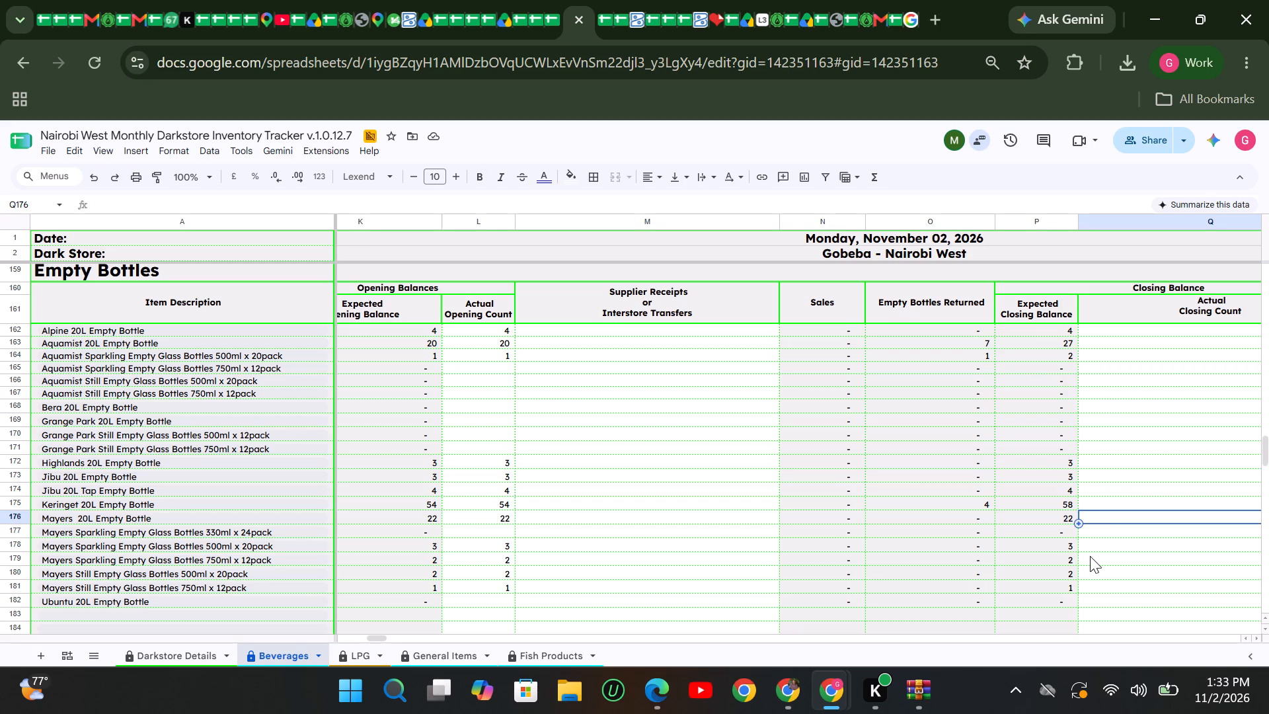
{"action": "scroll", "coordinate": [786, 491], "scroll_direction": "up", "scroll_amount": 11}
{"action": "scroll", "coordinate": [786, 491], "scroll_direction": "down", "scroll_amount": 3}
{"action": "scroll", "coordinate": [786, 491], "scroll_direction": "up", "scroll_amount": 7}
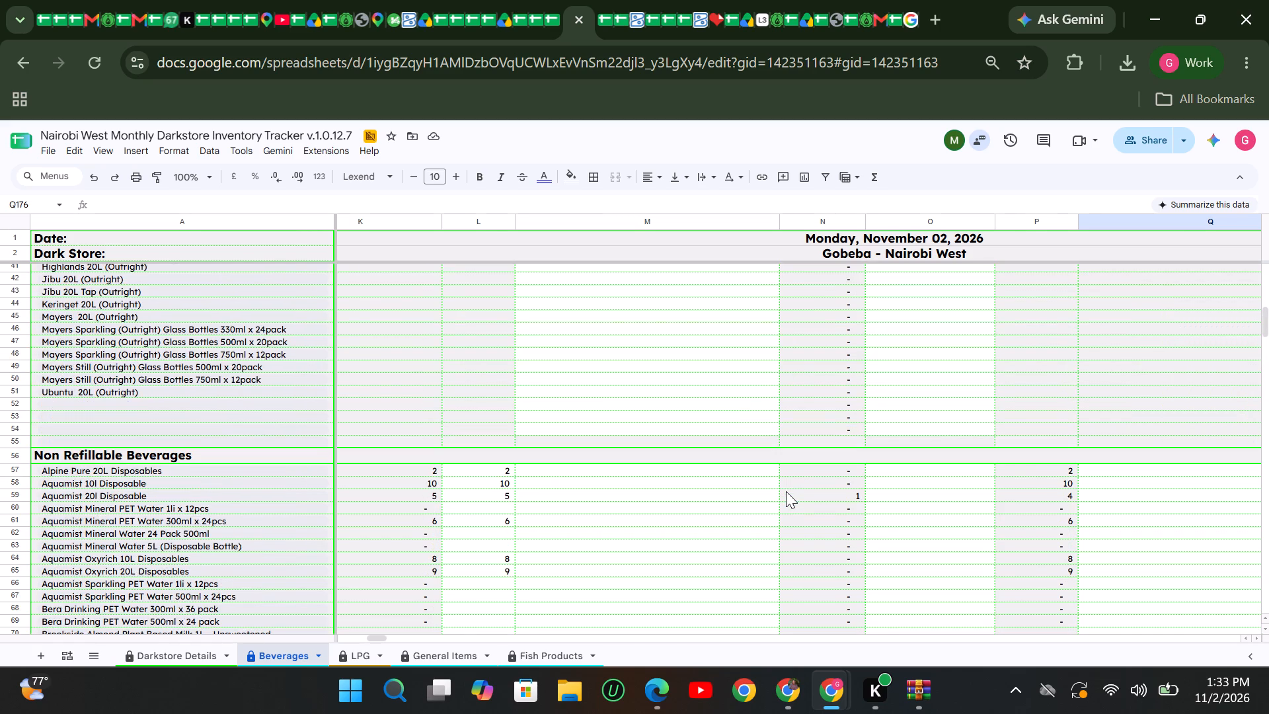
{"action": "scroll", "coordinate": [785, 491], "scroll_direction": "up", "scroll_amount": 4}
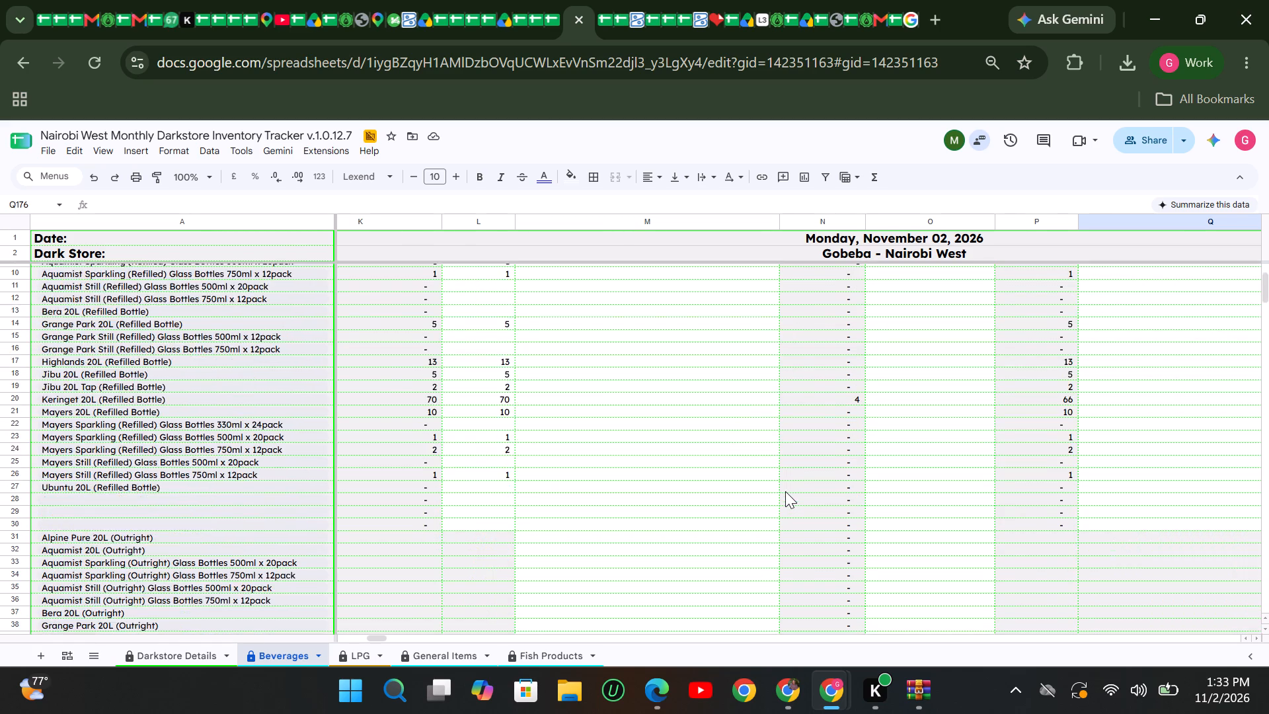
{"action": "scroll", "coordinate": [785, 491], "scroll_direction": "up", "scroll_amount": 2}
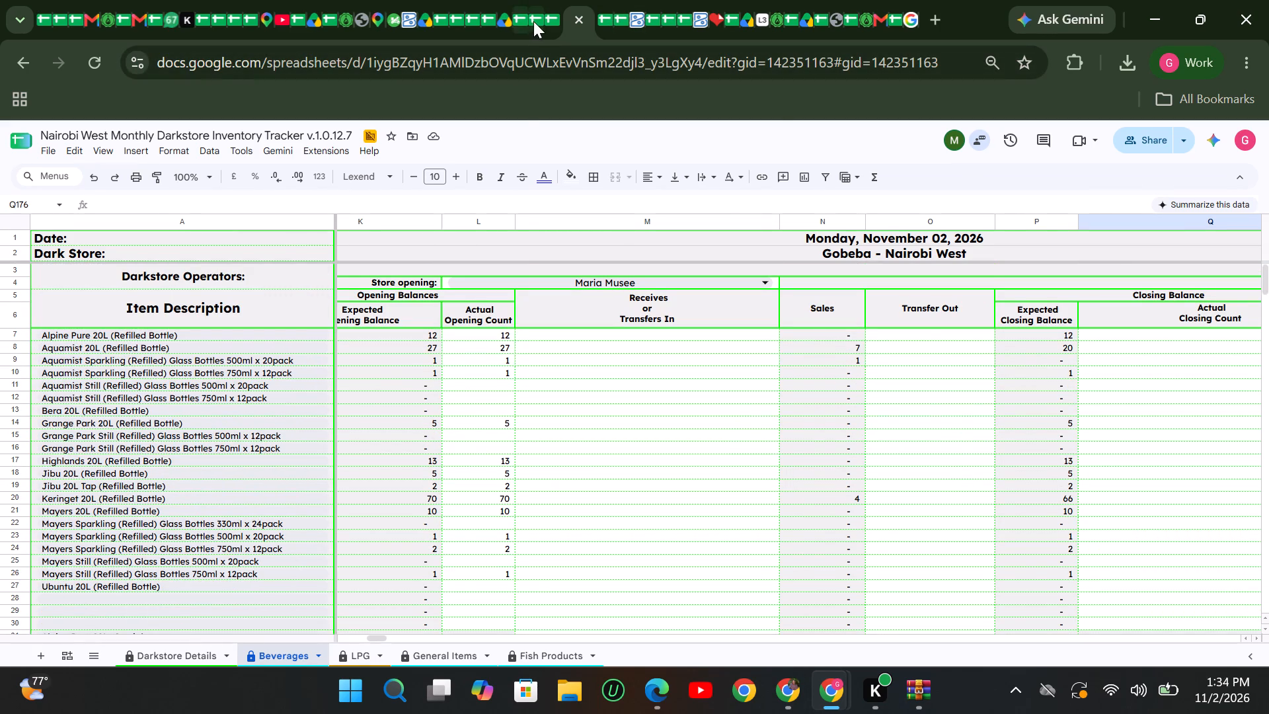
Open the Kiambu Road inventory tracker and look through the daily beverage balances for November 2026.
{"action": "left_click", "coordinate": [547, 22]}
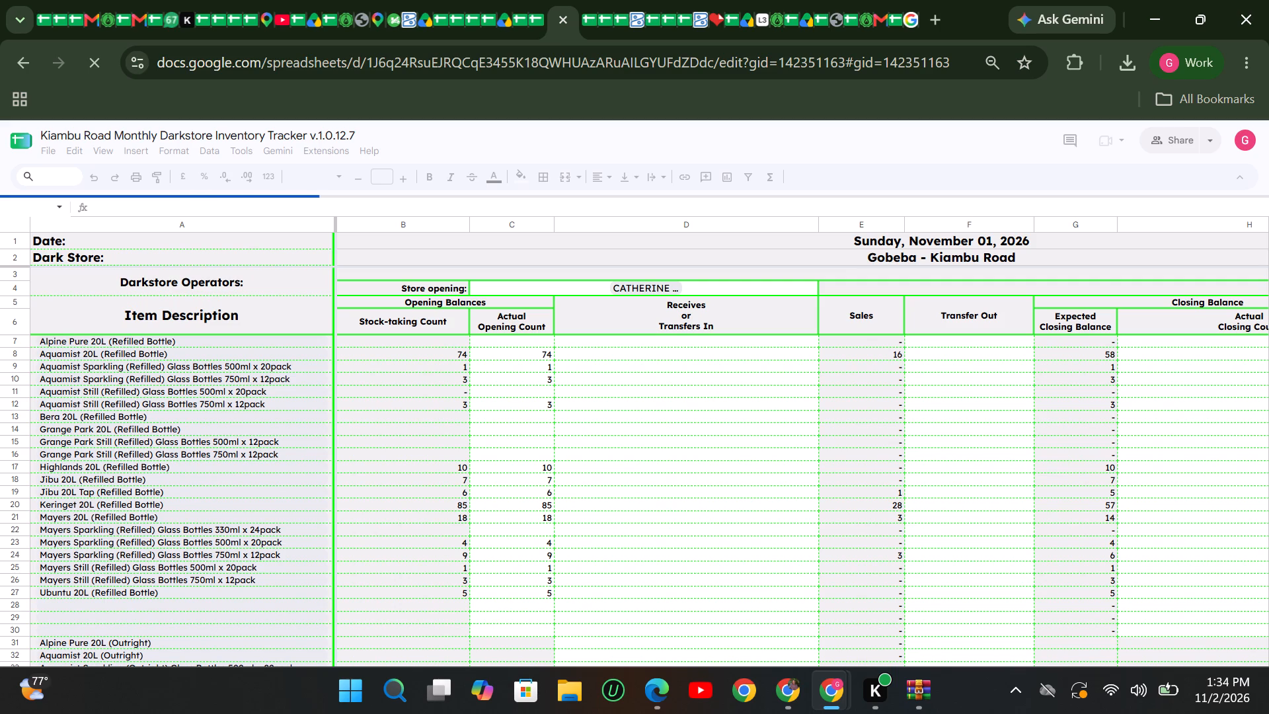
{"action": "scroll", "coordinate": [1084, 600], "scroll_direction": "down", "scroll_amount": 2}
{"action": "scroll", "coordinate": [1096, 639], "scroll_direction": "up", "scroll_amount": 3}
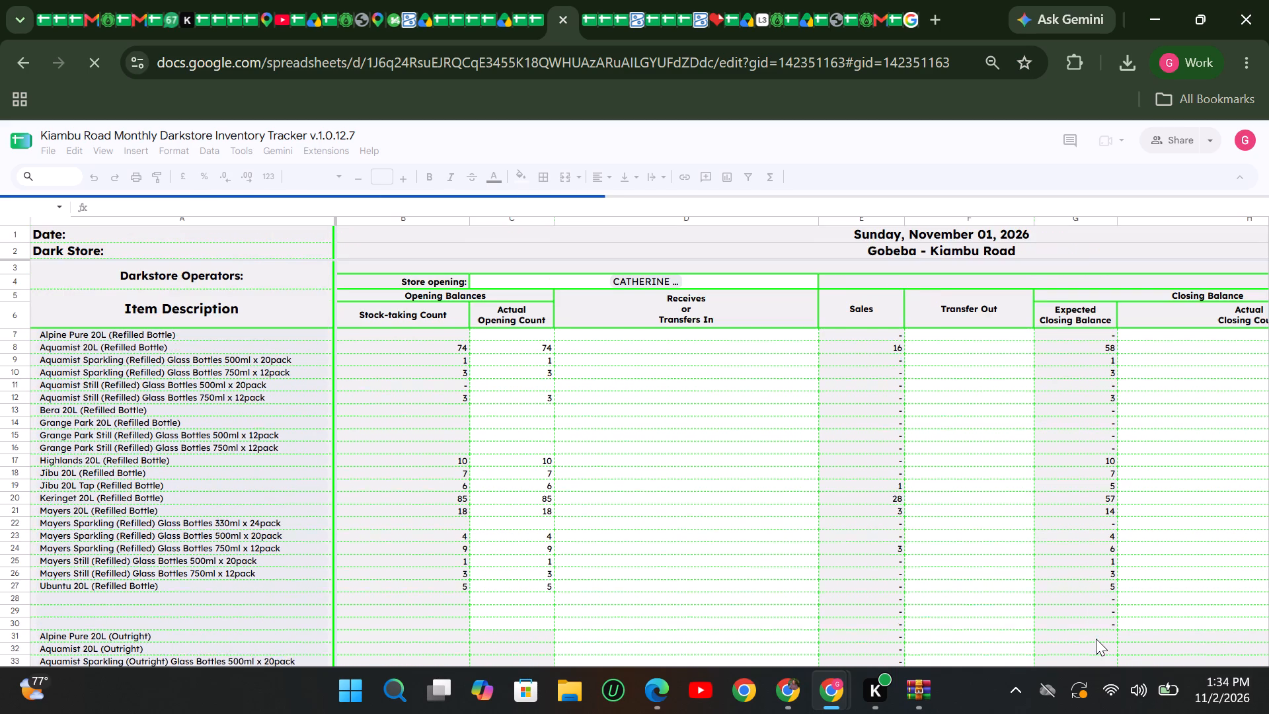
{"action": "scroll", "coordinate": [1096, 639], "scroll_direction": "up", "scroll_amount": 3}
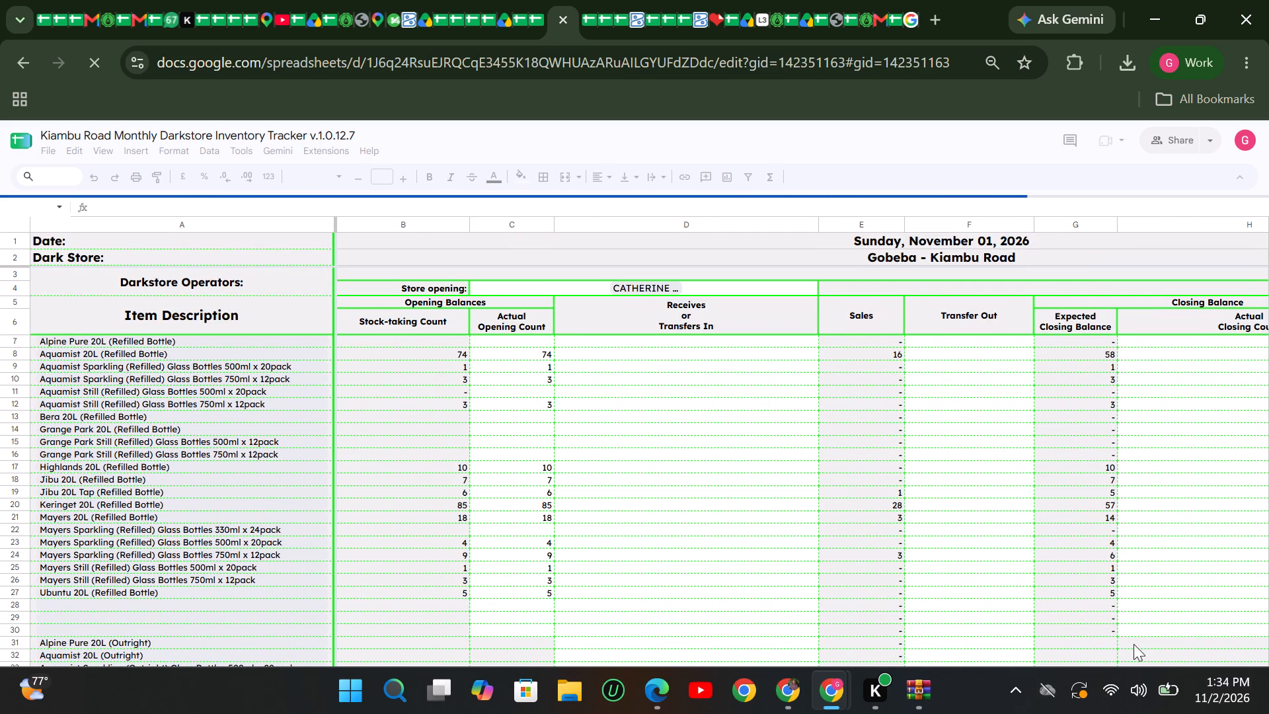
{"action": "left_click", "coordinate": [1137, 636]}
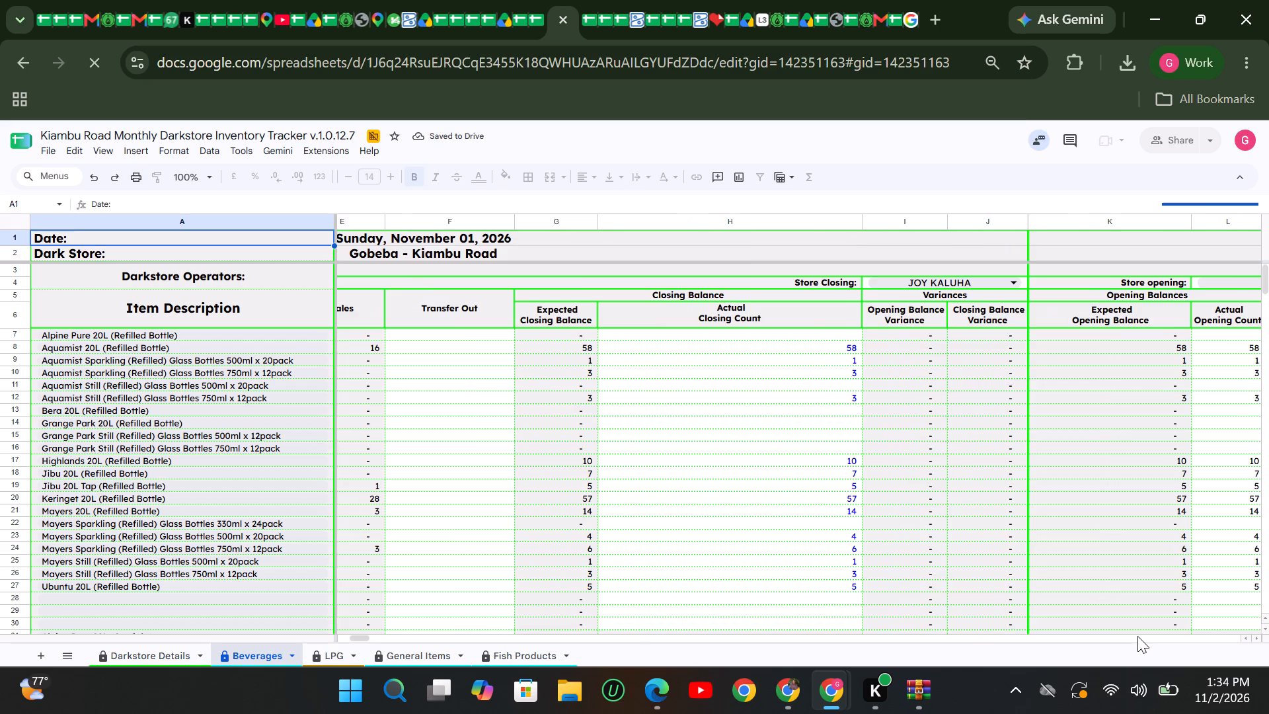
{"action": "triple_click", "coordinate": [1137, 636]}
{"action": "triple_click", "coordinate": [1137, 636]}
{"action": "triple_click", "coordinate": [1137, 636]}
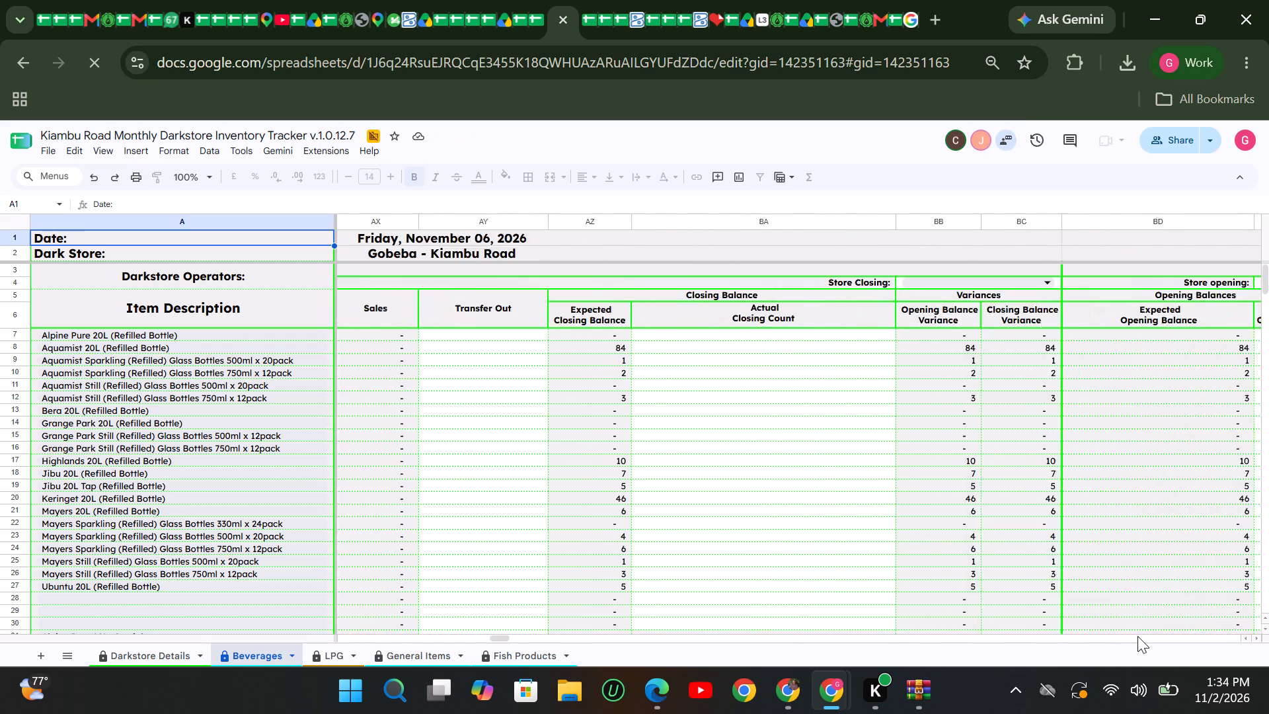
{"action": "triple_click", "coordinate": [1137, 636]}
{"action": "triple_click", "coordinate": [1137, 636]}
{"action": "triple_click", "coordinate": [1137, 636]}
{"action": "left_click", "coordinate": [1137, 636]}
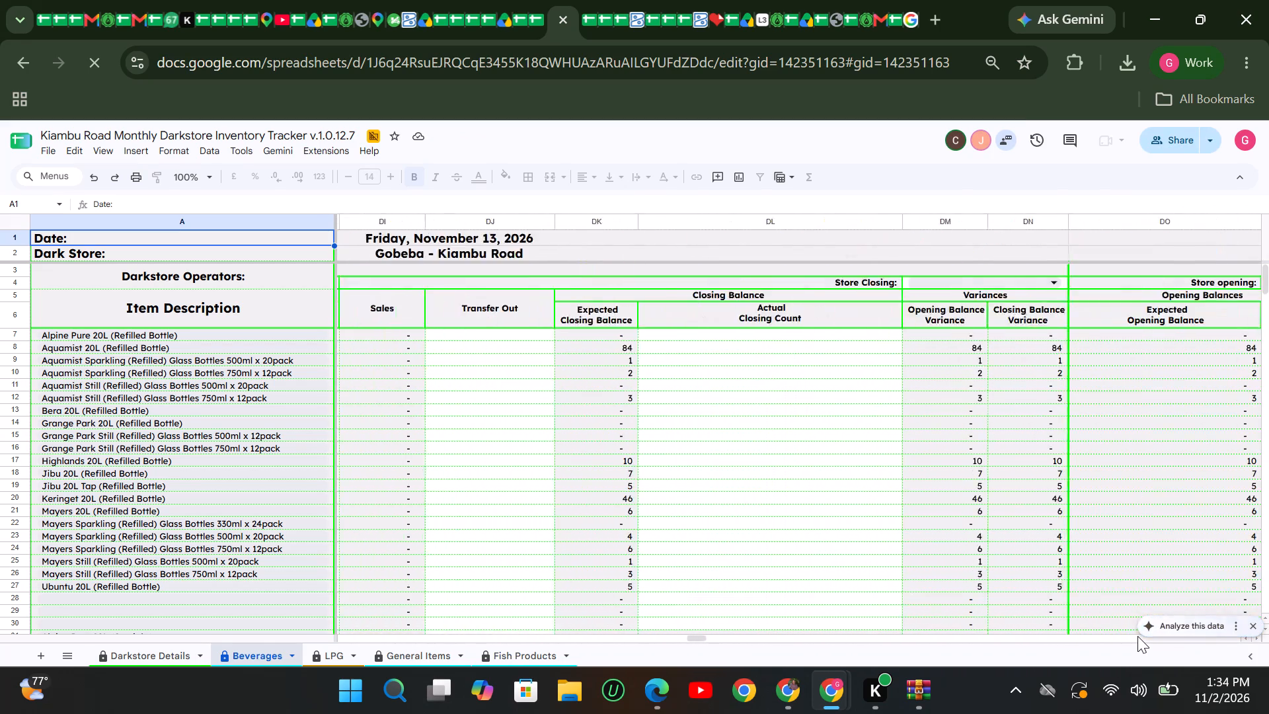
{"action": "left_click", "coordinate": [580, 639]}
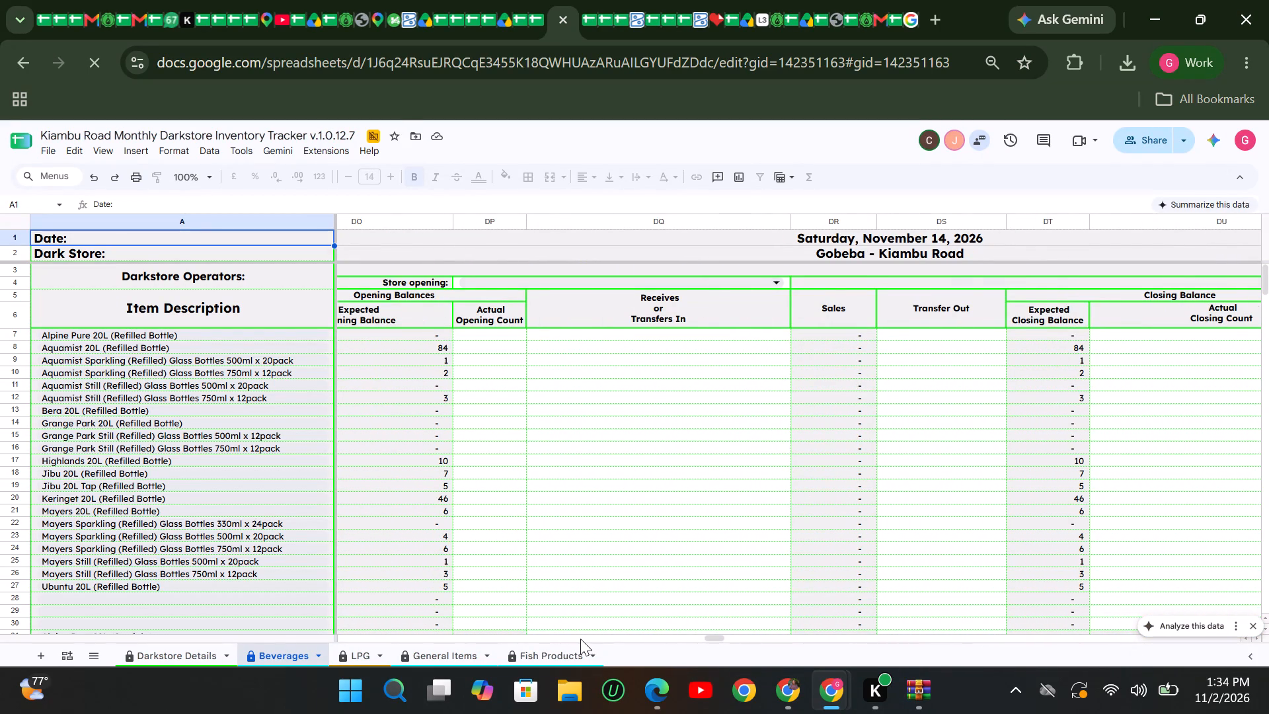
{"action": "left_click", "coordinate": [580, 639]}
{"action": "left_click", "coordinate": [580, 639]}
{"action": "left_click", "coordinate": [580, 639]}
{"action": "left_click", "coordinate": [580, 639]}
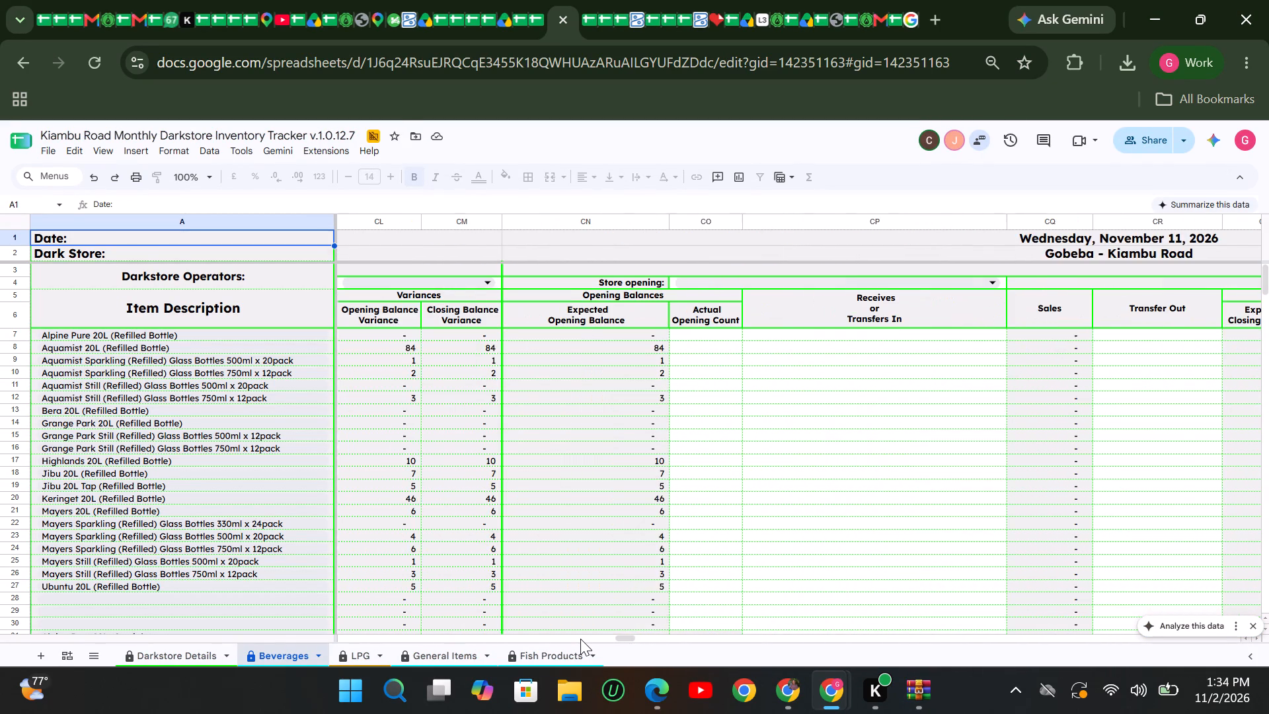
{"action": "left_click", "coordinate": [1259, 626]}
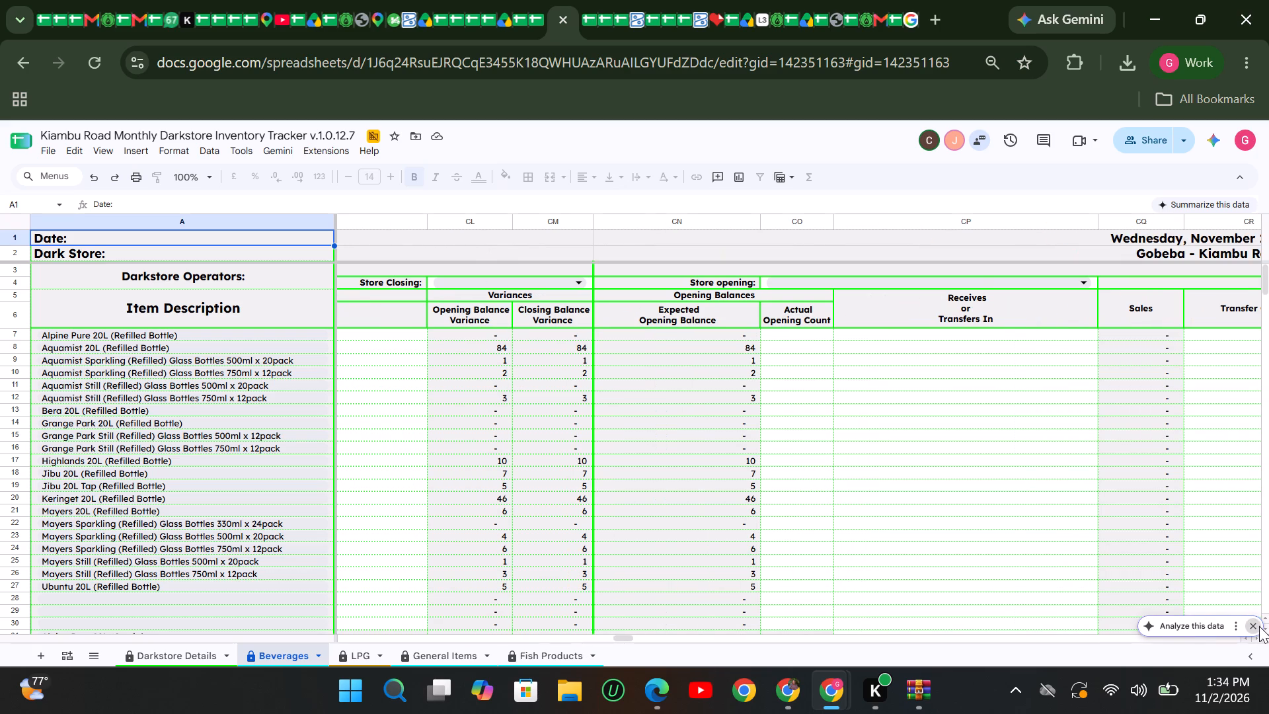
{"action": "scroll", "coordinate": [503, 379], "scroll_direction": "up", "scroll_amount": 4}
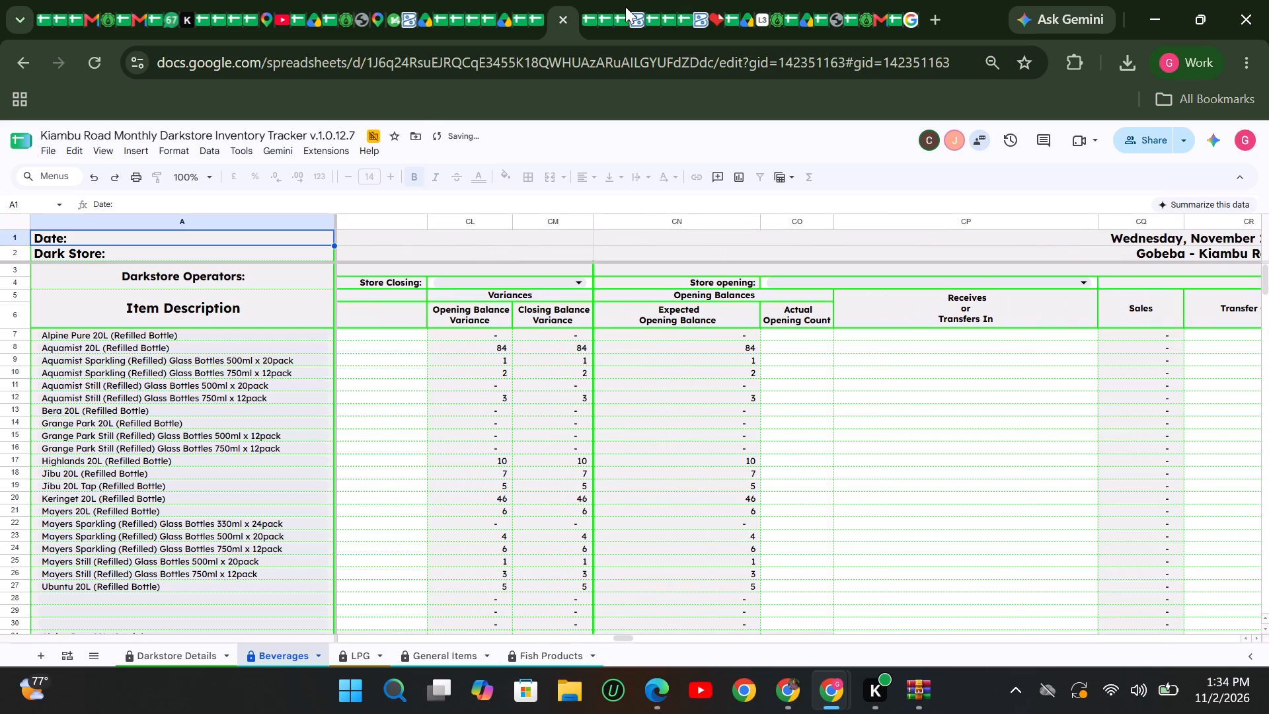
Bring up Kiambu Road's Monday, November 02, 2026 columns and examine refilled-bottle sales, transfers and expected closing balances.
{"action": "left_click", "coordinate": [758, 637]}
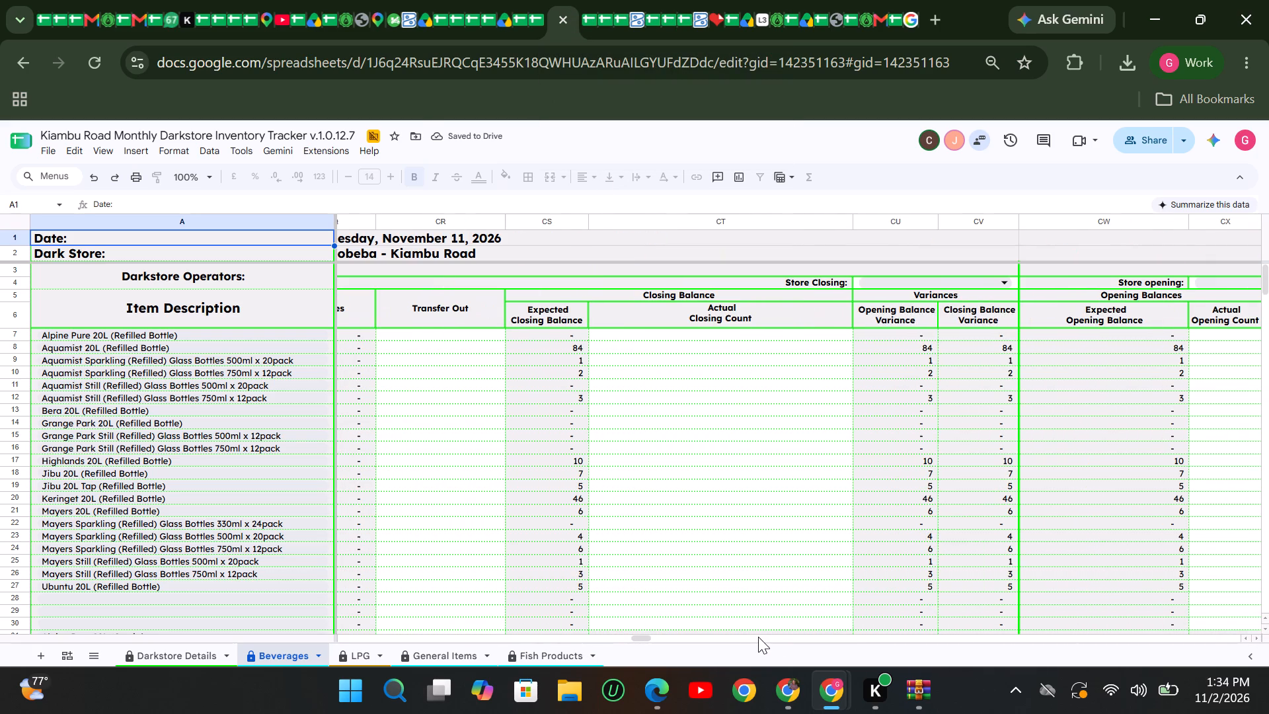
{"action": "left_click", "coordinate": [342, 641]}
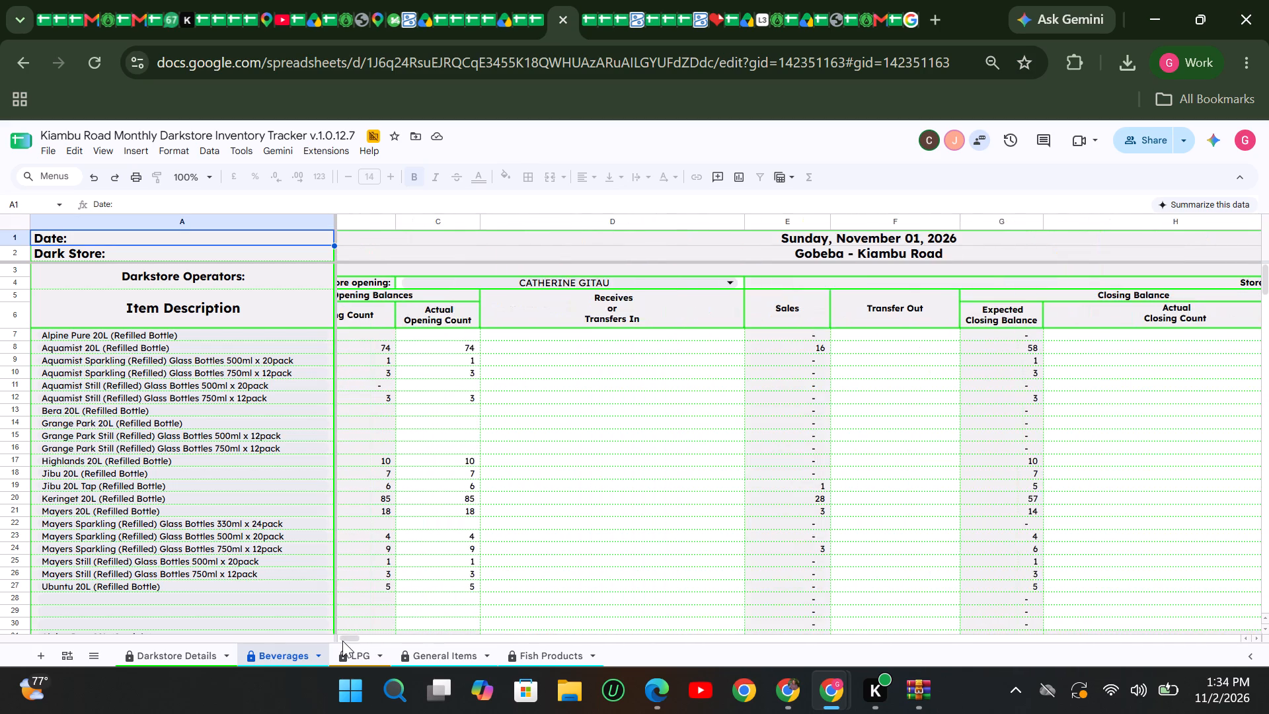
{"action": "left_click", "coordinate": [1254, 639]}
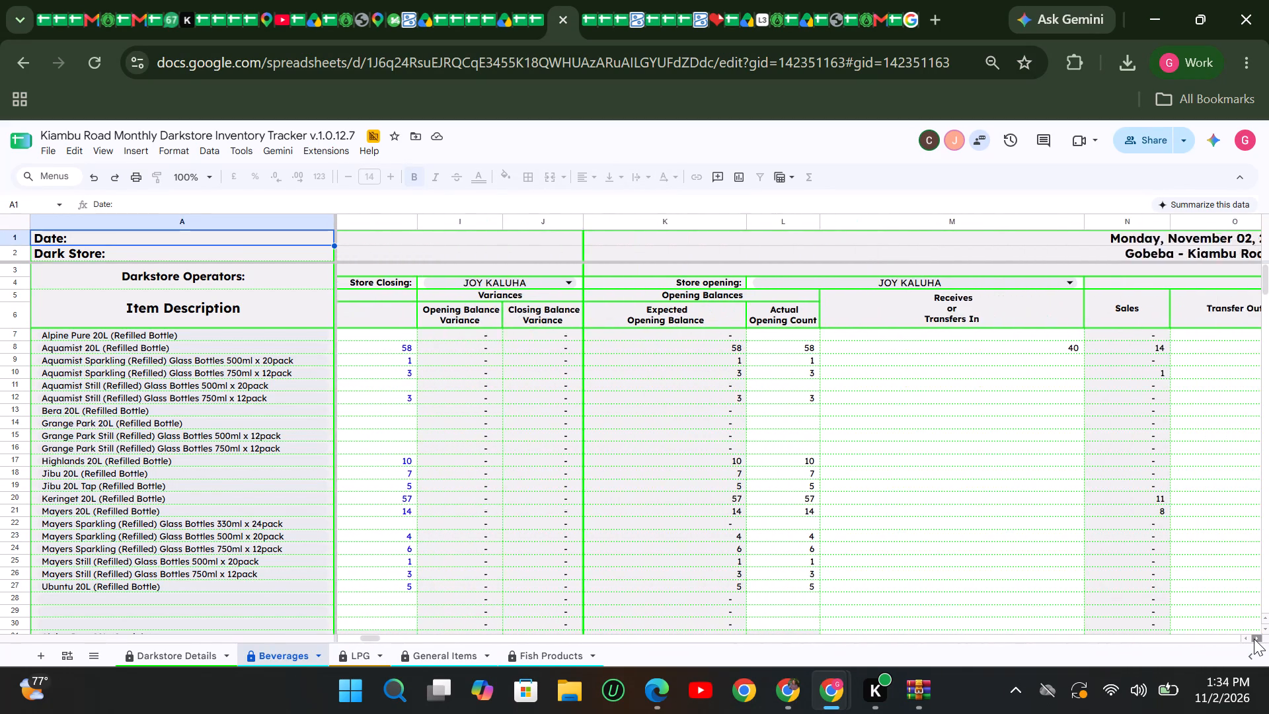
{"action": "triple_click", "coordinate": [1254, 639]}
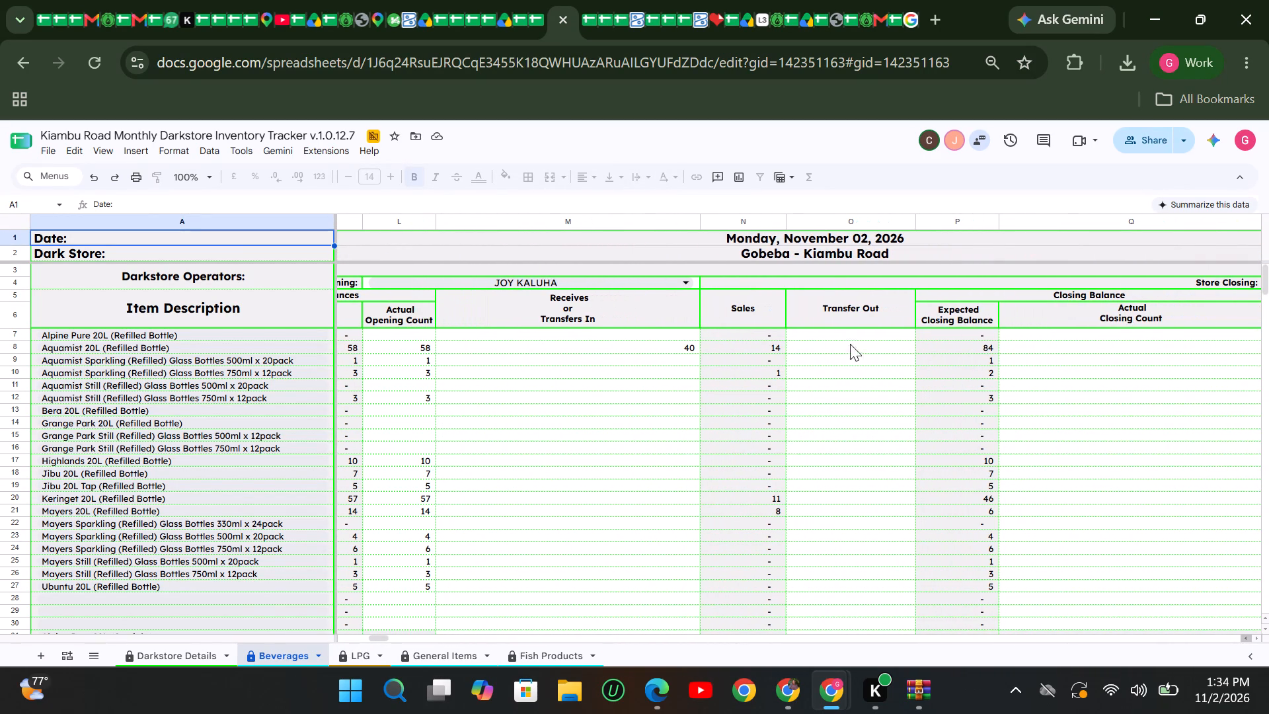
{"action": "left_click", "coordinate": [814, 374]}
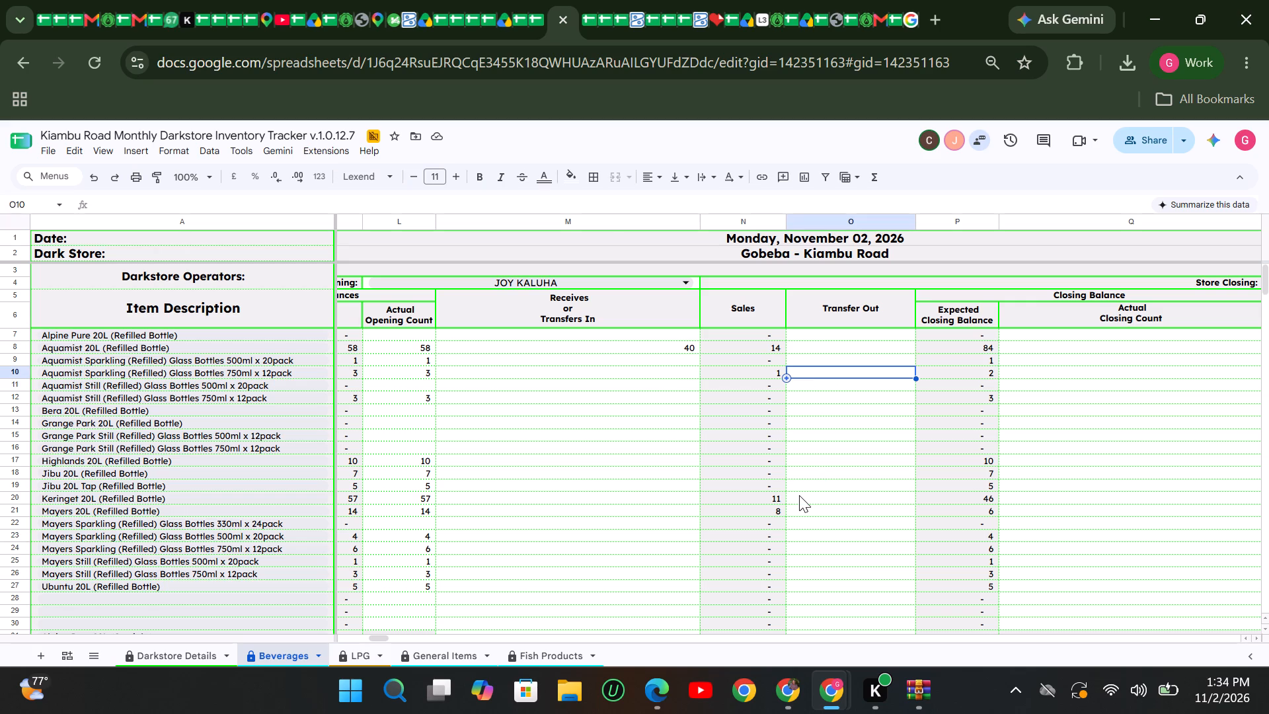
{"action": "left_click", "coordinate": [799, 495]}
{"action": "left_click", "coordinate": [799, 509]}
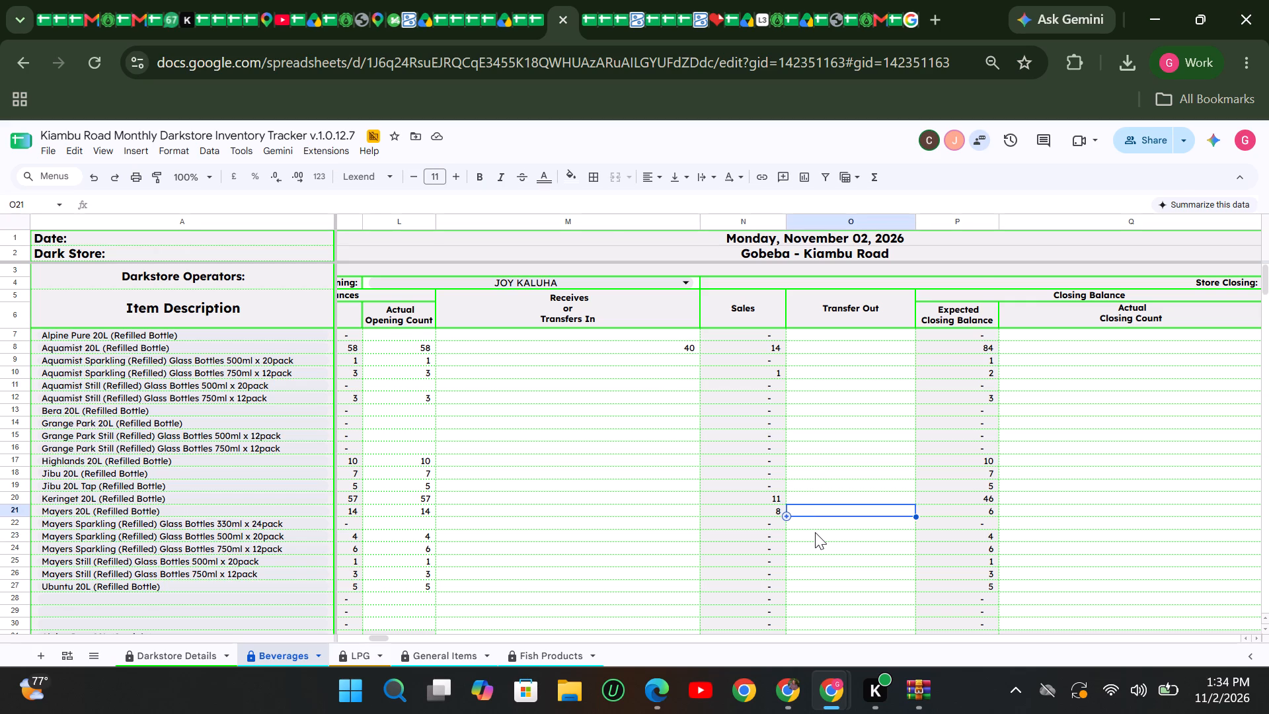
Examine Kiambu Road's non-refillable beverage sales and expected closing balances for November 02, 2026.
{"action": "scroll", "coordinate": [815, 532], "scroll_direction": "down", "scroll_amount": 6}
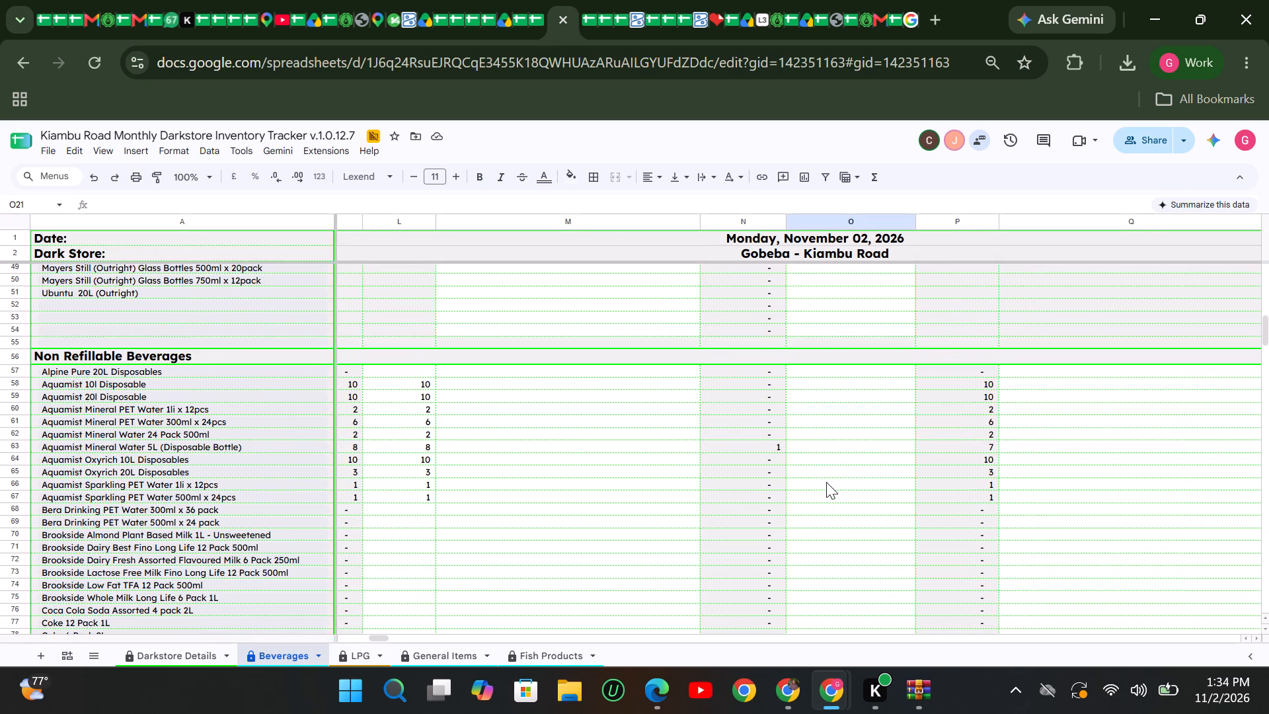
{"action": "left_click", "coordinate": [821, 446]}
{"action": "scroll", "coordinate": [887, 554], "scroll_direction": "down", "scroll_amount": 8}
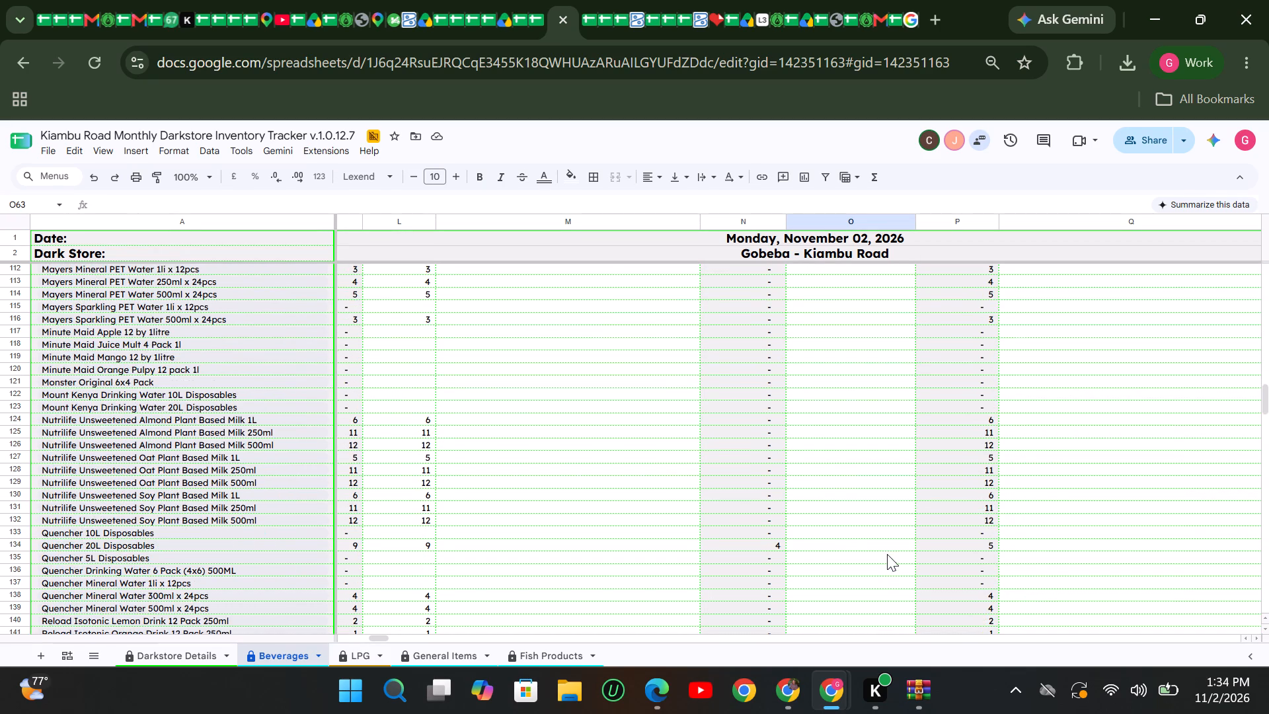
{"action": "scroll", "coordinate": [389, 358], "scroll_direction": "up", "scroll_amount": 7}
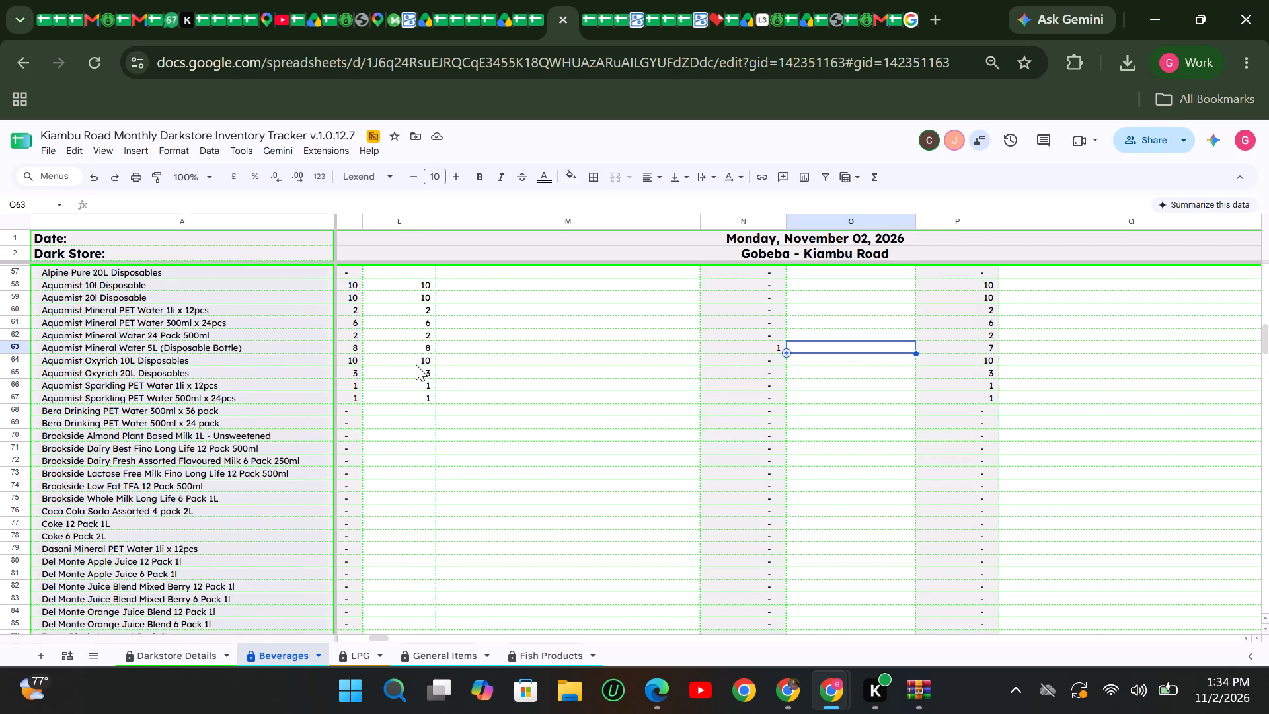
Check Kiambu Road's opening counts and closing balances for Aquamist mineral, Oxyrich and sparkling water in the non-refillable beverages.
{"action": "scroll", "coordinate": [416, 364], "scroll_direction": "up", "scroll_amount": 3}
{"action": "scroll", "coordinate": [416, 364], "scroll_direction": "down", "scroll_amount": 3}
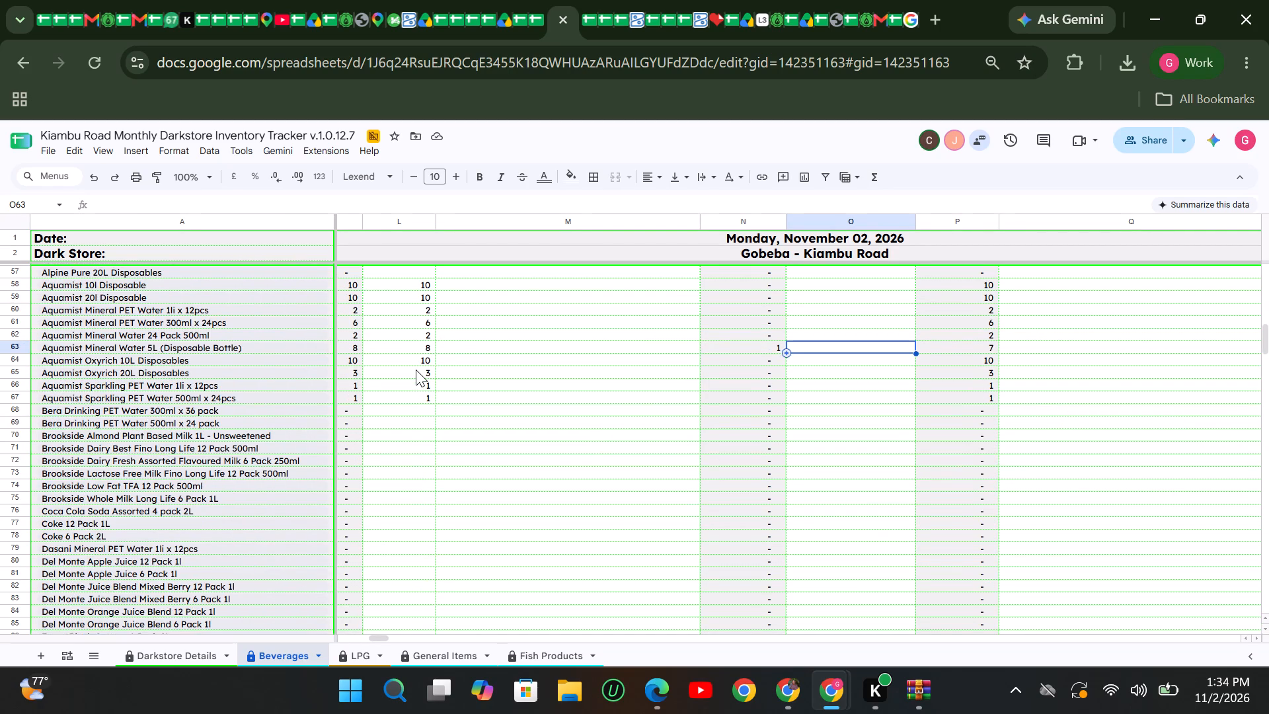
{"action": "left_click", "coordinate": [21, 372]}
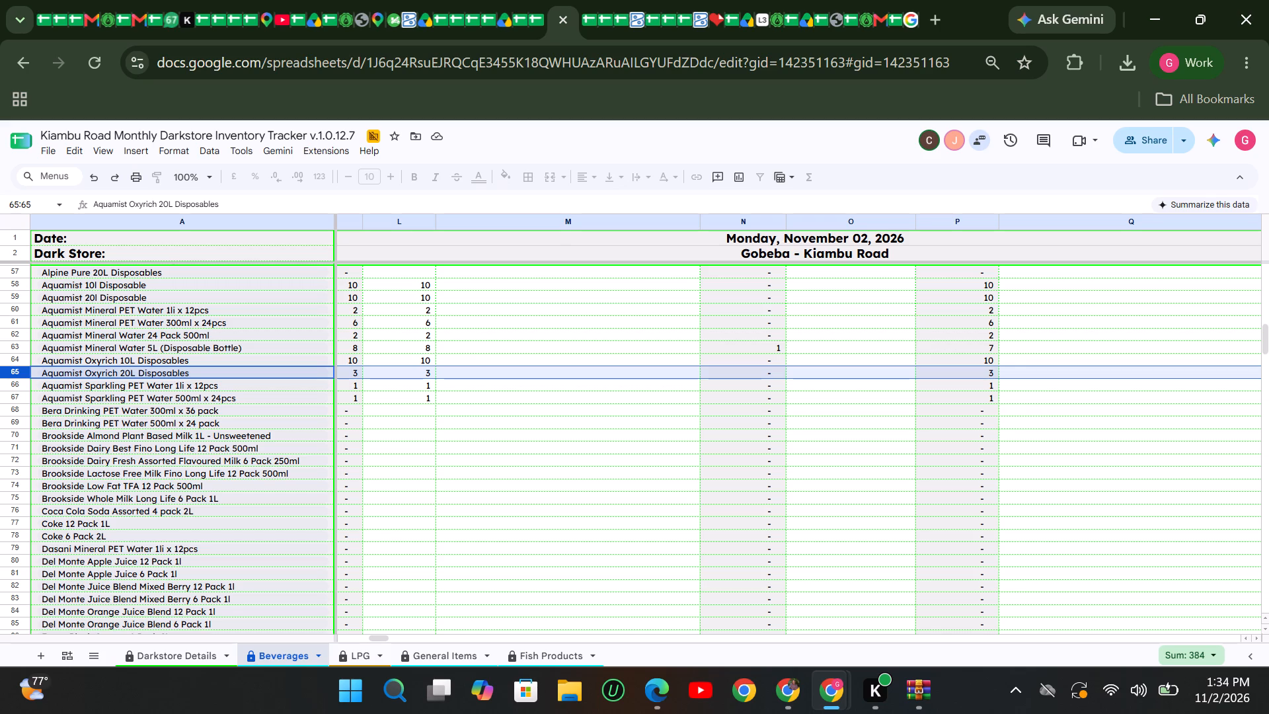
{"action": "scroll", "coordinate": [349, 315], "scroll_direction": "up", "scroll_amount": 1}
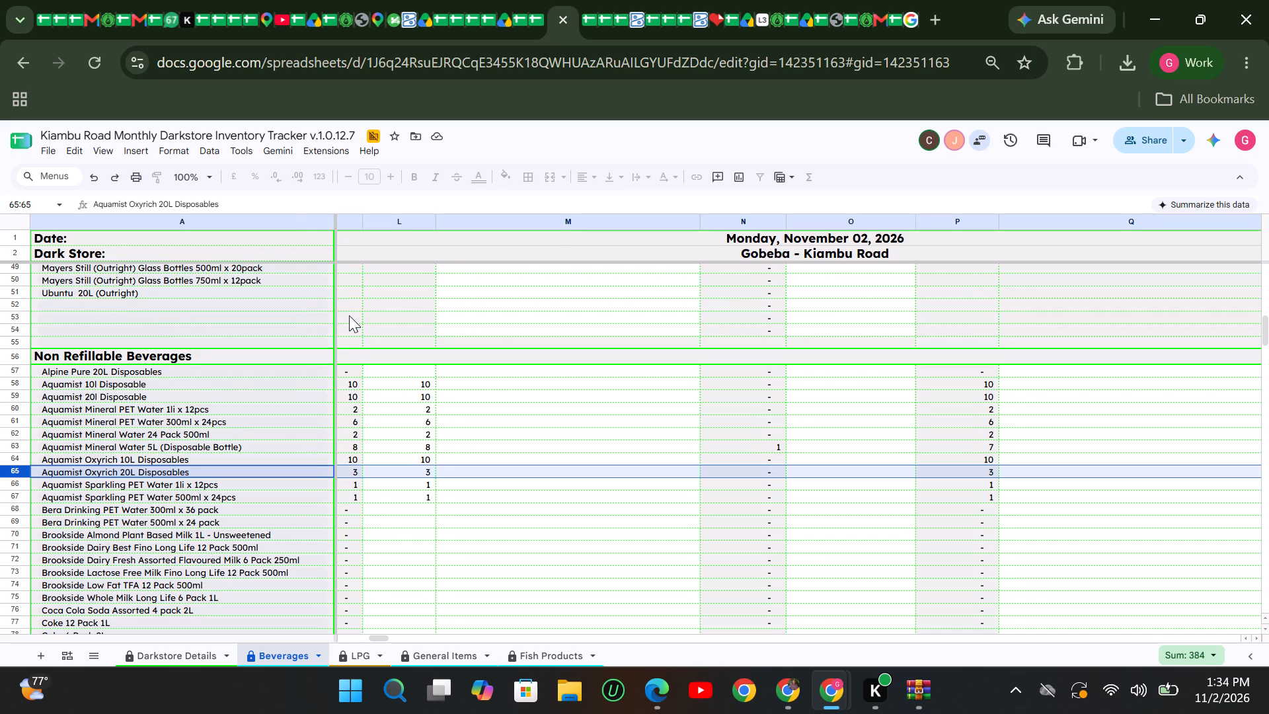
{"action": "left_click", "coordinate": [374, 411]}
{"action": "left_click", "coordinate": [377, 437]}
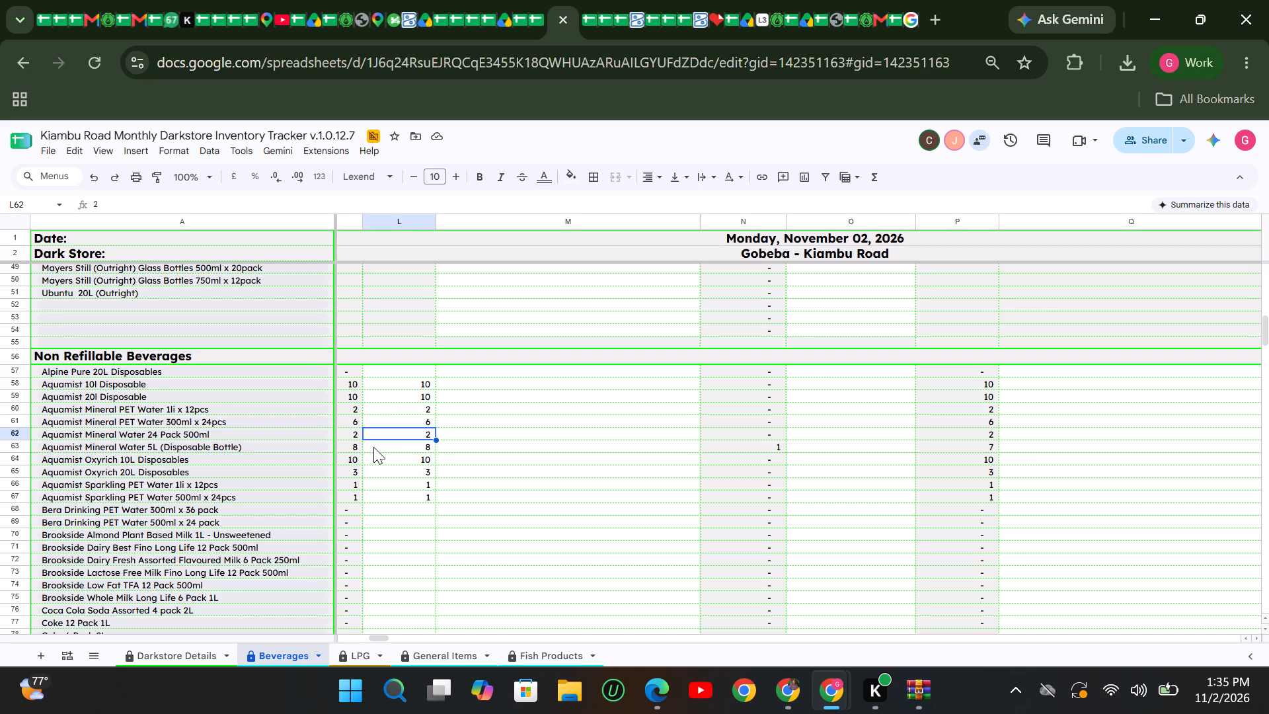
{"action": "left_click", "coordinate": [373, 447]}
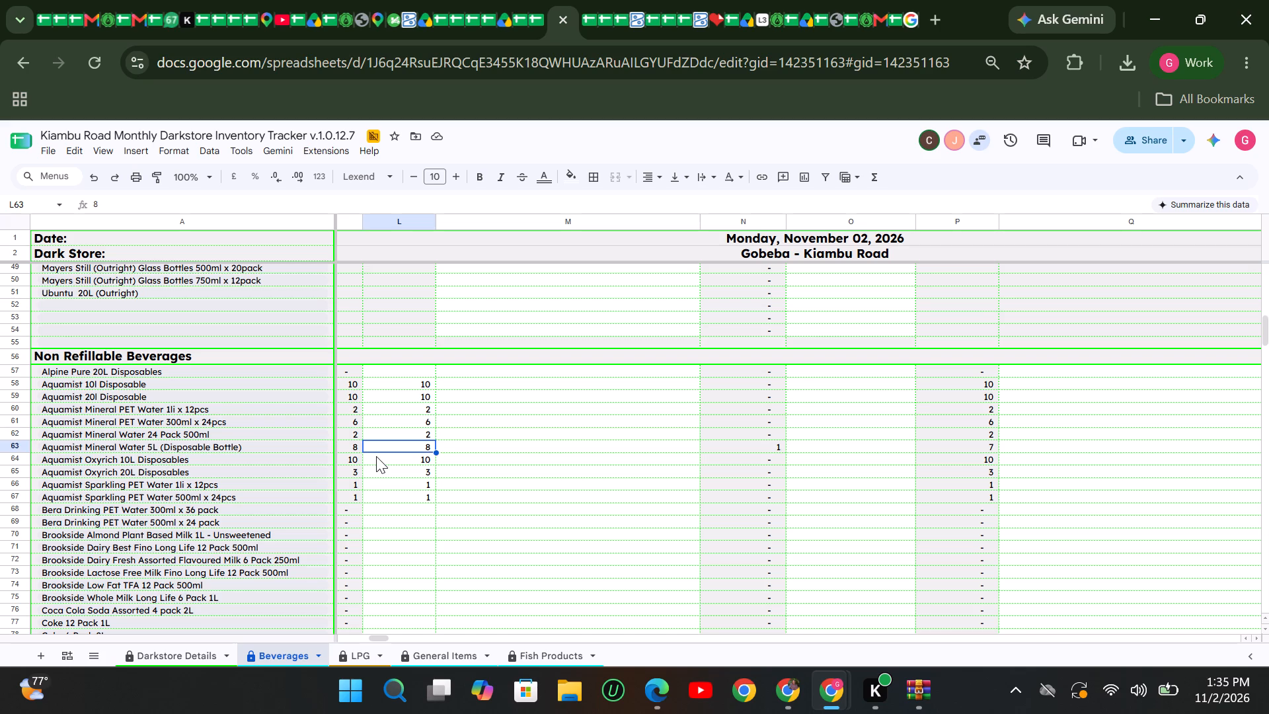
{"action": "left_click", "coordinate": [376, 456]}
{"action": "left_click", "coordinate": [374, 471]}
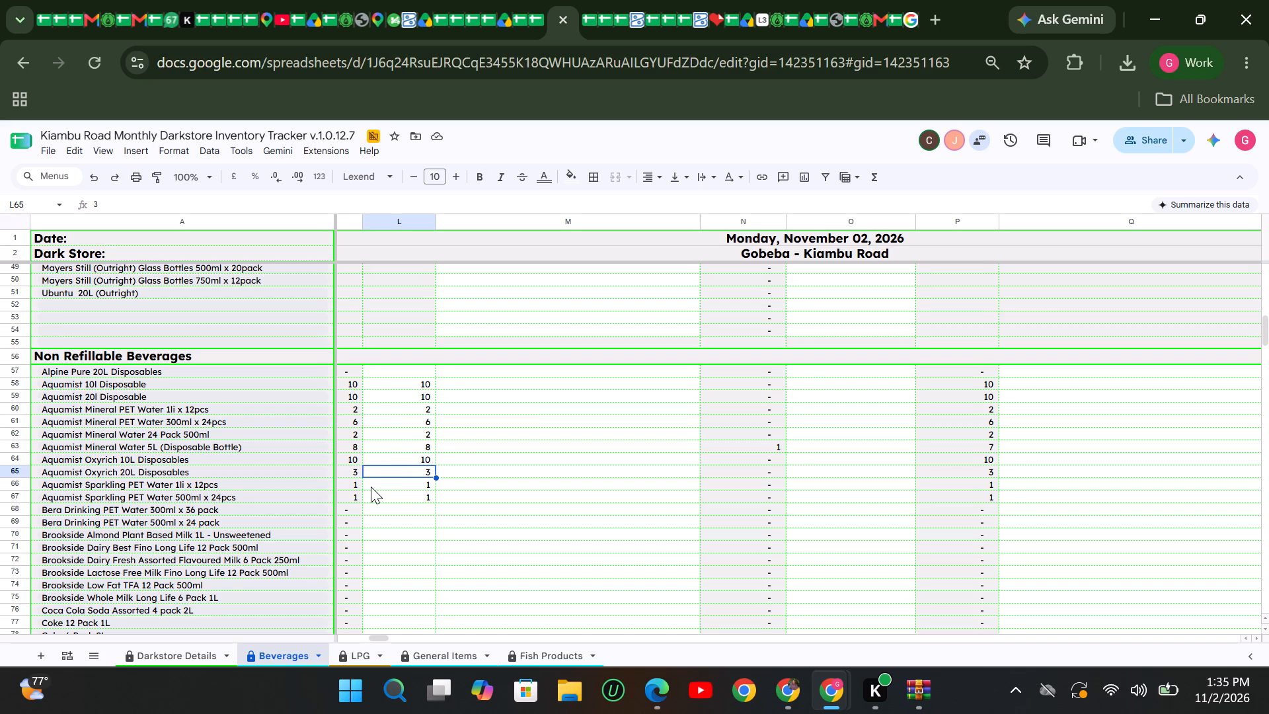
{"action": "scroll", "coordinate": [371, 487], "scroll_direction": "down", "scroll_amount": 1}
{"action": "left_click", "coordinate": [386, 385]}
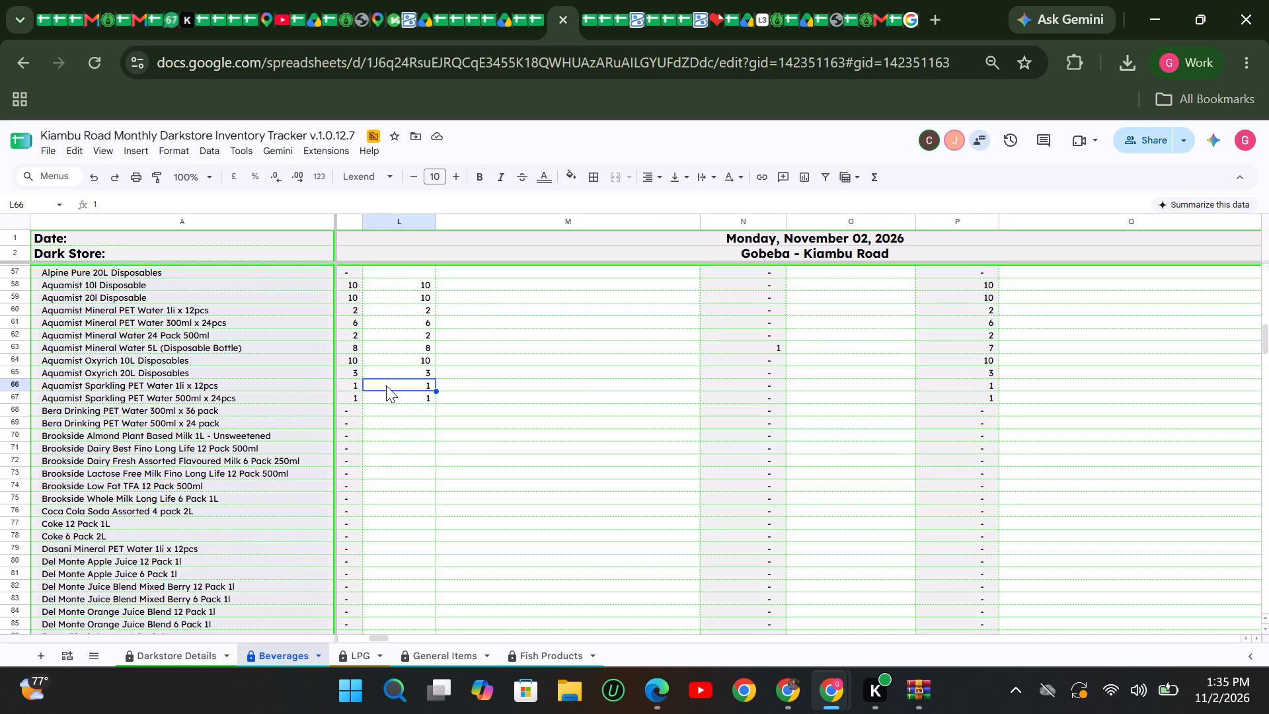
{"action": "left_click", "coordinate": [24, 382]}
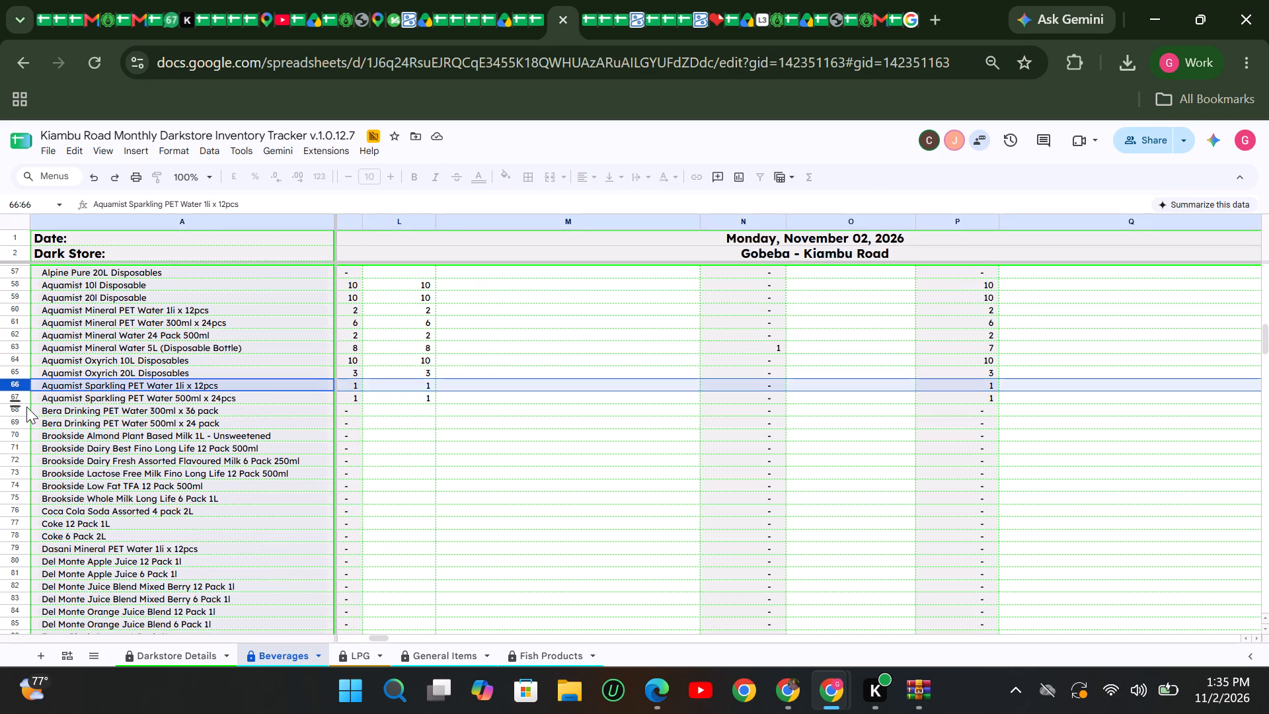
{"action": "left_click", "coordinate": [26, 401]}
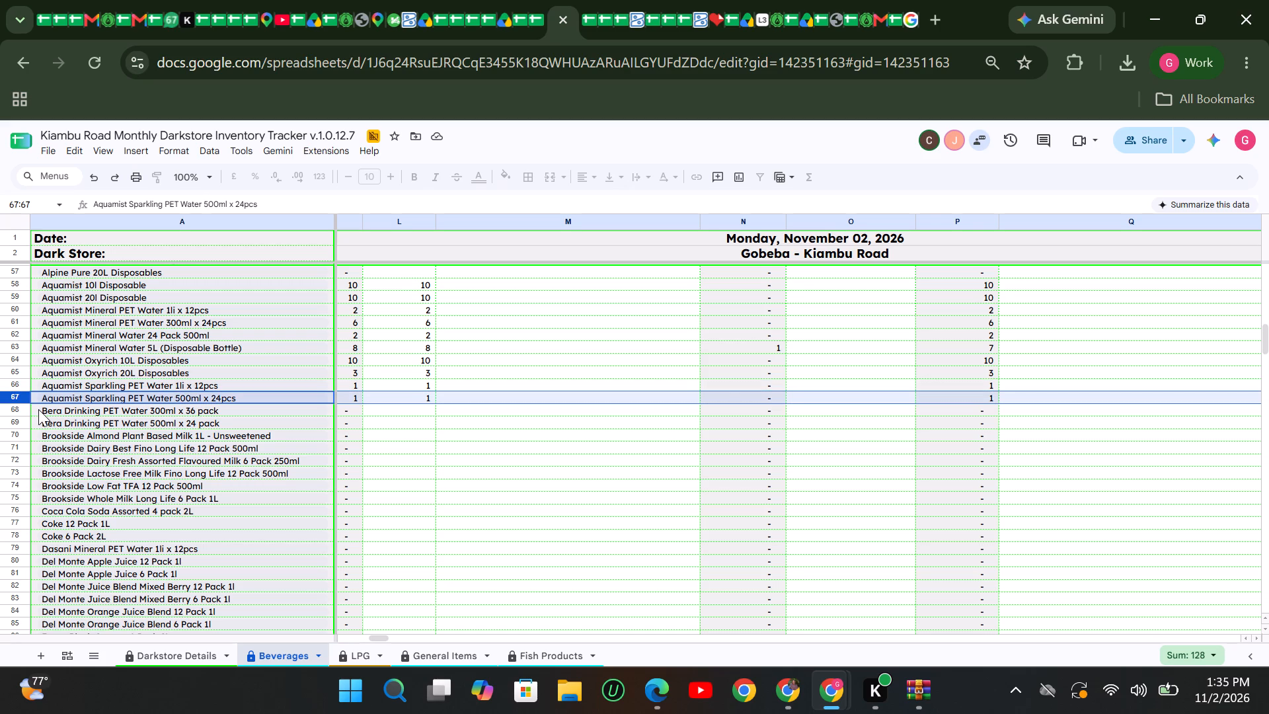
Examine Kiambu Road's November 02 balances for the remaining non-refillable beverages, including Highlands, Keringet and Mayers water.
{"action": "scroll", "coordinate": [364, 369], "scroll_direction": "down", "scroll_amount": 2}
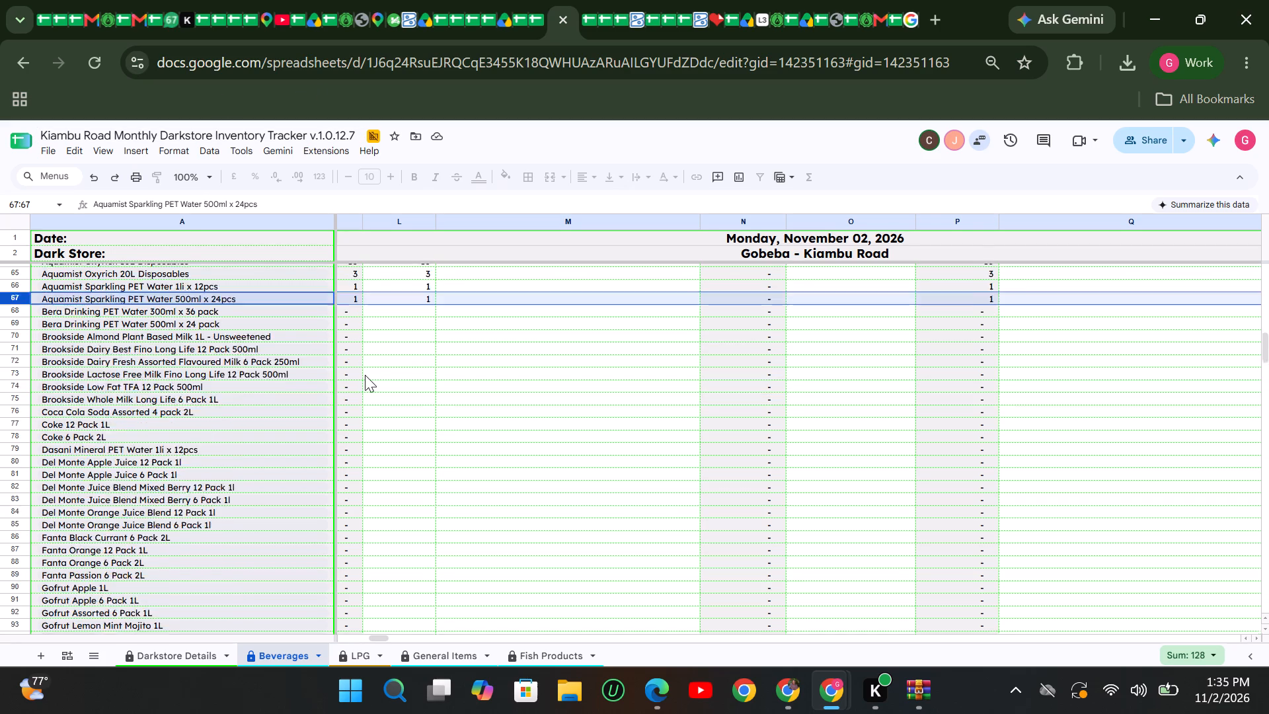
{"action": "scroll", "coordinate": [365, 375], "scroll_direction": "down", "scroll_amount": 1}
{"action": "scroll", "coordinate": [465, 389], "scroll_direction": "down", "scroll_amount": 3}
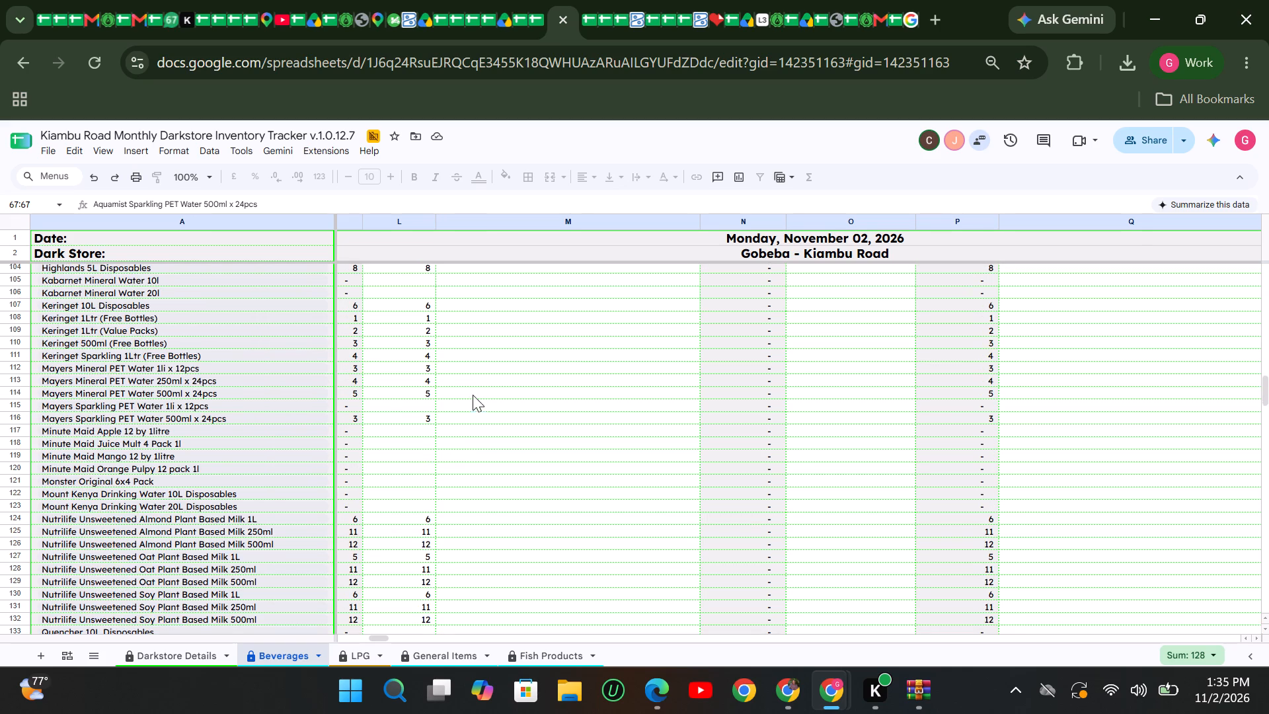
{"action": "scroll", "coordinate": [477, 398], "scroll_direction": "up", "scroll_amount": 3}
{"action": "scroll", "coordinate": [487, 386], "scroll_direction": "down", "scroll_amount": 2}
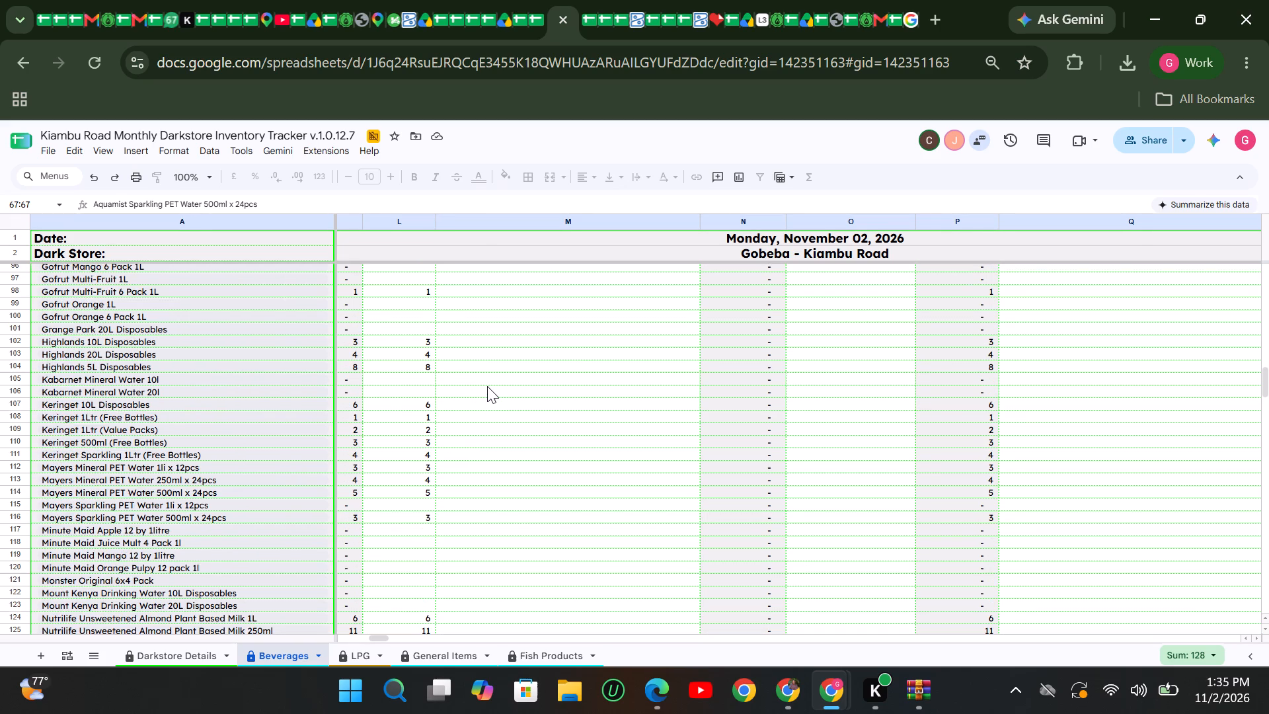
{"action": "scroll", "coordinate": [487, 386], "scroll_direction": "down", "scroll_amount": 1}
{"action": "scroll", "coordinate": [487, 386], "scroll_direction": "up", "scroll_amount": 1}
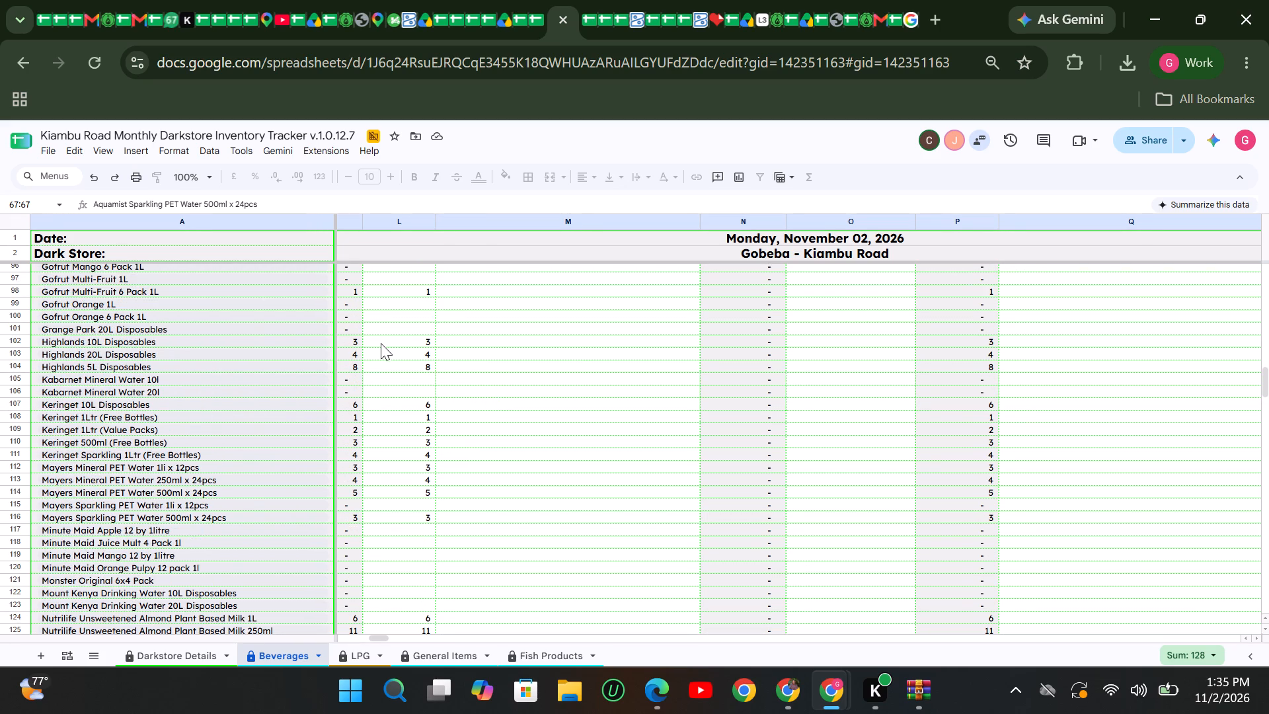
{"action": "left_click", "coordinate": [383, 341]}
{"action": "scroll", "coordinate": [500, 381], "scroll_direction": "down", "scroll_amount": 1}
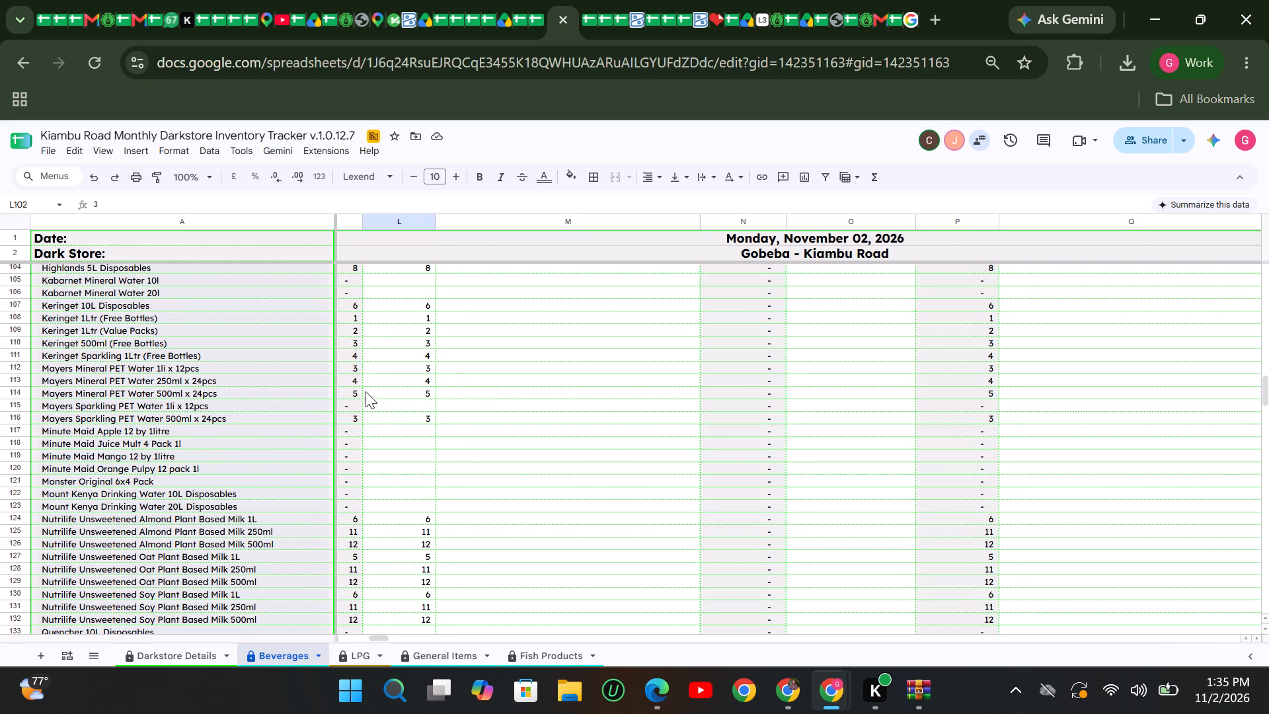
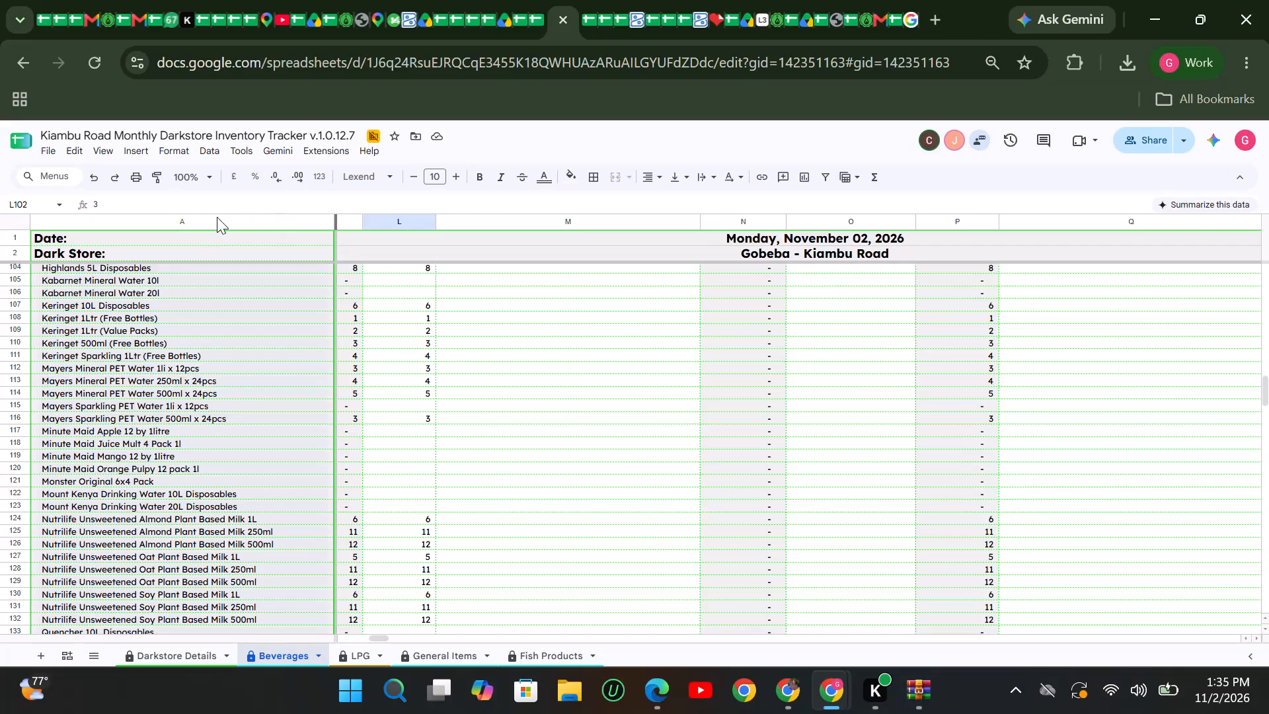
Check Kiambu Road's November 02 opening counts and expected closing balances for Mayers PET water and Nutrilife plant-based milk.
{"action": "left_click", "coordinate": [22, 366]}
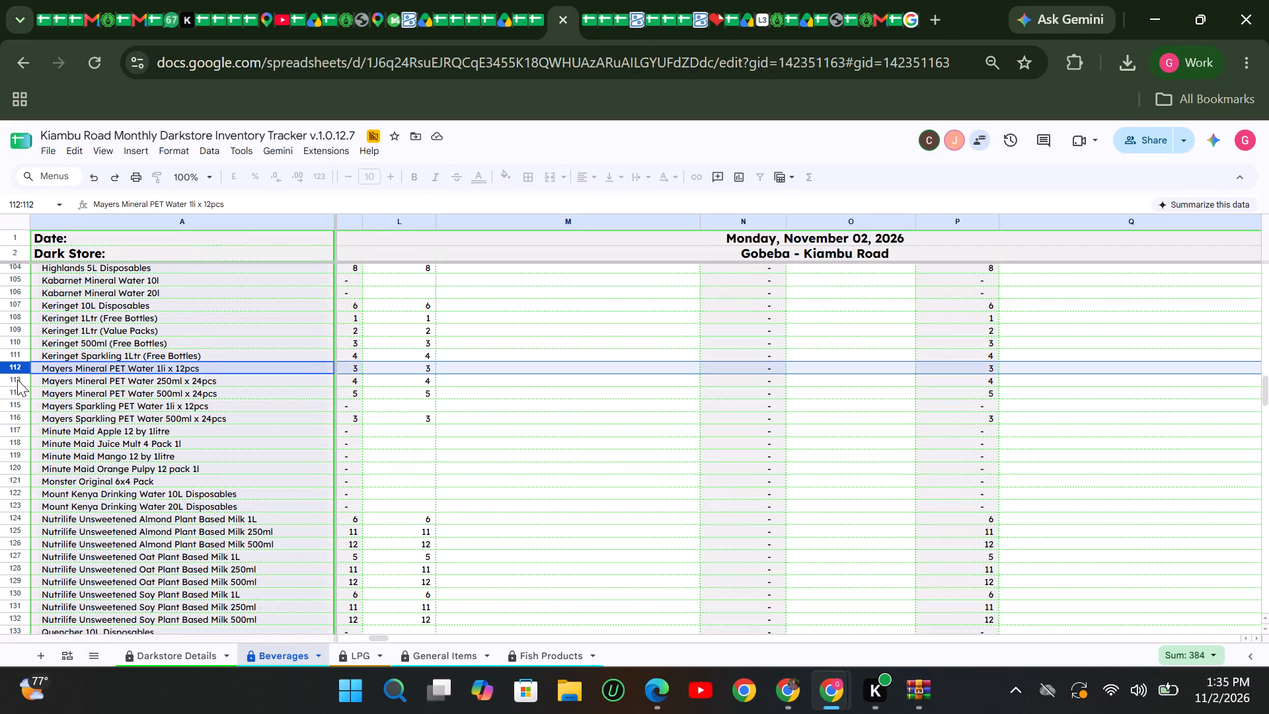
{"action": "left_click", "coordinate": [17, 379]}
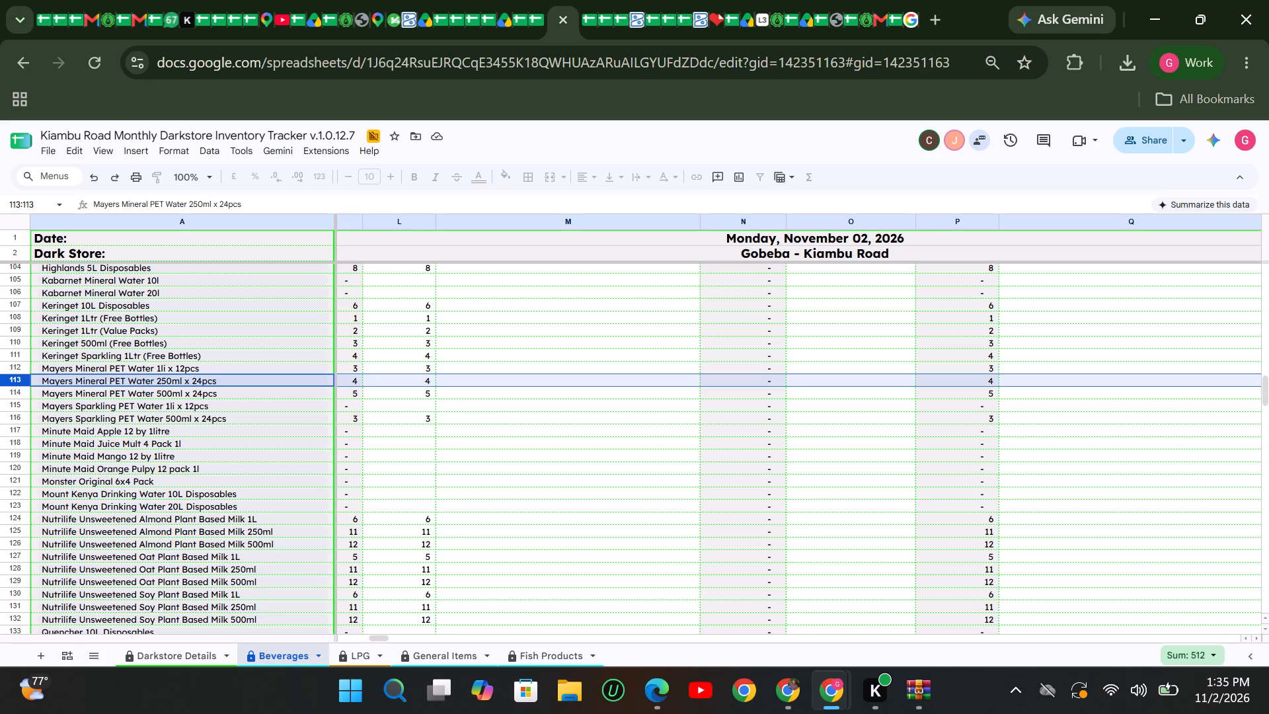
{"action": "scroll", "coordinate": [67, 423], "scroll_direction": "down", "scroll_amount": 1}
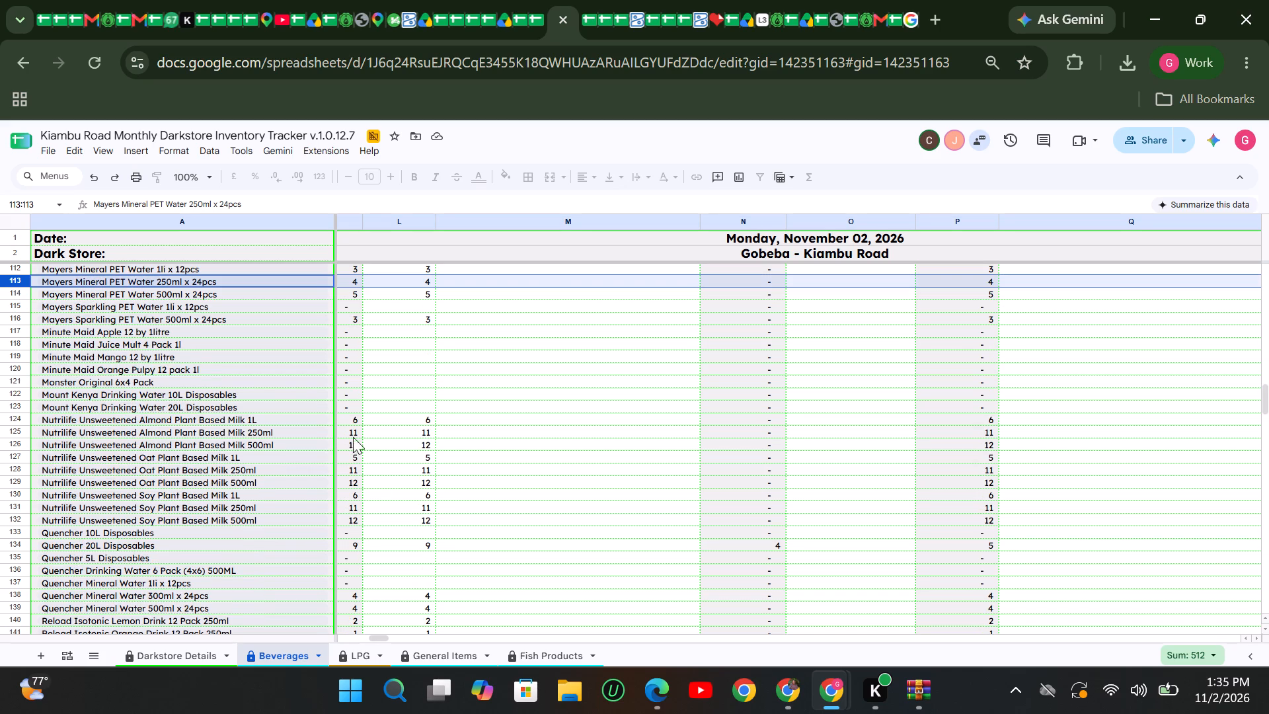
{"action": "left_click", "coordinate": [393, 422]}
{"action": "scroll", "coordinate": [393, 422], "scroll_direction": "down", "scroll_amount": 1}
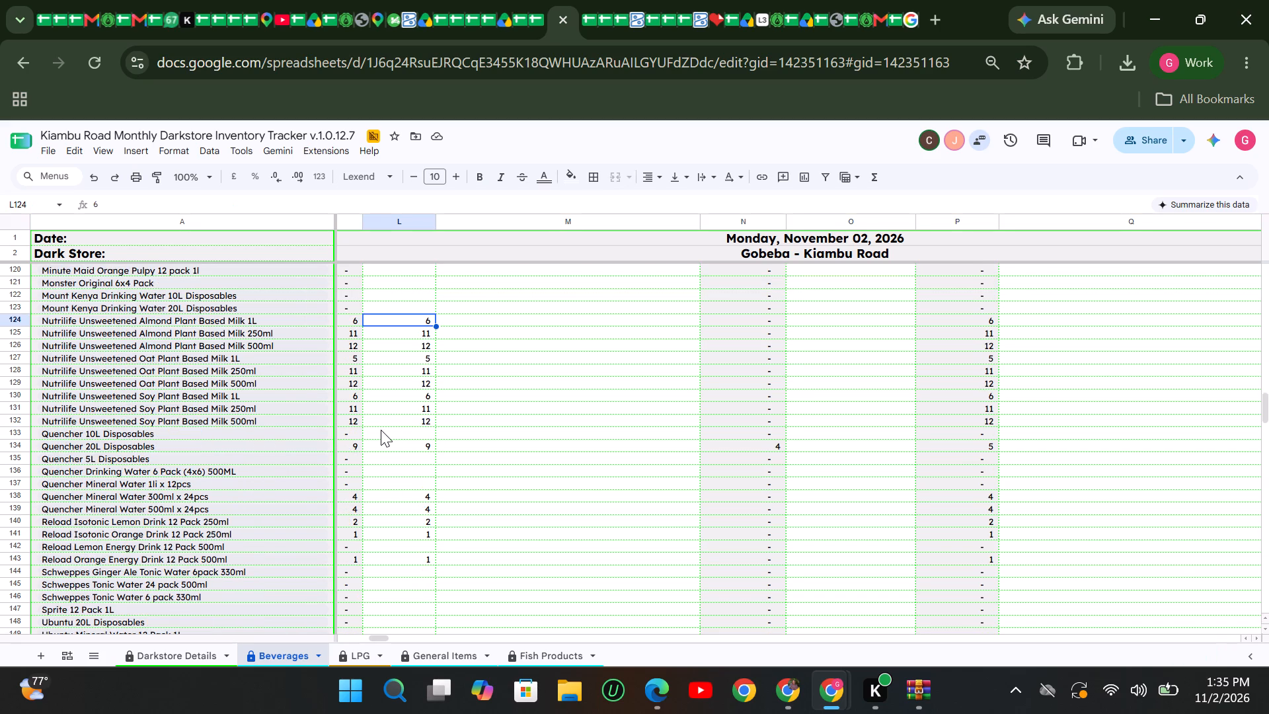
Check Kiambu Road's November 02 balances for Quencher water, Reload drinks and the remaining non-refillable beverages through Ubuntu Mineral Water.
{"action": "left_click", "coordinate": [374, 437]}
{"action": "left_click", "coordinate": [377, 448]}
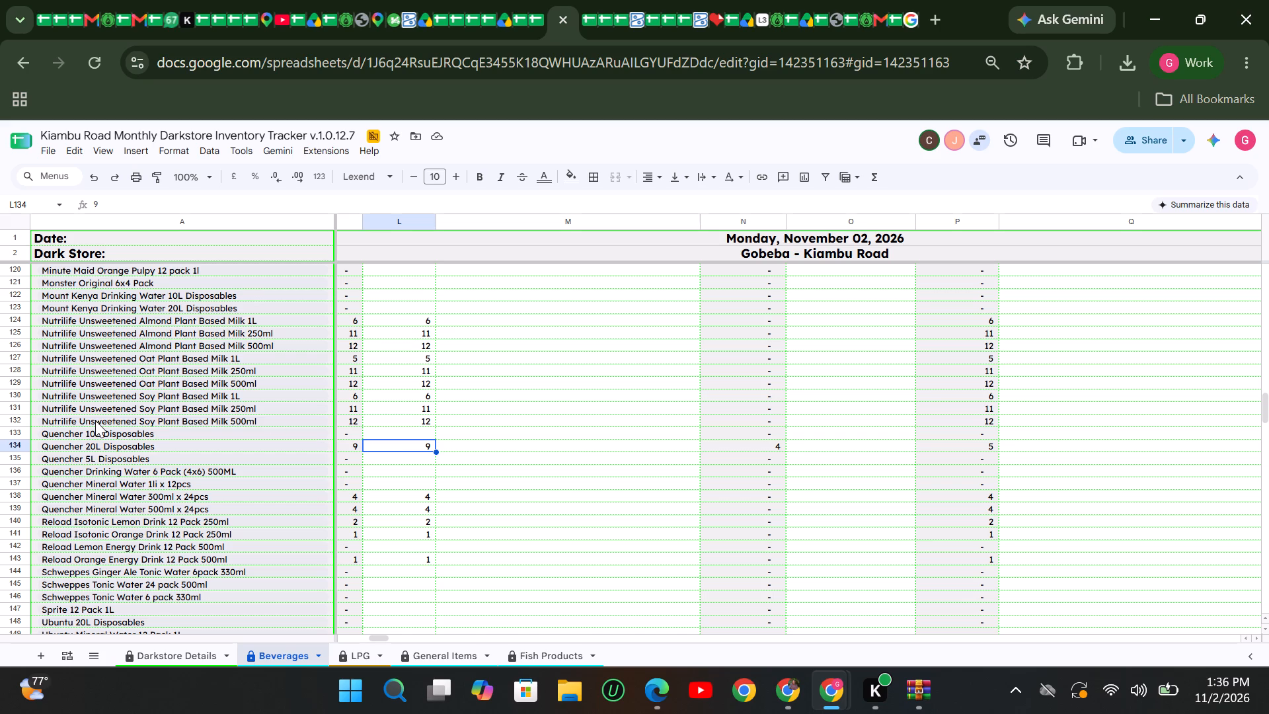
{"action": "left_click", "coordinate": [192, 478]}
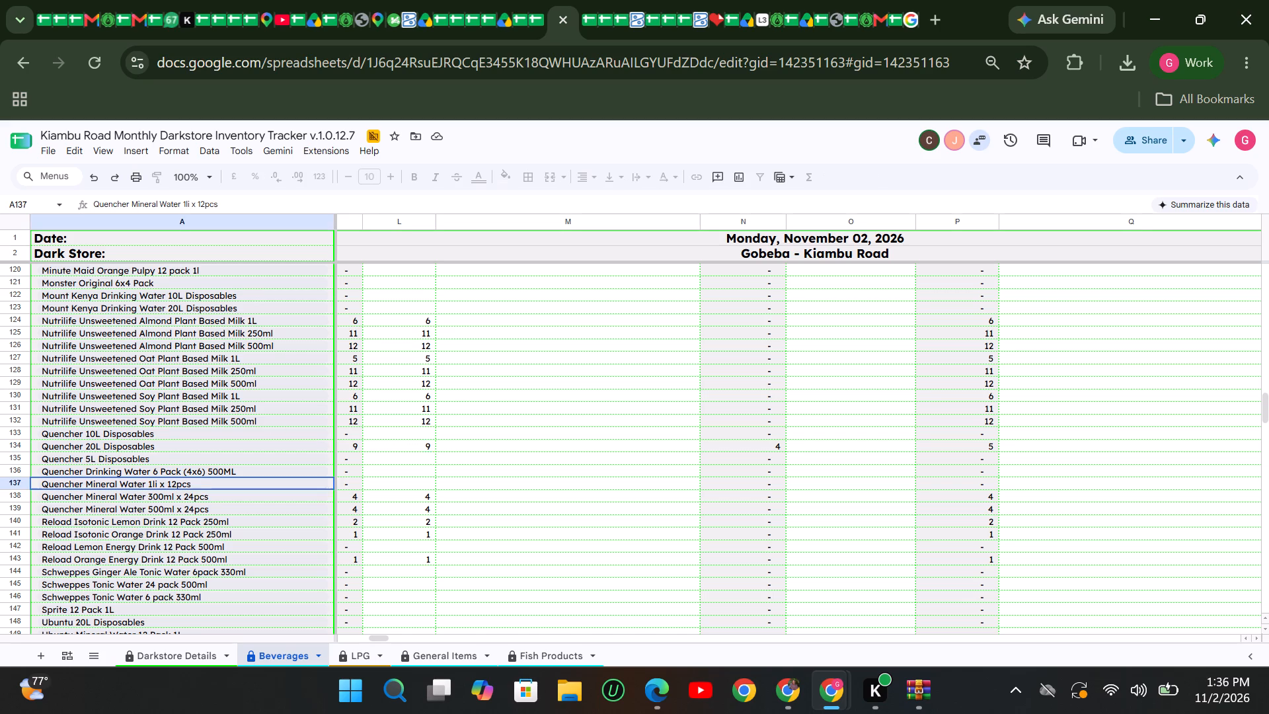
{"action": "left_click", "coordinate": [24, 497]}
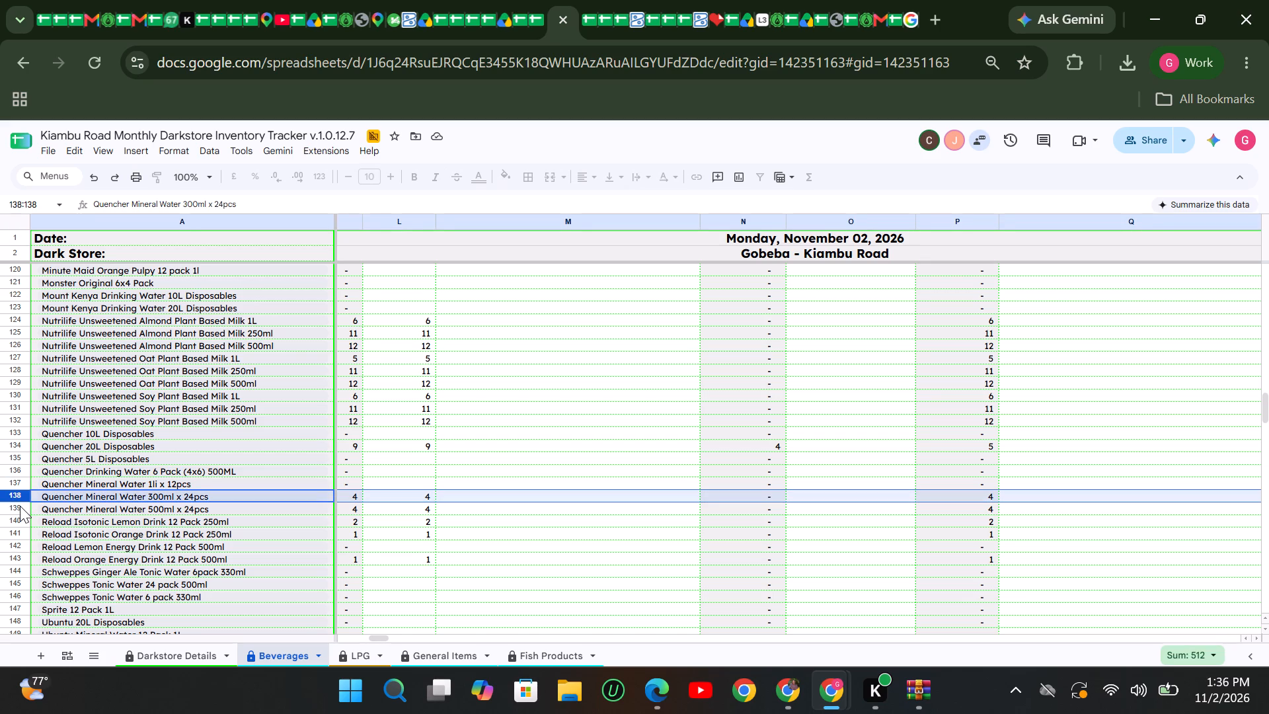
{"action": "left_click", "coordinate": [17, 519]}
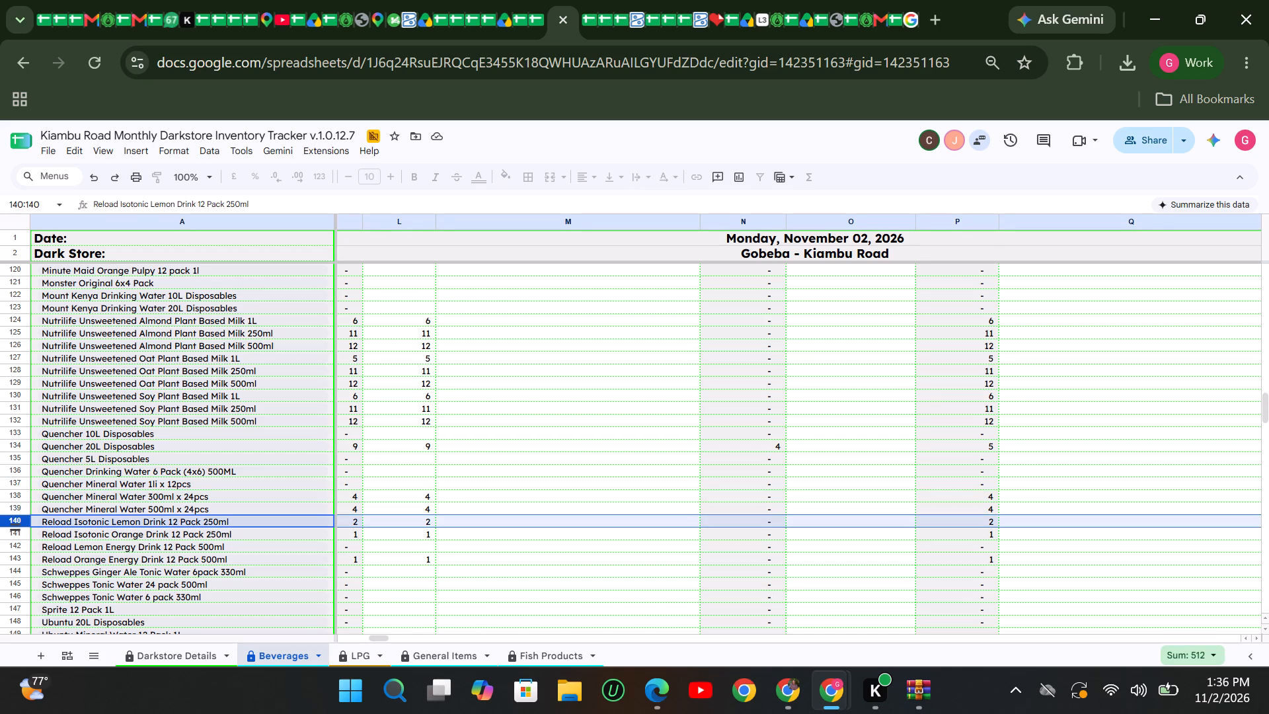
{"action": "left_click", "coordinate": [15, 543]}
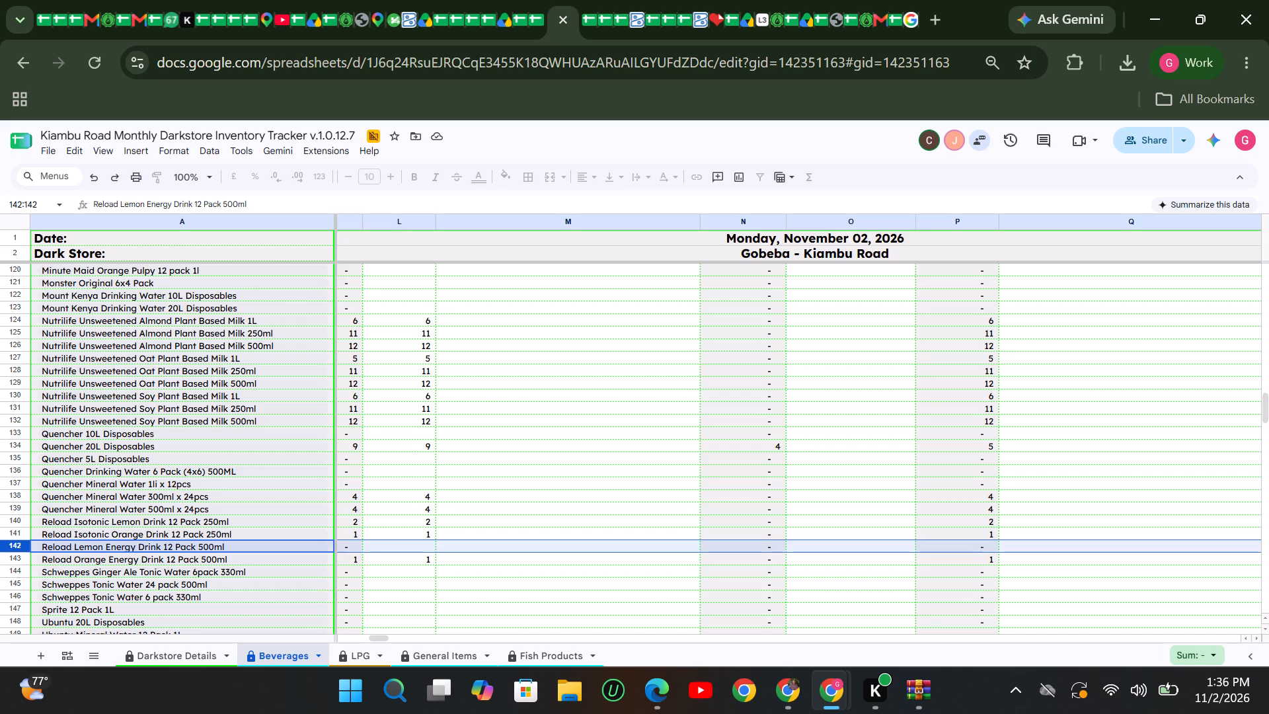
{"action": "scroll", "coordinate": [217, 436], "scroll_direction": "down", "scroll_amount": 3}
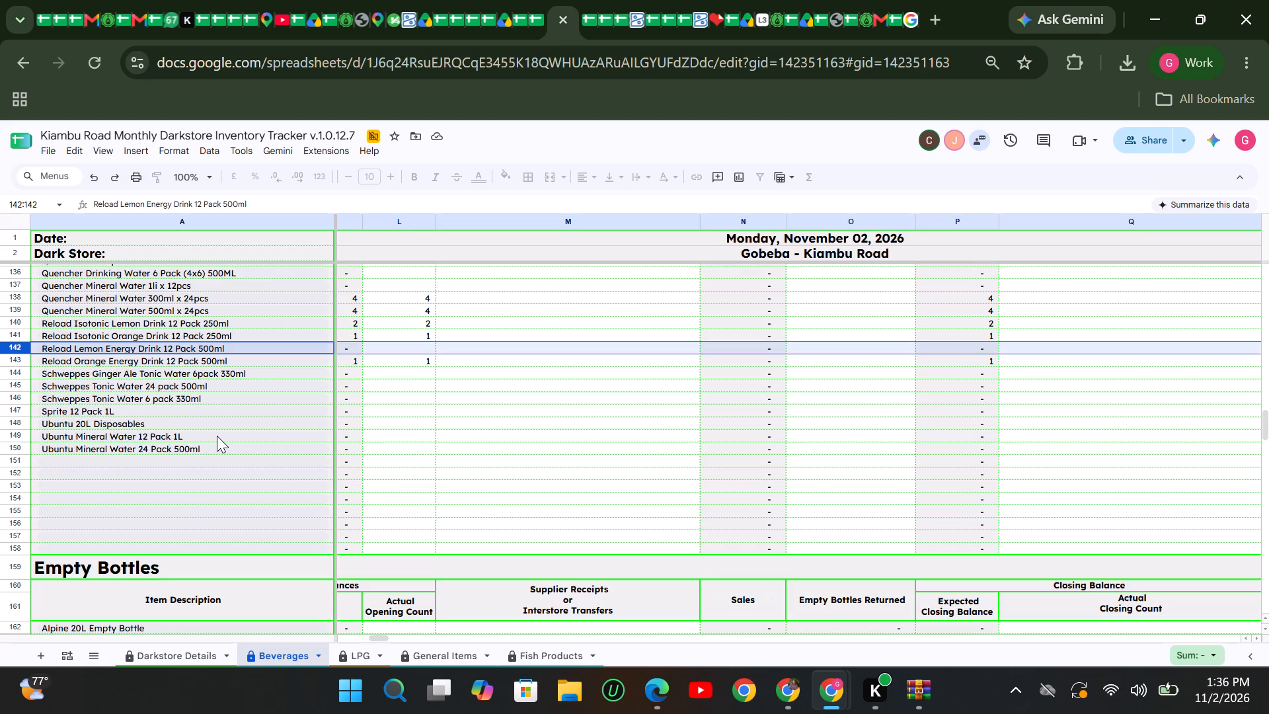
{"action": "scroll", "coordinate": [303, 374], "scroll_direction": "up", "scroll_amount": 1}
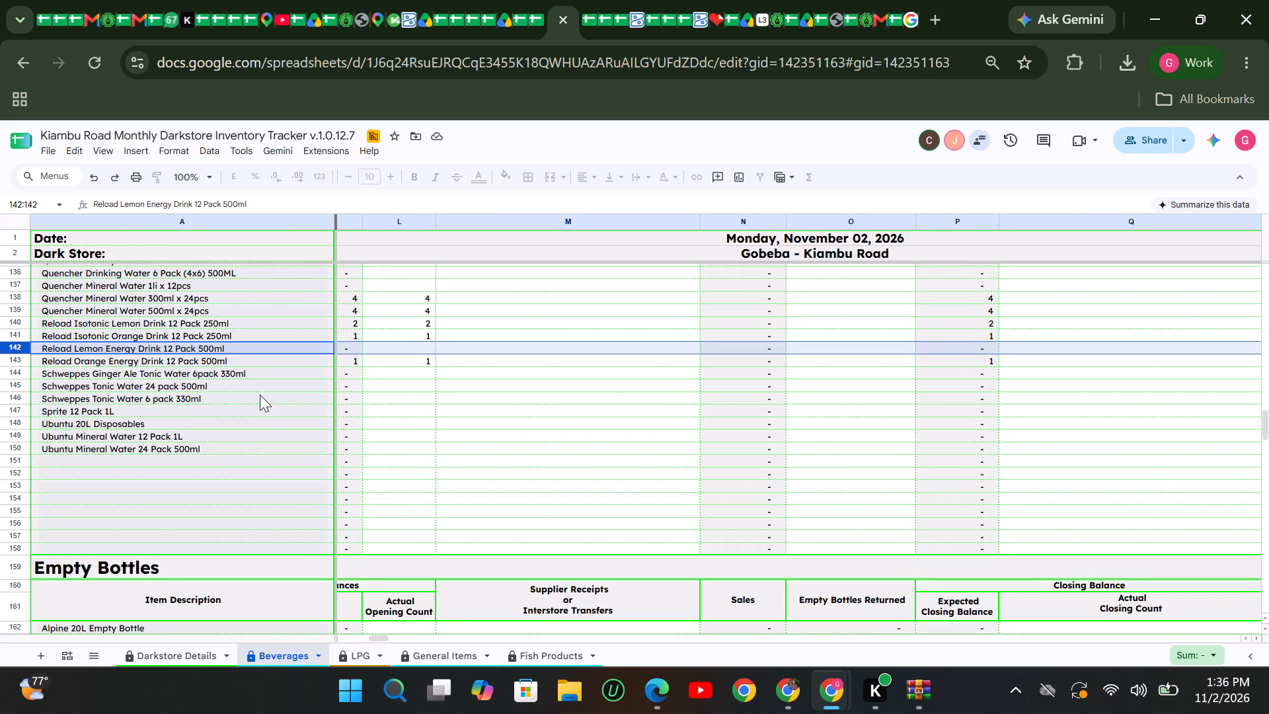
{"action": "scroll", "coordinate": [230, 460], "scroll_direction": "down", "scroll_amount": 2}
{"action": "scroll", "coordinate": [295, 461], "scroll_direction": "up", "scroll_amount": 2}
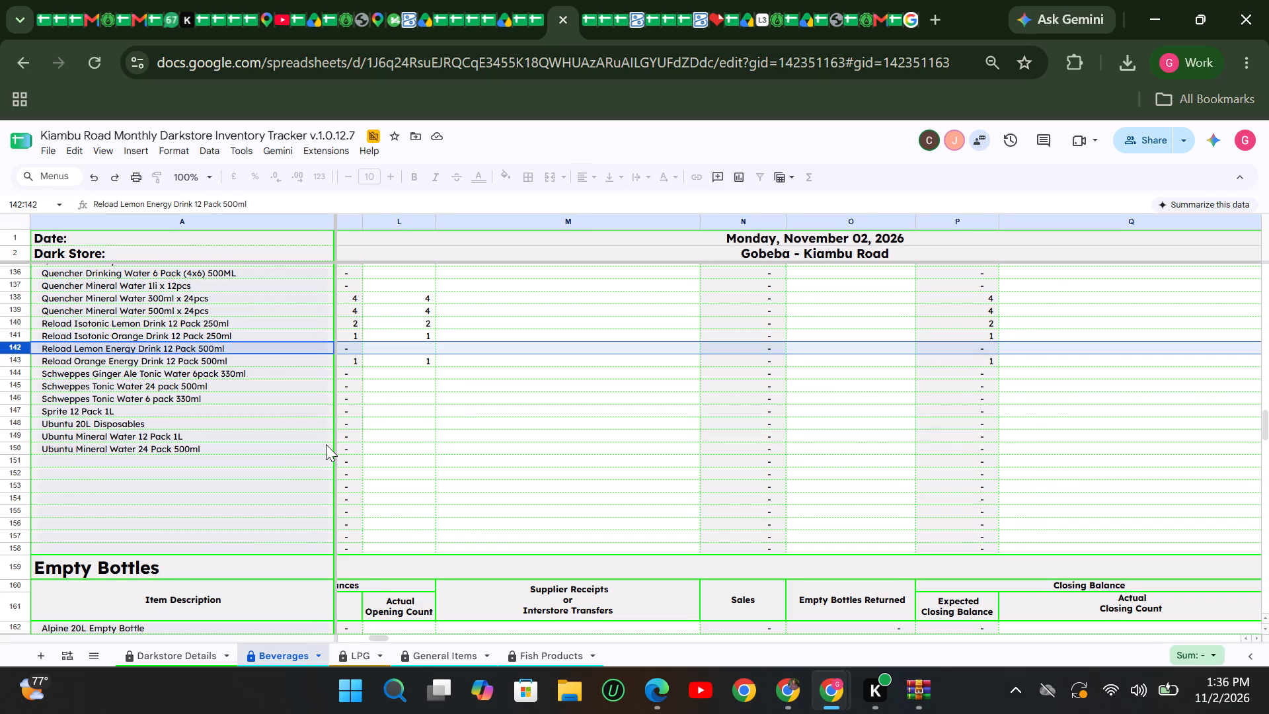
Examine Kiambu Road's Empty Bottles returns and expected closing balances for November 02, including Mayers 20L.
{"action": "scroll", "coordinate": [334, 448], "scroll_direction": "down", "scroll_amount": 3}
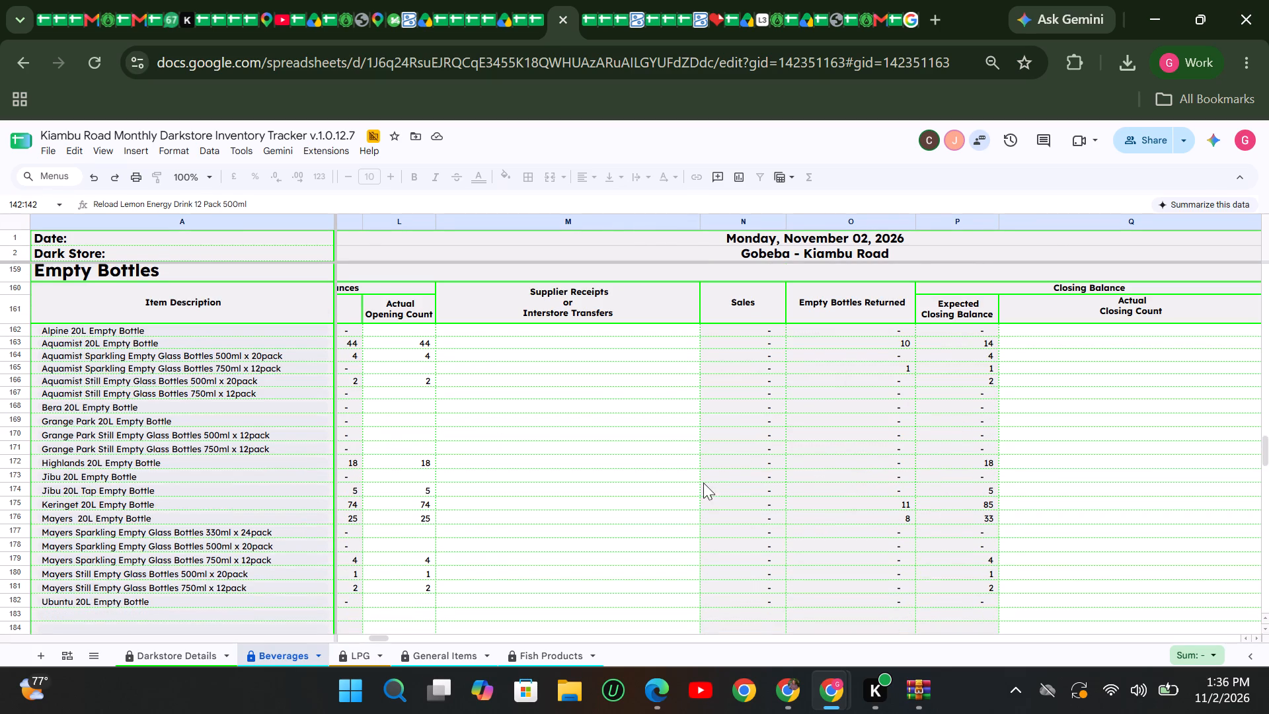
{"action": "left_click", "coordinate": [1050, 520]}
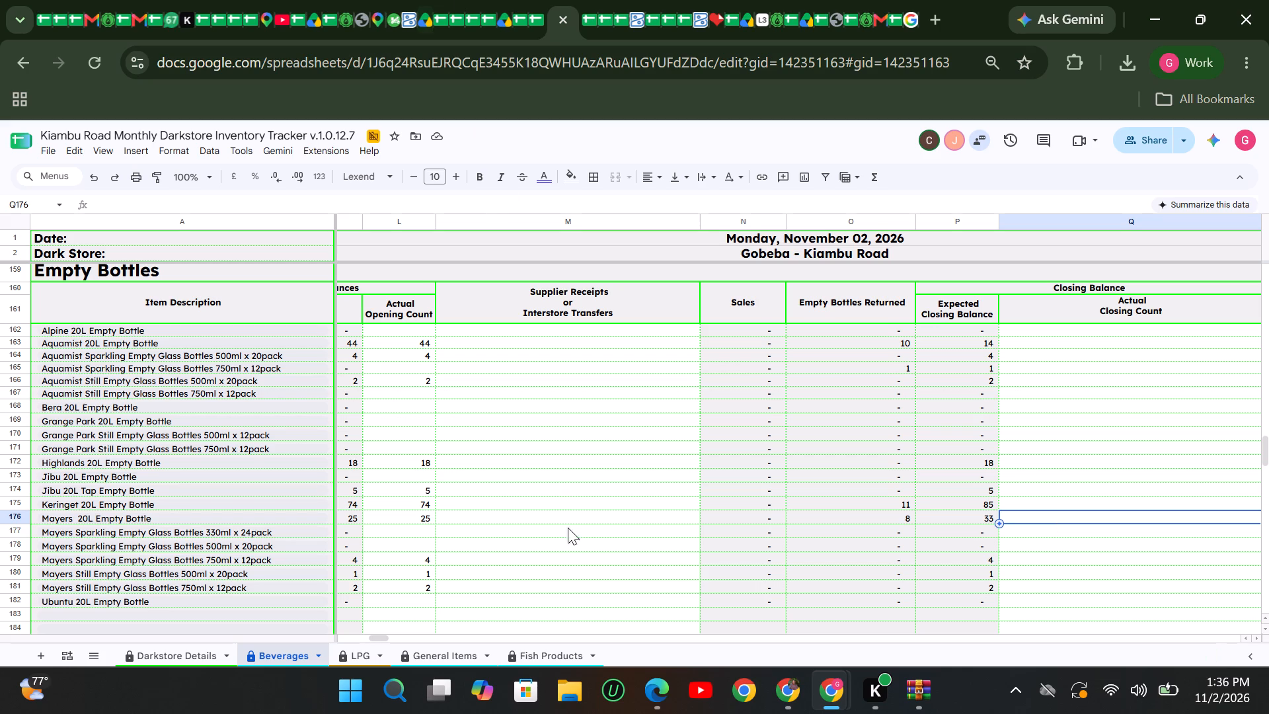
{"action": "scroll", "coordinate": [572, 537], "scroll_direction": "down", "scroll_amount": 2}
{"action": "scroll", "coordinate": [568, 534], "scroll_direction": "up", "scroll_amount": 1}
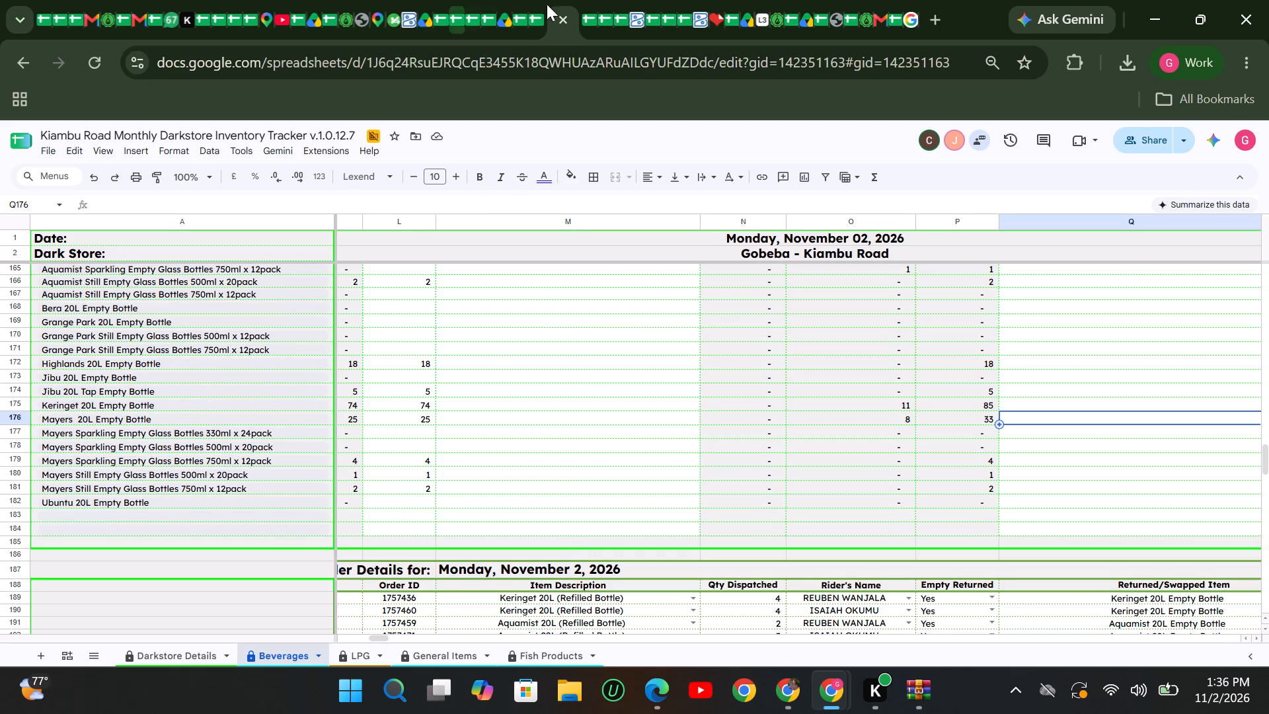
Start loading the Karen inventory tracker, and meanwhile recheck Kiambu Road's refilled-bottle sales and balances for November 02.
{"action": "left_click", "coordinate": [531, 16]}
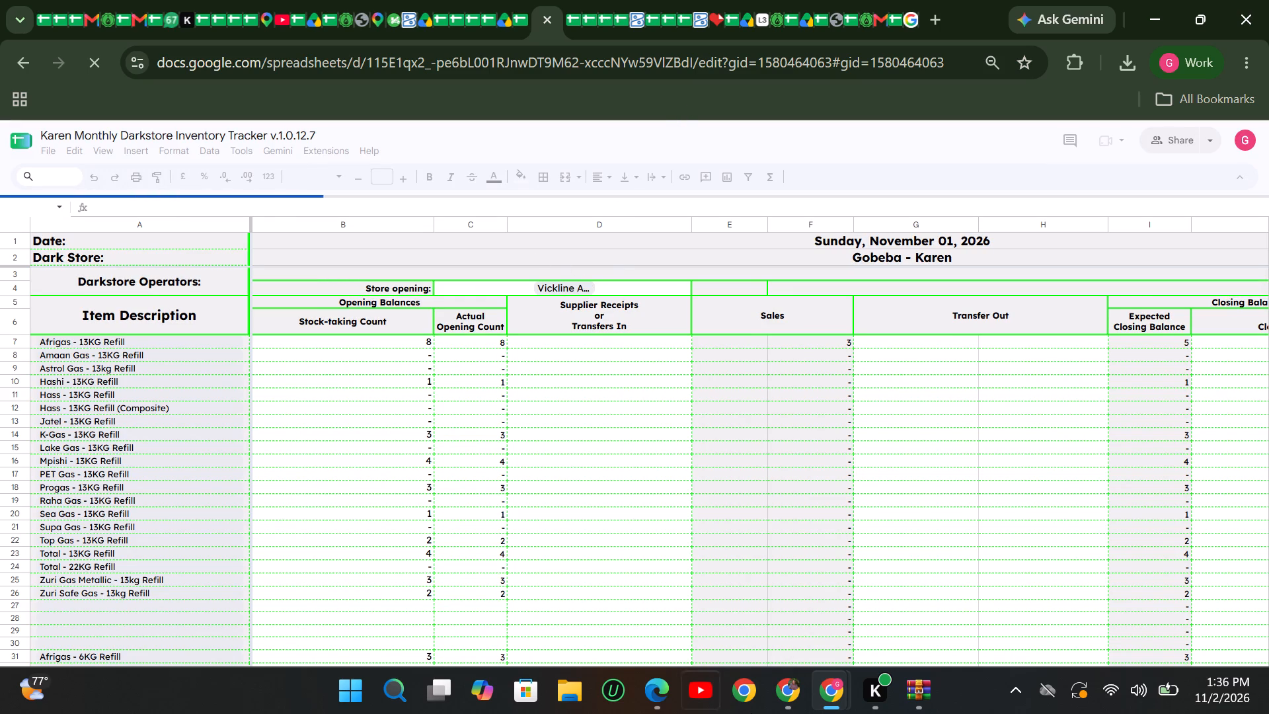
{"action": "left_click", "coordinate": [567, 15]}
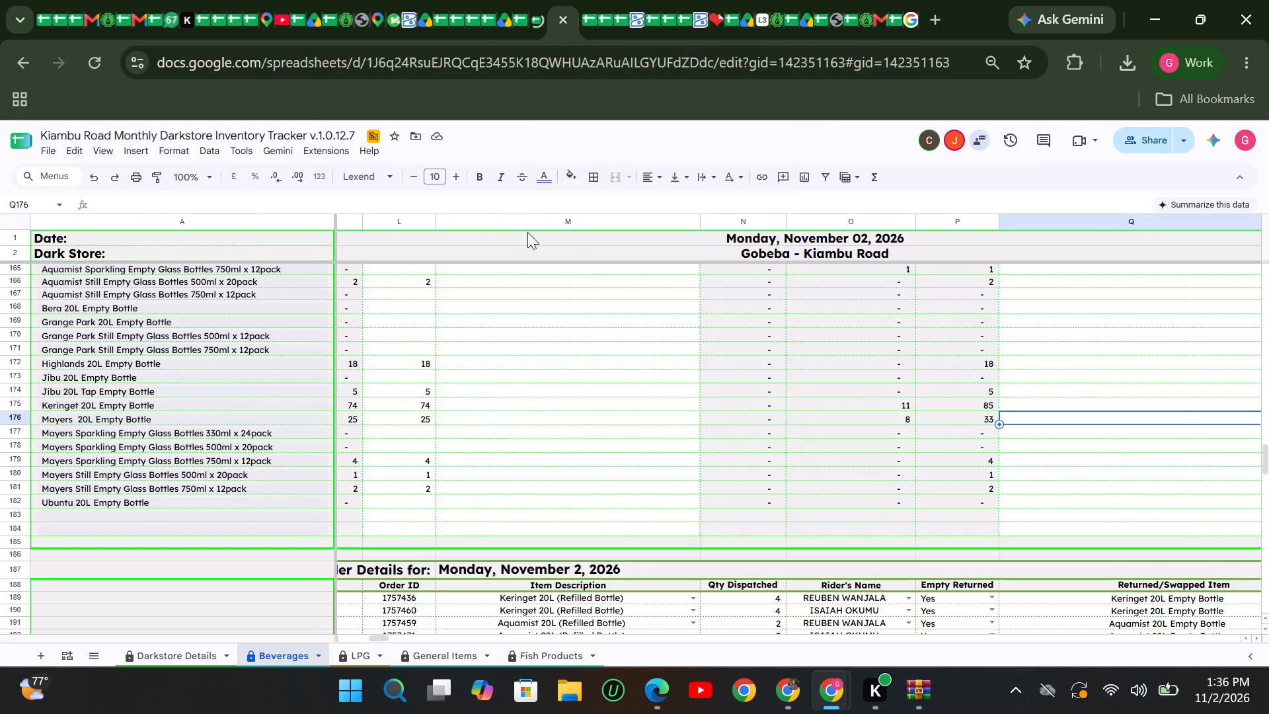
{"action": "scroll", "coordinate": [410, 498], "scroll_direction": "up", "scroll_amount": 9}
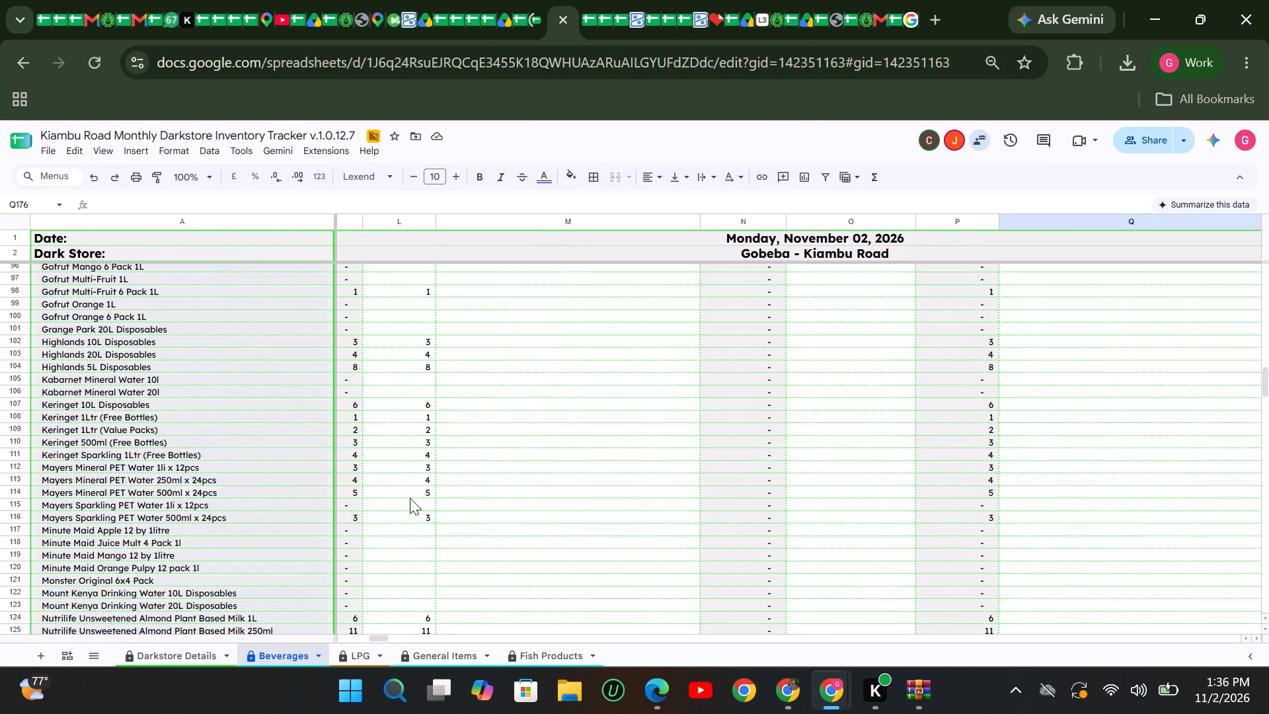
{"action": "scroll", "coordinate": [410, 498], "scroll_direction": "up", "scroll_amount": 13}
{"action": "scroll", "coordinate": [410, 498], "scroll_direction": "down", "scroll_amount": 1}
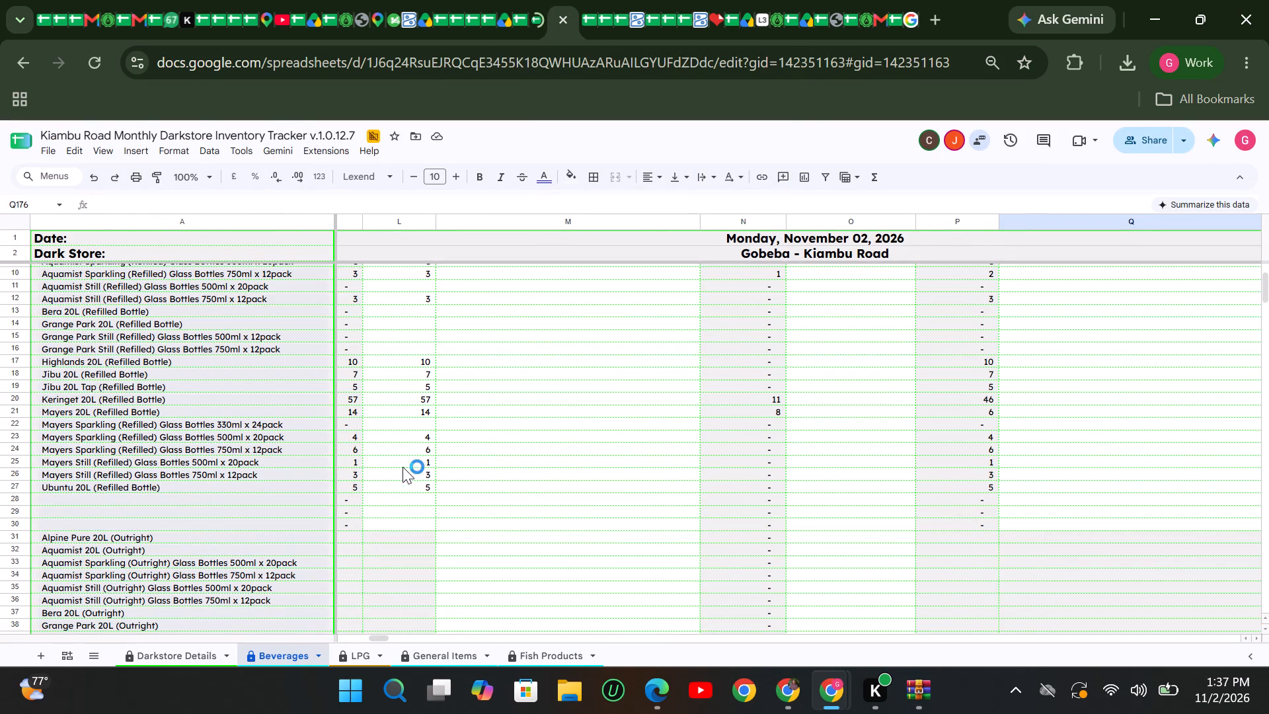
{"action": "left_click", "coordinate": [467, 467]}
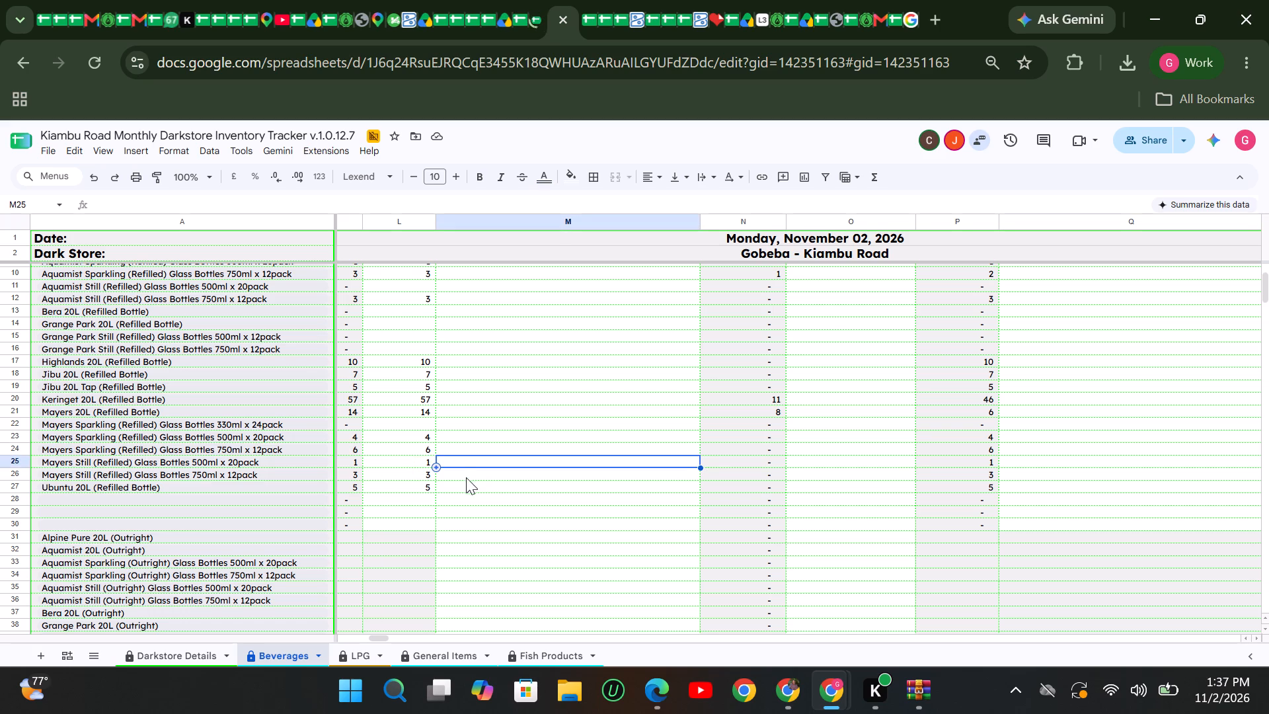
Open the Karen tracker's Beverages sheet and bring up its Monday, November 02, 2026 columns.
{"action": "left_click", "coordinate": [529, 22]}
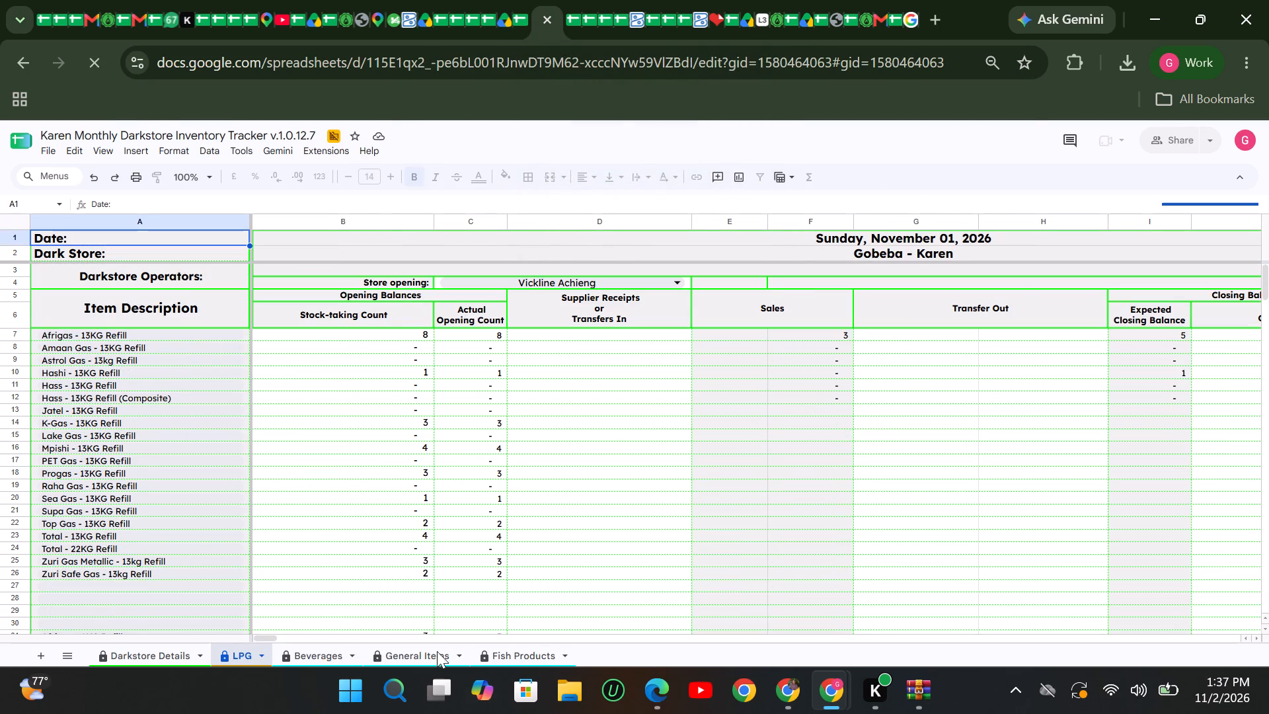
{"action": "left_click", "coordinate": [331, 652]}
{"action": "triple_click", "coordinate": [1200, 634]}
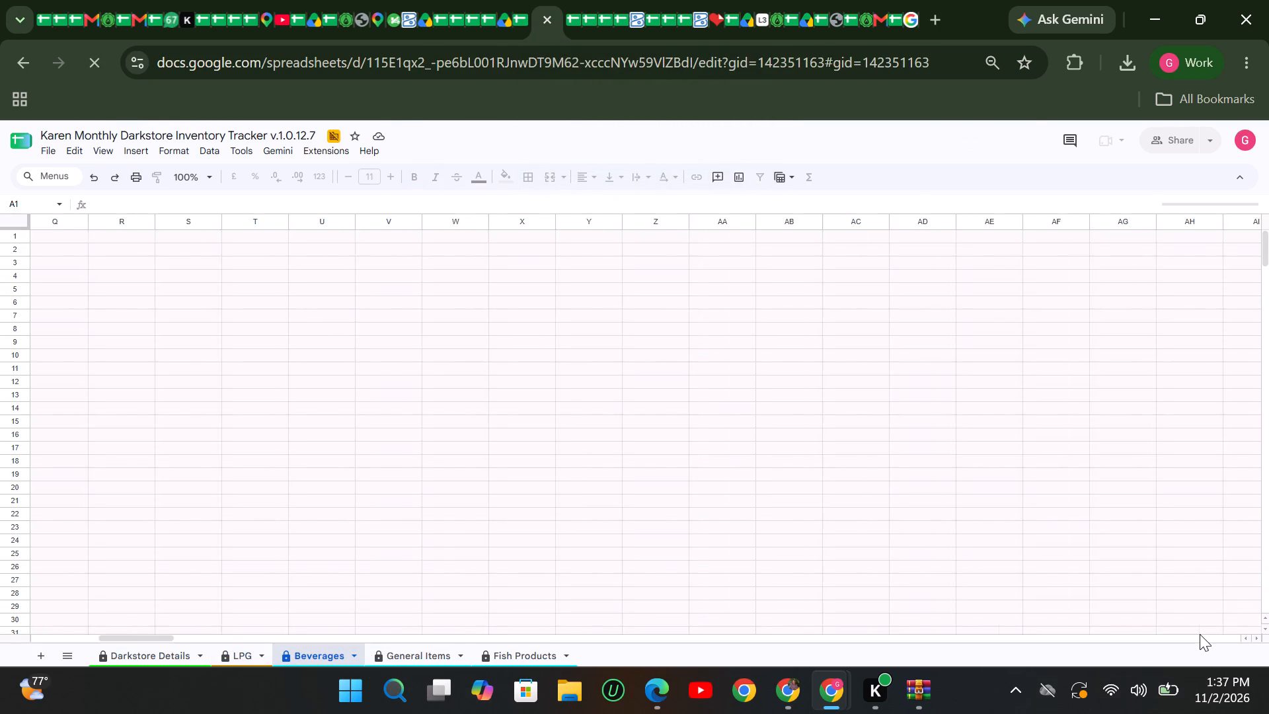
{"action": "left_click", "coordinate": [1200, 634]}
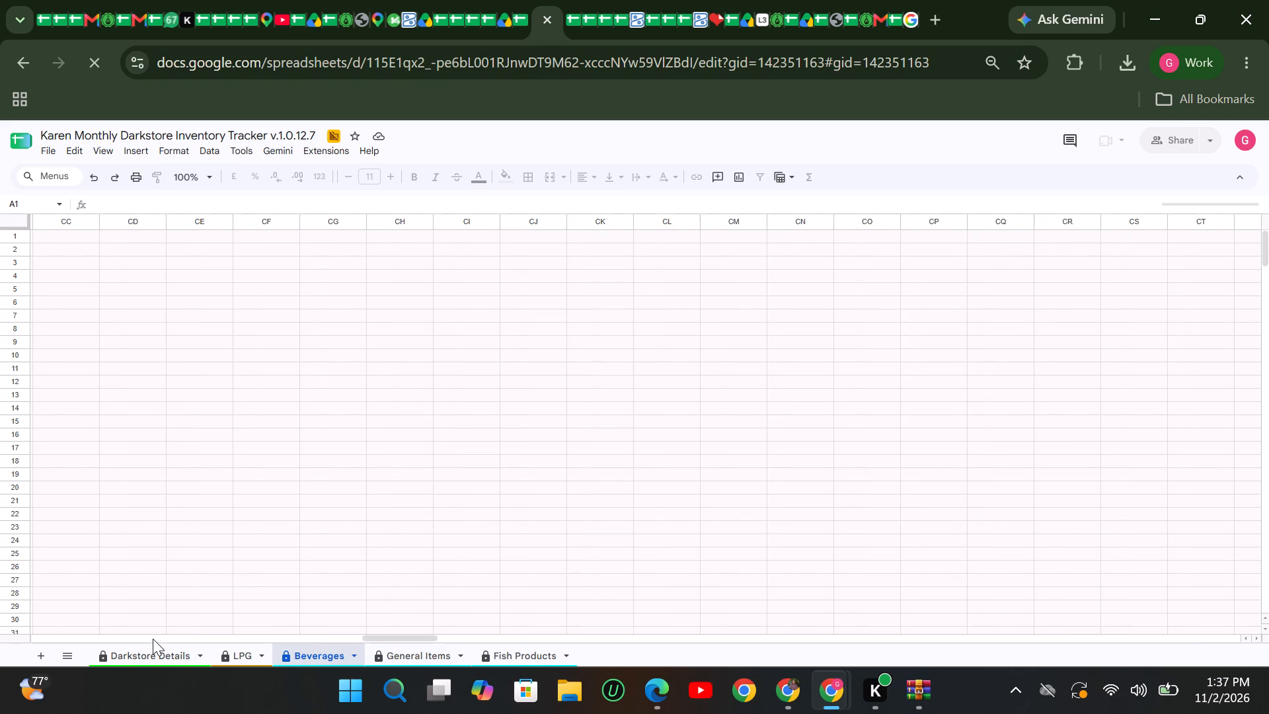
{"action": "left_click", "coordinate": [122, 633]}
{"action": "triple_click", "coordinate": [116, 640]}
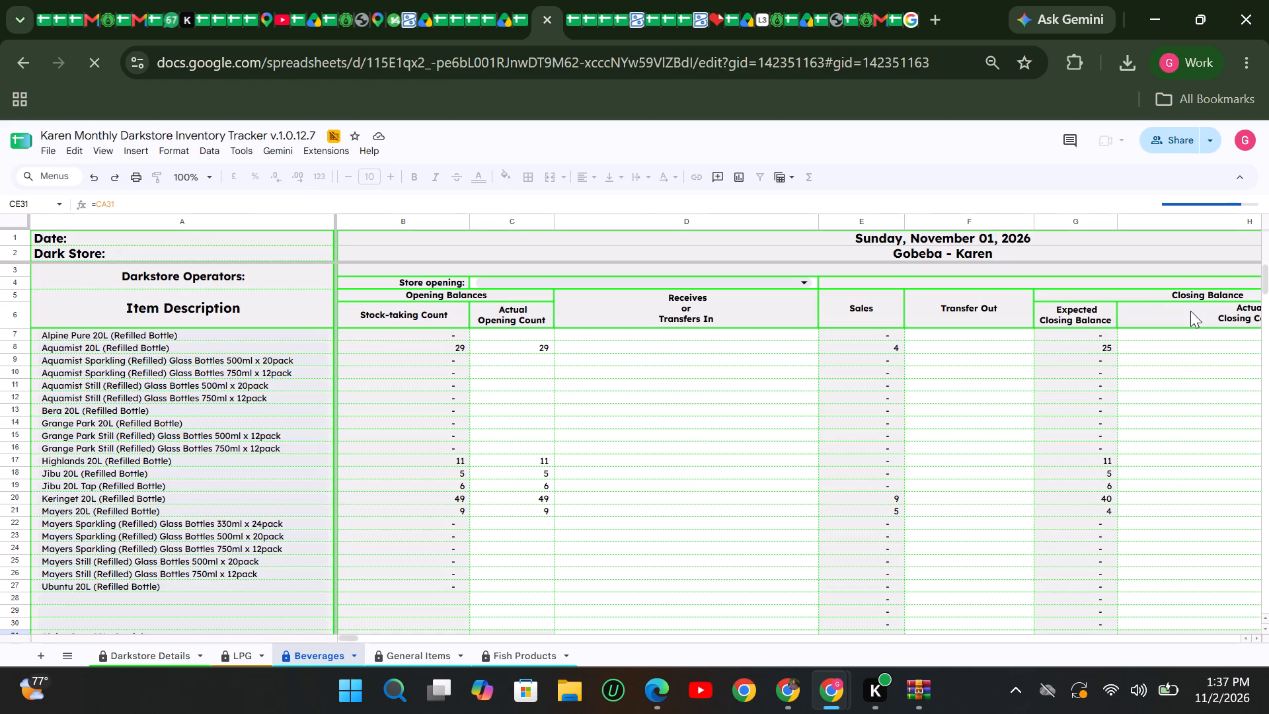
{"action": "left_click", "coordinate": [1259, 639]}
{"action": "double_click", "coordinate": [1259, 639]}
{"action": "double_click", "coordinate": [1259, 639]}
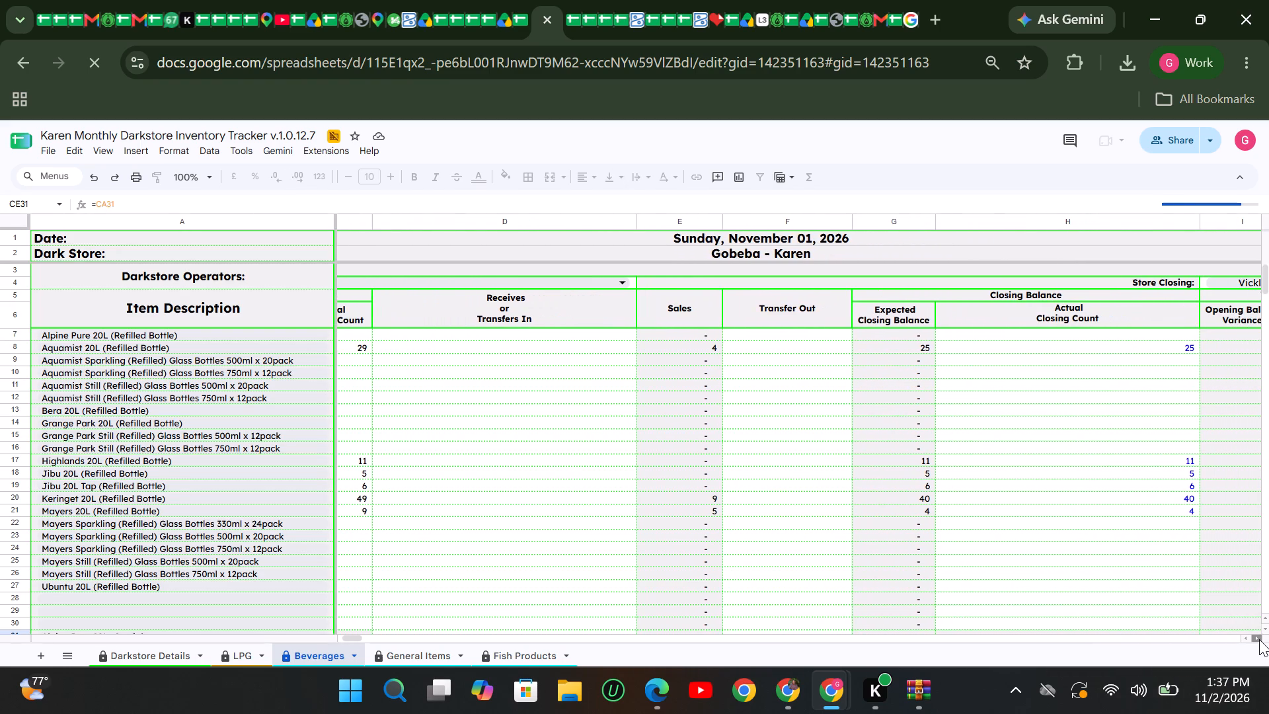
{"action": "left_click", "coordinate": [1259, 639]}
{"action": "triple_click", "coordinate": [1259, 639]}
{"action": "left_click", "coordinate": [1259, 639]}
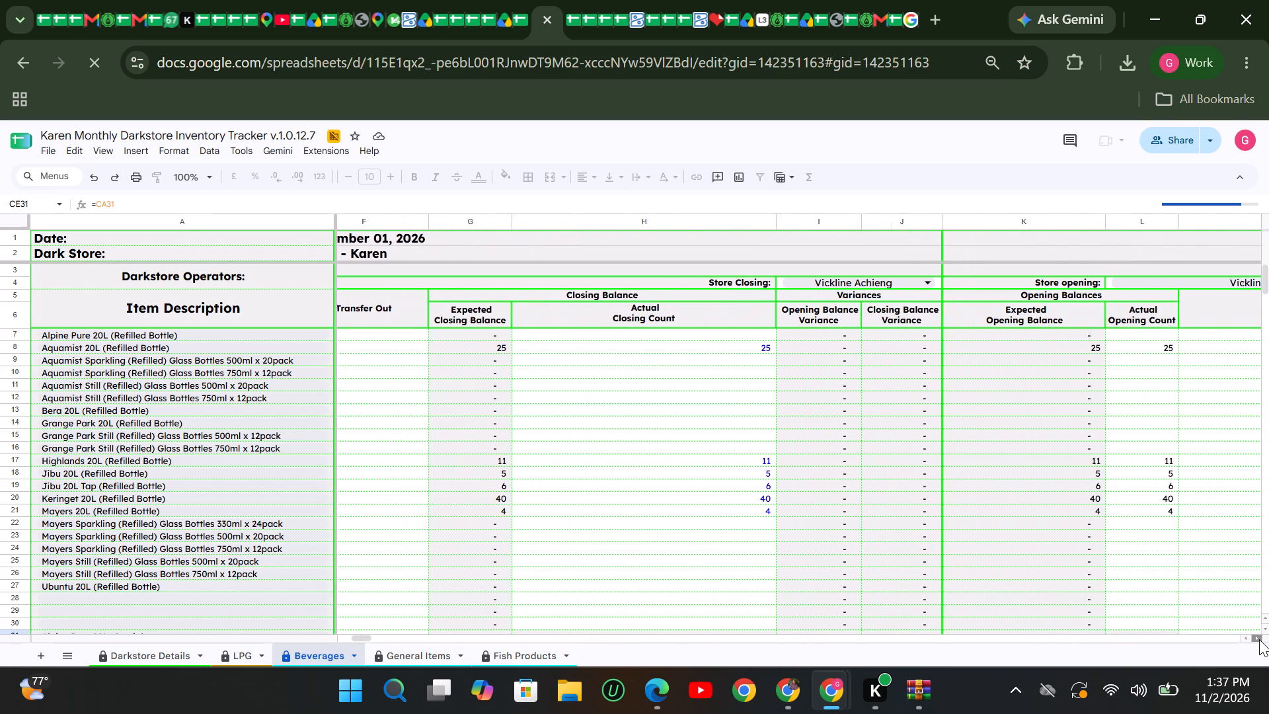
{"action": "triple_click", "coordinate": [1259, 639]}
{"action": "double_click", "coordinate": [1259, 639]}
Examine Karen's non-refillable beverage and Empty Bottles balances for November 02, 2026.
{"action": "scroll", "coordinate": [1090, 586], "scroll_direction": "down", "scroll_amount": 4}
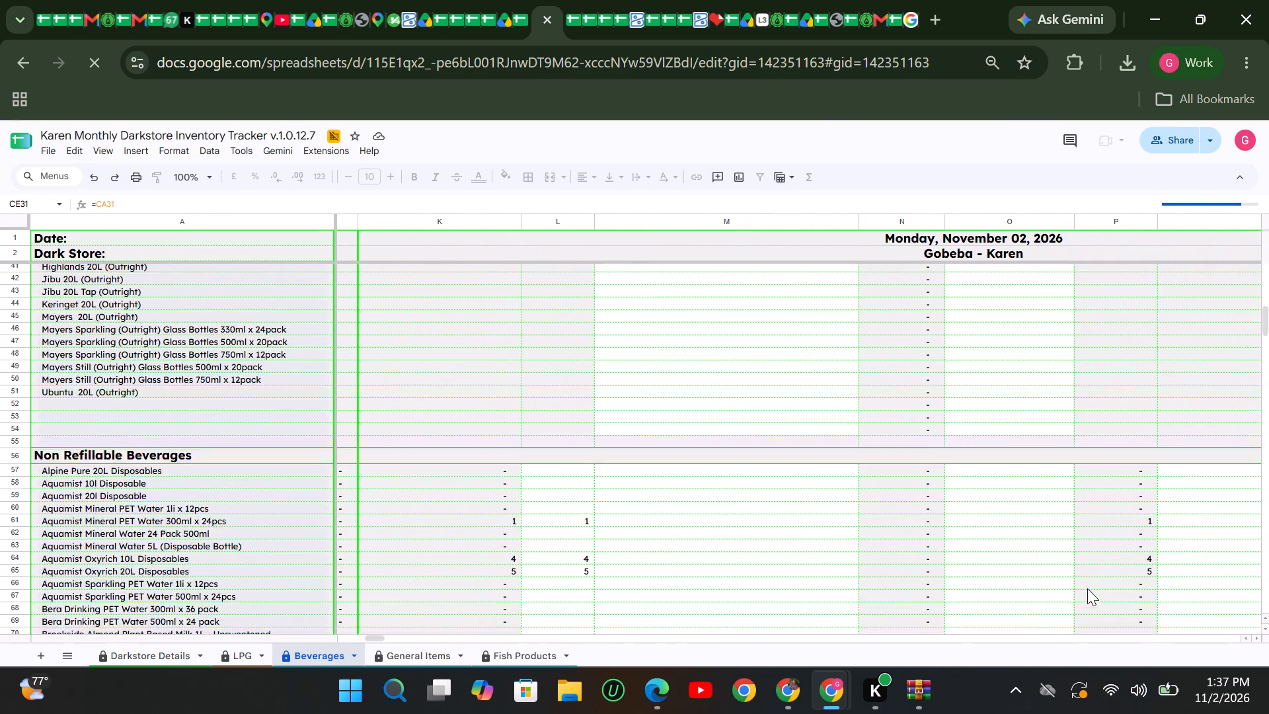
{"action": "scroll", "coordinate": [1087, 588], "scroll_direction": "down", "scroll_amount": 17}
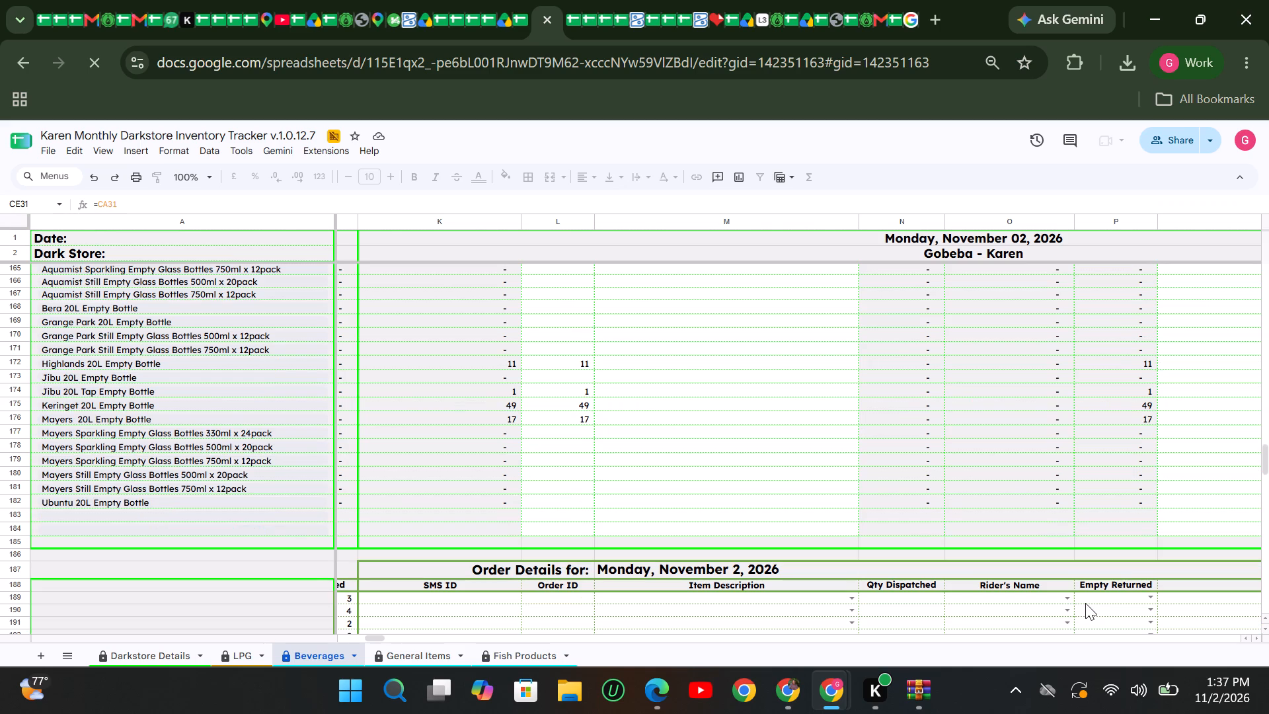
{"action": "scroll", "coordinate": [827, 663], "scroll_direction": "up", "scroll_amount": 7}
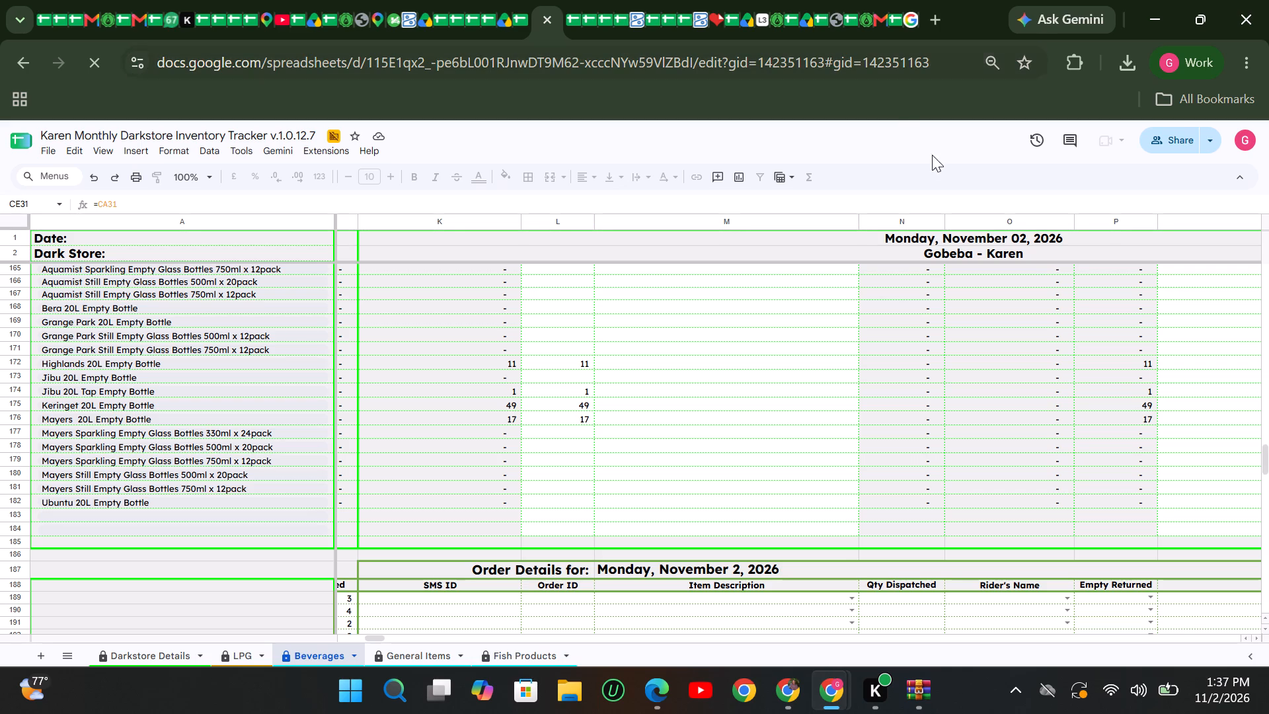
{"action": "scroll", "coordinate": [624, 465], "scroll_direction": "up", "scroll_amount": 1}
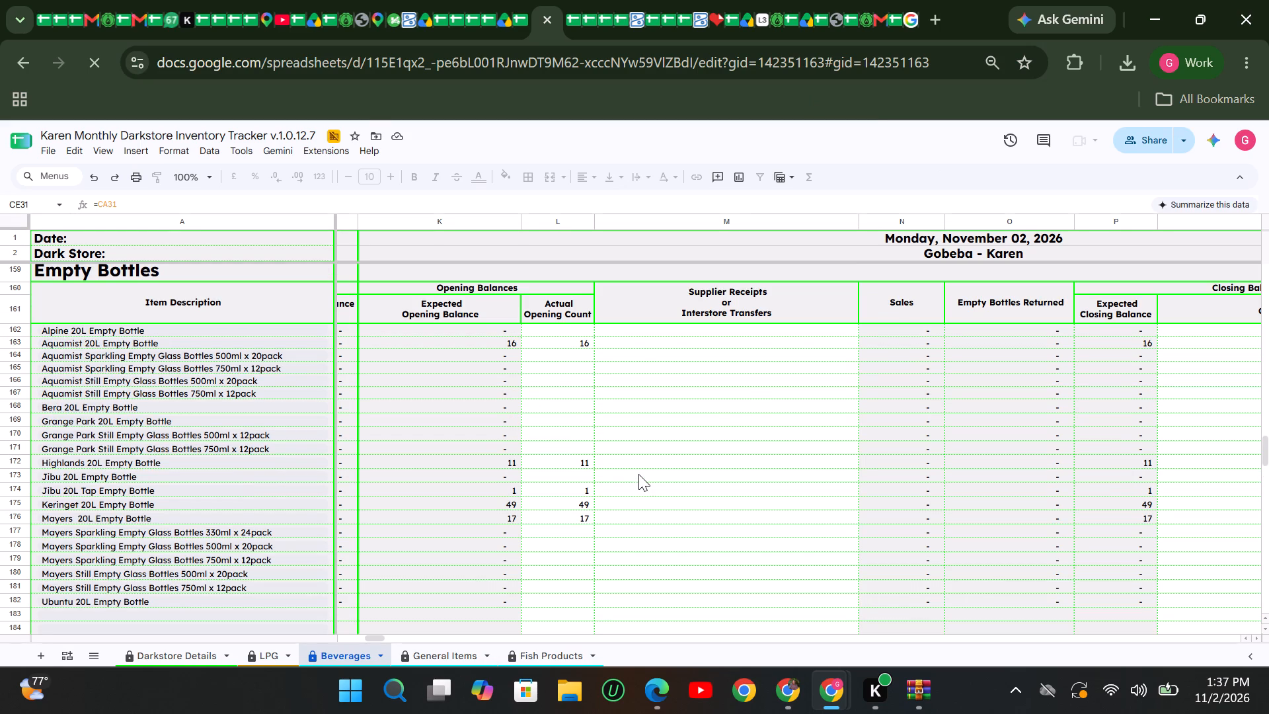
Recheck Karen's non-refillable beverages and review its refilled-bottle opening counts, sales and expected closing balances for November 02.
{"action": "scroll", "coordinate": [642, 495], "scroll_direction": "up", "scroll_amount": 3}
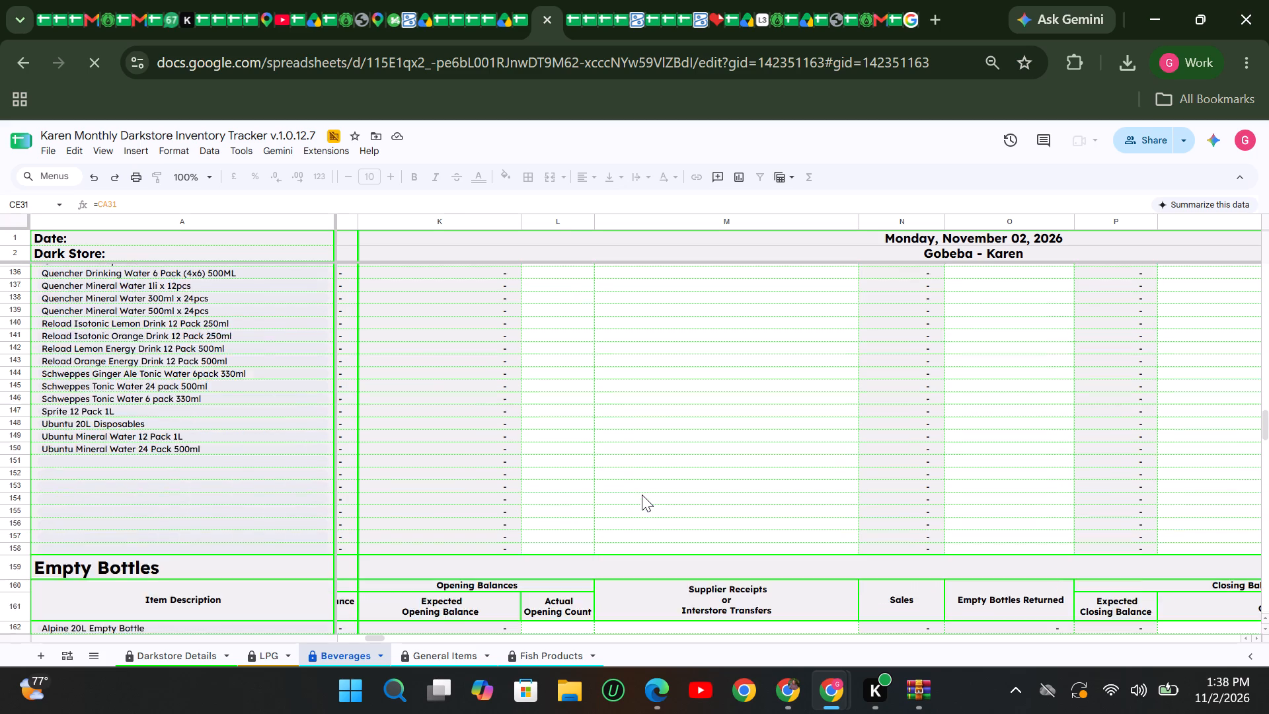
{"action": "scroll", "coordinate": [642, 495], "scroll_direction": "up", "scroll_amount": 8}
{"action": "scroll", "coordinate": [642, 495], "scroll_direction": "down", "scroll_amount": 3}
{"action": "scroll", "coordinate": [642, 495], "scroll_direction": "up", "scroll_amount": 8}
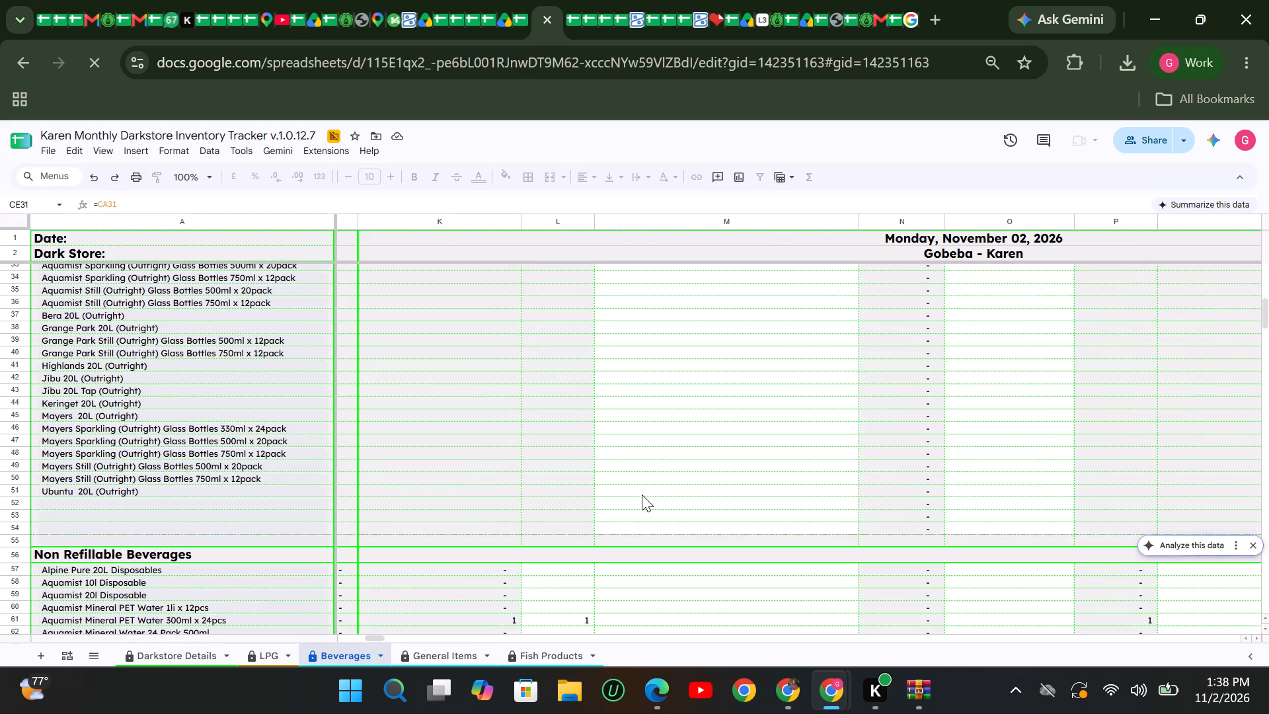
{"action": "scroll", "coordinate": [642, 495], "scroll_direction": "up", "scroll_amount": 1}
{"action": "scroll", "coordinate": [642, 495], "scroll_direction": "down", "scroll_amount": 2}
{"action": "scroll", "coordinate": [642, 495], "scroll_direction": "up", "scroll_amount": 11}
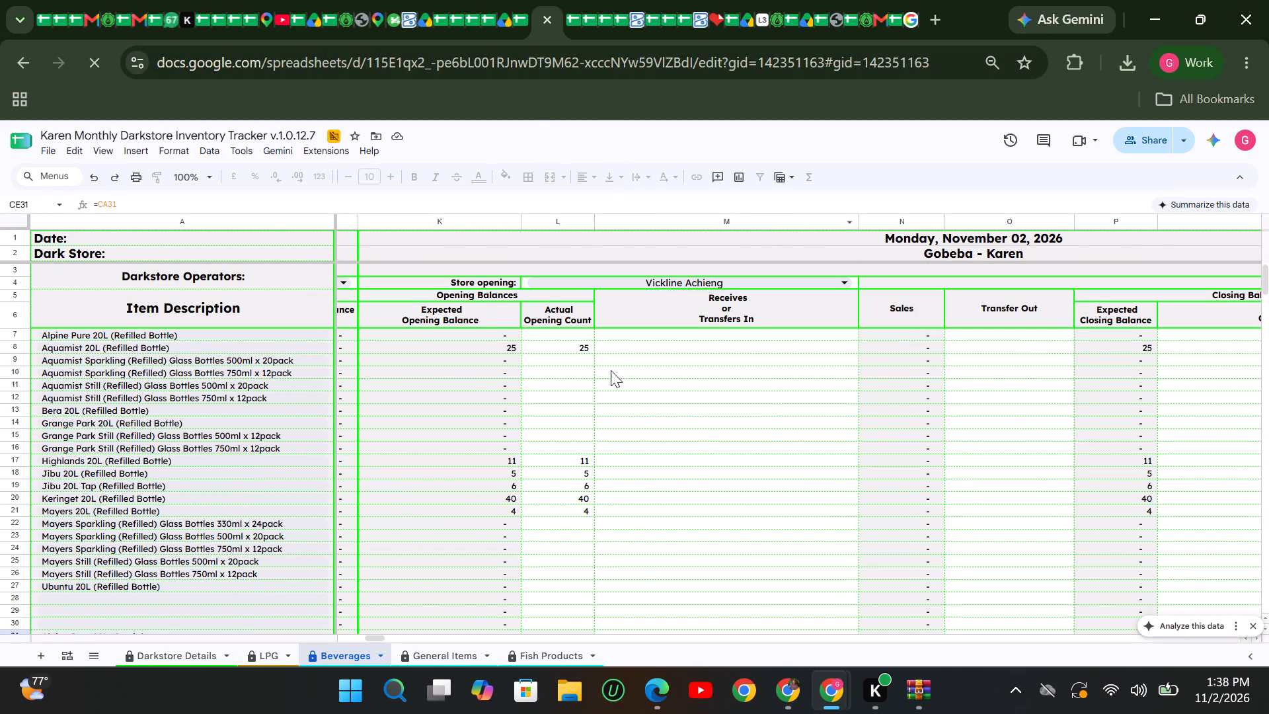
Return to the Nairobi West tracker's beverage balances for November 02, 2026.
{"action": "left_click", "coordinate": [590, 20]}
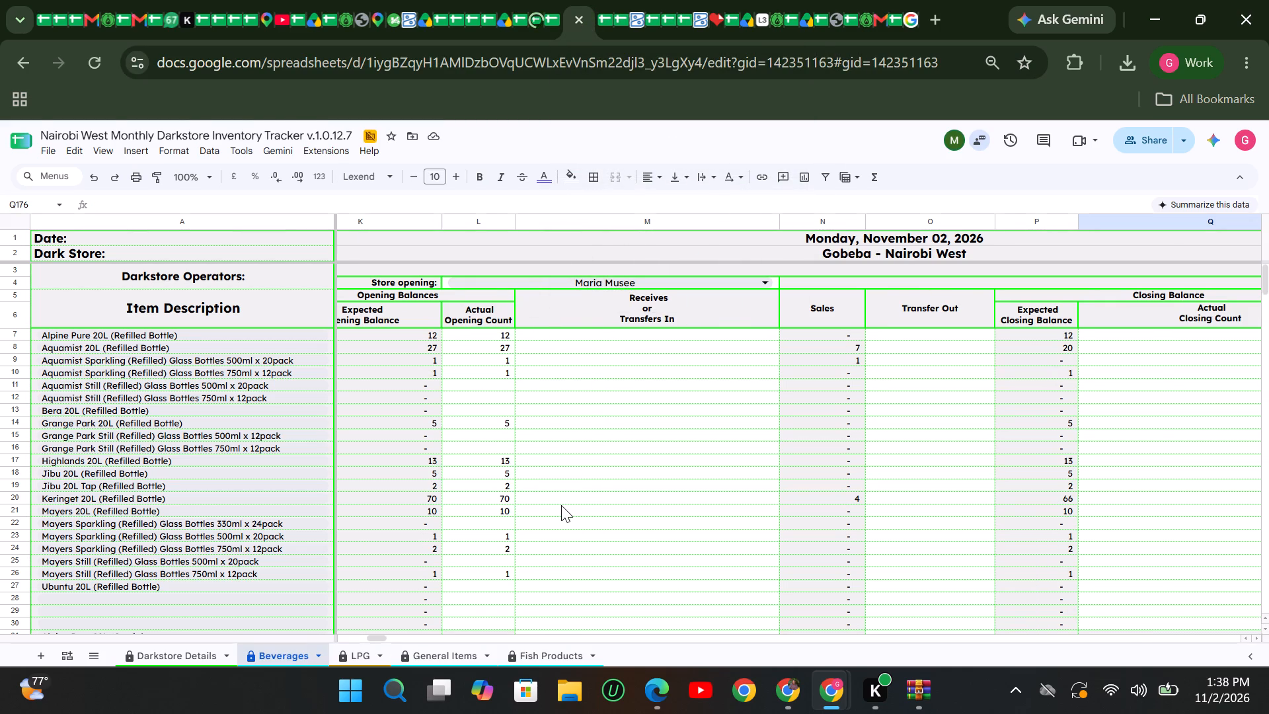
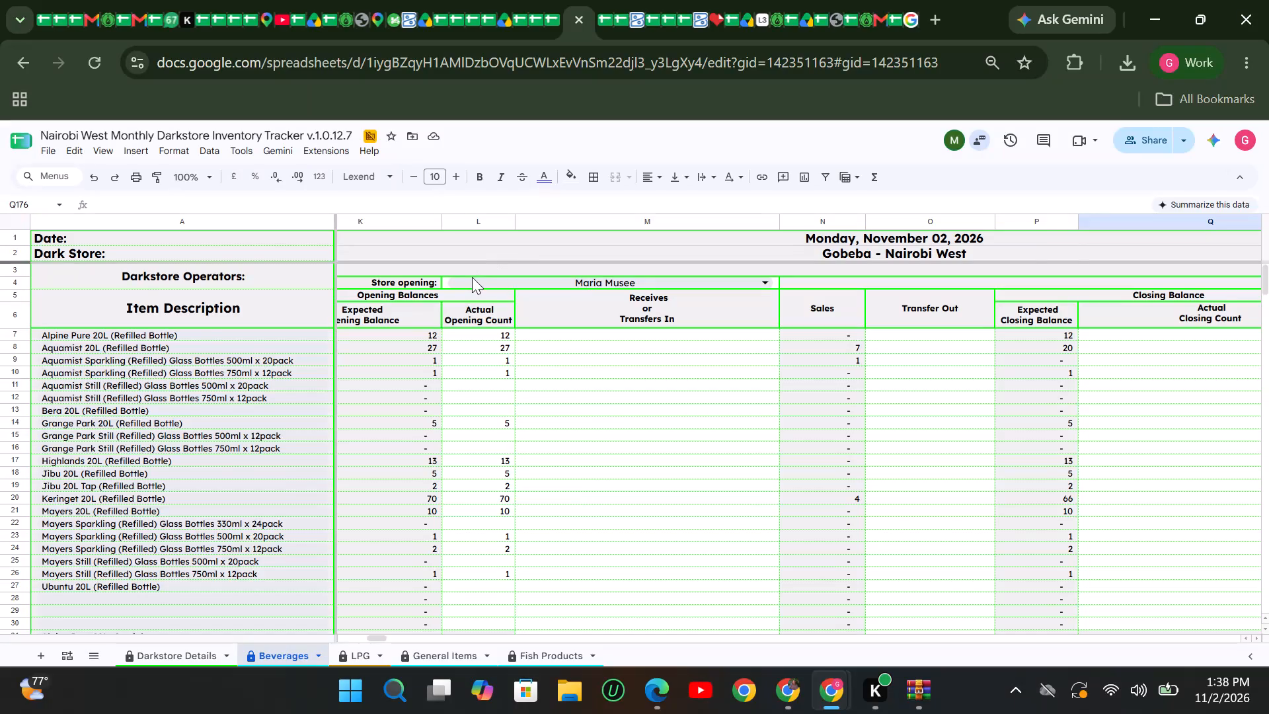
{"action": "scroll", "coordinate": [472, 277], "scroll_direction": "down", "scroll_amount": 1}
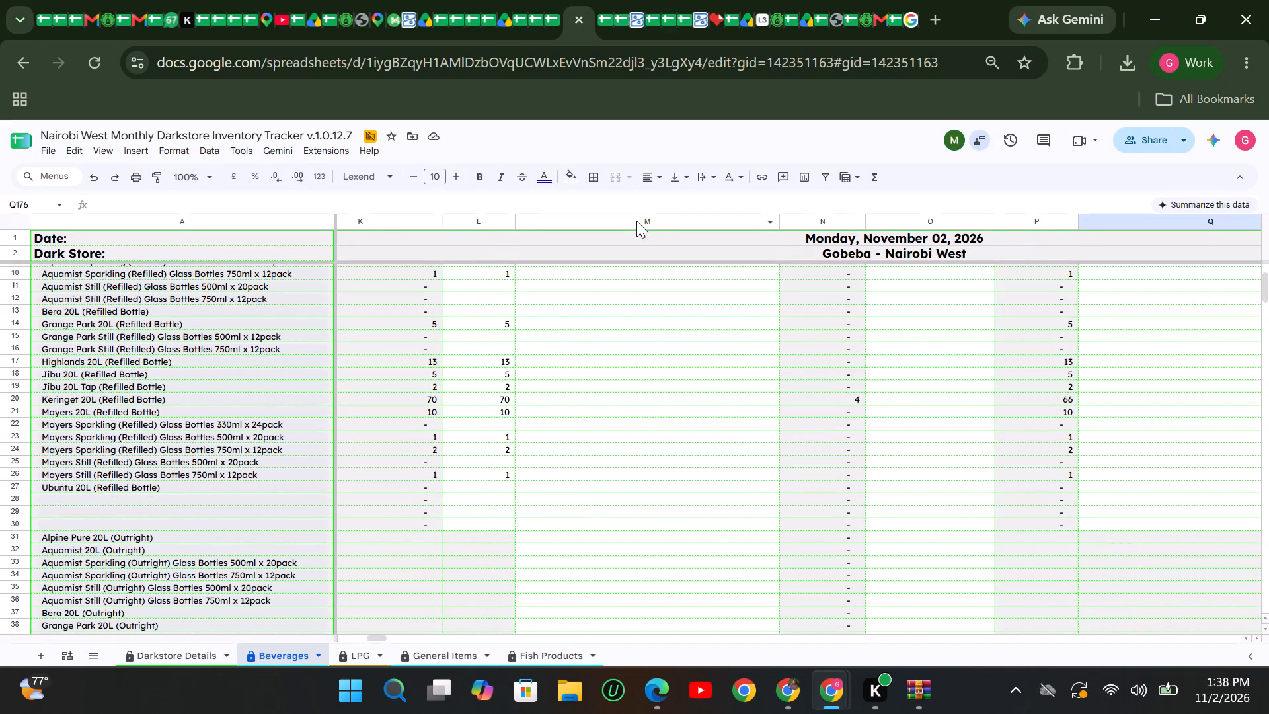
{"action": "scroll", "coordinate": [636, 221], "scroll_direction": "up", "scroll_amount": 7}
Switch to Zoho Books, search the purchase orders for "mala" and show the matching orders as a full list.
{"action": "left_click", "coordinate": [637, 27]}
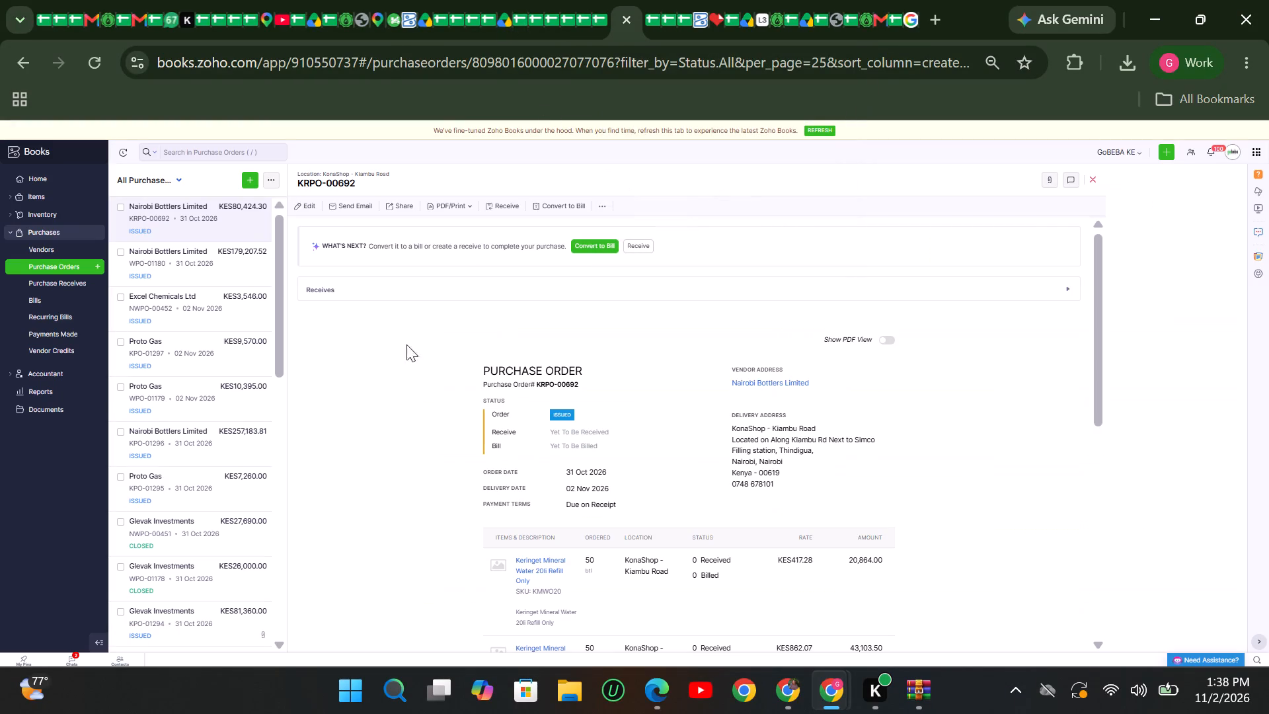
{"action": "left_click", "coordinate": [173, 152]}
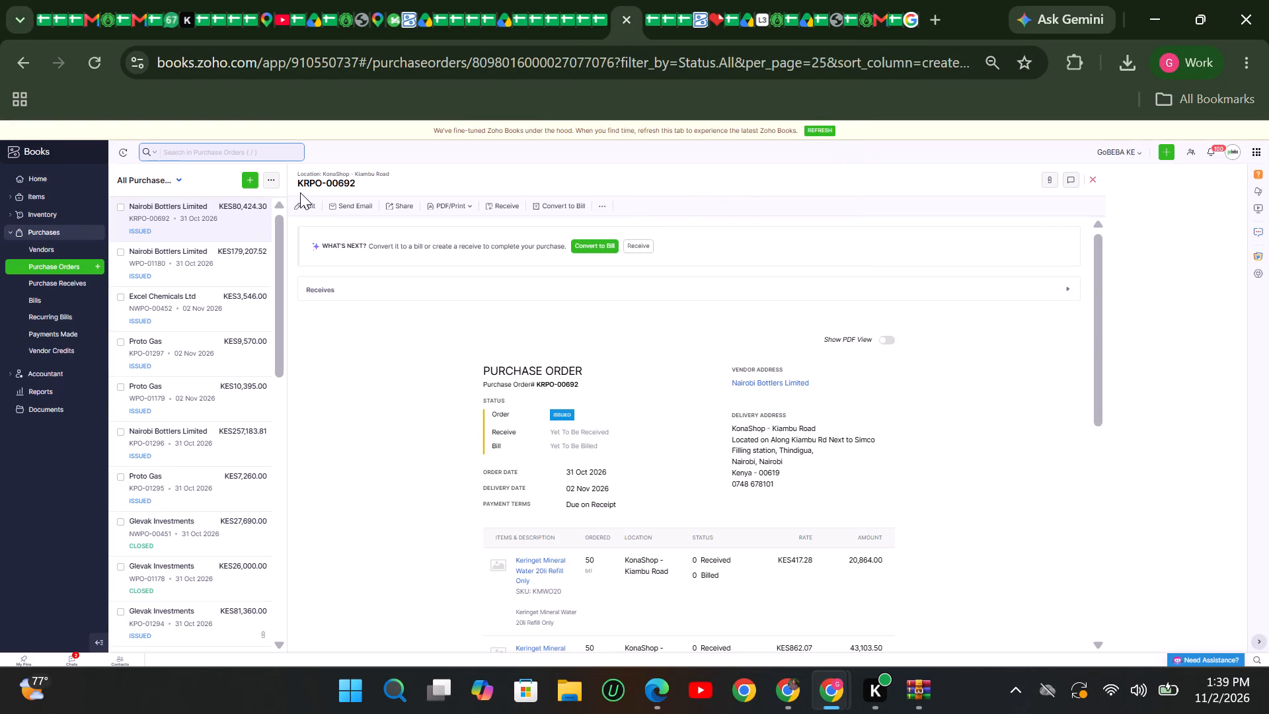
{"action": "key", "text": "n"}
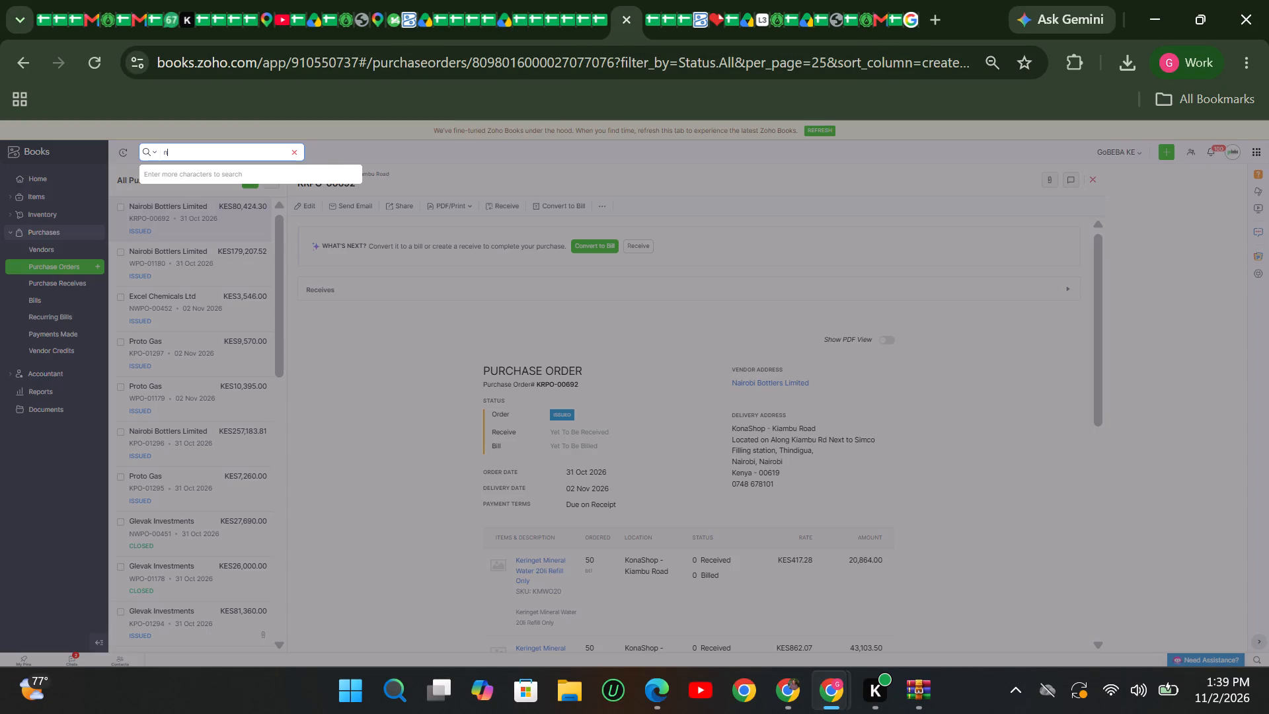
{"action": "key", "text": "BackSpace"}
{"action": "type", "text": "mala"}
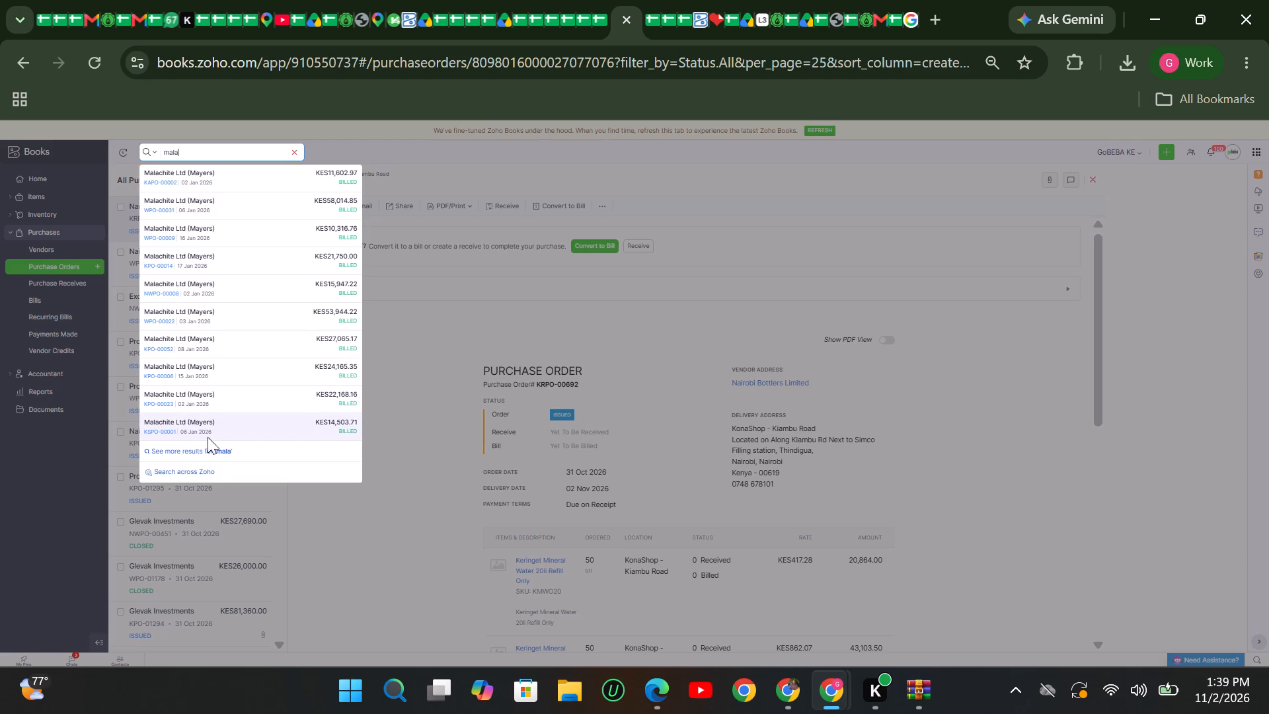
{"action": "left_click", "coordinate": [229, 454]}
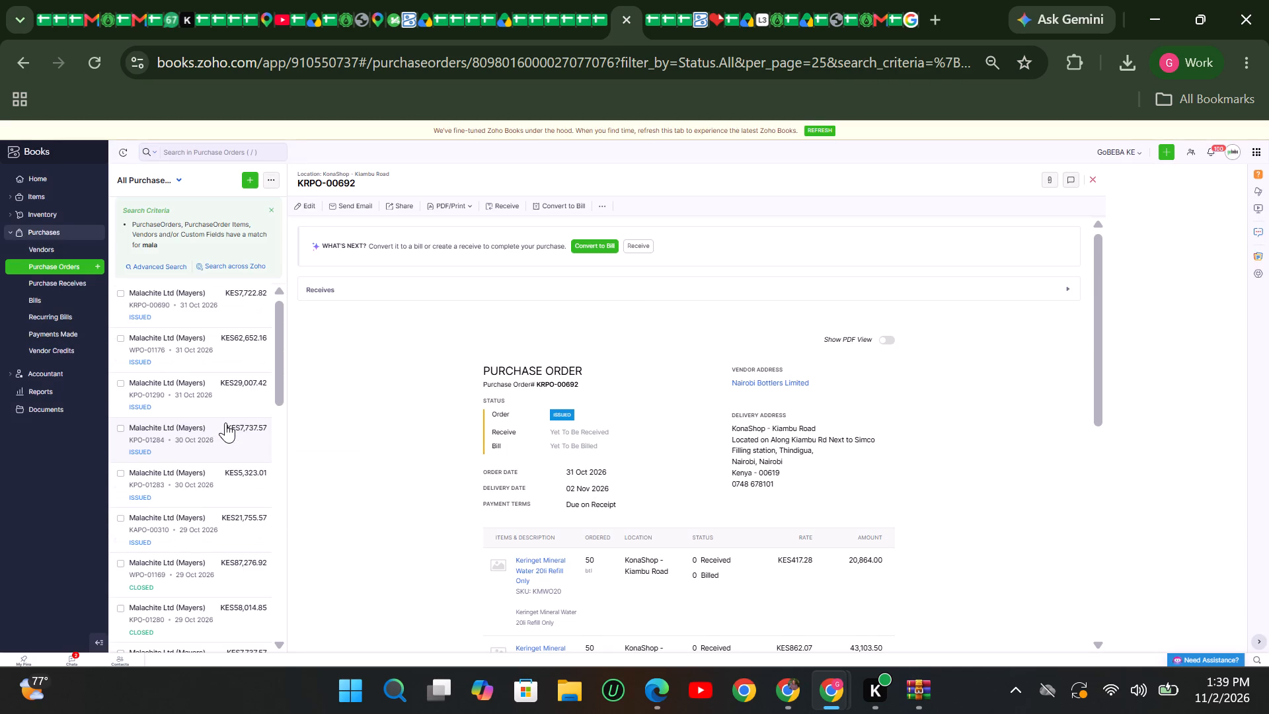
{"action": "left_click", "coordinate": [1094, 174]}
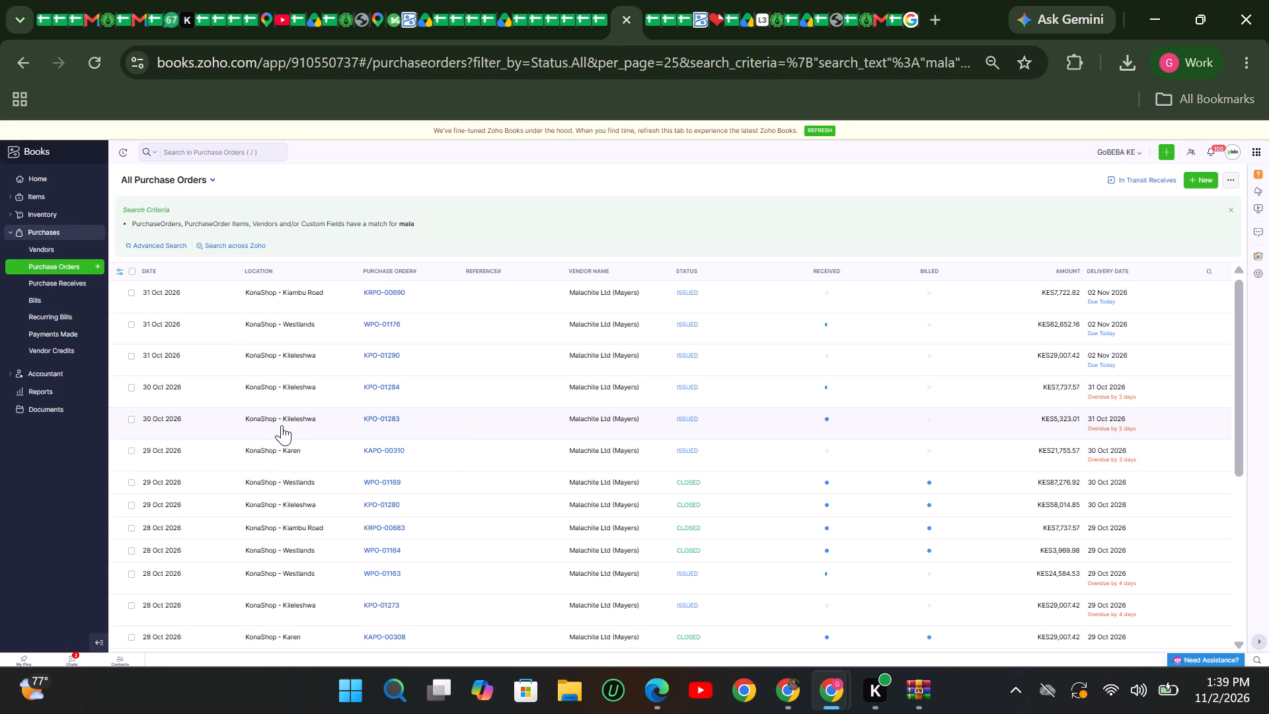
{"action": "scroll", "coordinate": [282, 425], "scroll_direction": "up", "scroll_amount": 6}
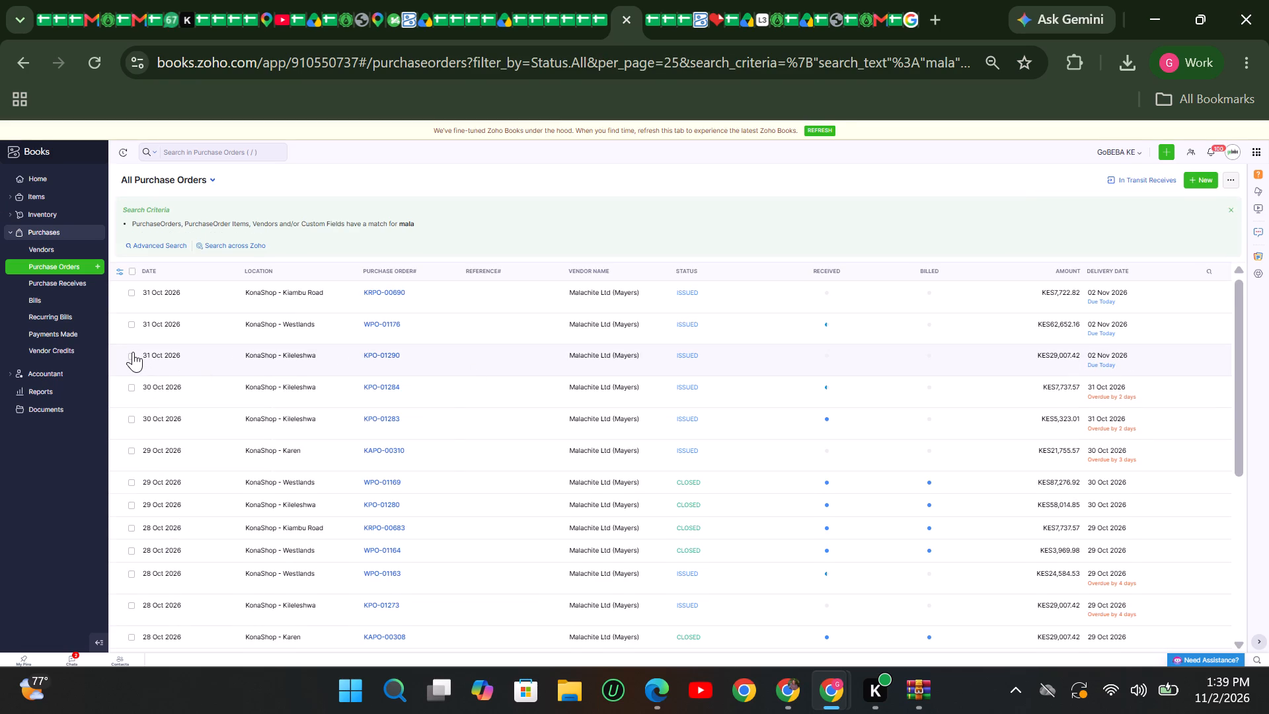
Select the three Malachite Ltd (Mayers) purchase orders dated 31 Oct 2026 in the search results.
{"action": "left_click", "coordinate": [133, 352]}
{"action": "left_click", "coordinate": [124, 320]}
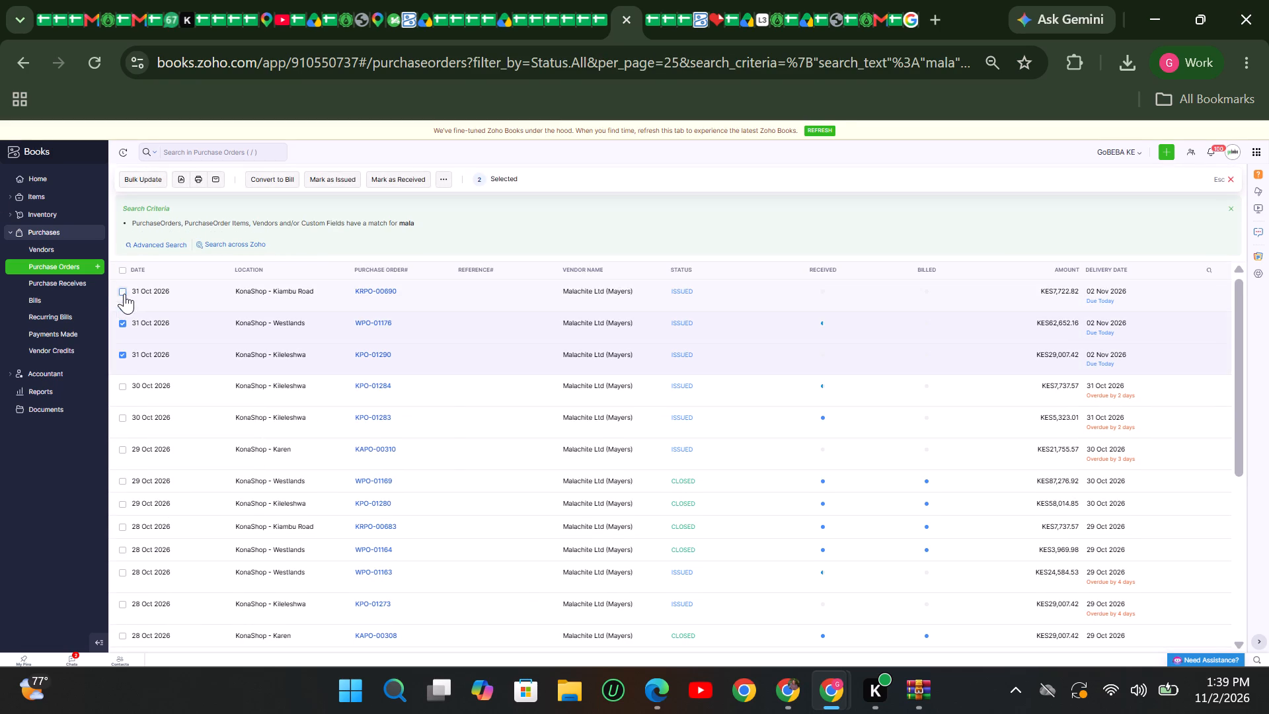
{"action": "left_click", "coordinate": [122, 293]}
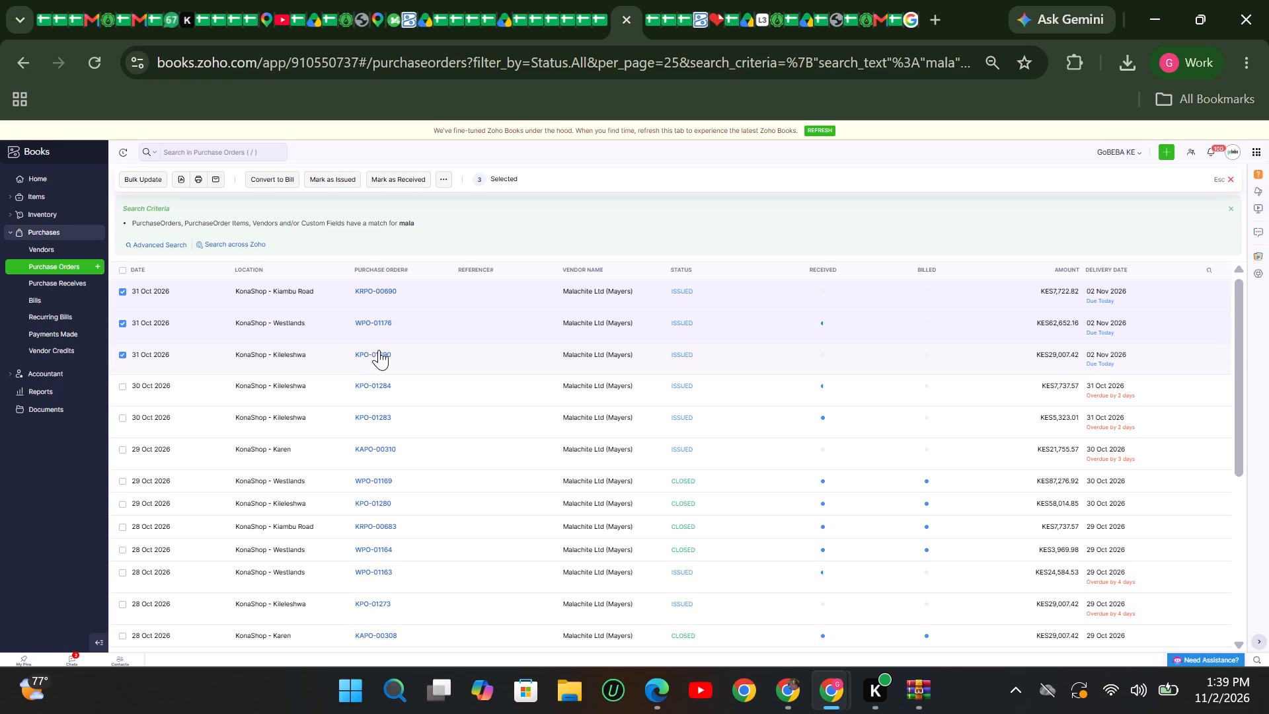
Examine the line items of Malachite purchase orders KPO-01290, WPO-01176 and KRPO-00690 in turn, returning to the full order list.
{"action": "left_click", "coordinate": [379, 349]}
{"action": "scroll", "coordinate": [684, 487], "scroll_direction": "down", "scroll_amount": 5}
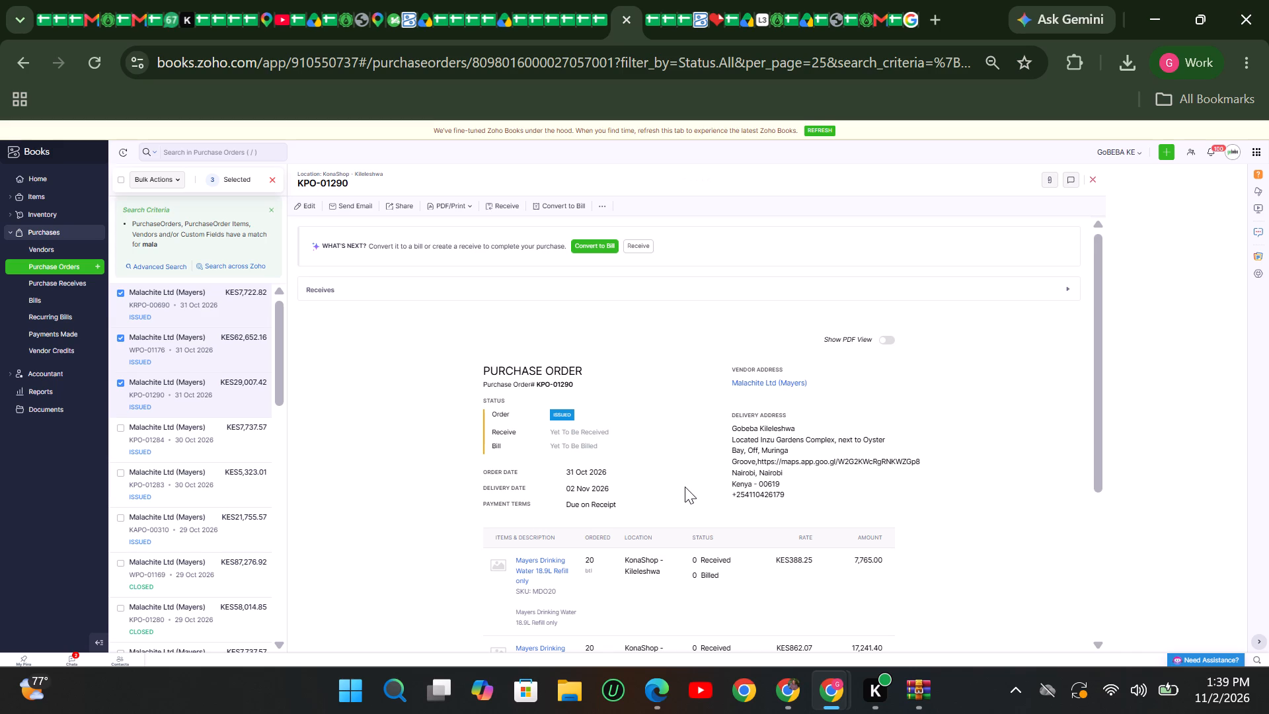
{"action": "scroll", "coordinate": [685, 487], "scroll_direction": "down", "scroll_amount": 4}
{"action": "scroll", "coordinate": [685, 487], "scroll_direction": "up", "scroll_amount": 3}
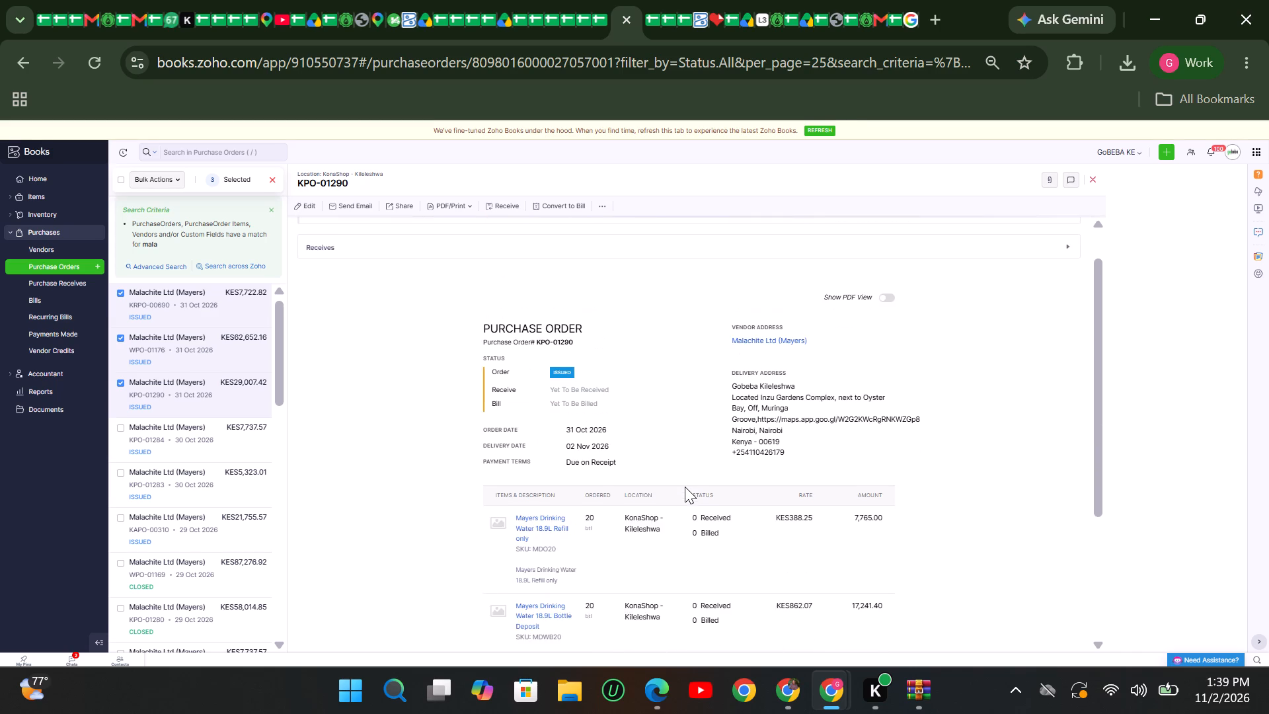
{"action": "scroll", "coordinate": [685, 487], "scroll_direction": "up", "scroll_amount": 1}
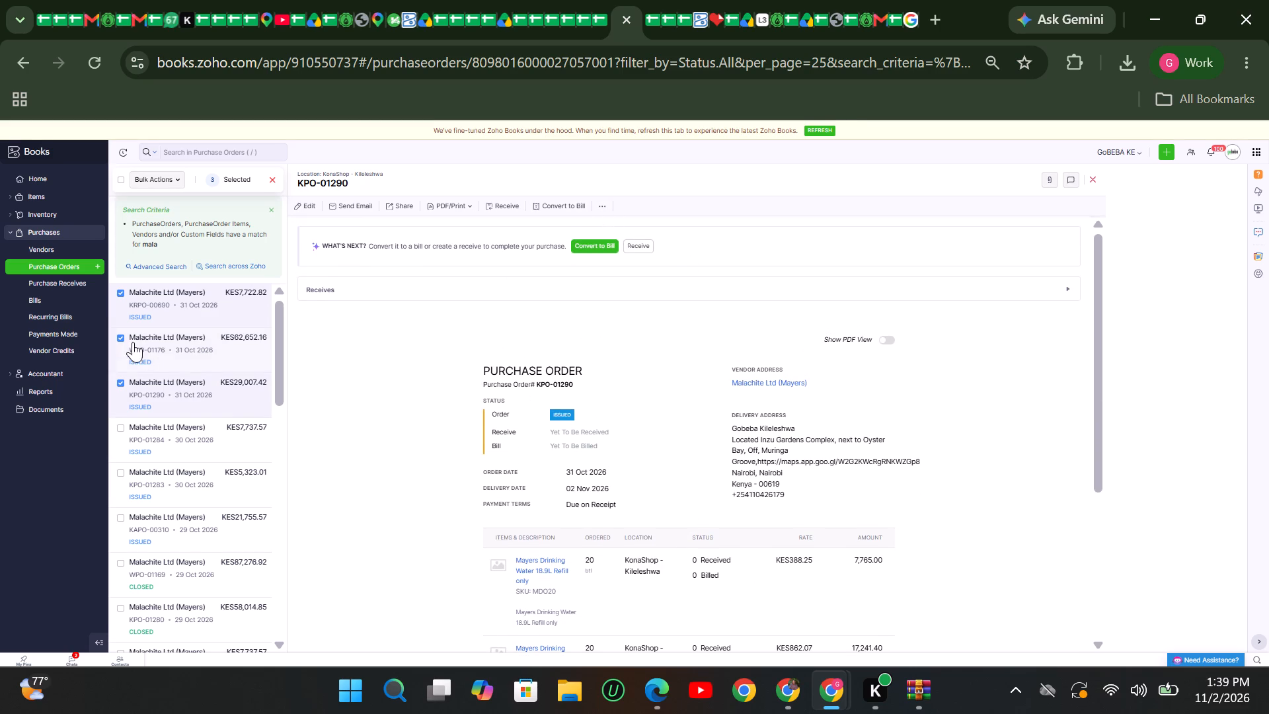
{"action": "left_click", "coordinate": [140, 349]}
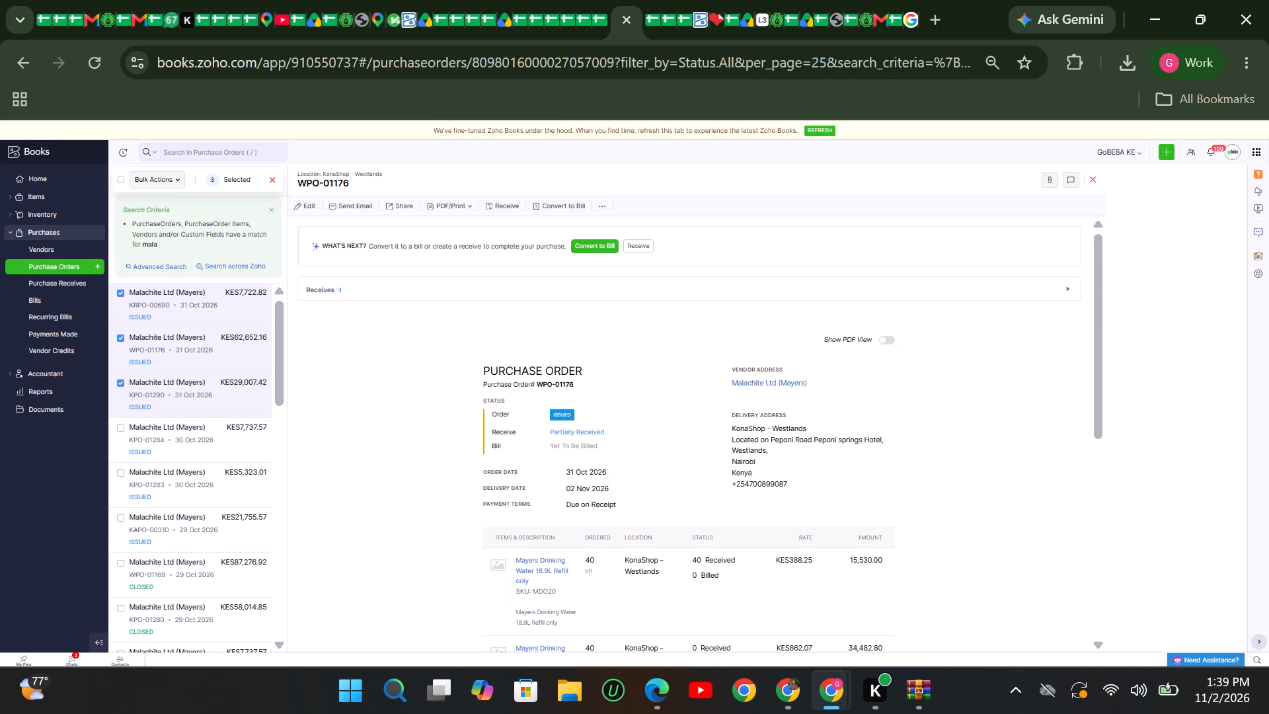
{"action": "scroll", "coordinate": [588, 487], "scroll_direction": "down", "scroll_amount": 3}
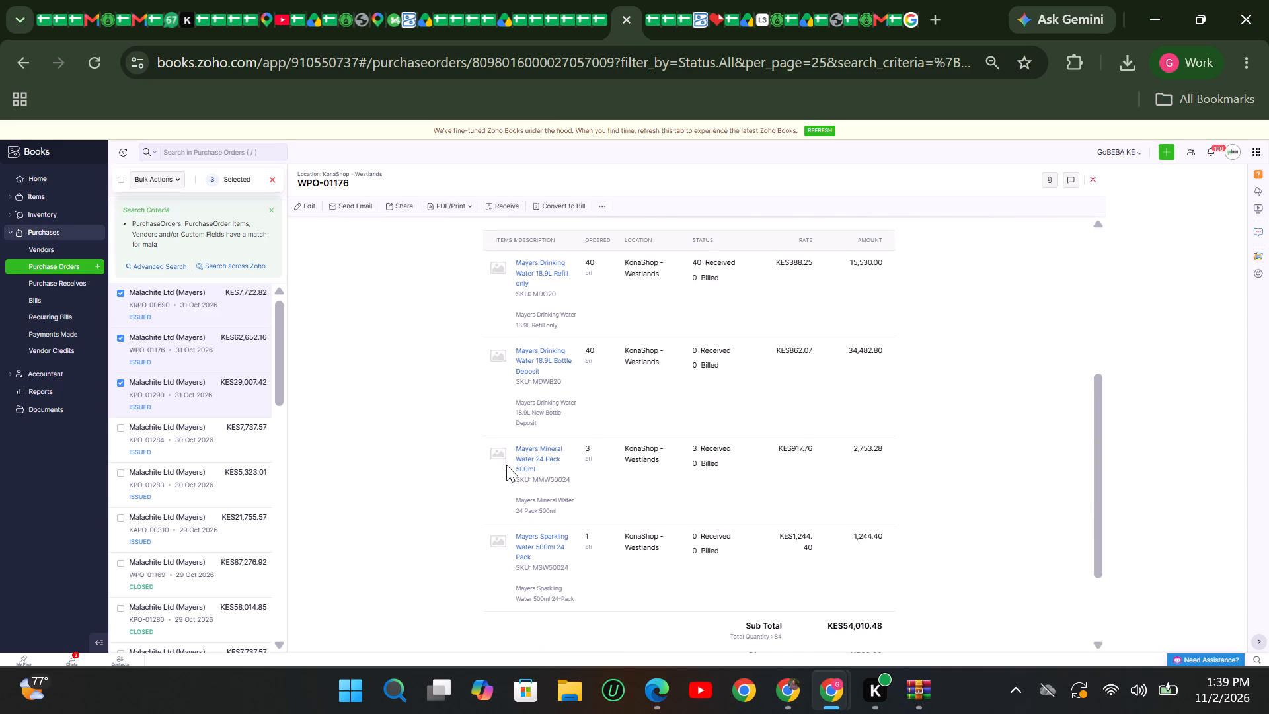
{"action": "scroll", "coordinate": [506, 466], "scroll_direction": "down", "scroll_amount": 1}
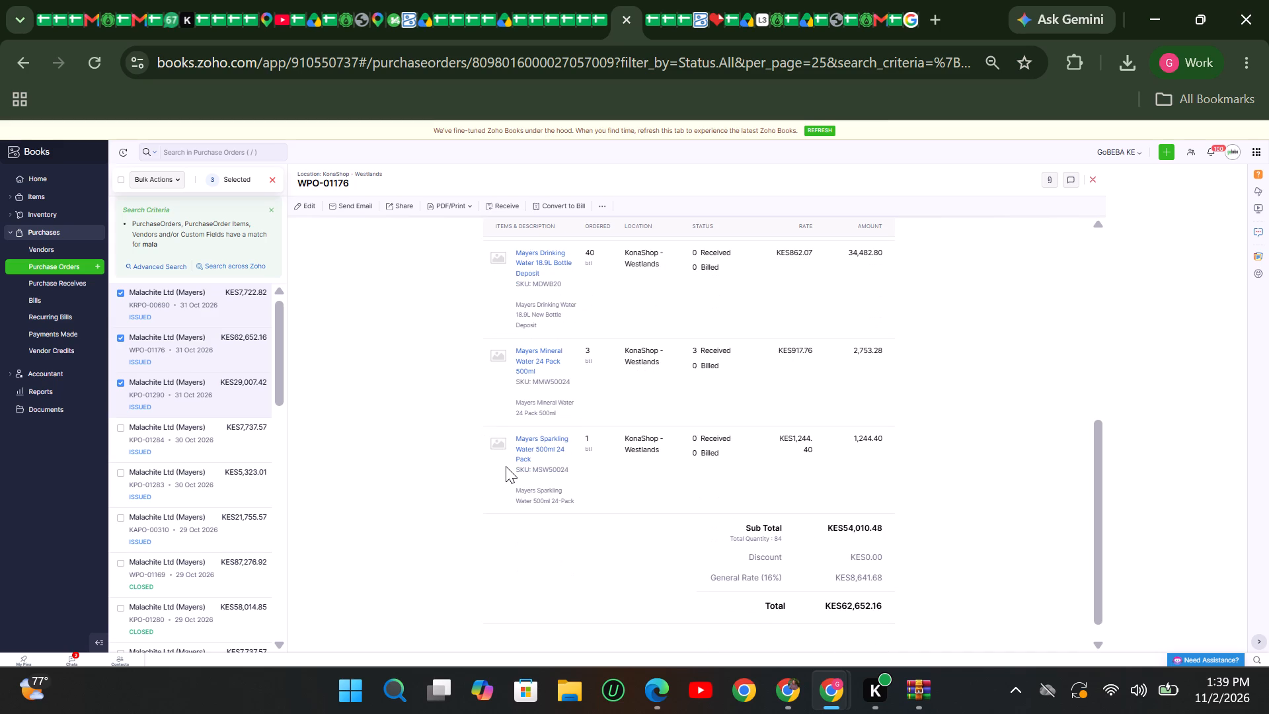
{"action": "scroll", "coordinate": [506, 466], "scroll_direction": "up", "scroll_amount": 6}
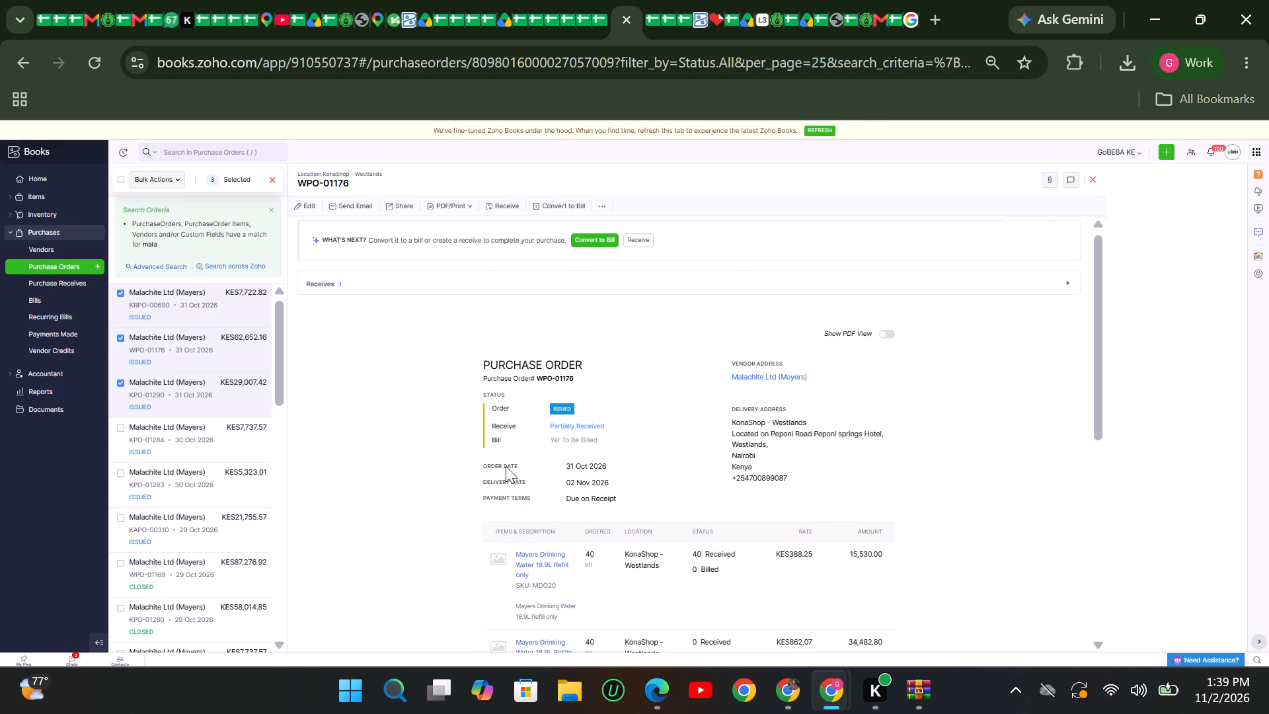
{"action": "left_click", "coordinate": [143, 294]}
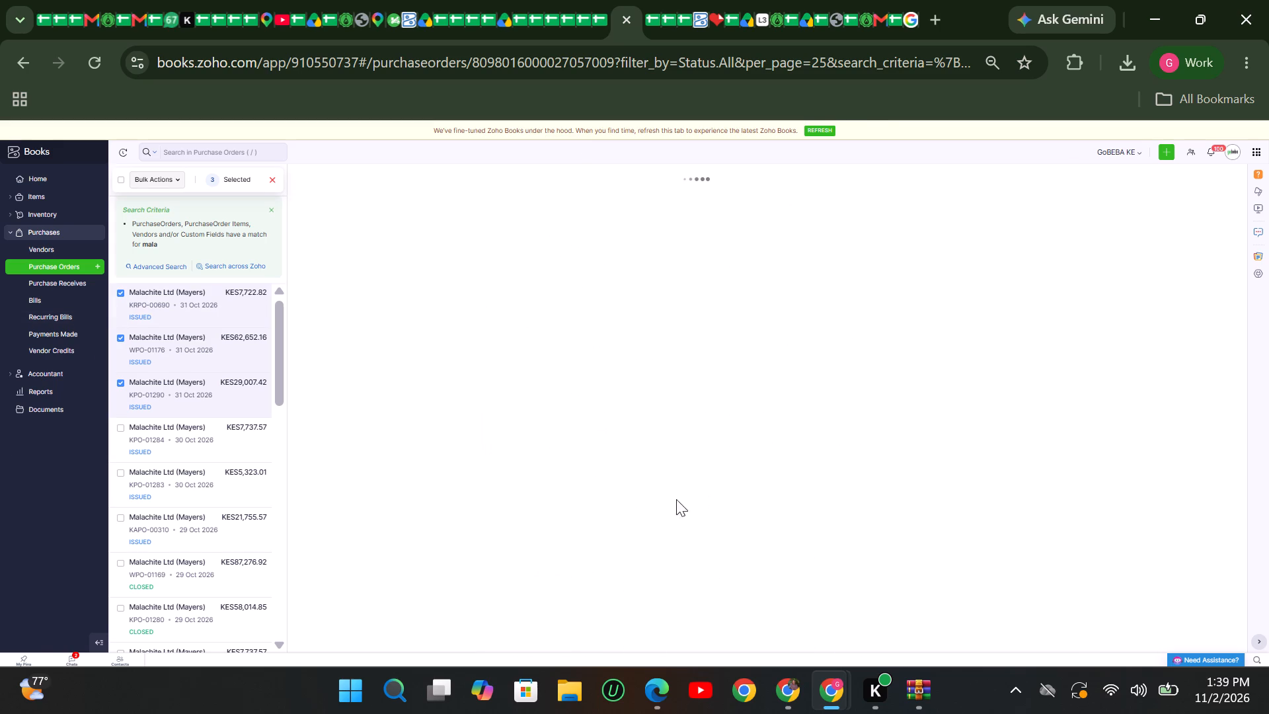
{"action": "scroll", "coordinate": [592, 522], "scroll_direction": "down", "scroll_amount": 5}
{"action": "scroll", "coordinate": [849, 307], "scroll_direction": "down", "scroll_amount": 2}
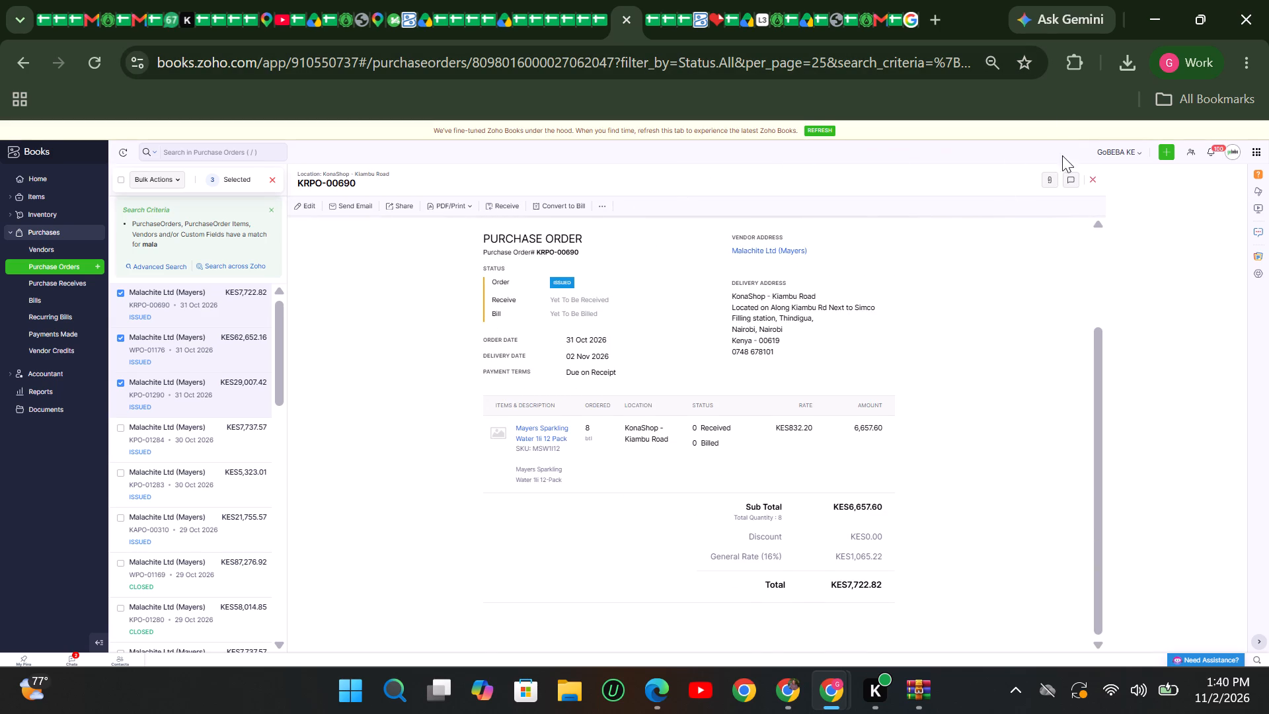
{"action": "left_click", "coordinate": [1090, 177]}
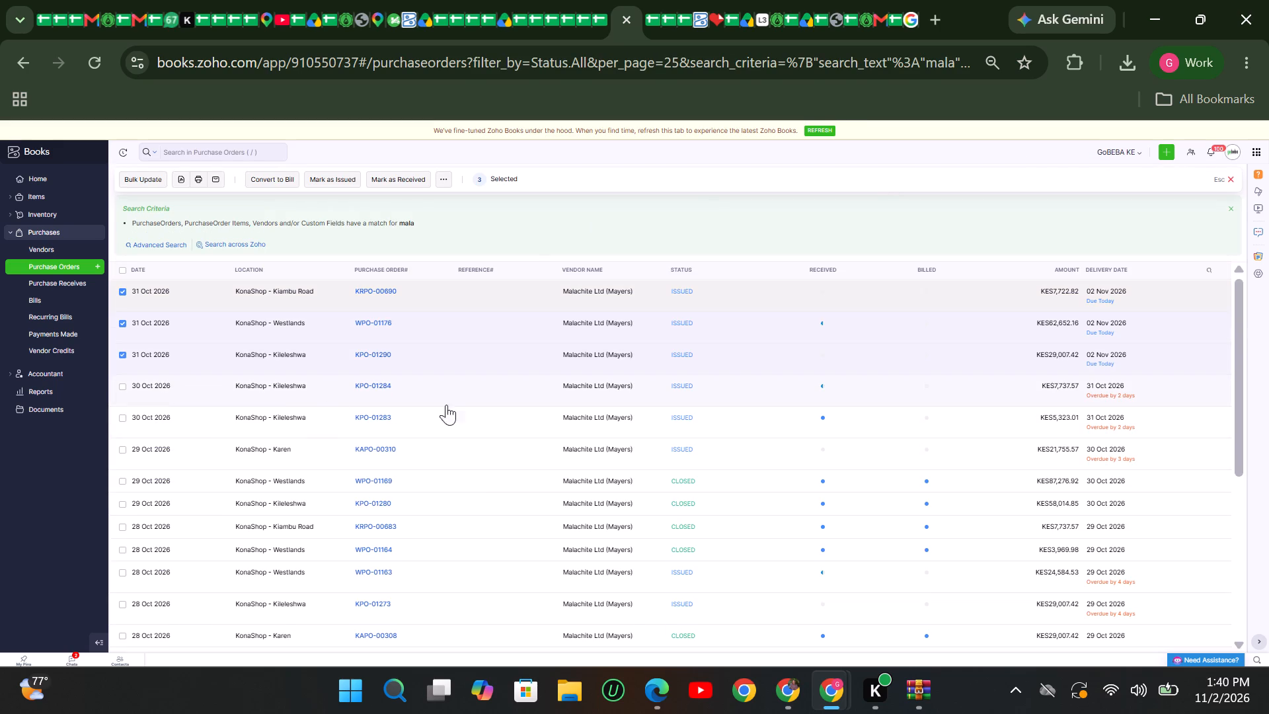
Look through the older Malachite purchase orders and check Kiambu Road order KRPO-00683.
{"action": "scroll", "coordinate": [375, 464], "scroll_direction": "down", "scroll_amount": 1}
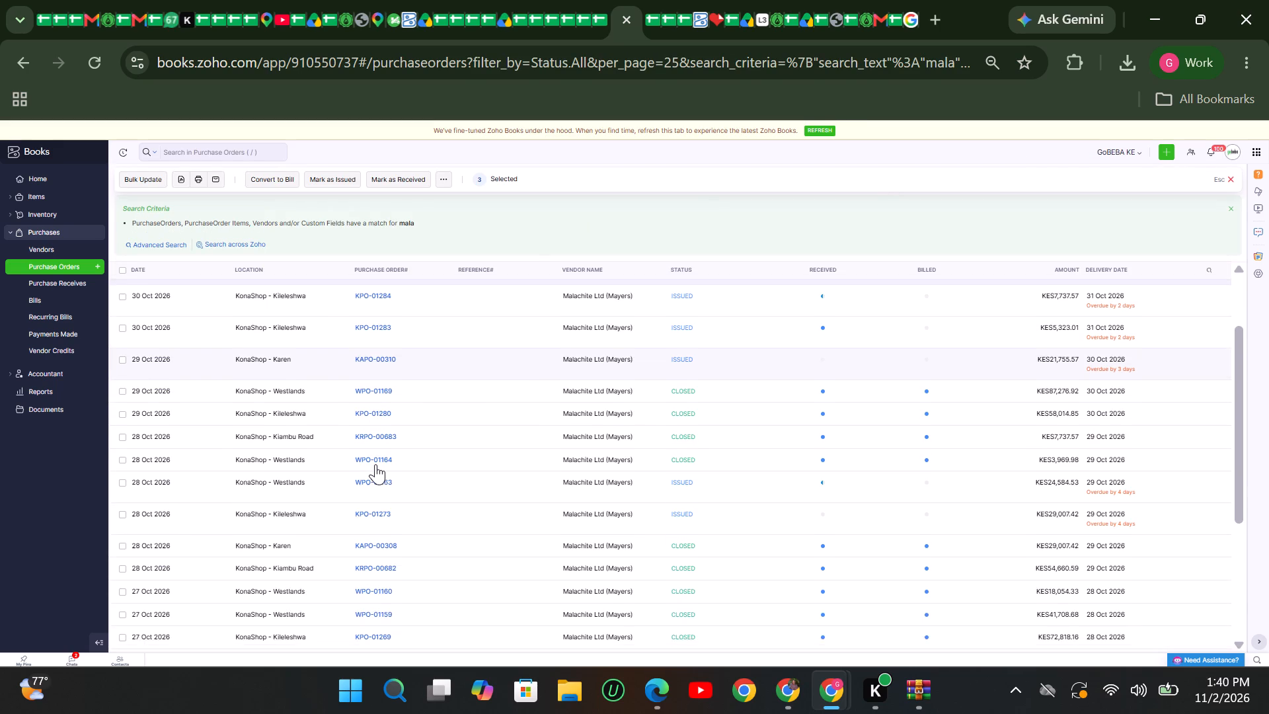
{"action": "scroll", "coordinate": [387, 518], "scroll_direction": "down", "scroll_amount": 3}
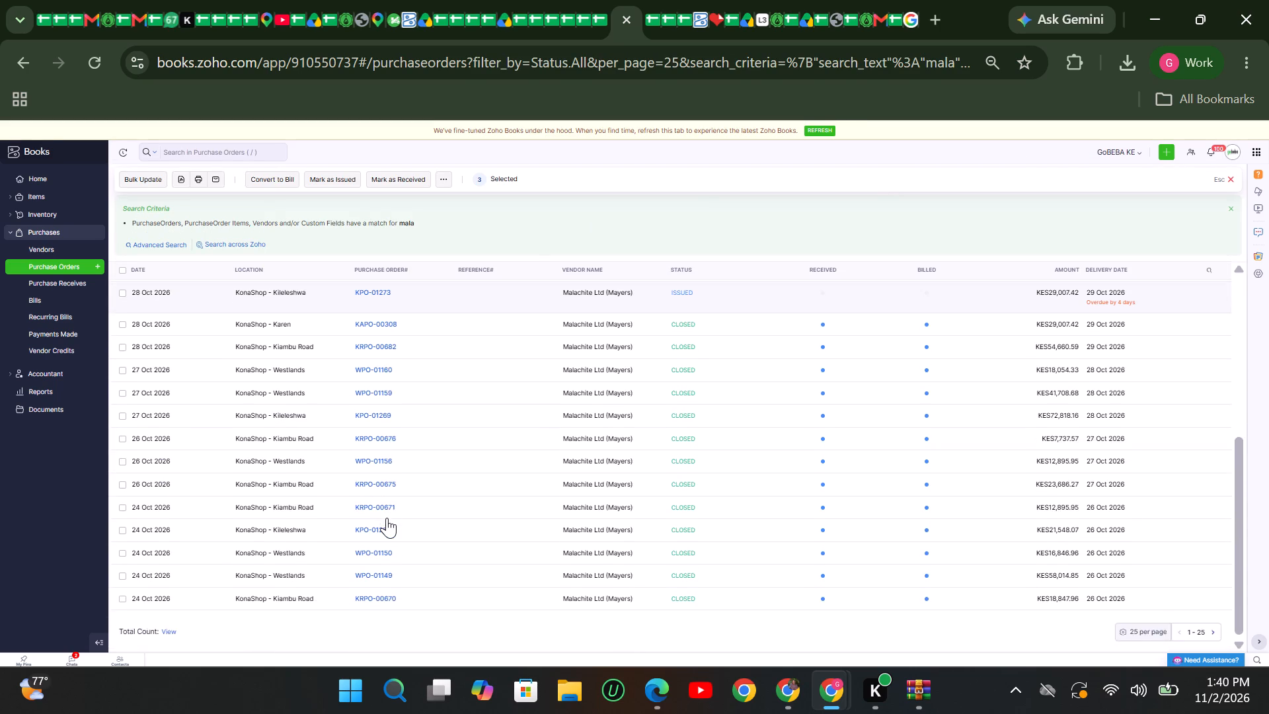
{"action": "scroll", "coordinate": [387, 518], "scroll_direction": "up", "scroll_amount": 11}
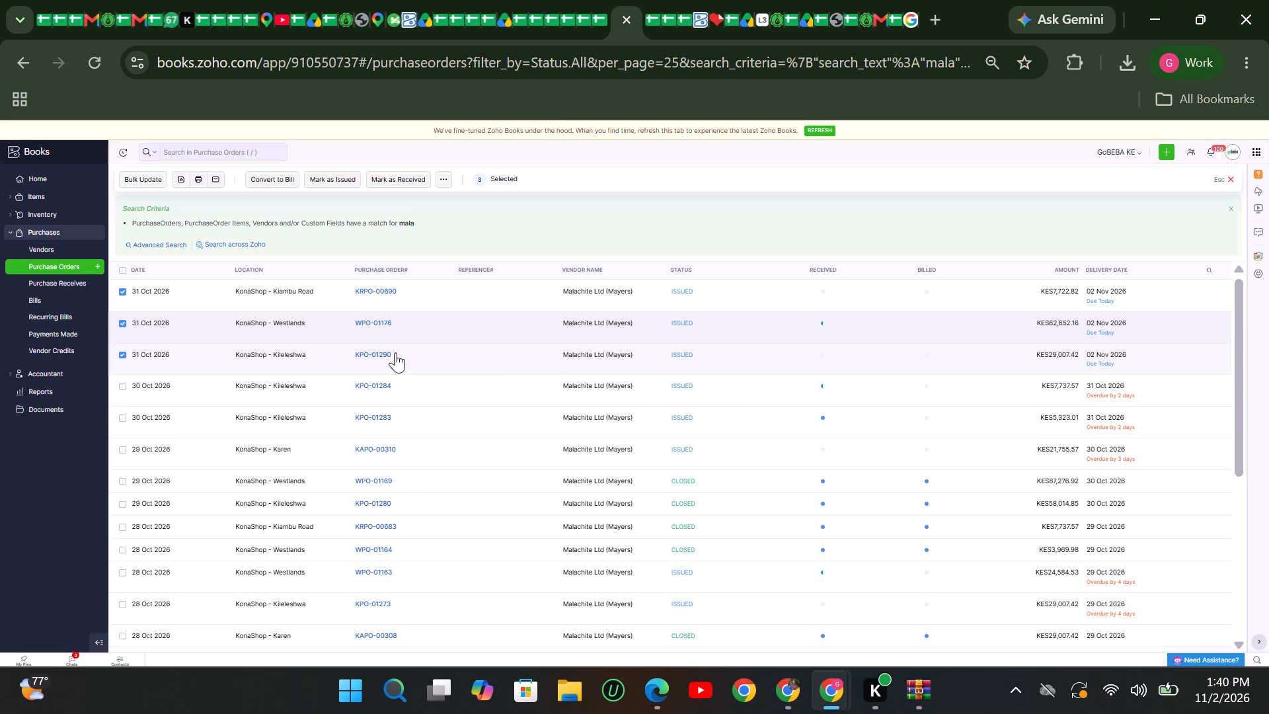
{"action": "scroll", "coordinate": [391, 501], "scroll_direction": "up", "scroll_amount": 11}
{"action": "left_click", "coordinate": [381, 530]}
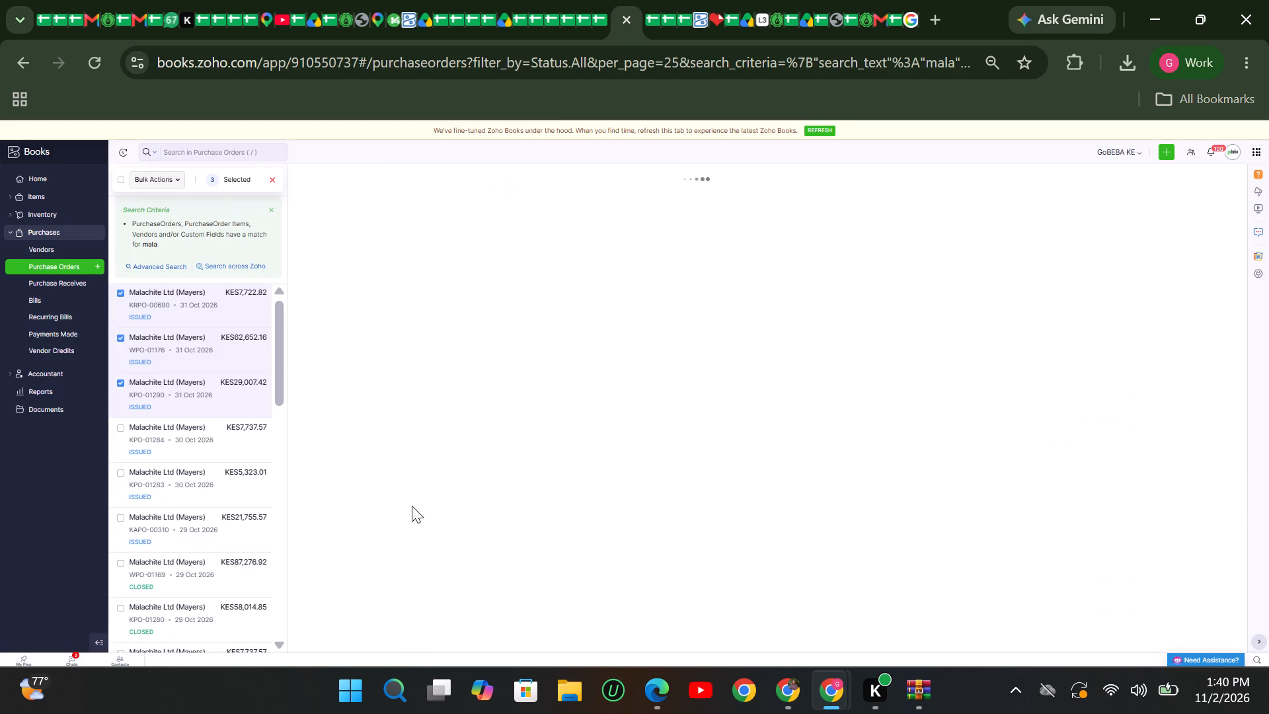
{"action": "scroll", "coordinate": [442, 500], "scroll_direction": "down", "scroll_amount": 2}
{"action": "scroll", "coordinate": [442, 500], "scroll_direction": "up", "scroll_amount": 4}
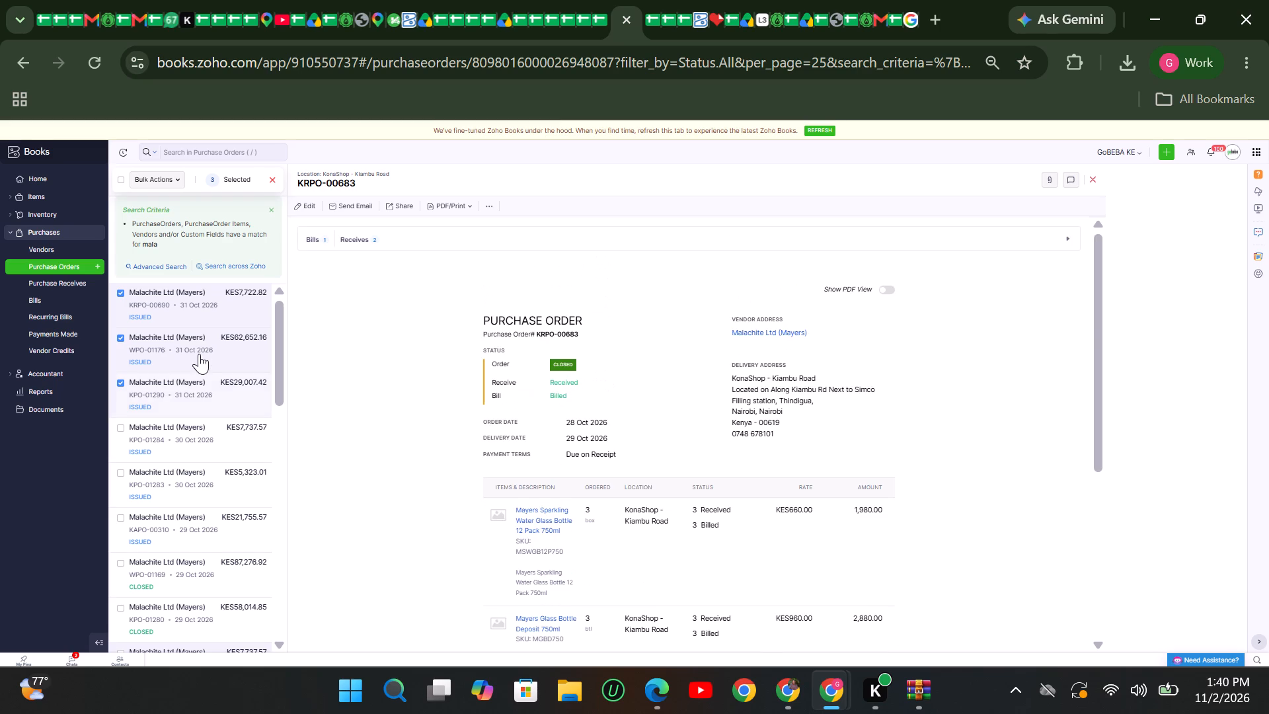
{"action": "left_click", "coordinate": [1091, 178]}
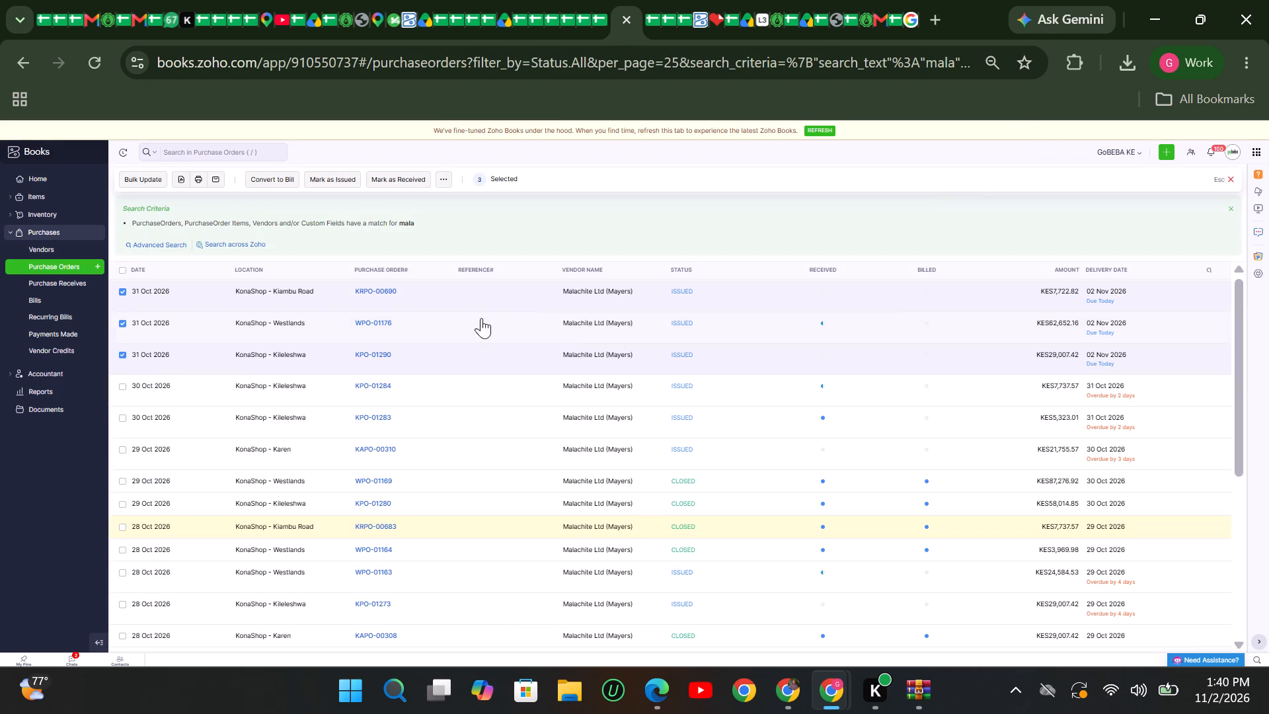
Clone the Kileleshwa Malachite purchase order KPO-01290 into a new purchase order.
{"action": "left_click", "coordinate": [379, 356]}
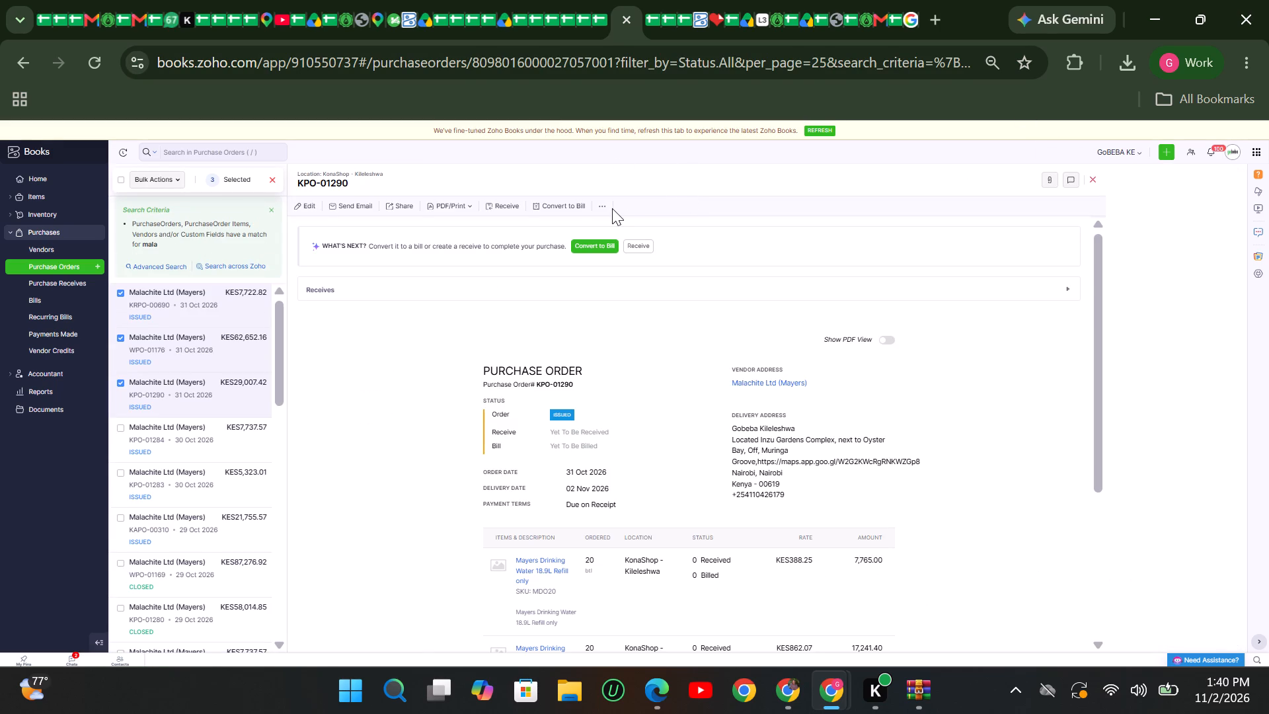
{"action": "left_click", "coordinate": [612, 208]}
{"action": "left_click", "coordinate": [608, 206]}
{"action": "left_click", "coordinate": [547, 280]}
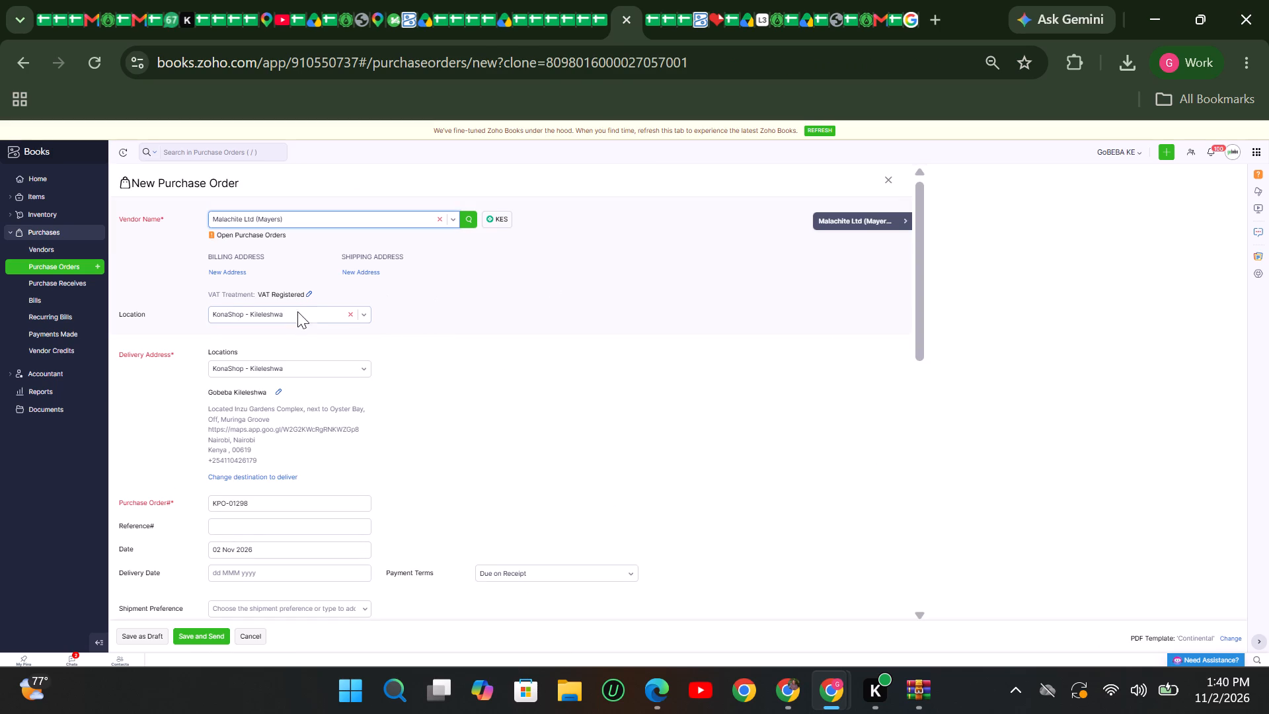
Set the new purchase order's location to KonaShop - Kiambu Road and its delivery date to 03 Nov 2026.
{"action": "left_click", "coordinate": [297, 311]}
{"action": "left_click", "coordinate": [252, 420]}
{"action": "scroll", "coordinate": [280, 388], "scroll_direction": "down", "scroll_amount": 1}
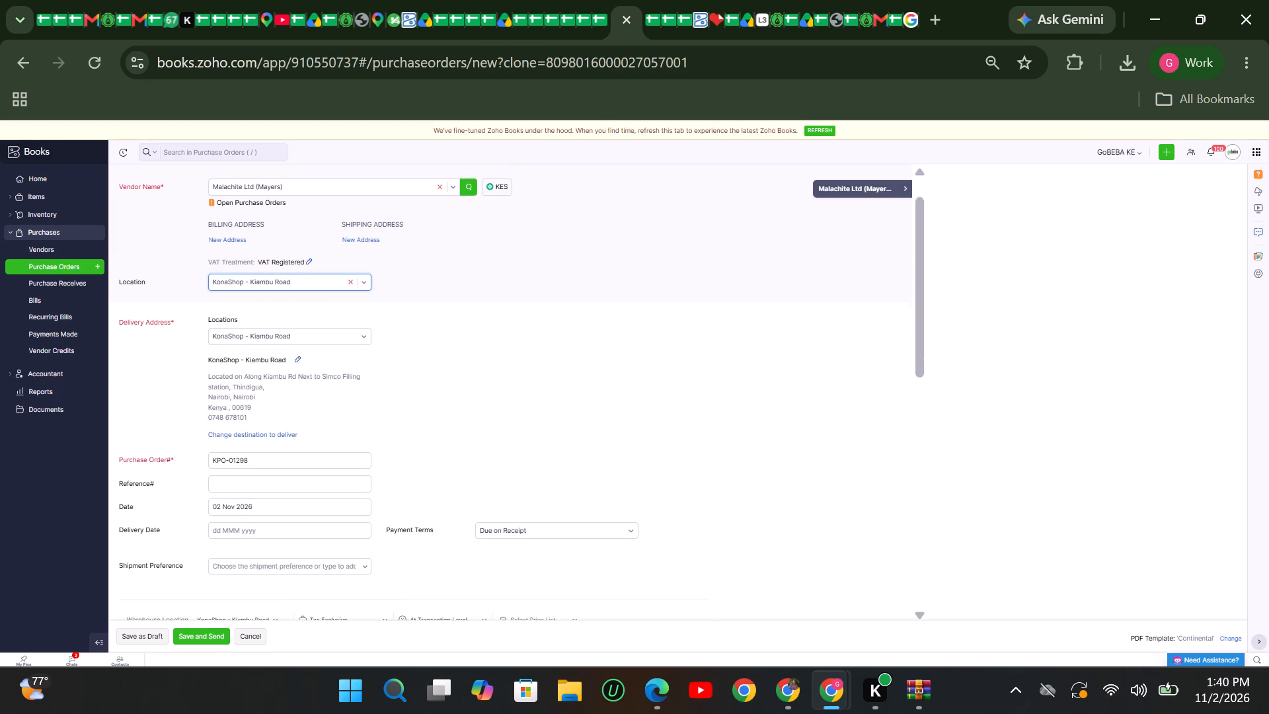
{"action": "scroll", "coordinate": [280, 388], "scroll_direction": "down", "scroll_amount": 1}
{"action": "left_click", "coordinate": [251, 366]}
{"action": "left_click", "coordinate": [256, 278]}
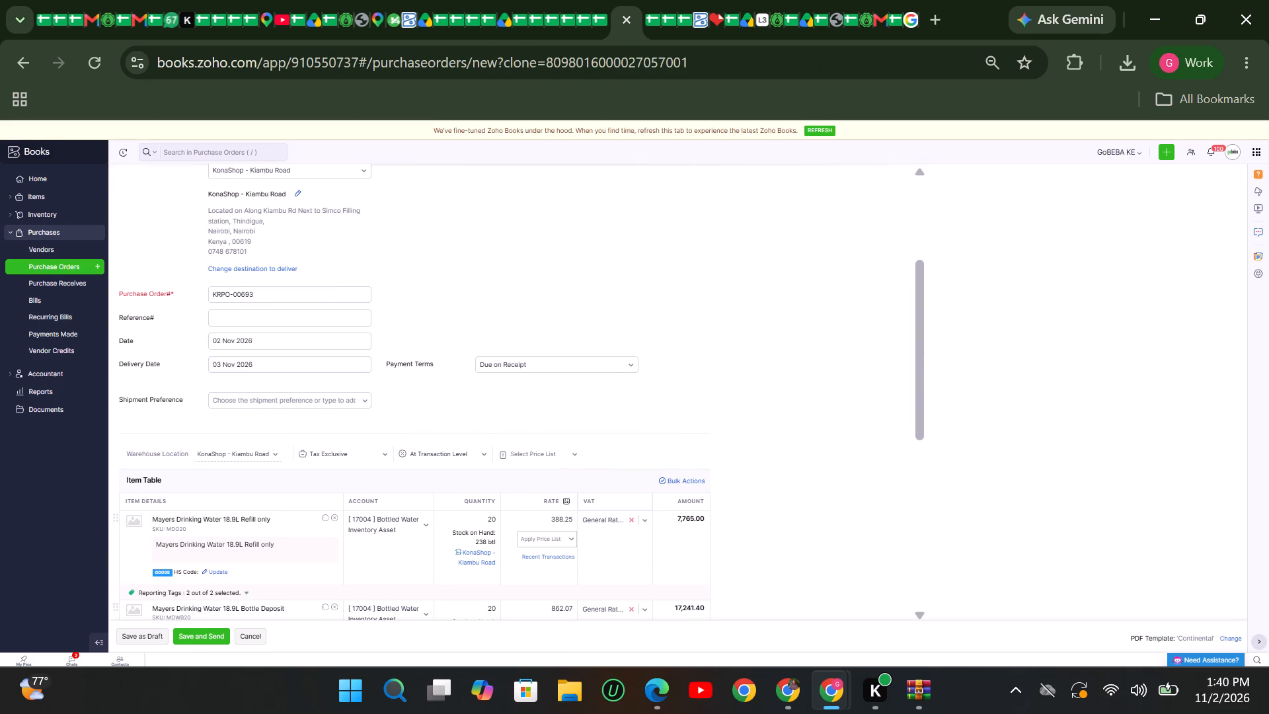
Set the quantities of Mayers Drinking Water 18.9L Refill only and 18.9L Bottle Deposit to 30 each.
{"action": "scroll", "coordinate": [245, 350], "scroll_direction": "down", "scroll_amount": 1}
{"action": "left_click_drag", "start_coordinate": [499, 420], "coordinate": [468, 419]}
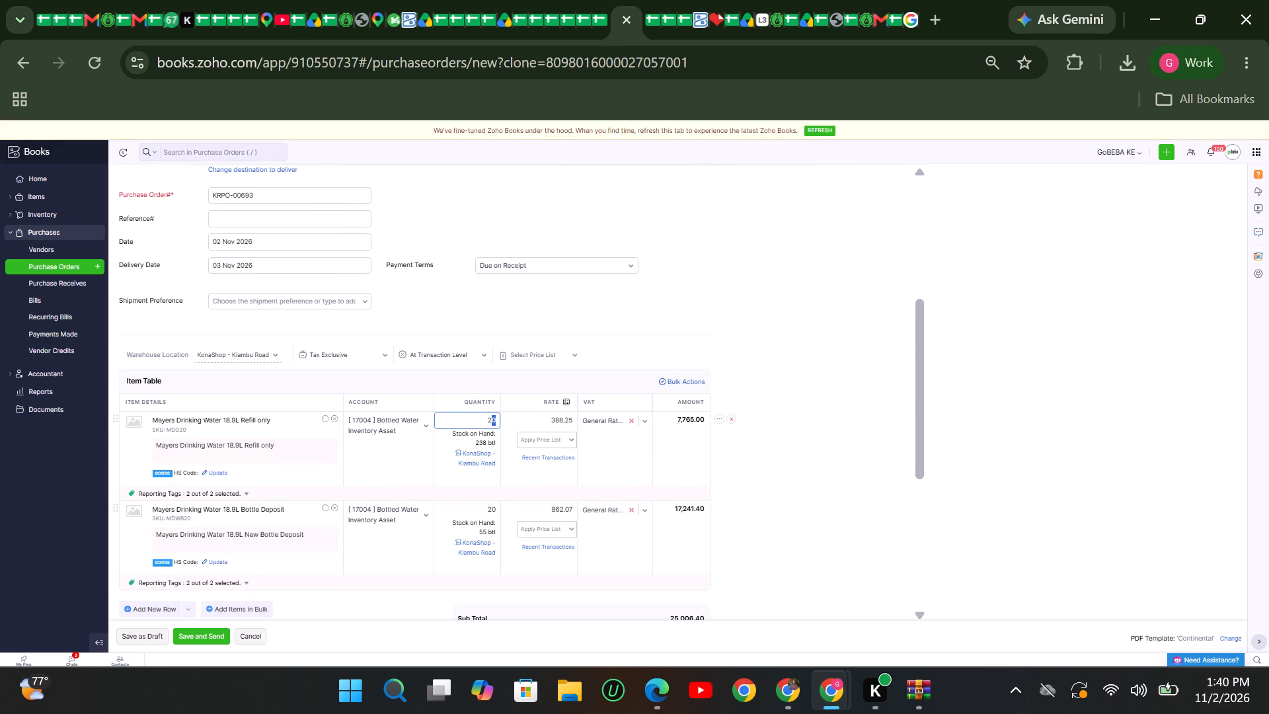
{"action": "type", "text": "33"}
{"action": "key", "text": "BackSpace"}
{"action": "key", "text": "0"}
{"action": "left_click", "coordinate": [492, 510]}
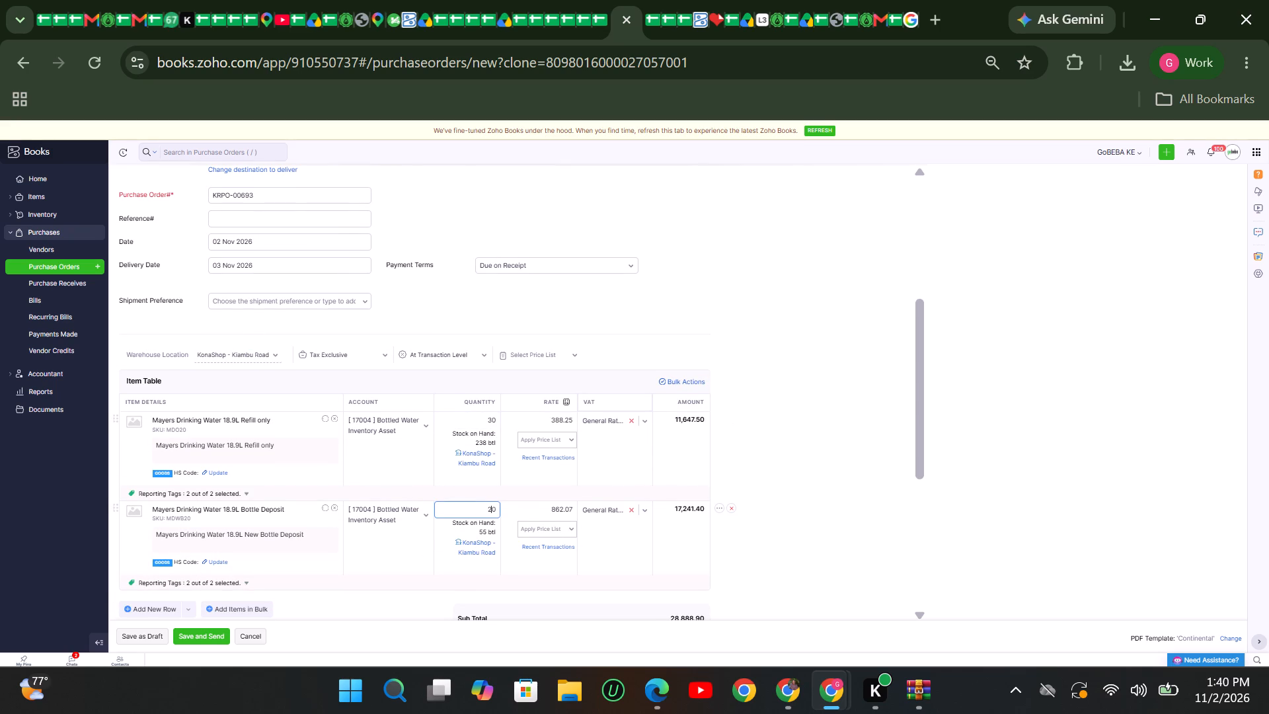
{"action": "key", "text": "BackSpace"}
{"action": "key", "text": "3"}
Add Mayers Mineral Water 1lt 12 Pack as a new line item on the Kiambu Road purchase order.
{"action": "scroll", "coordinate": [459, 484], "scroll_direction": "down", "scroll_amount": 2}
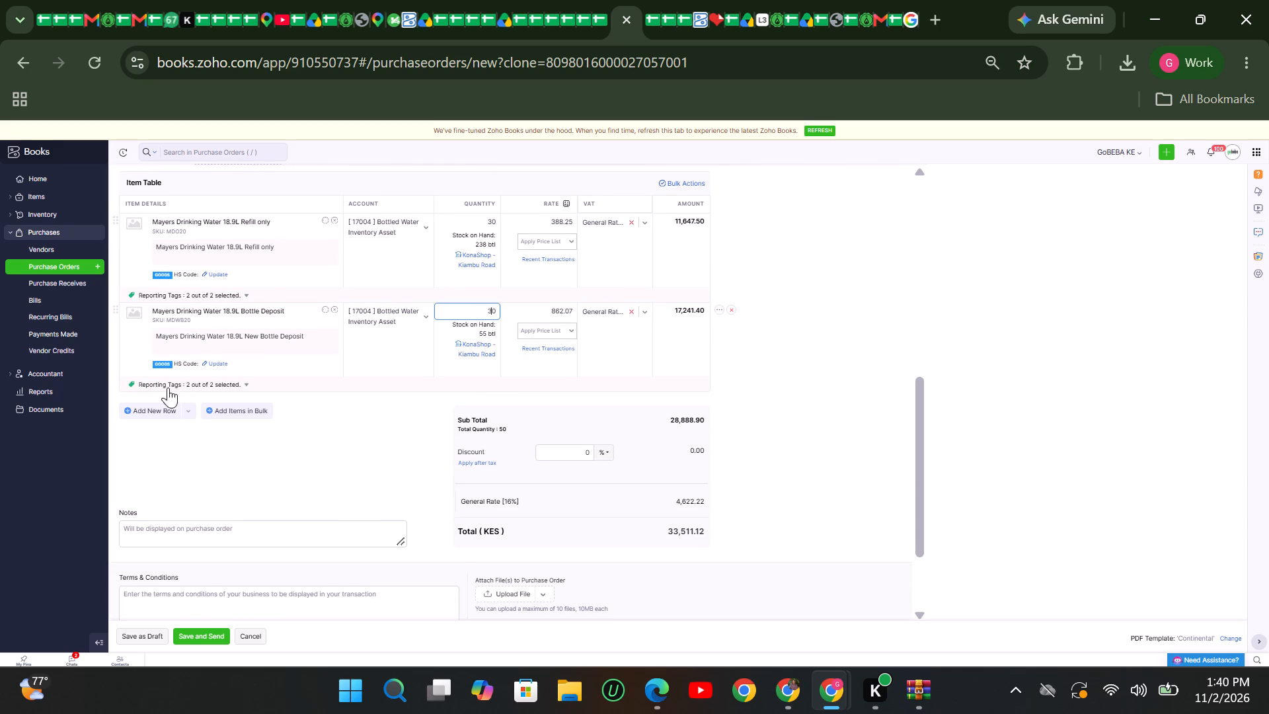
{"action": "left_click", "coordinate": [154, 404]}
{"action": "type", "text": "mat"}
{"action": "key", "text": "BackSpace"}
{"action": "type", "text": "yers"}
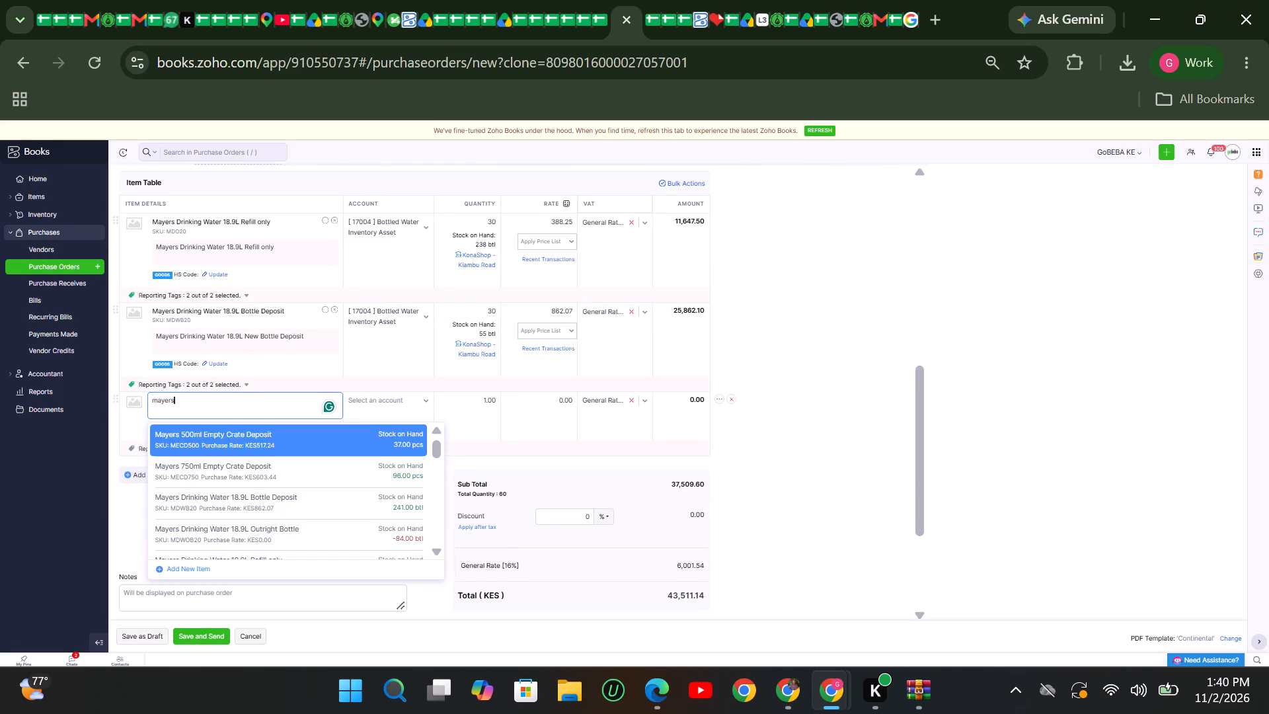
{"action": "scroll", "coordinate": [207, 529], "scroll_direction": "down", "scroll_amount": 1}
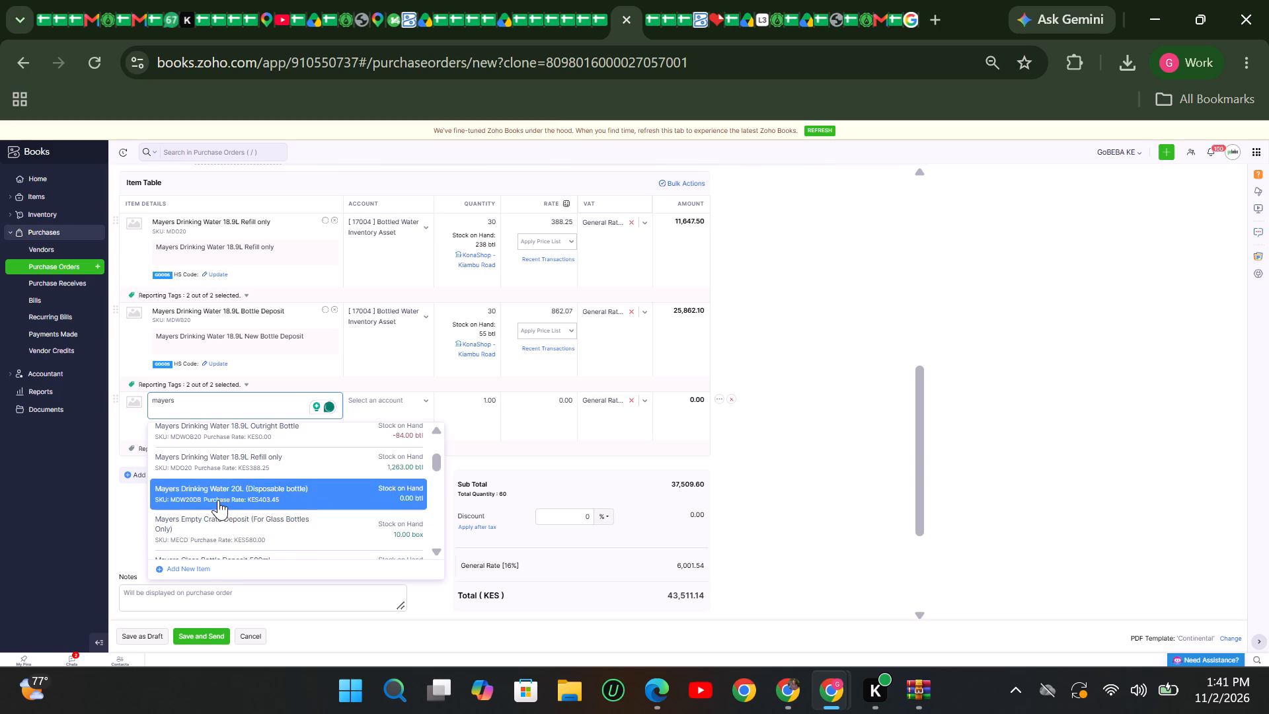
{"action": "scroll", "coordinate": [218, 500], "scroll_direction": "up", "scroll_amount": 2}
{"action": "scroll", "coordinate": [218, 500], "scroll_direction": "down", "scroll_amount": 3}
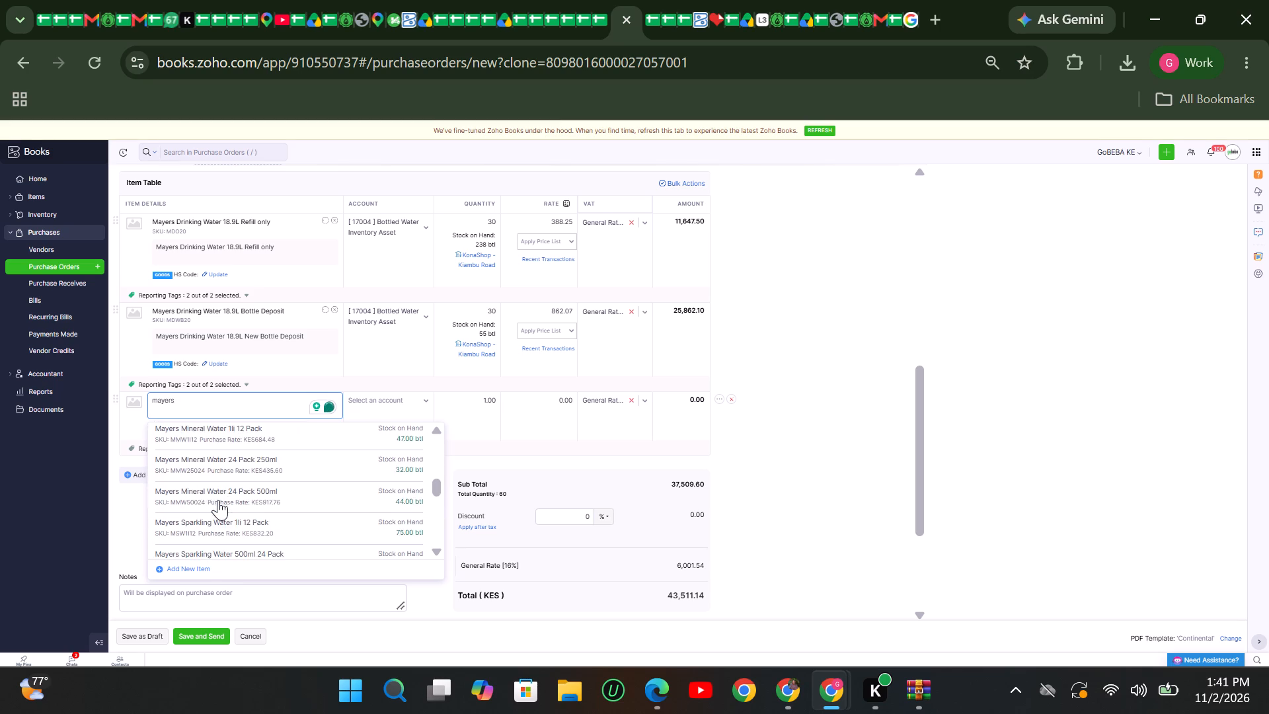
{"action": "left_click", "coordinate": [229, 440]}
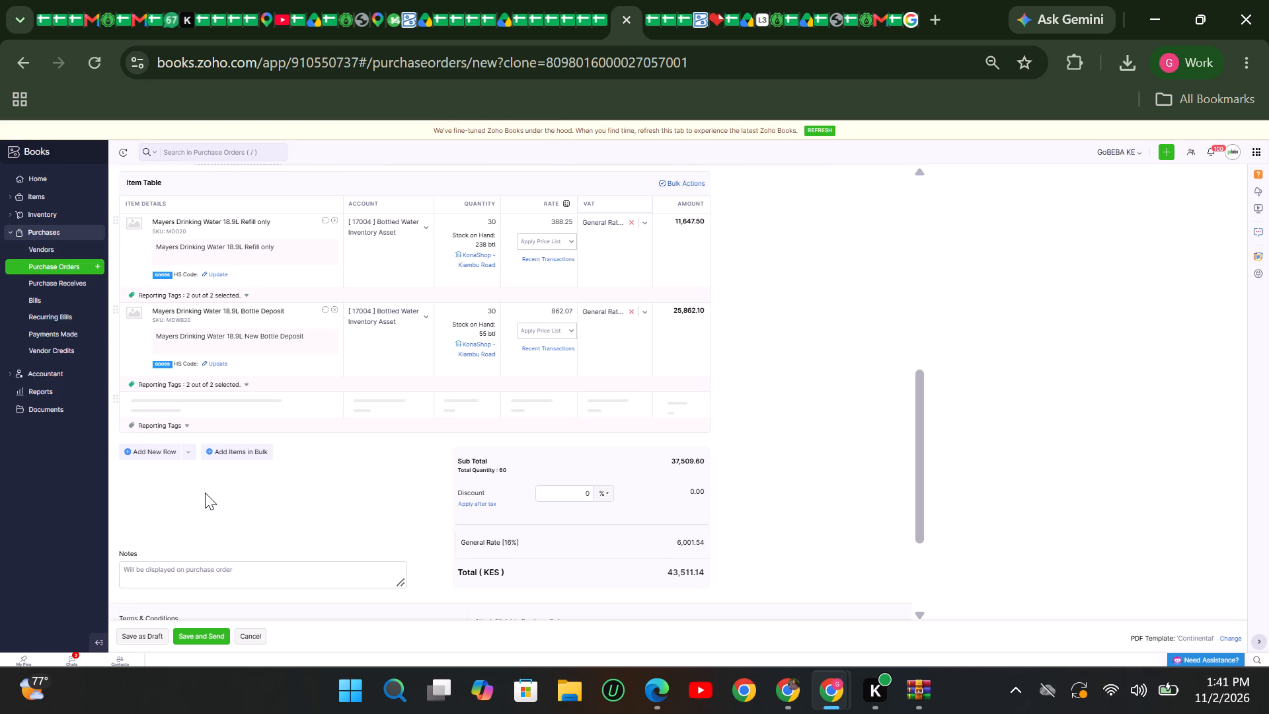
Add Mayers Mineral Water 24 Pack 250ml as another line item on the purchase order.
{"action": "left_click", "coordinate": [191, 501]}
{"action": "type", "text": "mayers"}
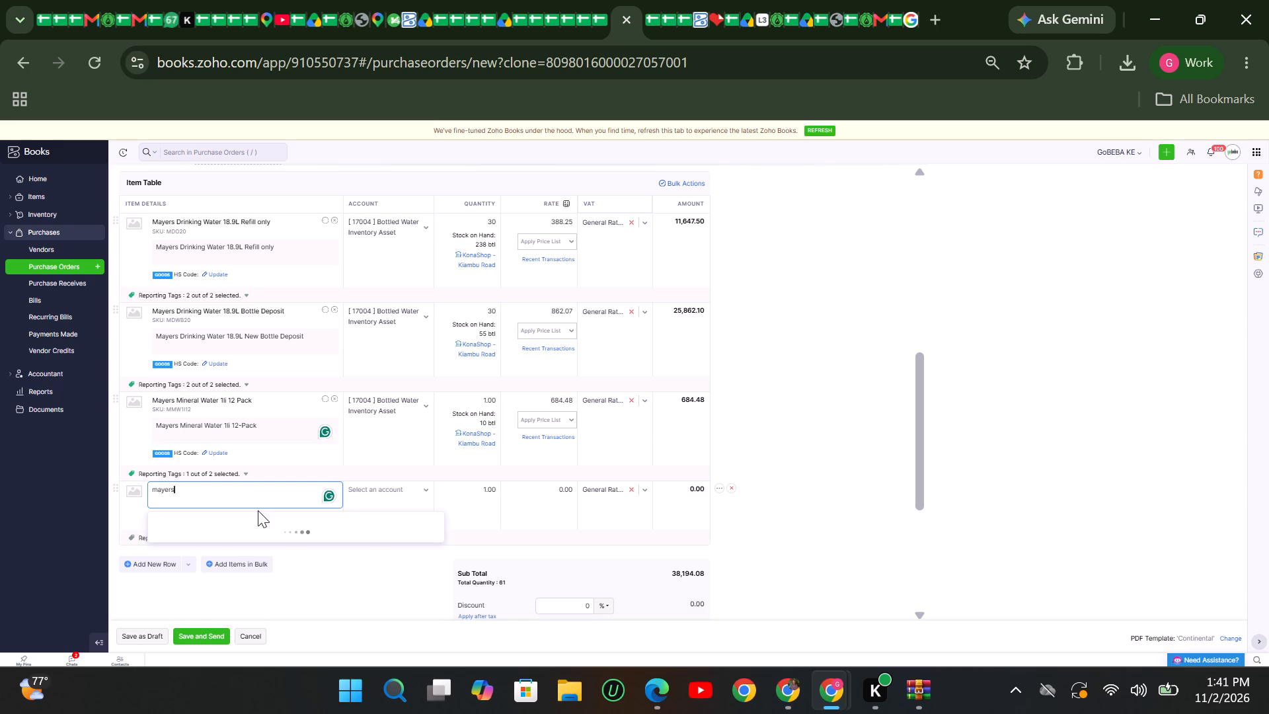
{"action": "scroll", "coordinate": [229, 541], "scroll_direction": "down", "scroll_amount": 4}
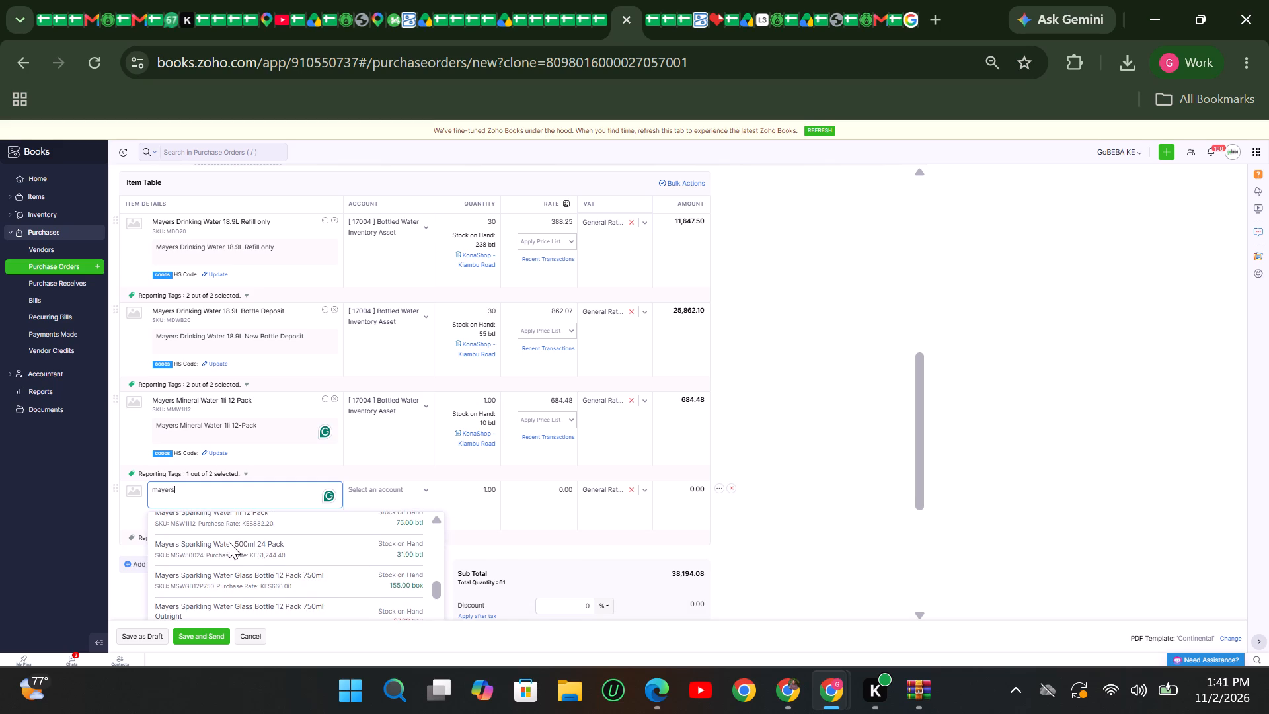
{"action": "scroll", "coordinate": [227, 543], "scroll_direction": "up", "scroll_amount": 1}
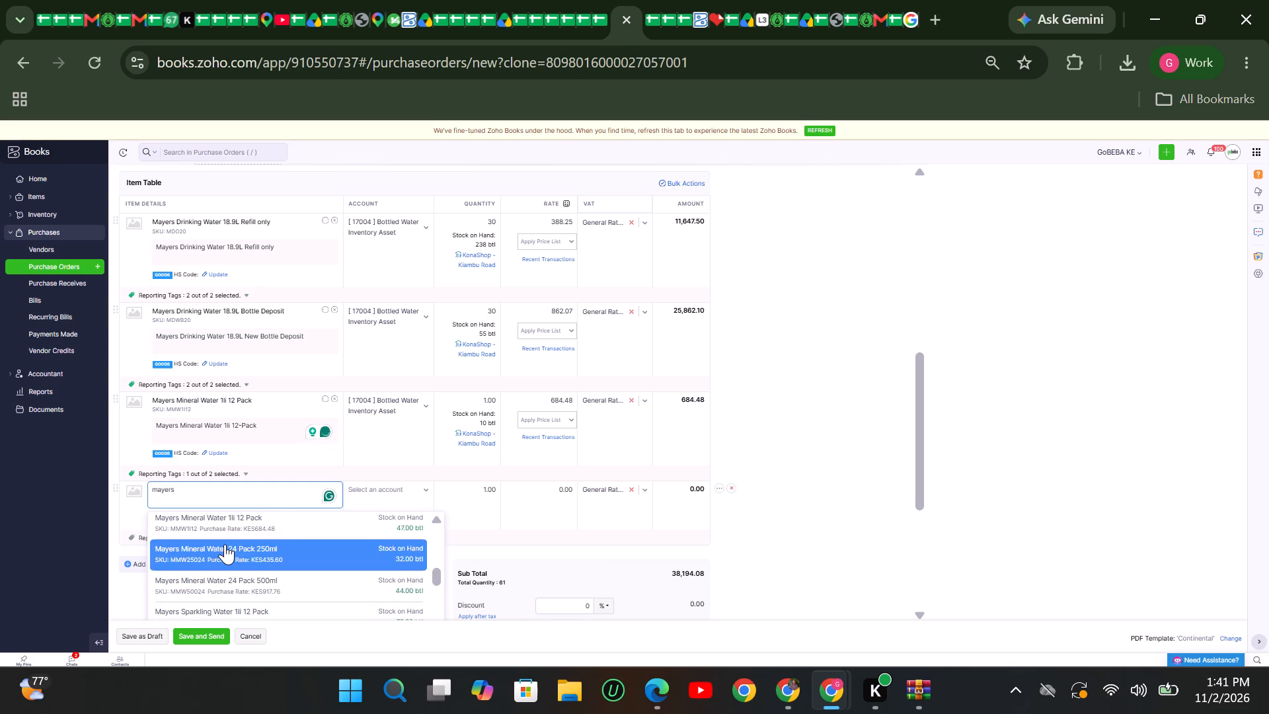
{"action": "left_click", "coordinate": [225, 544]}
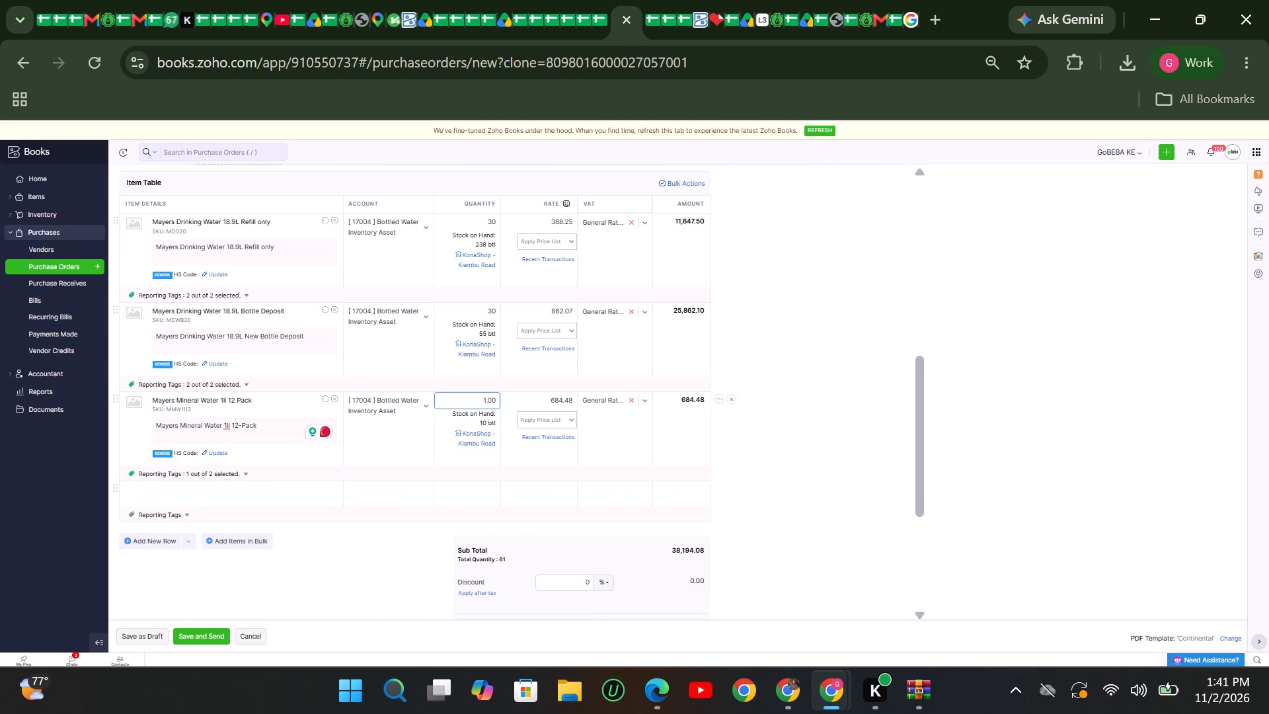
Set the quantities of both Mayers Mineral Water lines to 2, keeping the 250ml item's description ending in "250ml".
{"action": "left_click", "coordinate": [486, 398]}
{"action": "key", "text": "BackSpace"}
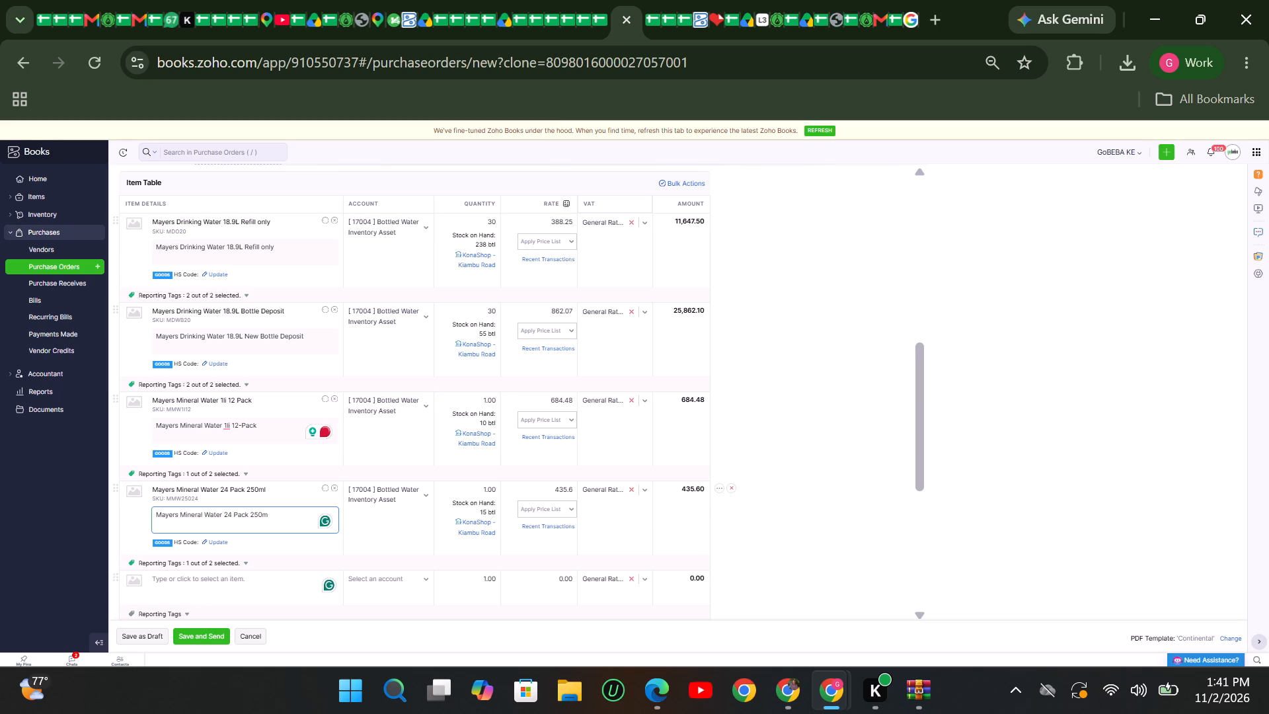
{"action": "type", "text": "32"}
{"action": "key", "text": "BackSpace"}
{"action": "key", "text": "BackSpace"}
{"action": "key", "text": "BackSpace"}
{"action": "type", "text": "ml"}
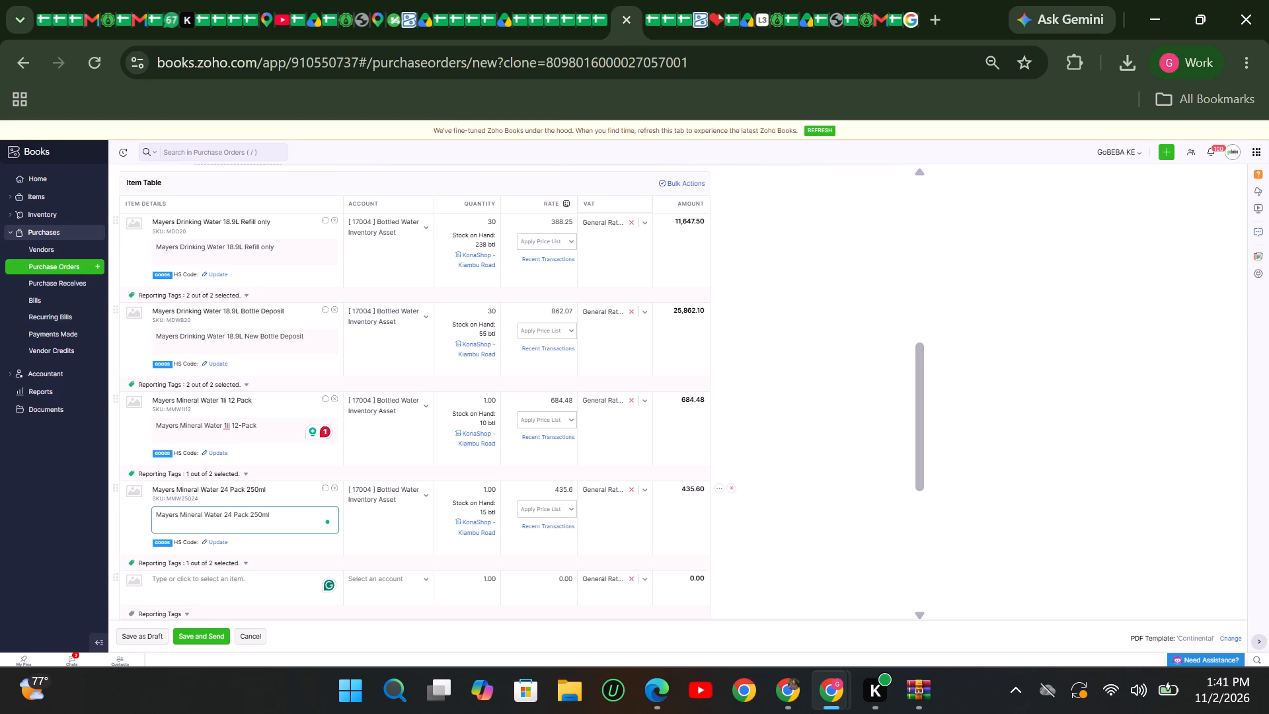
{"action": "left_click", "coordinate": [486, 488]}
{"action": "key", "text": "BackSpace"}
{"action": "key", "text": "2"}
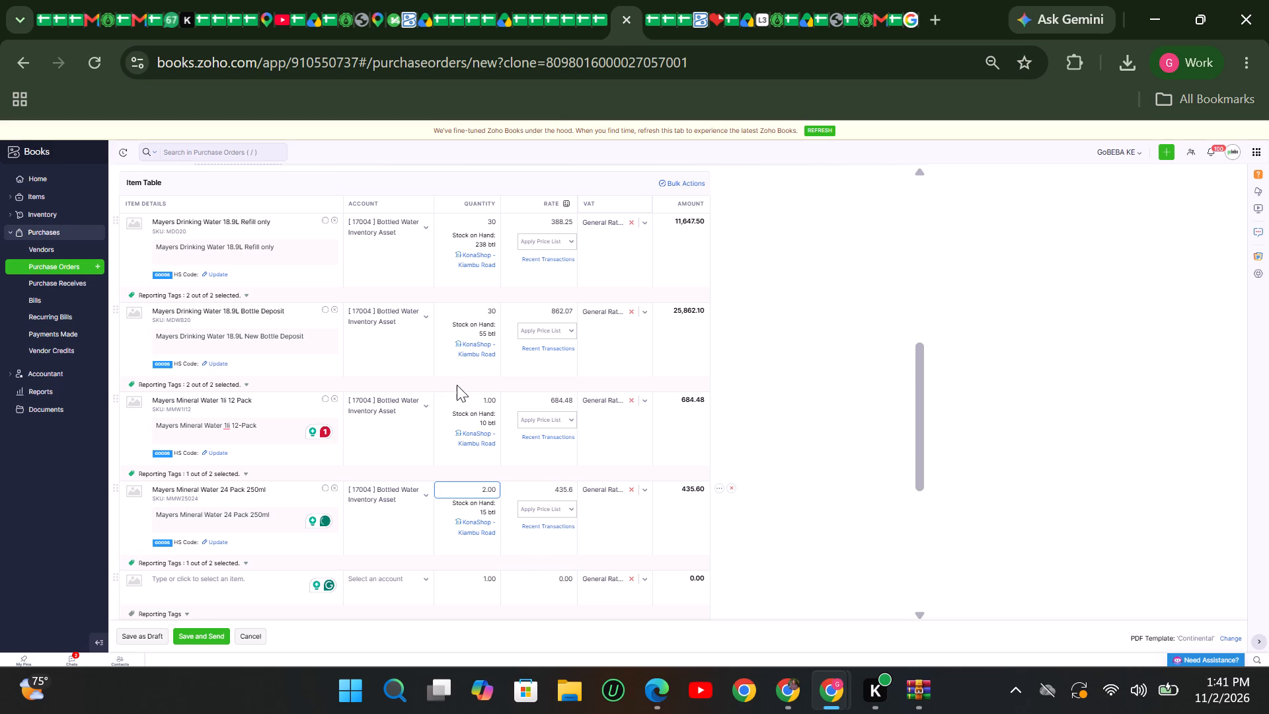
{"action": "left_click", "coordinate": [486, 403]}
{"action": "key", "text": "BackSpace"}
{"action": "key", "text": "2"}
Bulk-update the reporting tags of all line items with Kiambu Road as the Darkstore Location.
{"action": "left_click", "coordinate": [693, 184]}
{"action": "left_click", "coordinate": [672, 210]}
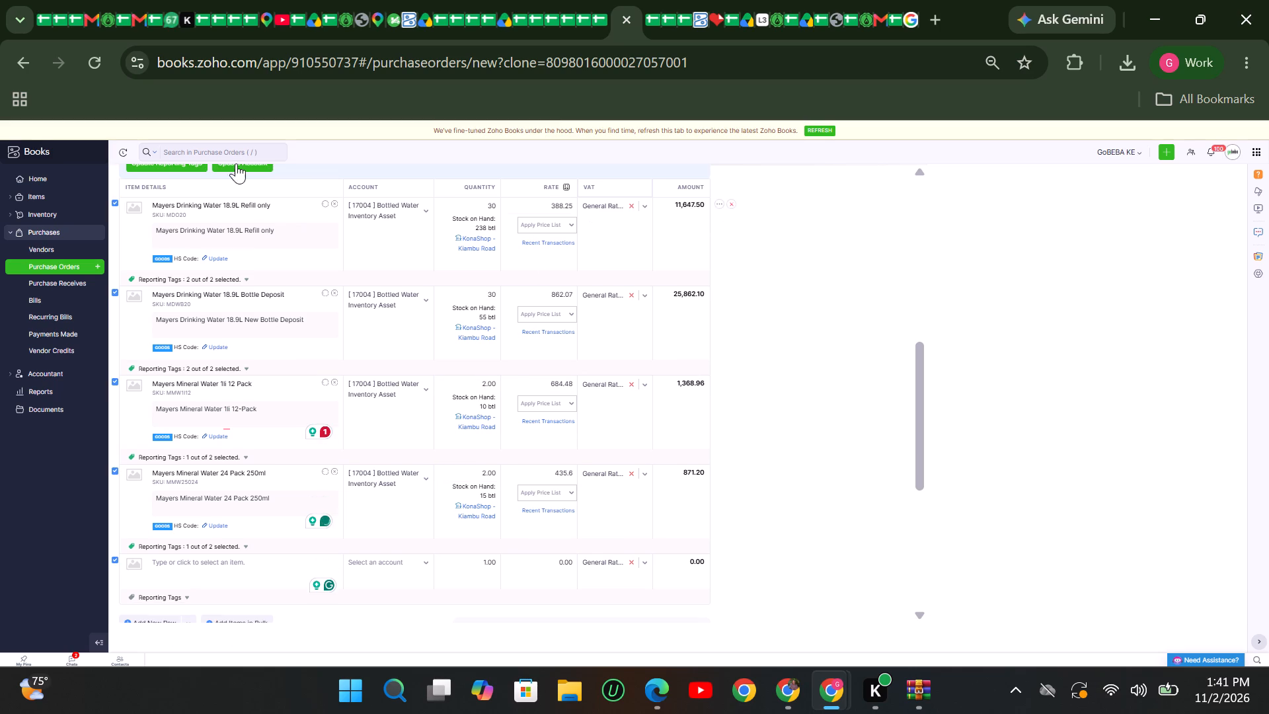
{"action": "scroll", "coordinate": [213, 237], "scroll_direction": "up", "scroll_amount": 1}
{"action": "left_click", "coordinate": [172, 258]}
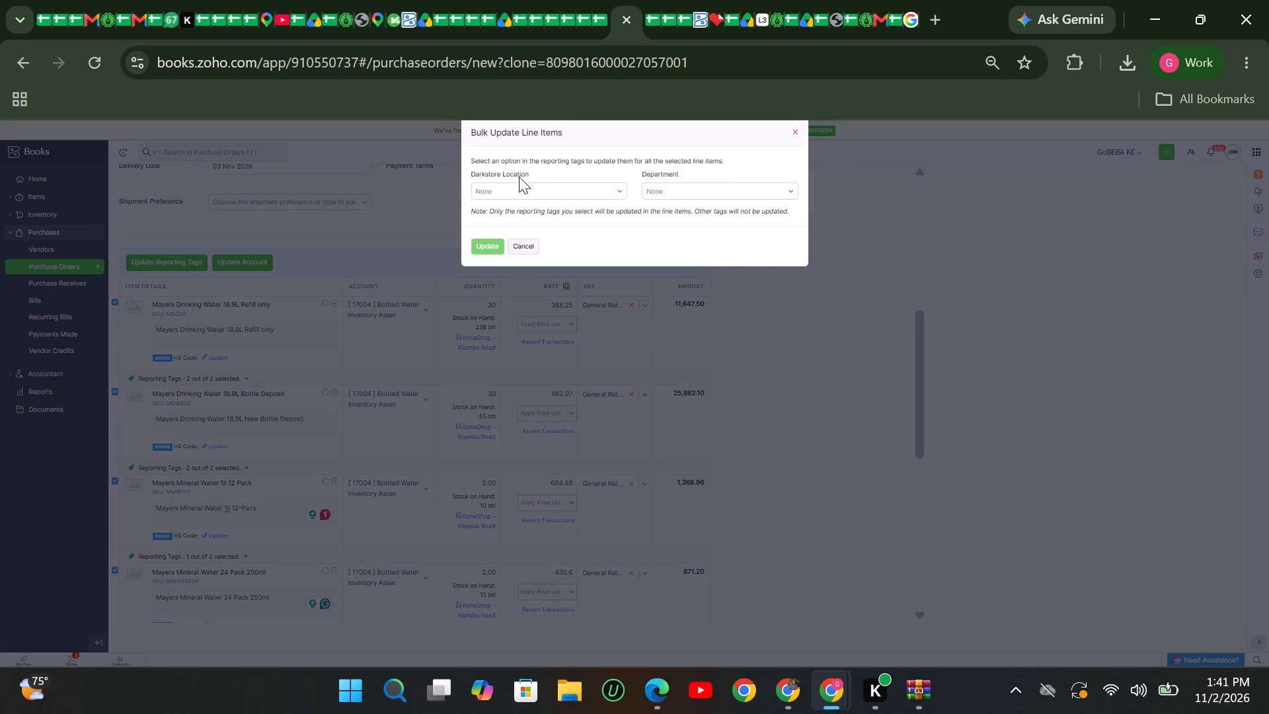
{"action": "left_click", "coordinate": [509, 199]}
{"action": "scroll", "coordinate": [482, 343], "scroll_direction": "down", "scroll_amount": 2}
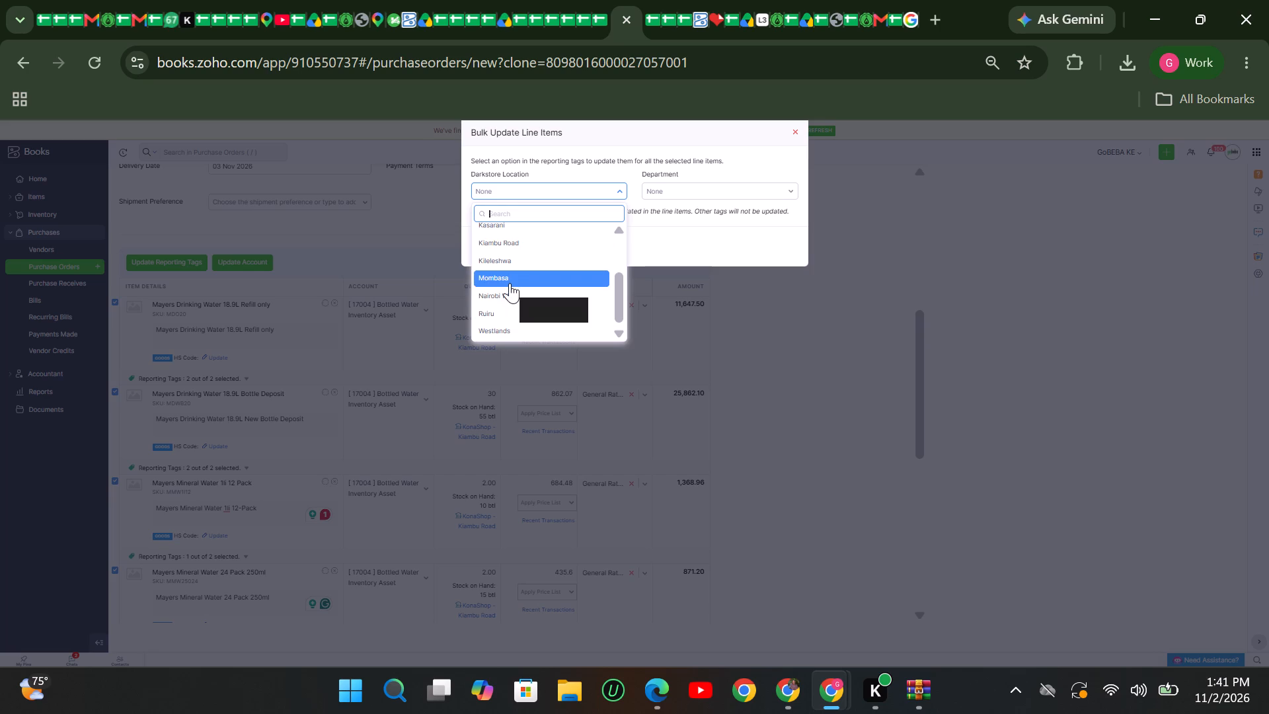
{"action": "left_click", "coordinate": [523, 242]}
{"action": "left_click", "coordinate": [496, 247]}
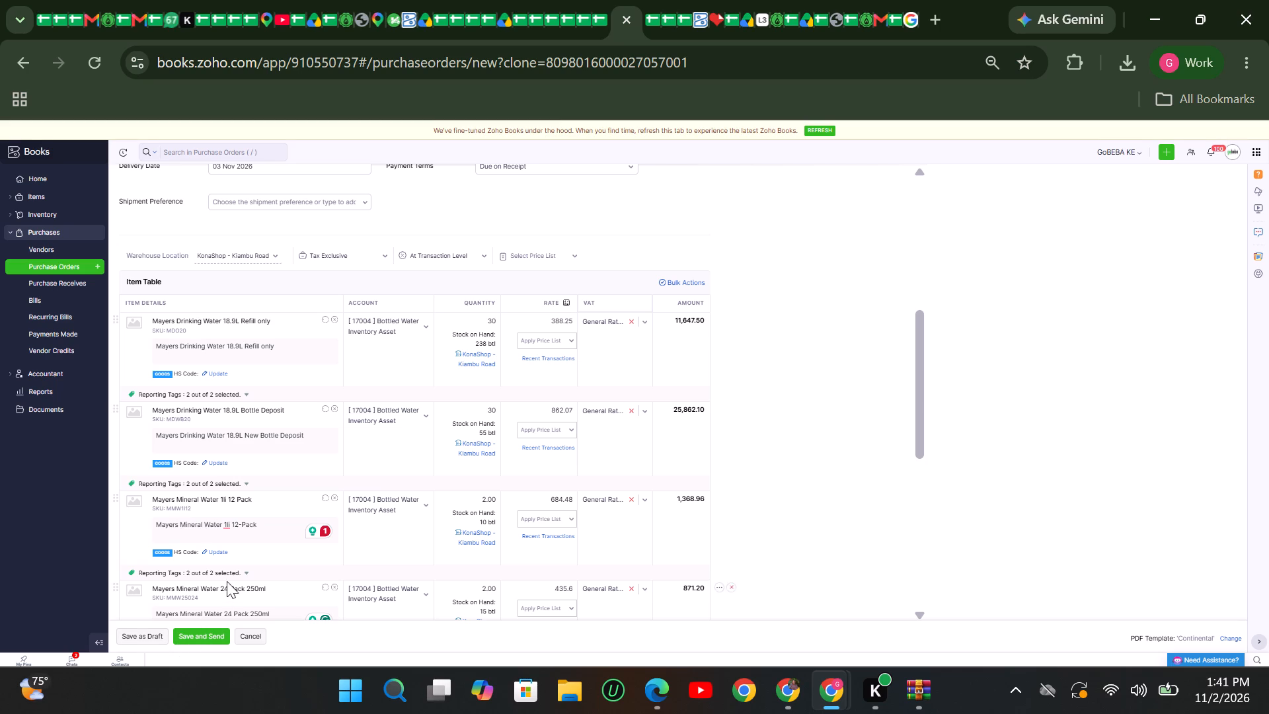
Save the Kiambu Road purchase order as a draft and mark it as issued.
{"action": "scroll", "coordinate": [227, 581], "scroll_direction": "down", "scroll_amount": 3}
{"action": "left_click", "coordinate": [150, 635]}
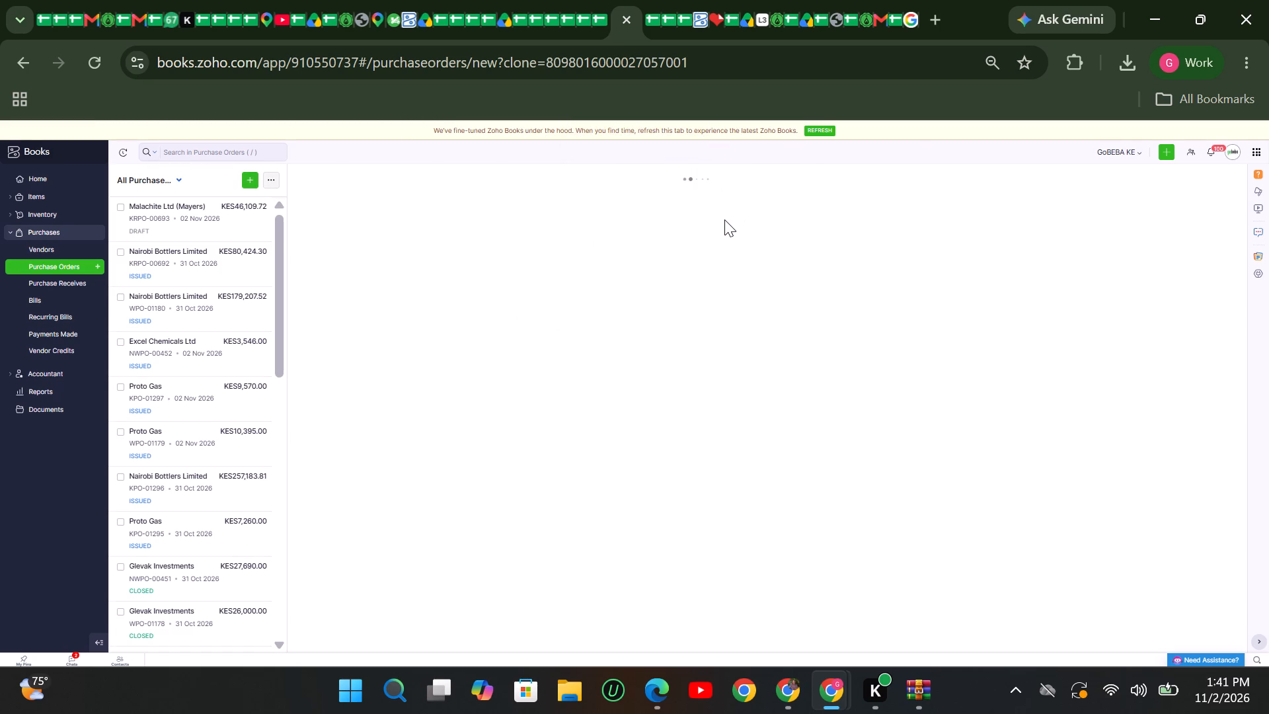
{"action": "left_click", "coordinate": [668, 244]}
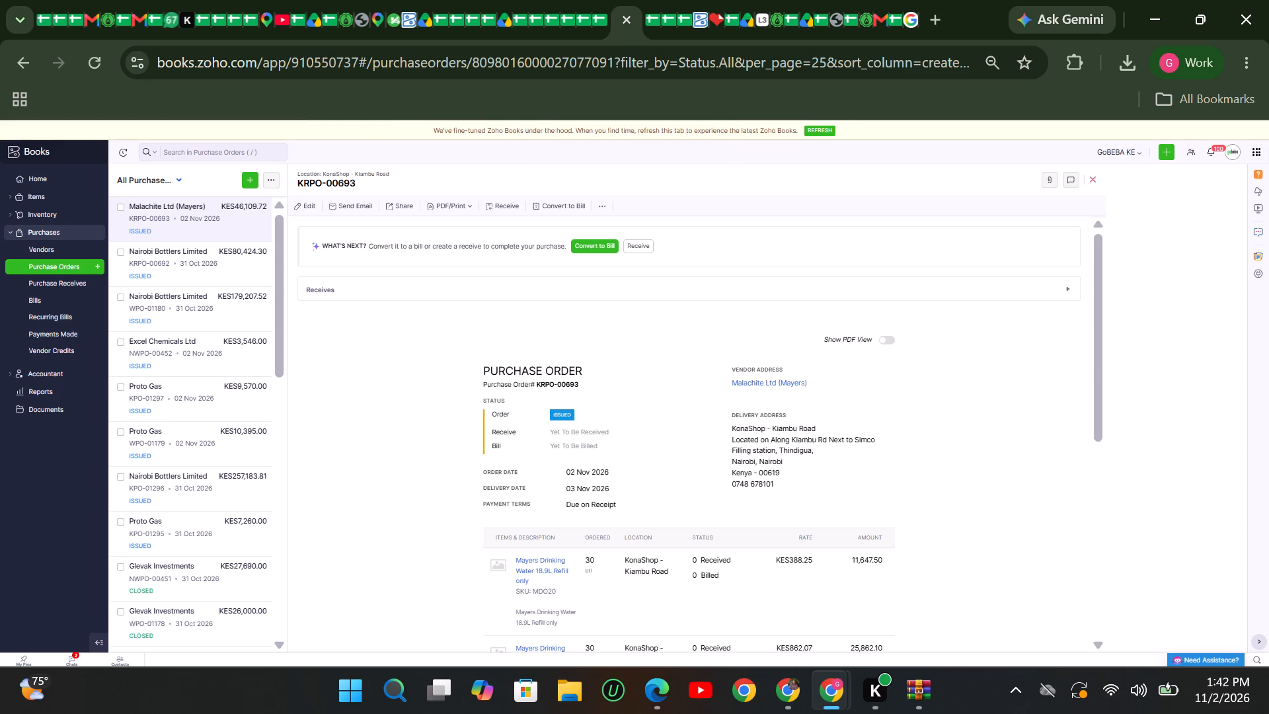
Download purchase order KRPO-00693 as a PDF and close the opened file.
{"action": "left_click", "coordinate": [462, 206]}
{"action": "left_click", "coordinate": [463, 227]}
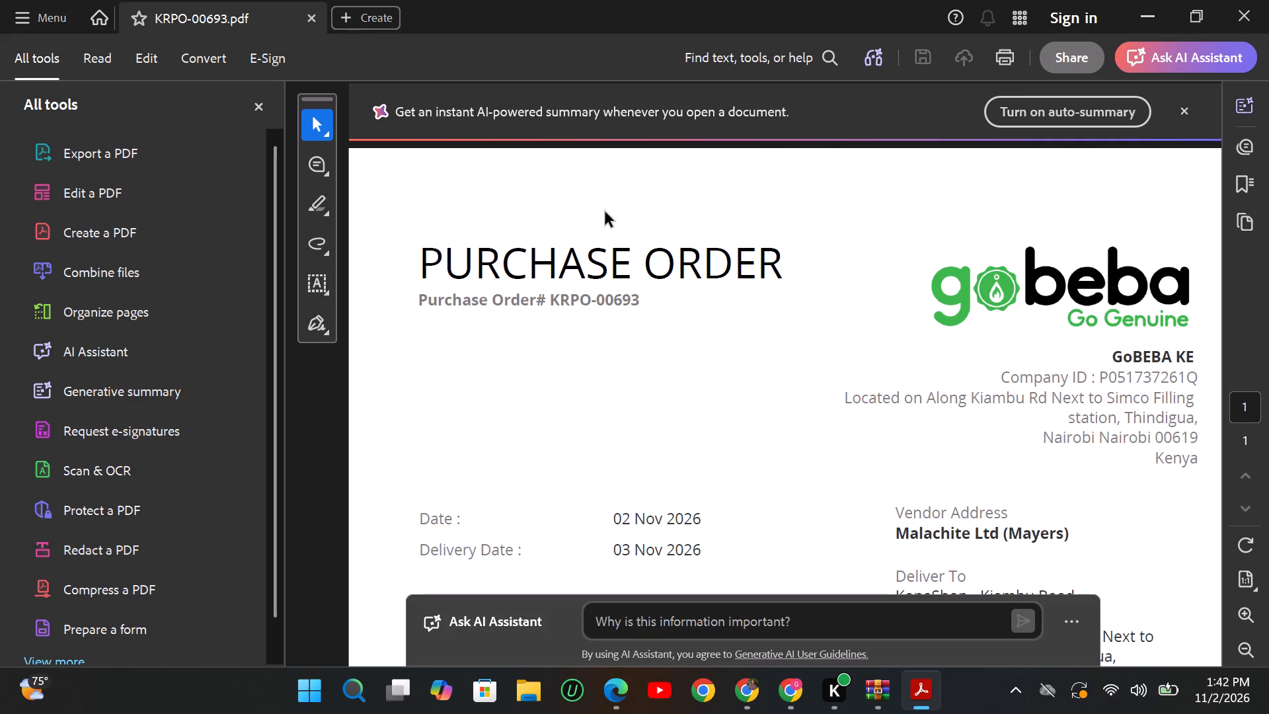
{"action": "left_click", "coordinate": [1225, 14]}
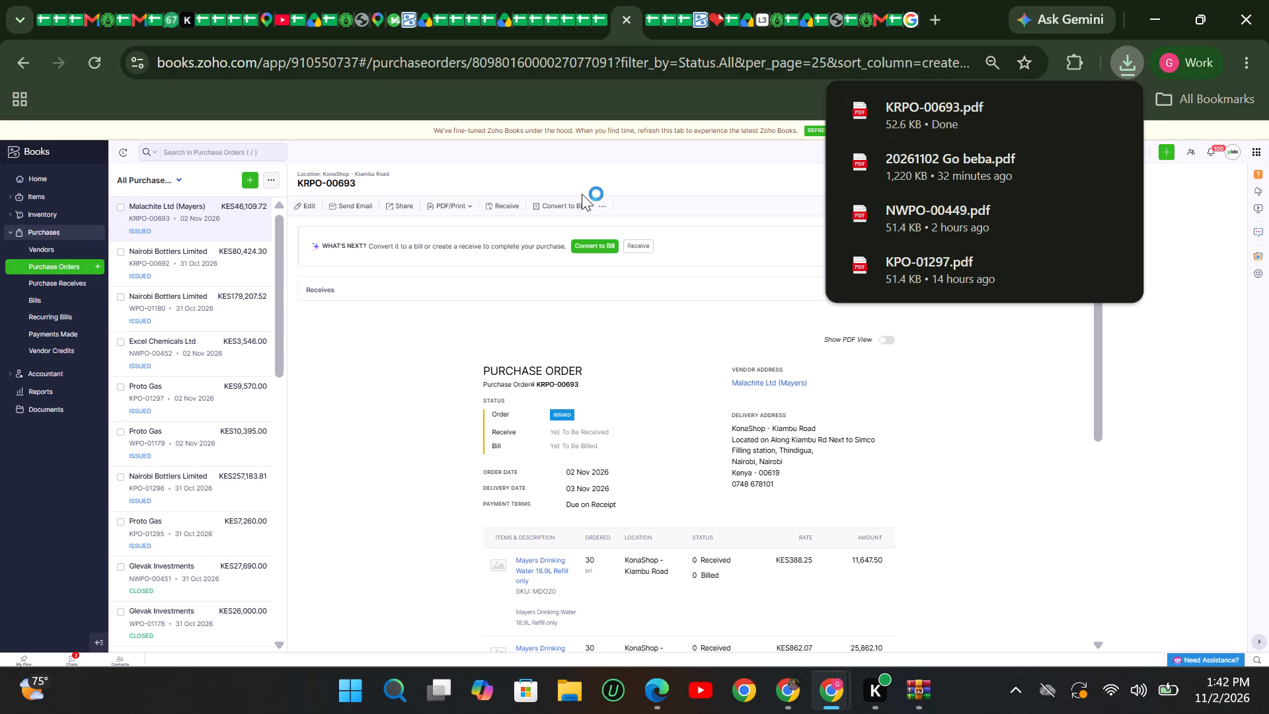
Clone the Kiambu Road Malachite purchase order KRPO-00693 into a new purchase order.
{"action": "left_click", "coordinate": [594, 198]}
{"action": "left_click", "coordinate": [600, 206]}
{"action": "left_click", "coordinate": [564, 278]}
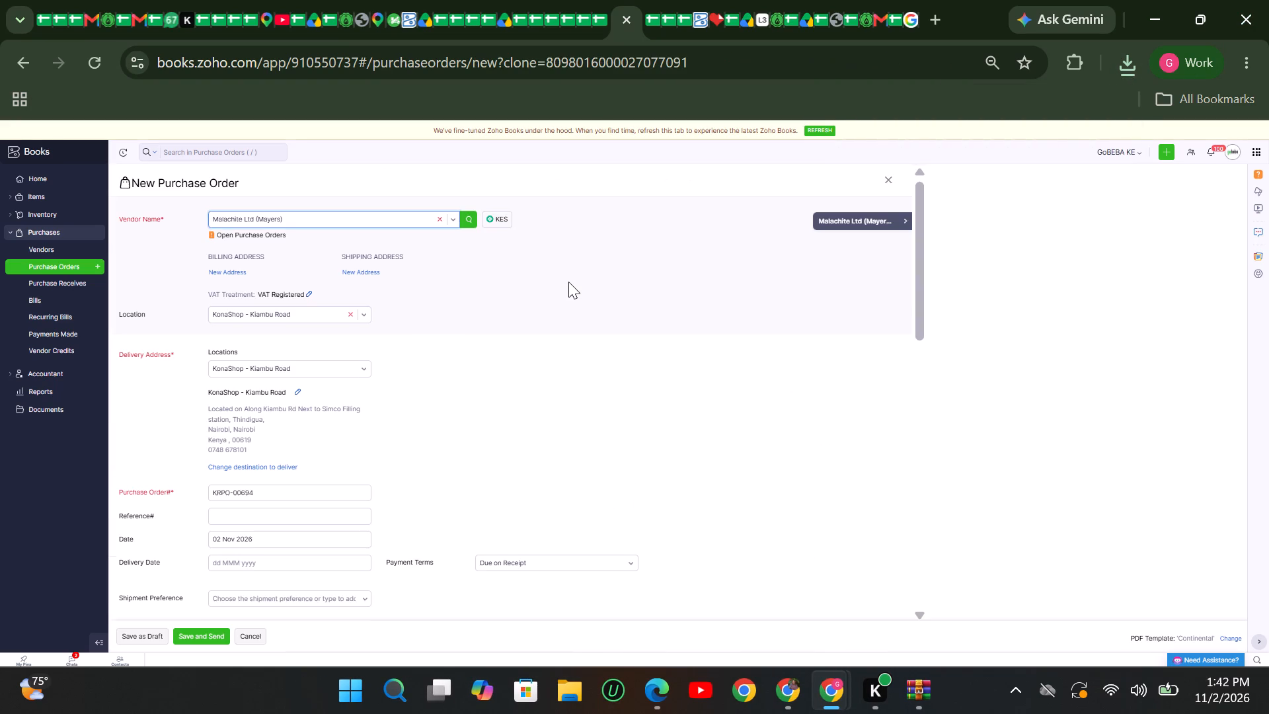
Set the new purchase order's location to KonaShop - Karen and pick its delivery date.
{"action": "left_click", "coordinate": [280, 315]}
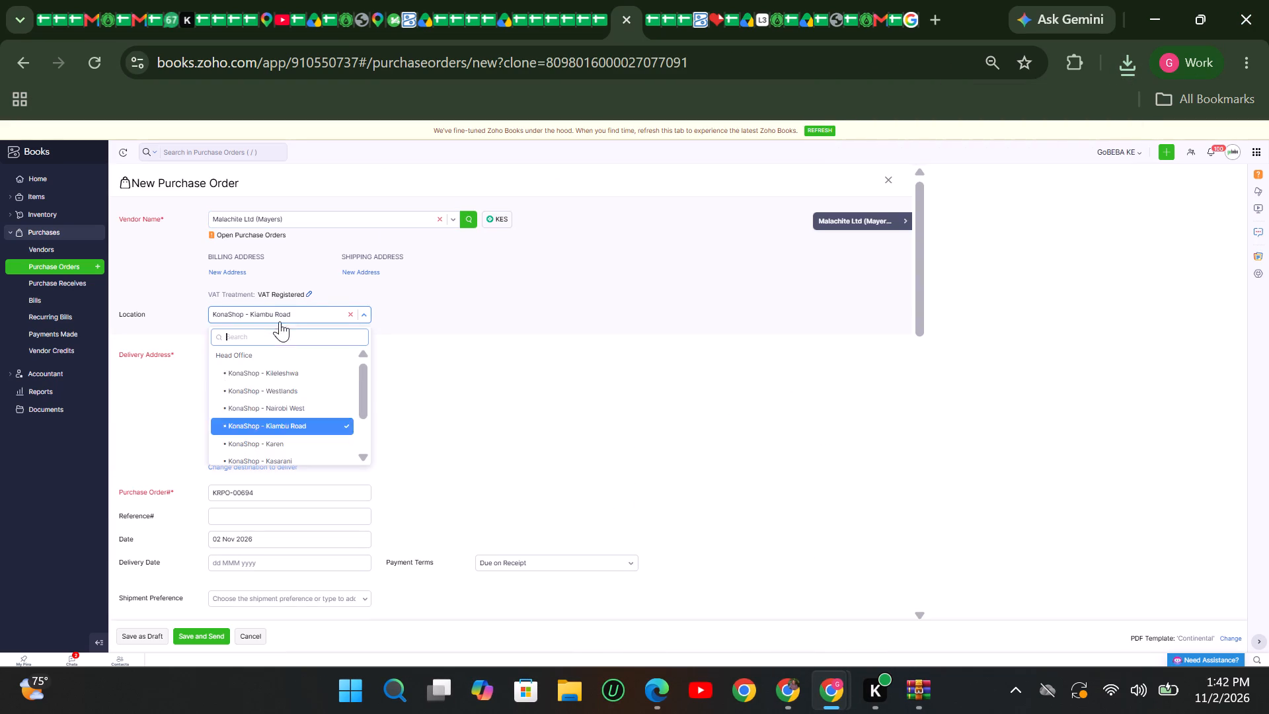
{"action": "left_click", "coordinate": [270, 442]}
{"action": "scroll", "coordinate": [270, 442], "scroll_direction": "down", "scroll_amount": 2}
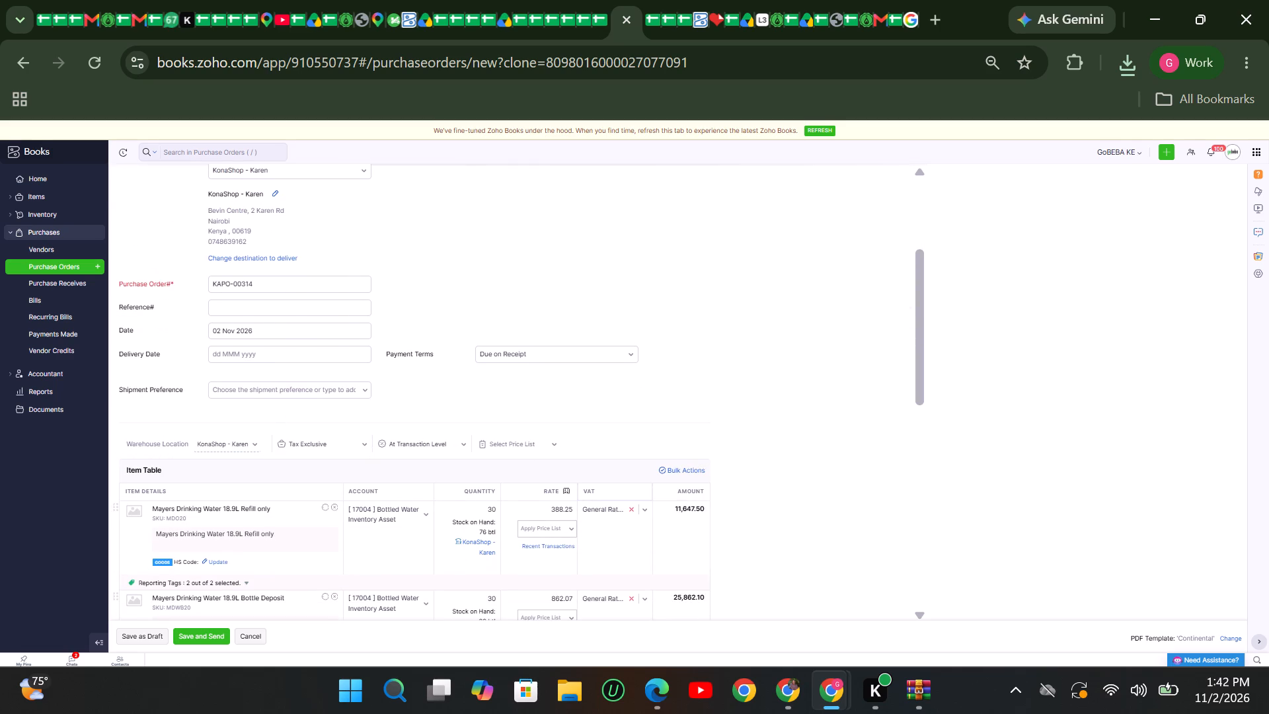
{"action": "left_click", "coordinate": [259, 358]}
{"action": "left_click", "coordinate": [259, 266]}
Set the Karen order's quantities of Mayers 18.9L Refill only and 18.9L Bottle Deposit to 17 each.
{"action": "scroll", "coordinate": [270, 338], "scroll_direction": "down", "scroll_amount": 2}
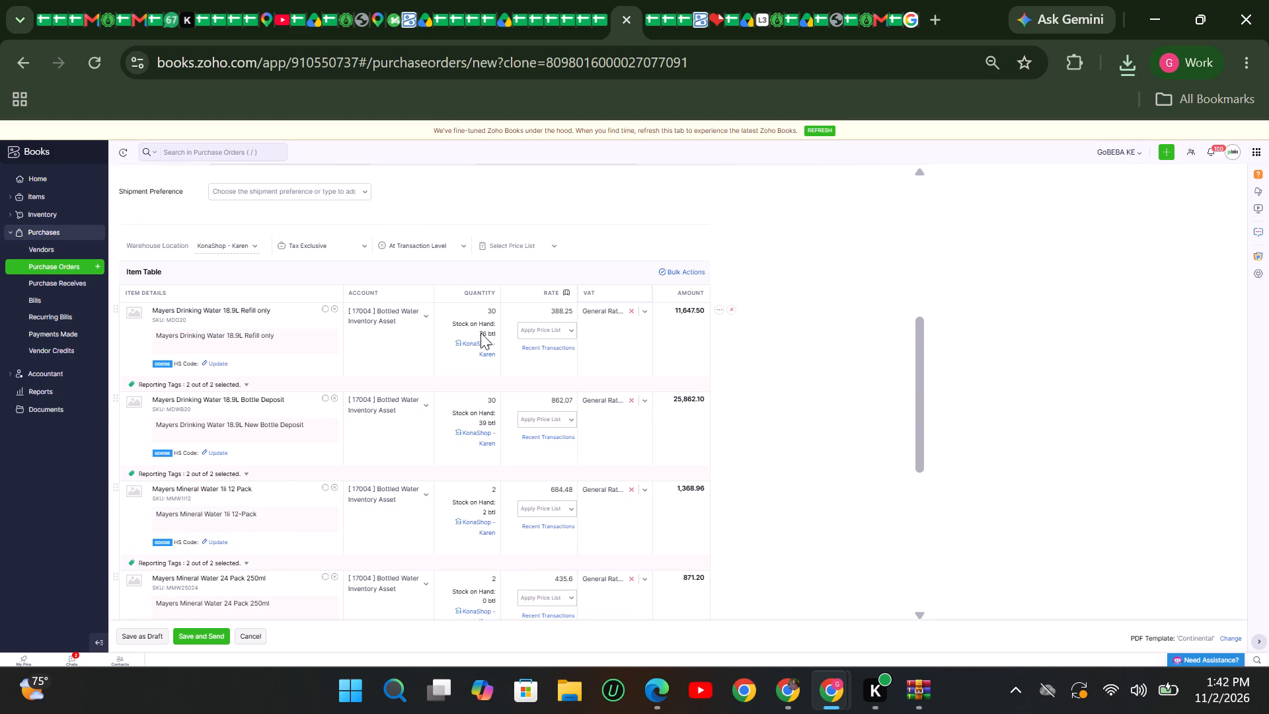
{"action": "left_click_drag", "start_coordinate": [499, 312], "coordinate": [463, 312]}
{"action": "type", "text": "17"}
{"action": "left_click_drag", "start_coordinate": [498, 404], "coordinate": [460, 403]}
{"action": "type", "text": "17"}
Remove the Mayers Mineral Water 1lt 12 Pack line item from the Karen purchase order.
{"action": "scroll", "coordinate": [719, 524], "scroll_direction": "down", "scroll_amount": 2}
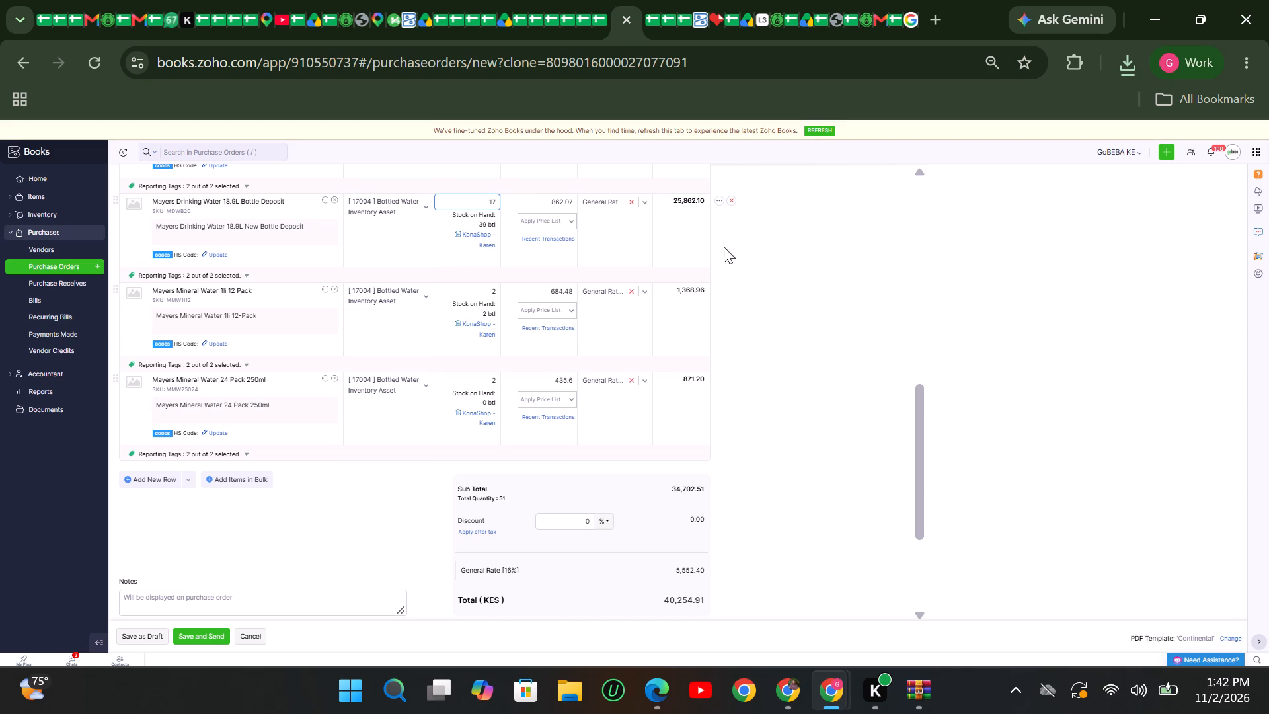
{"action": "left_click", "coordinate": [731, 290]}
{"action": "left_click", "coordinate": [731, 290]}
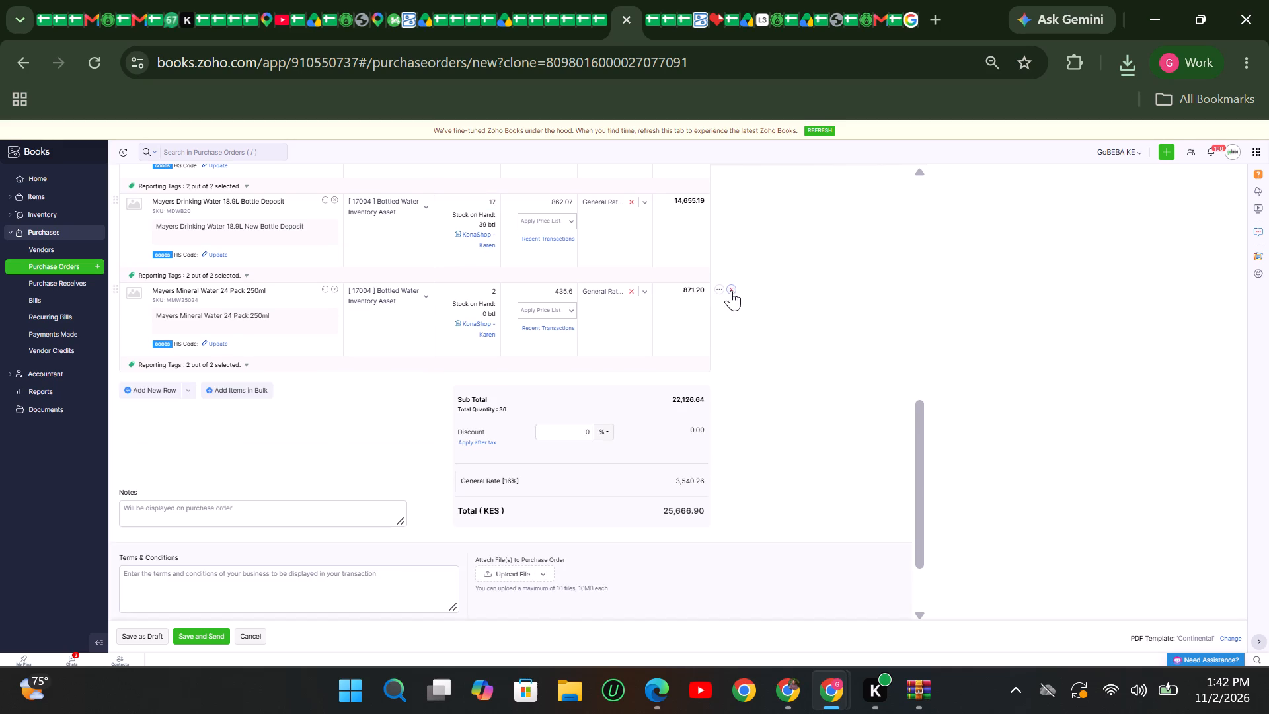
Bulk update the reporting tags of both Karen order line items, setting Darkstore Location to Karen.
{"action": "scroll", "coordinate": [625, 455], "scroll_direction": "up", "scroll_amount": 2}
{"action": "left_click", "coordinate": [692, 270]}
{"action": "left_click", "coordinate": [679, 292]}
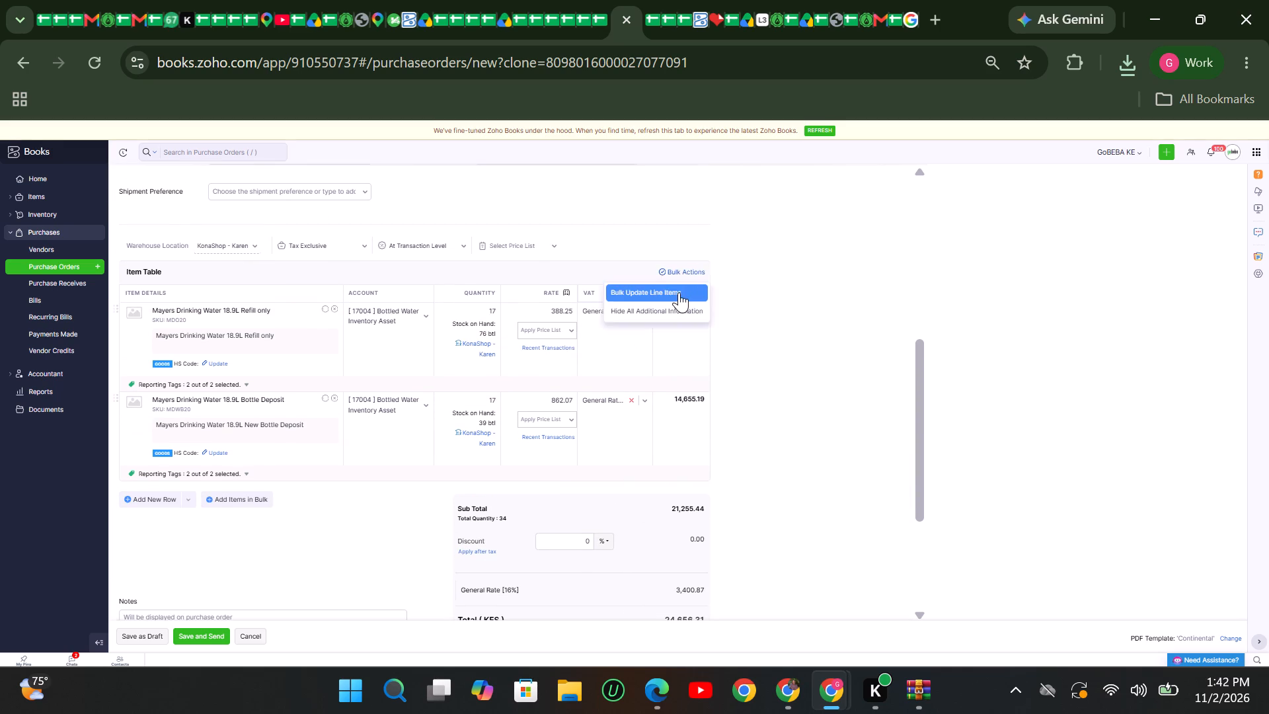
{"action": "left_click", "coordinate": [163, 253]}
{"action": "left_click", "coordinate": [501, 195]}
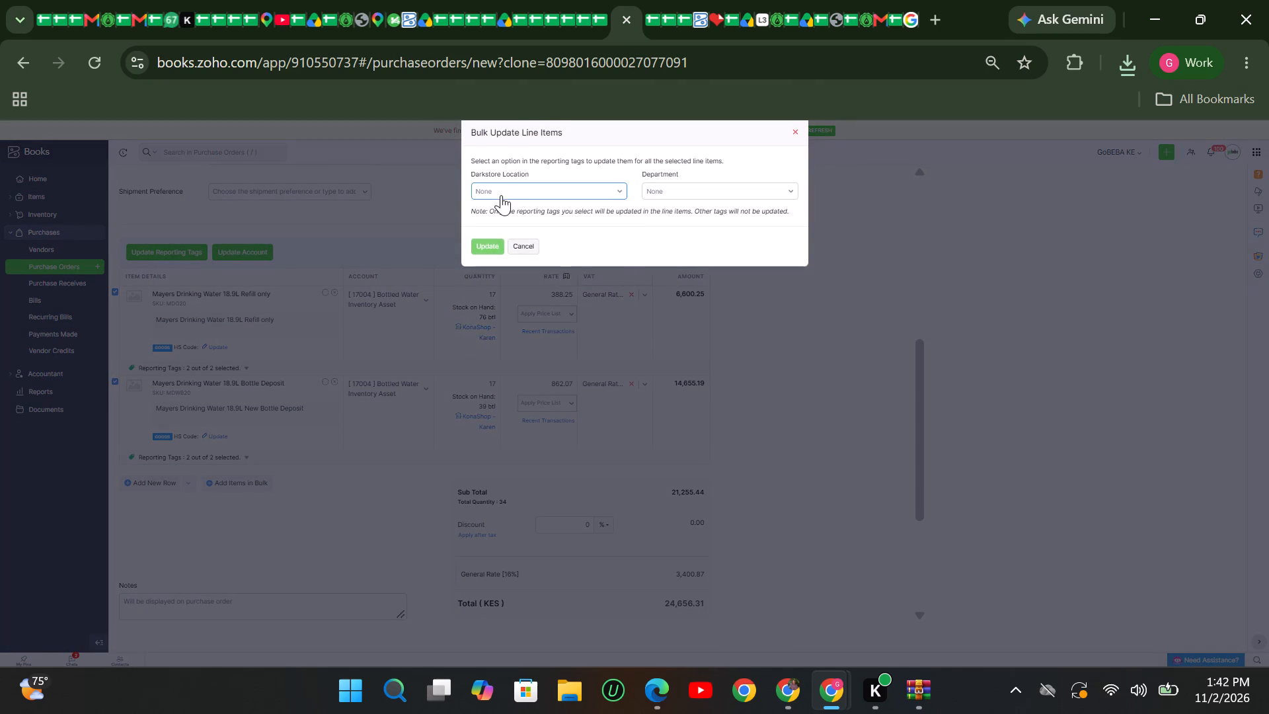
{"action": "scroll", "coordinate": [511, 301], "scroll_direction": "down", "scroll_amount": 3}
{"action": "scroll", "coordinate": [506, 289], "scroll_direction": "up", "scroll_amount": 2}
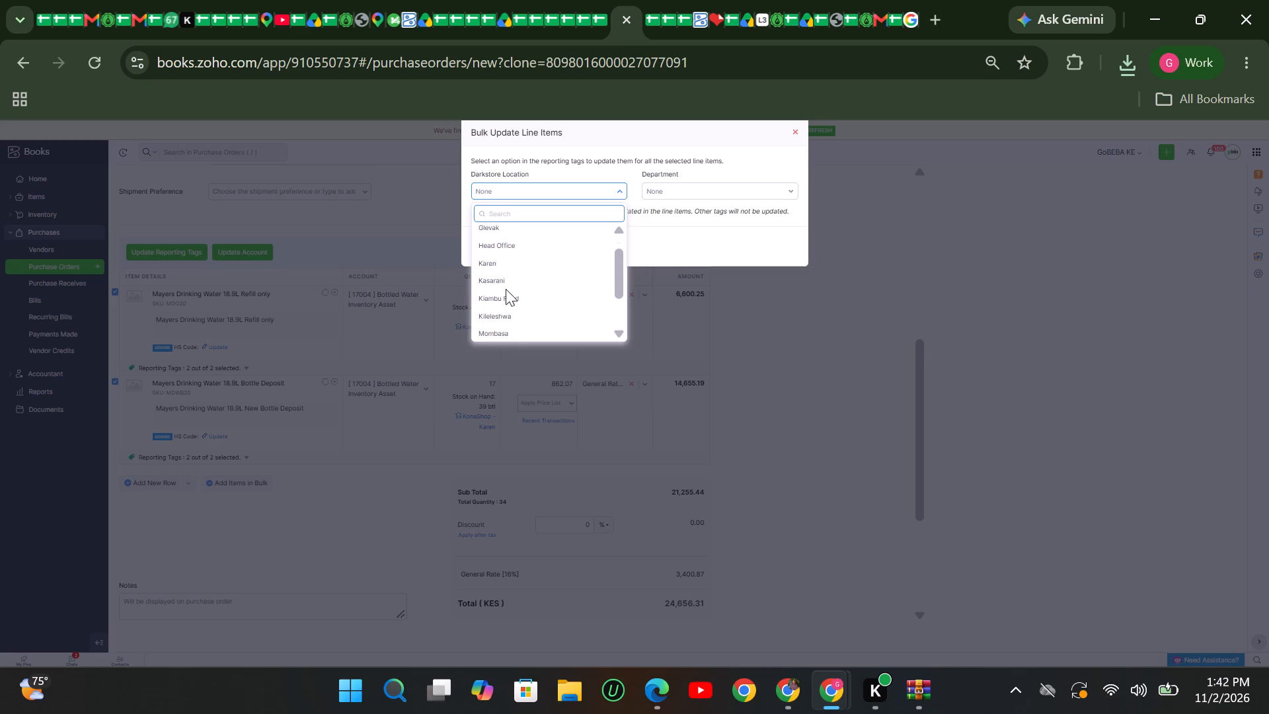
{"action": "left_click", "coordinate": [513, 286]}
{"action": "left_click", "coordinate": [486, 247]}
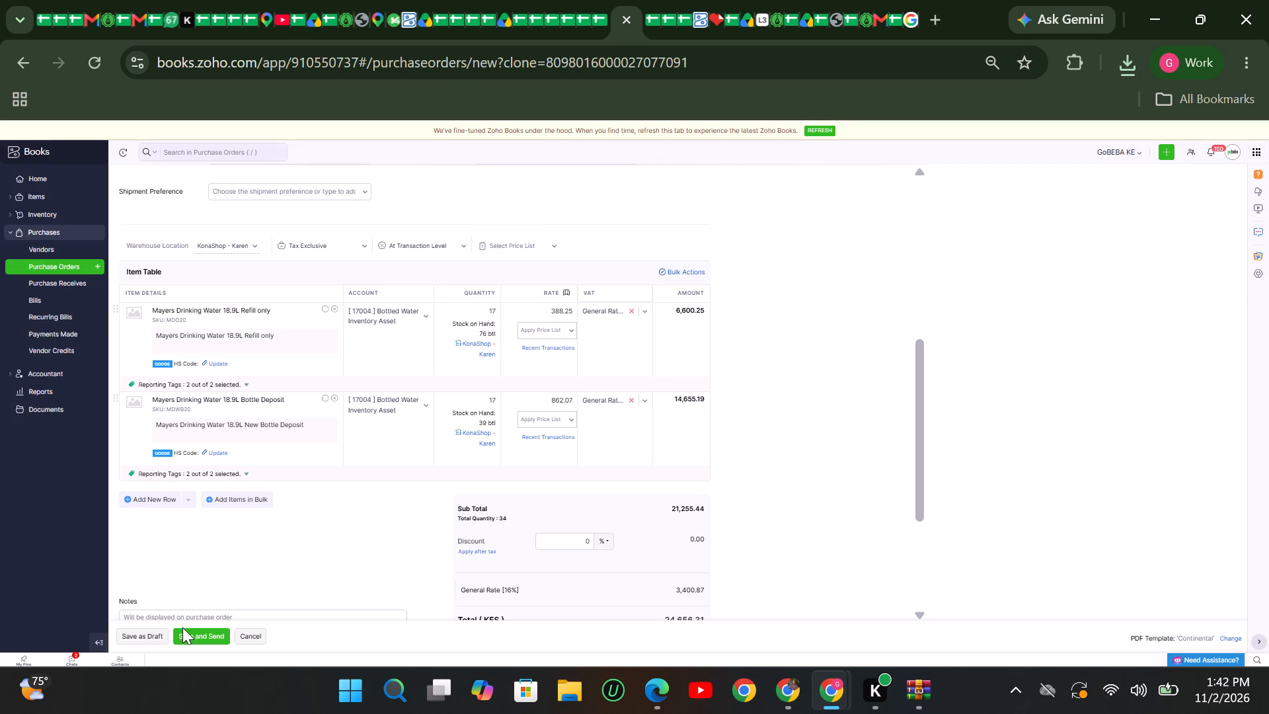
{"action": "left_click", "coordinate": [144, 637]}
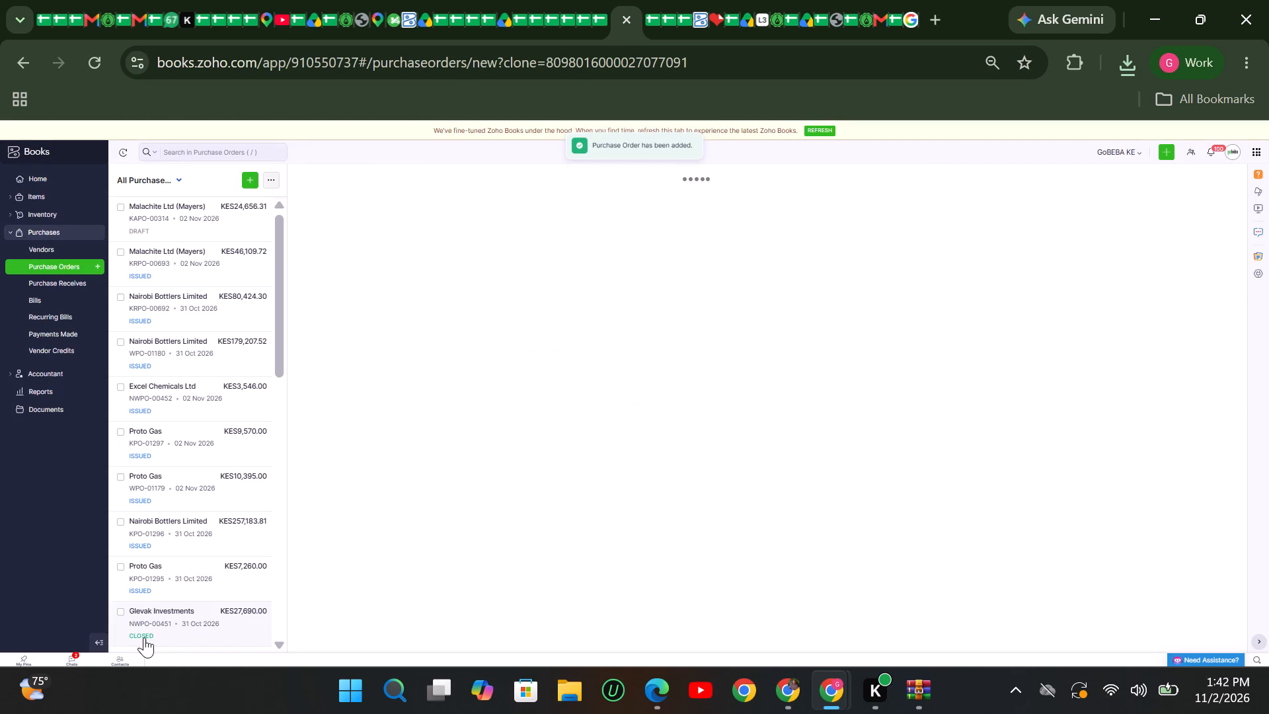
{"action": "left_click", "coordinate": [660, 248]}
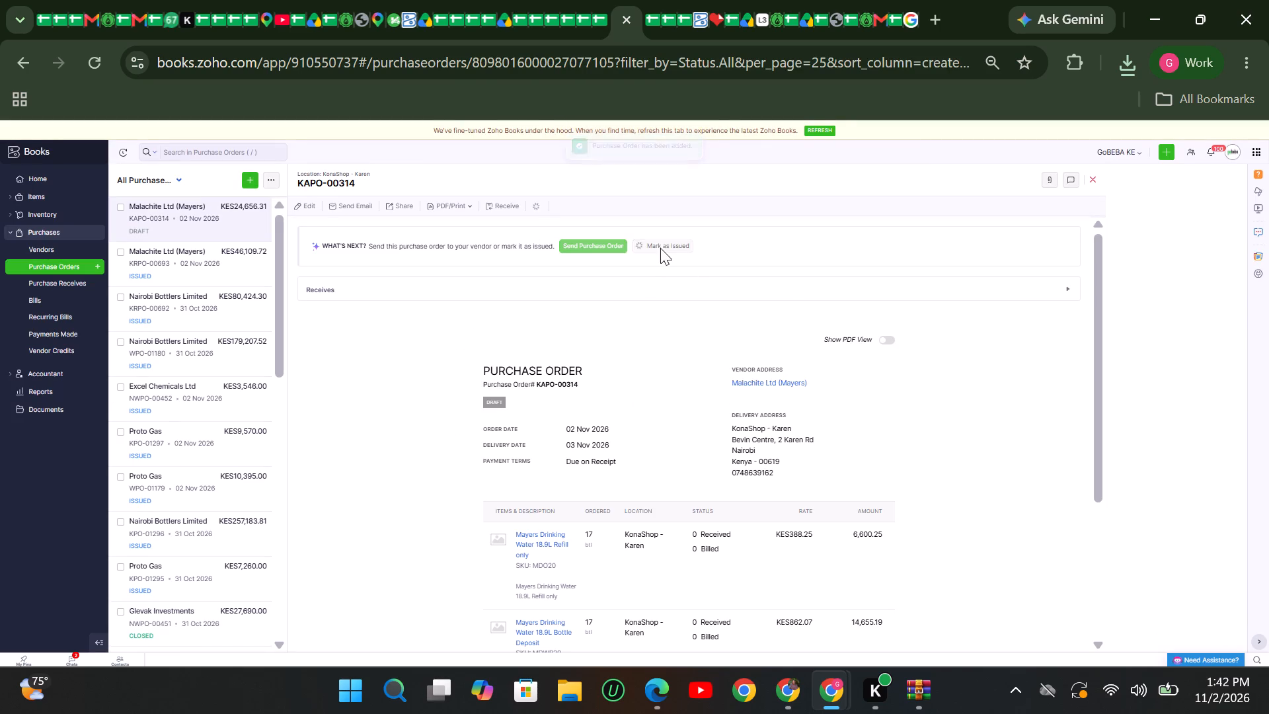
{"action": "left_click", "coordinate": [445, 208]}
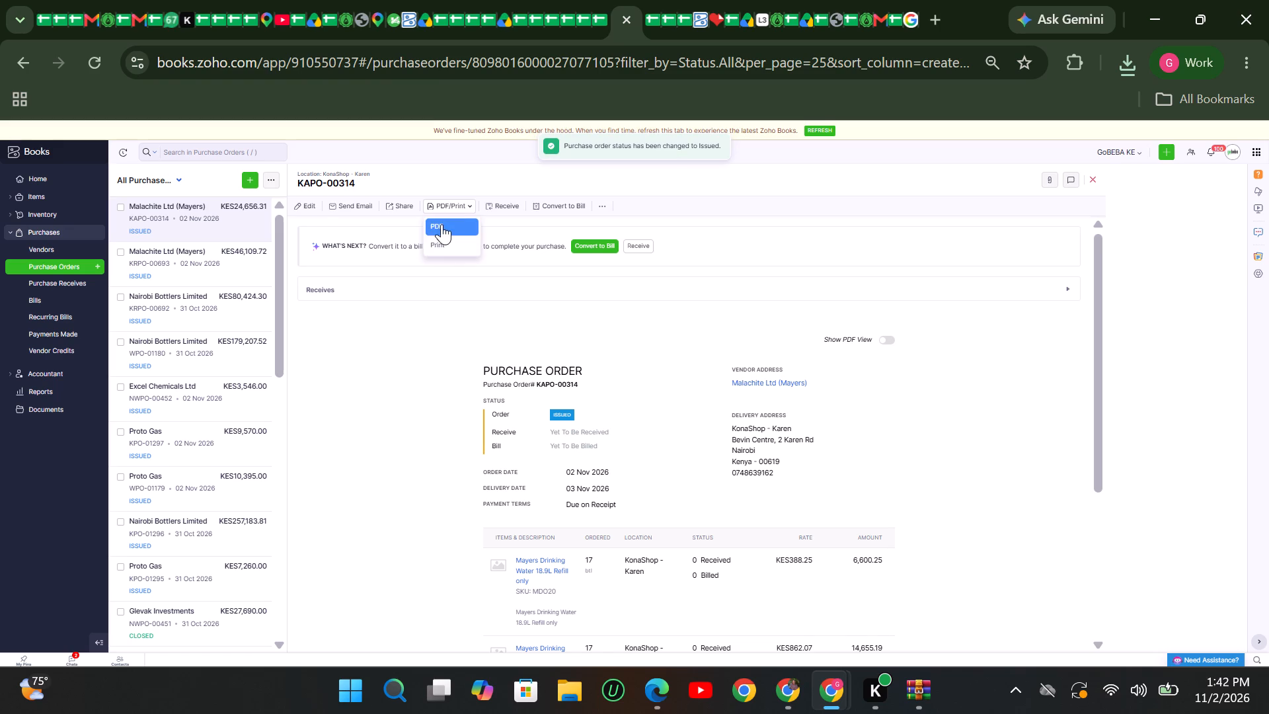
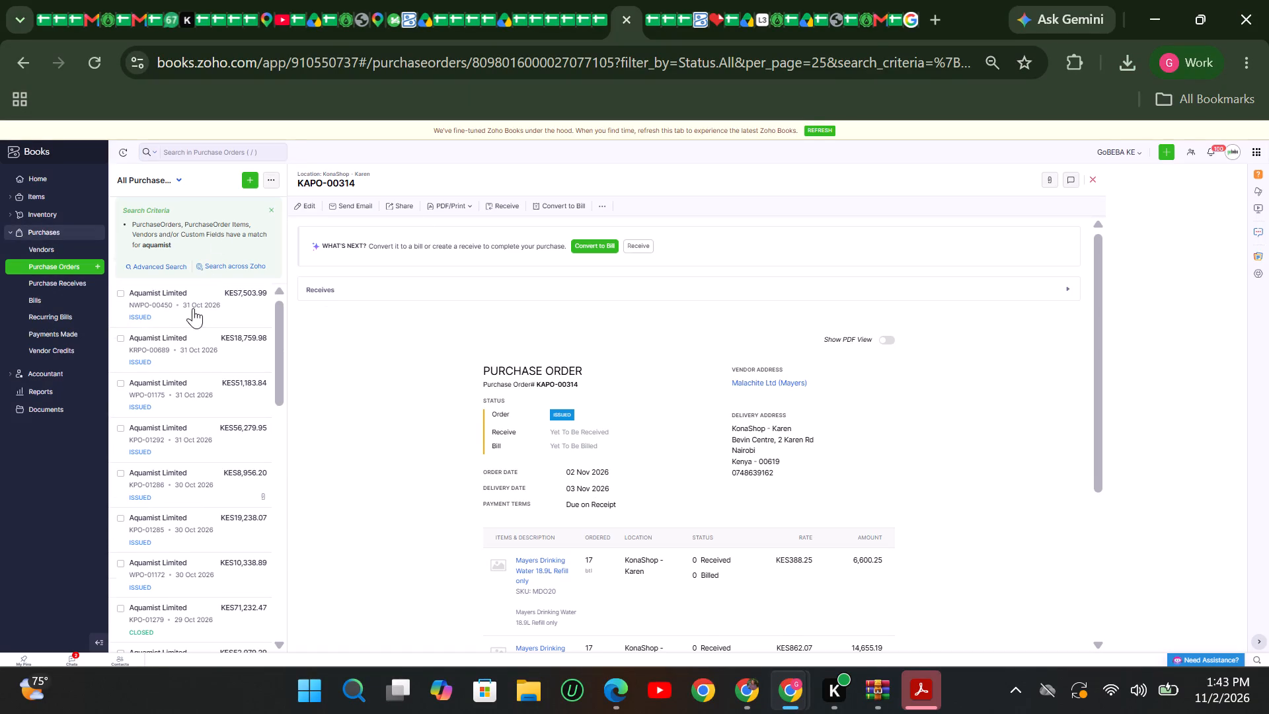
Open the Aquamist Limited purchase order WPO-01175 dated 31 Oct 2026.
{"action": "left_click", "coordinate": [163, 386]}
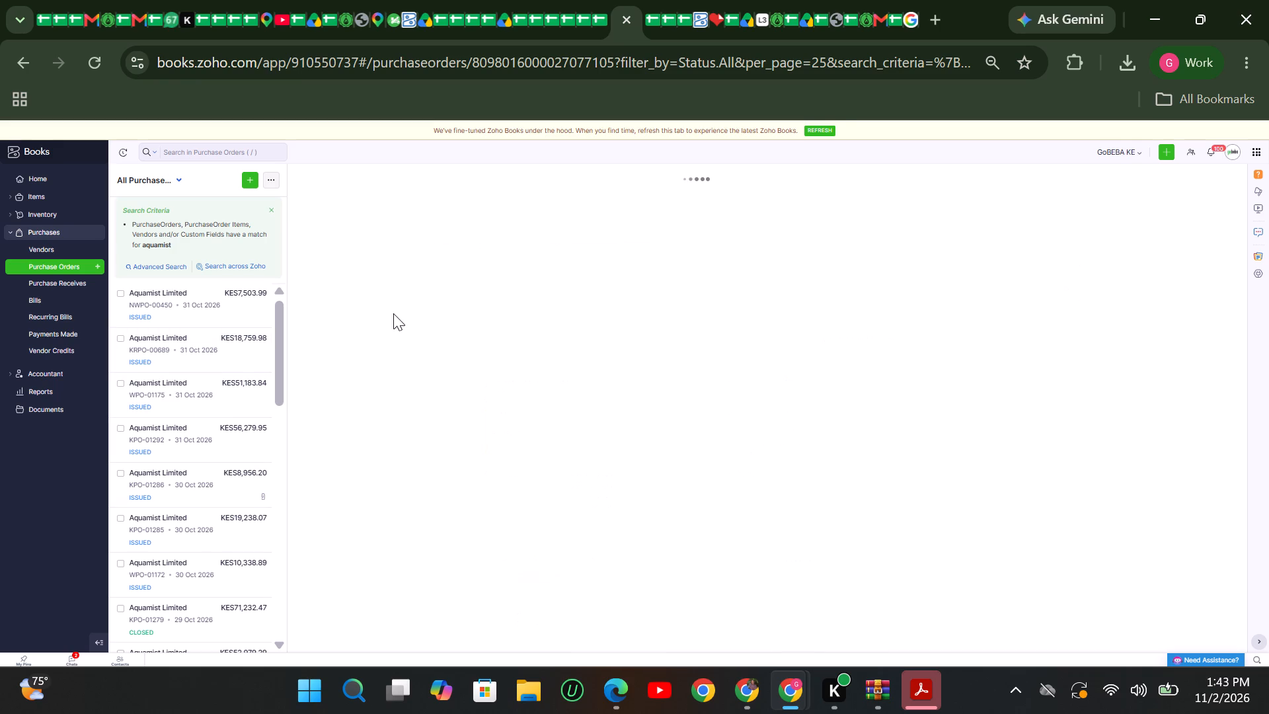
Clone the Westlands Aquamist purchase order WPO-01175 into a new purchase order with delivery date 03 Nov 2026.
{"action": "left_click", "coordinate": [603, 211]}
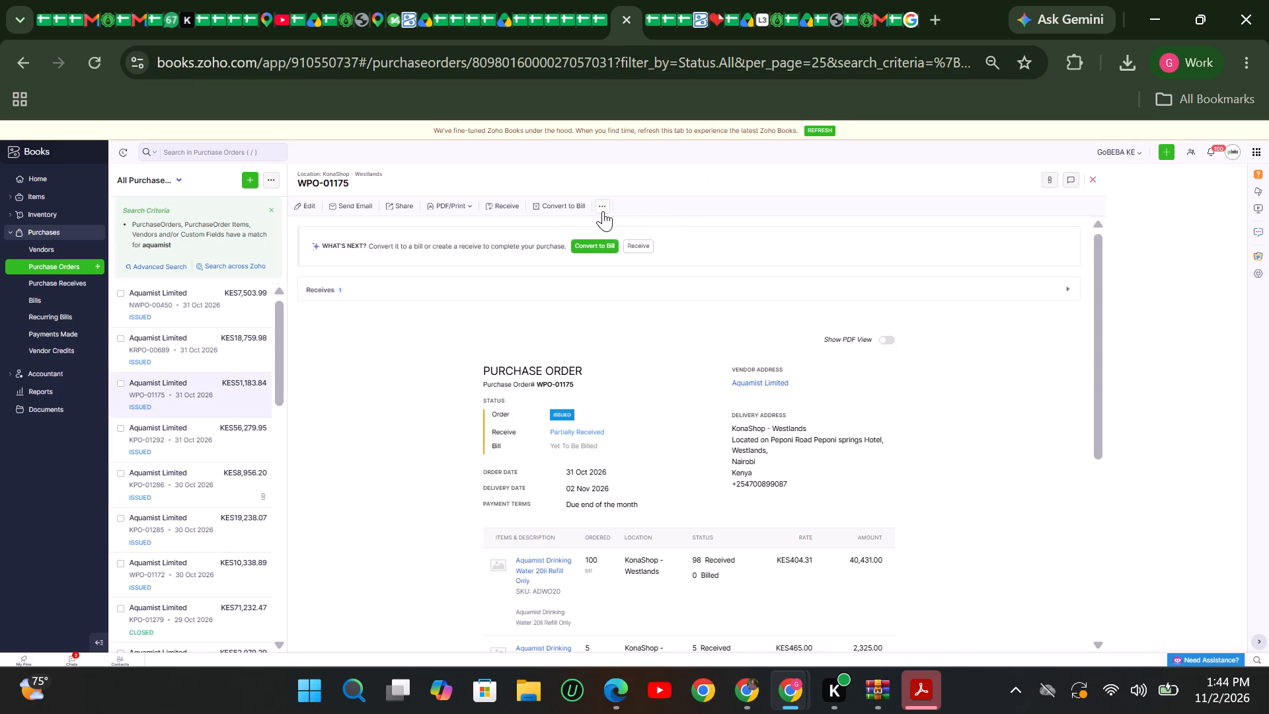
{"action": "left_click", "coordinate": [553, 255]}
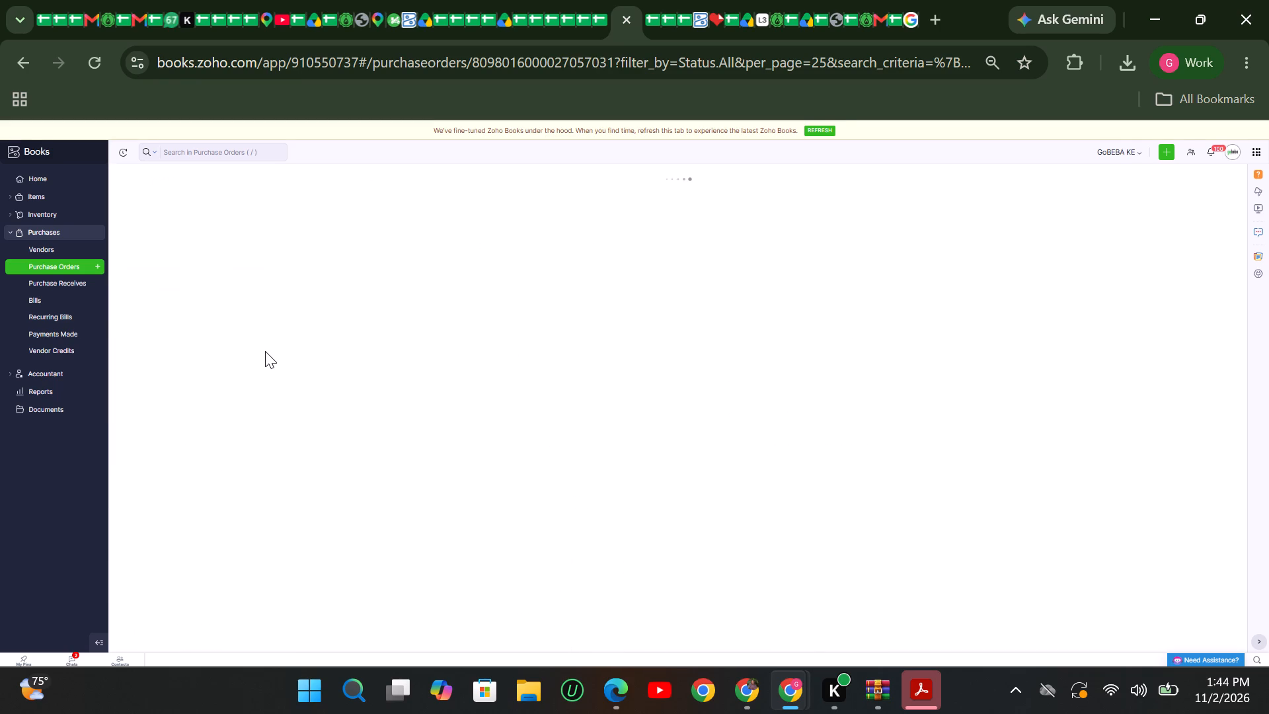
{"action": "scroll", "coordinate": [285, 376], "scroll_direction": "down", "scroll_amount": 1}
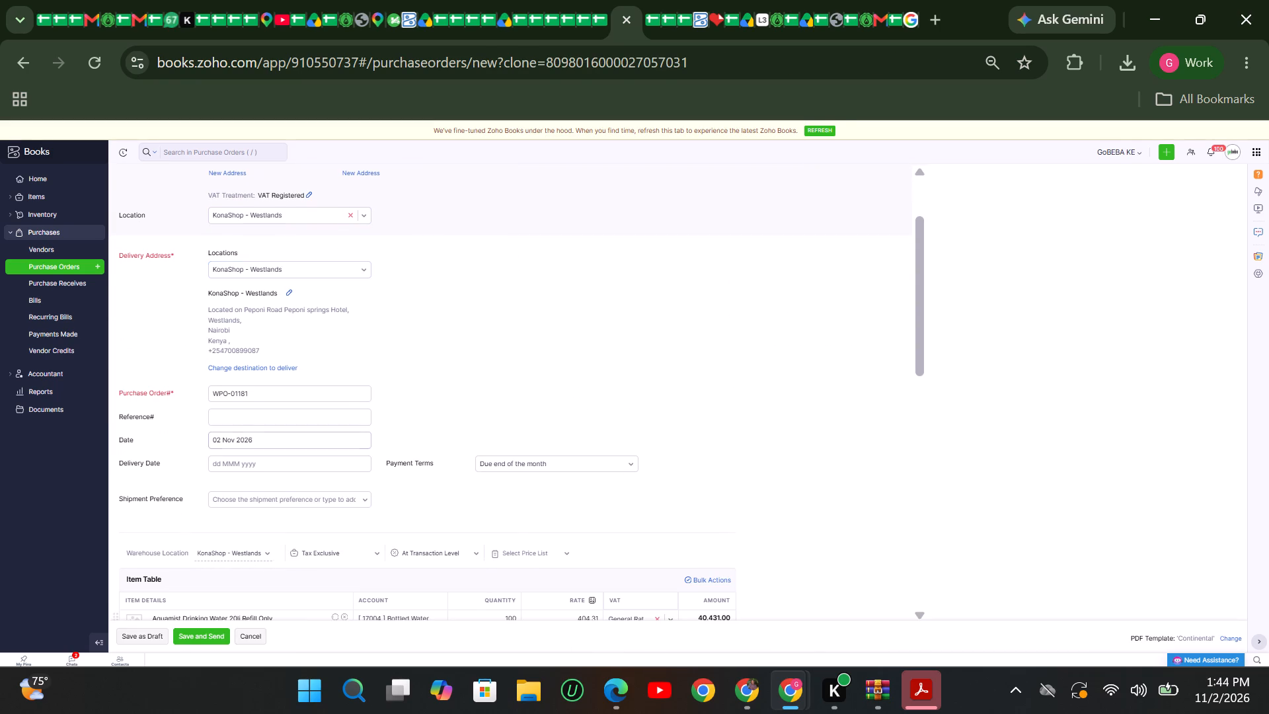
{"action": "left_click", "coordinate": [252, 461]}
{"action": "left_click", "coordinate": [256, 374]}
Set the quantity of Aquamist Drinking Water 20lt Refill Only to 30 on the new Westlands order.
{"action": "scroll", "coordinate": [751, 543], "scroll_direction": "down", "scroll_amount": 3}
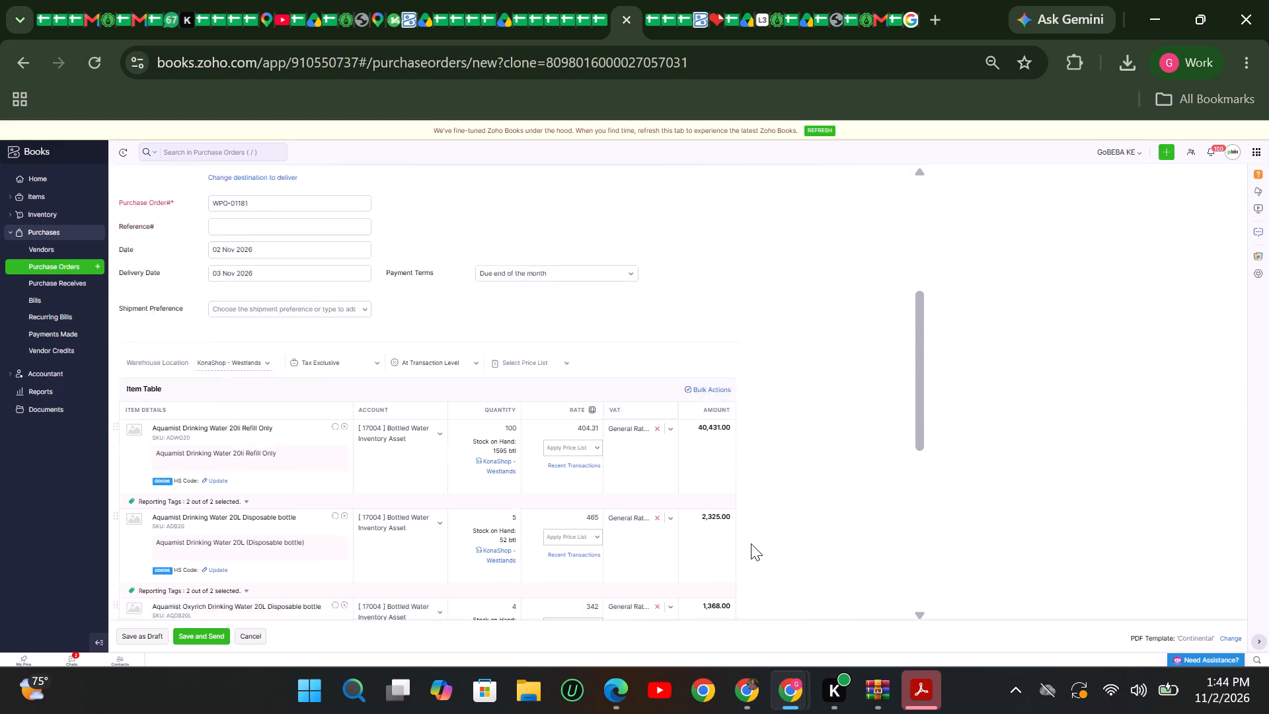
{"action": "left_click_drag", "start_coordinate": [512, 319], "coordinate": [480, 327]}
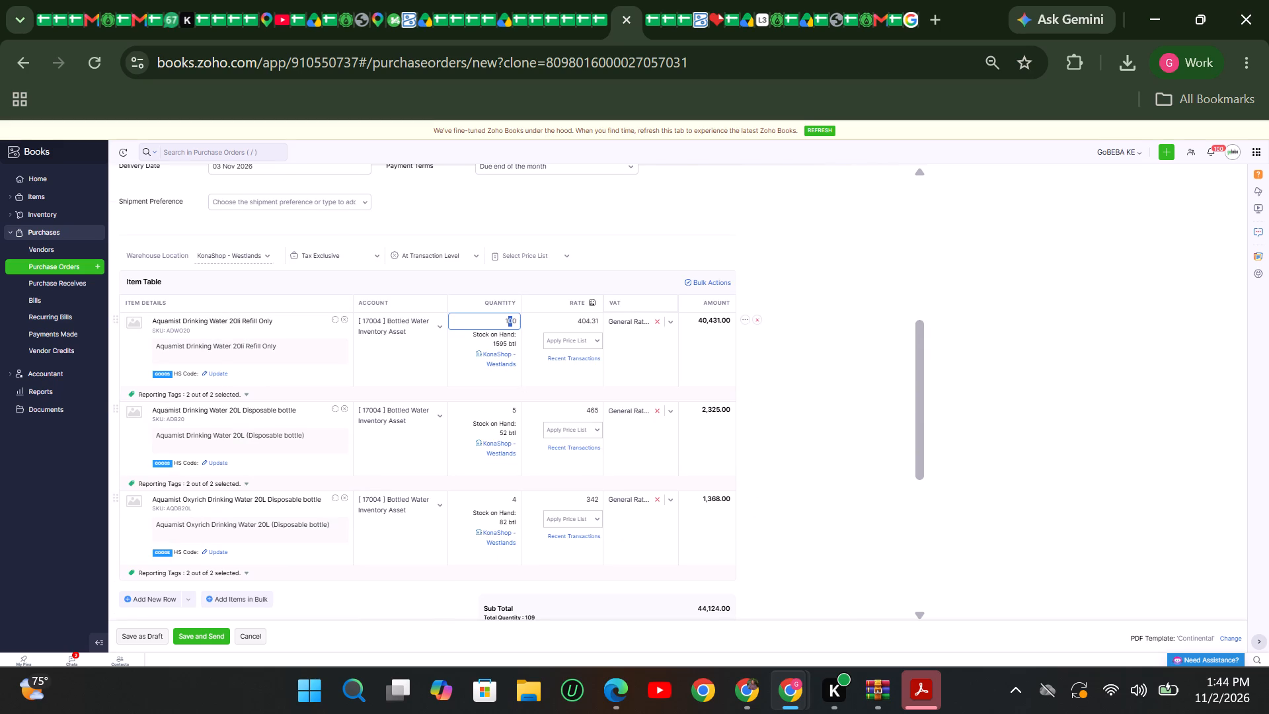
{"action": "key", "text": "3"}
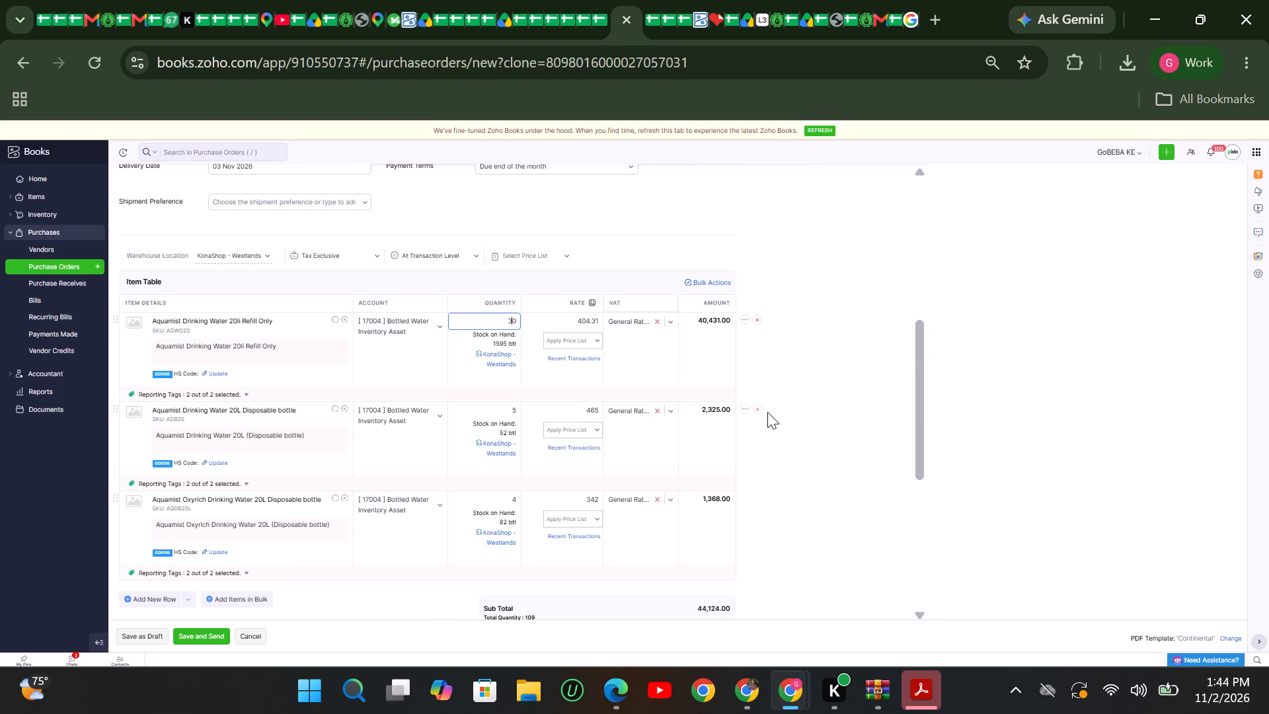
Remove the Aquamist Drinking Water 20L Disposable bottle line item from the Westlands order.
{"action": "left_click", "coordinate": [757, 409]}
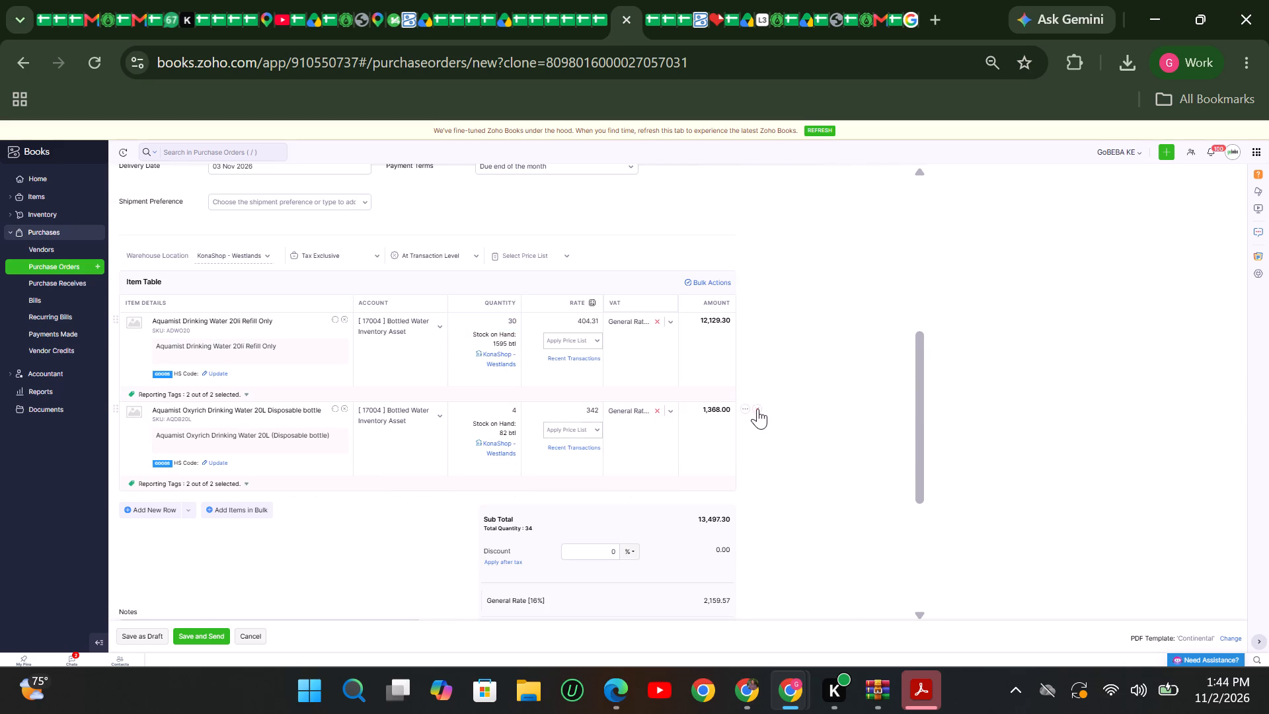
Set the quantity of Aquamist Oxyrich Drinking Water 20L Disposable bottle to 7.
{"action": "left_click_drag", "start_coordinate": [518, 411], "coordinate": [495, 415]}
{"action": "key", "text": "7"}
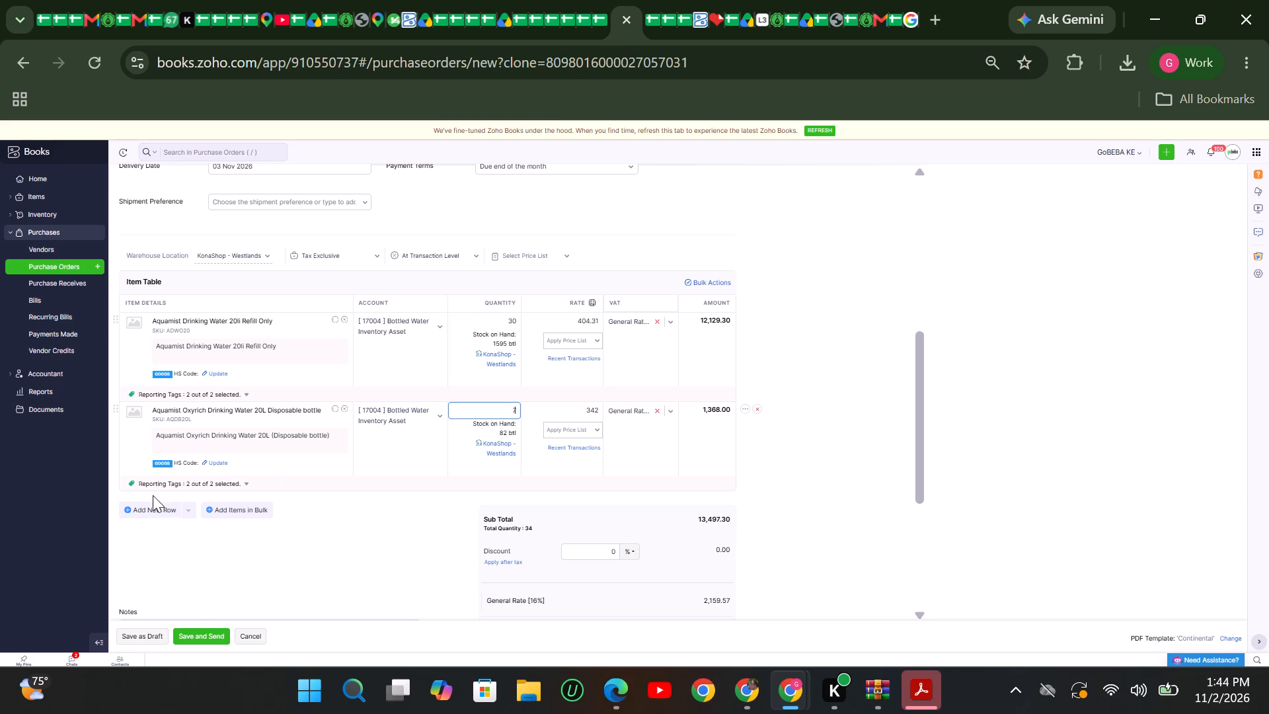
Add Aquamist Mineral Water 300ml 24 Pack as a new line item with quantity 7.
{"action": "left_click", "coordinate": [153, 506]}
{"action": "type", "text": "aquamist"}
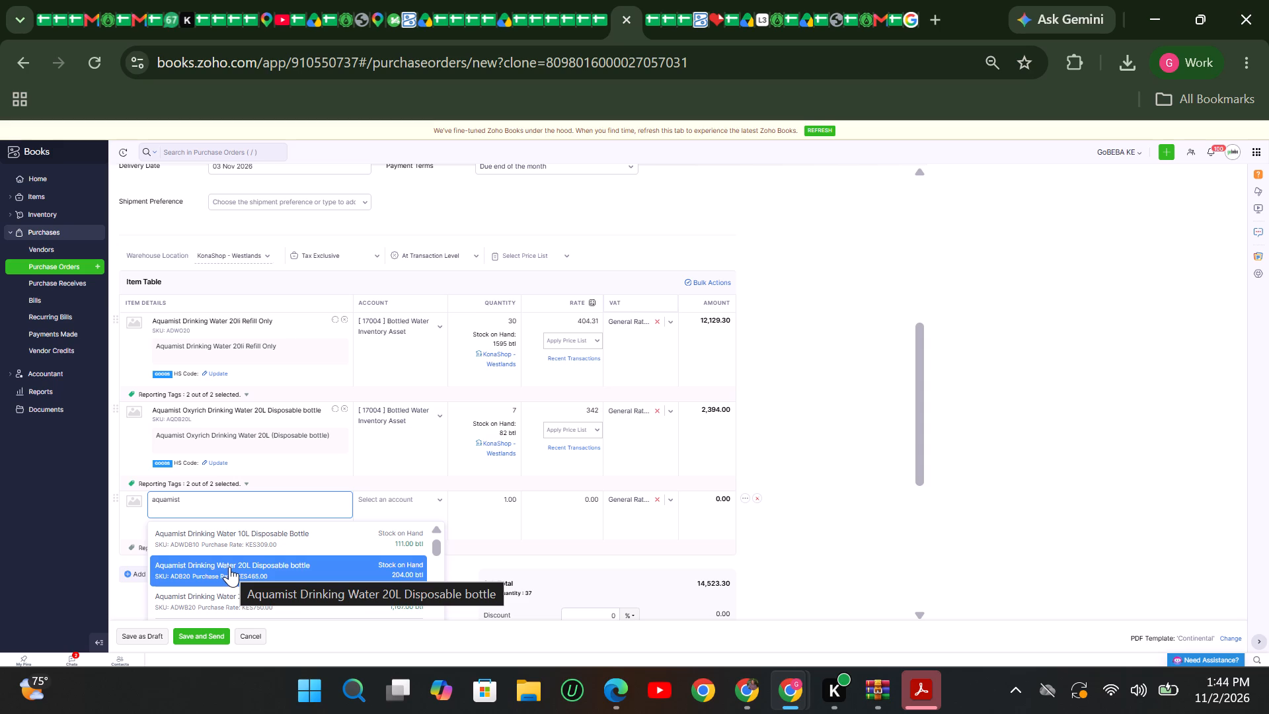
{"action": "scroll", "coordinate": [229, 567], "scroll_direction": "down", "scroll_amount": 6}
{"action": "scroll", "coordinate": [229, 567], "scroll_direction": "up", "scroll_amount": 2}
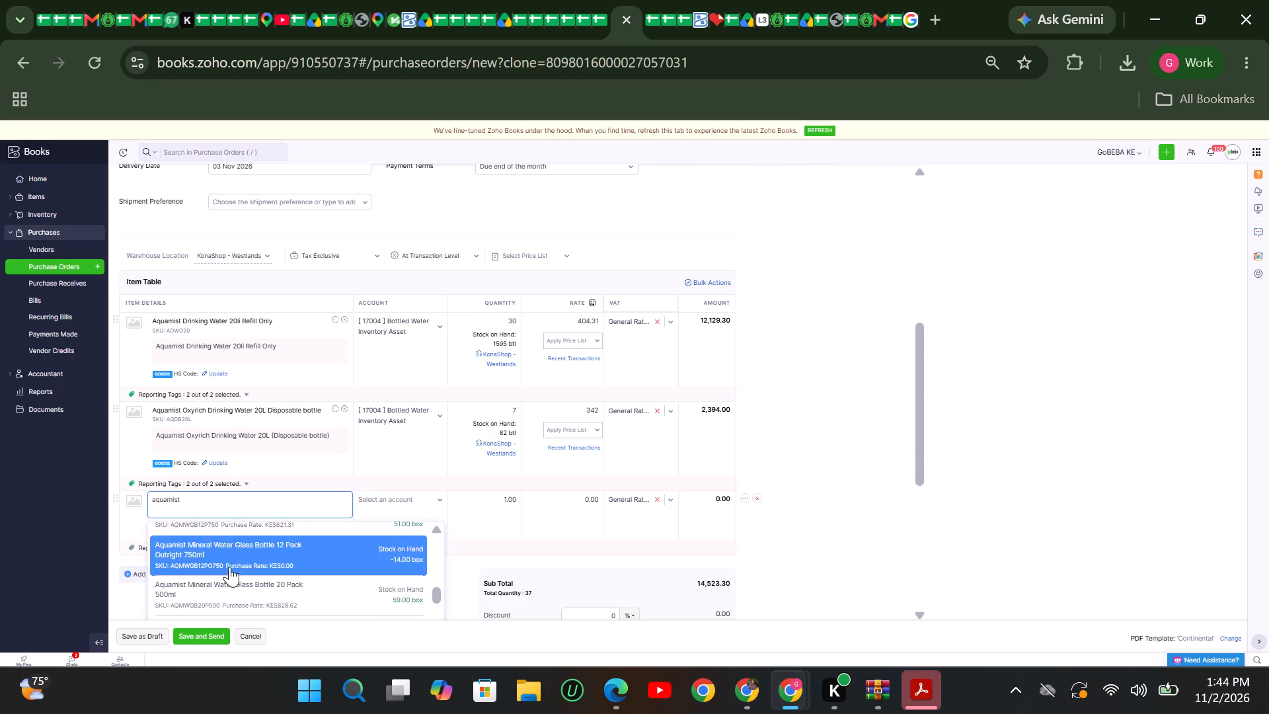
{"action": "scroll", "coordinate": [229, 567], "scroll_direction": "down", "scroll_amount": 4}
{"action": "scroll", "coordinate": [229, 567], "scroll_direction": "up", "scroll_amount": 2}
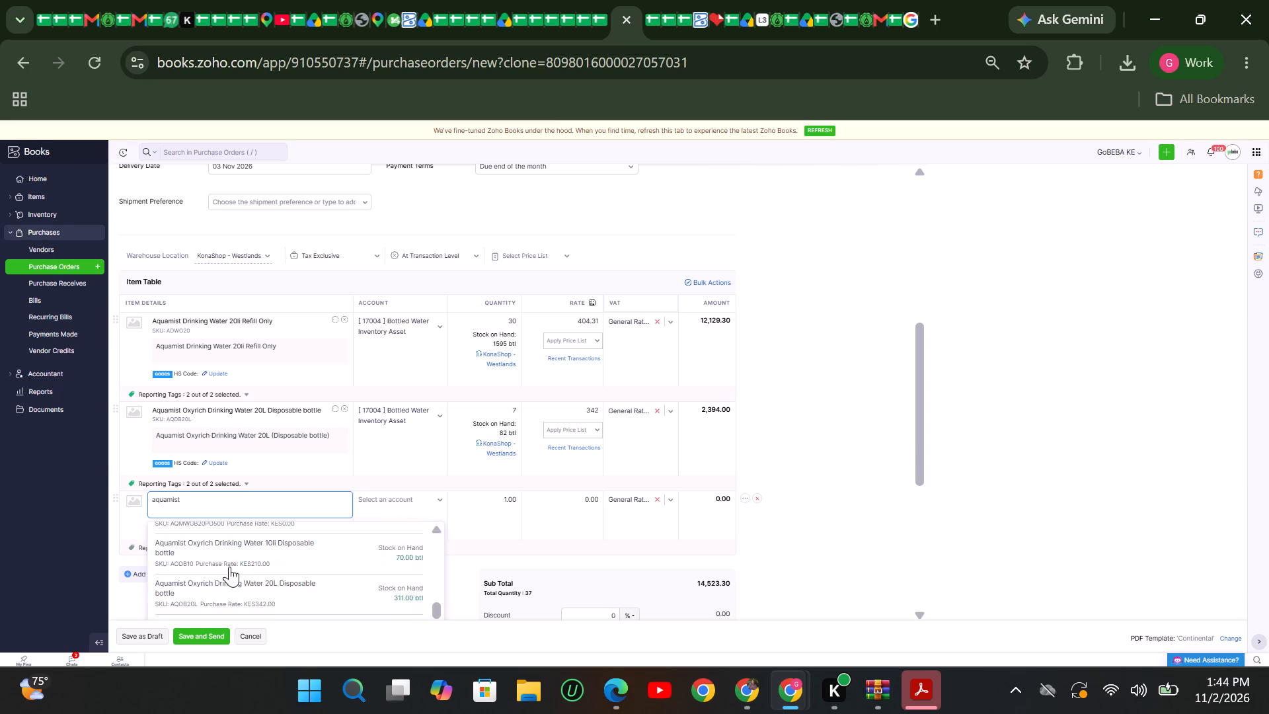
{"action": "scroll", "coordinate": [229, 567], "scroll_direction": "up", "scroll_amount": 3}
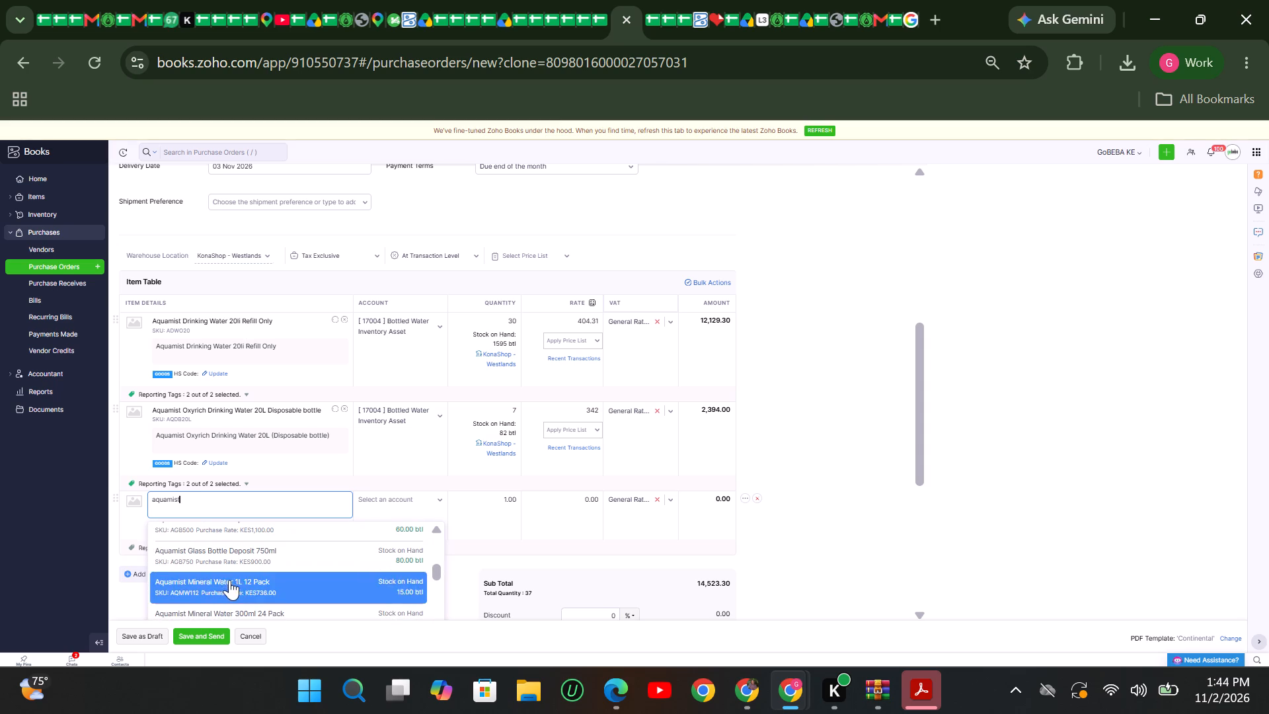
{"action": "left_click", "coordinate": [225, 615]}
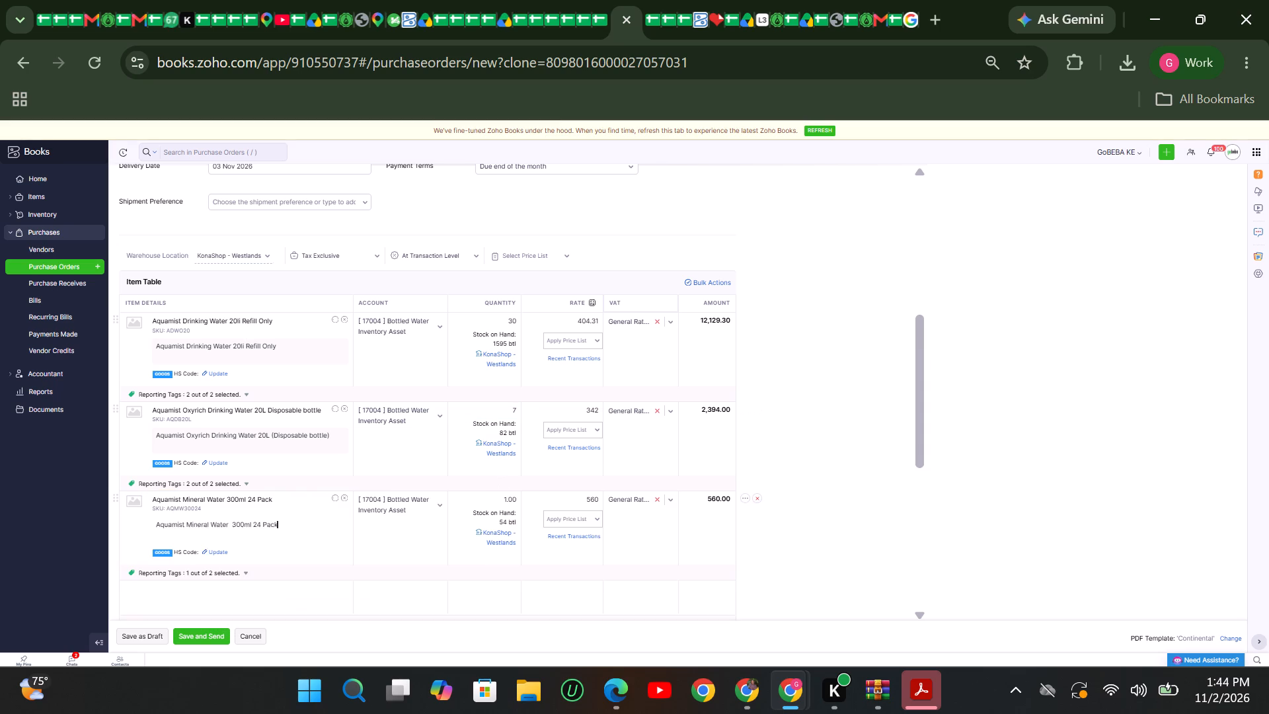
{"action": "left_click", "coordinate": [506, 502]}
{"action": "key", "text": "BackSpace"}
{"action": "key", "text": "7"}
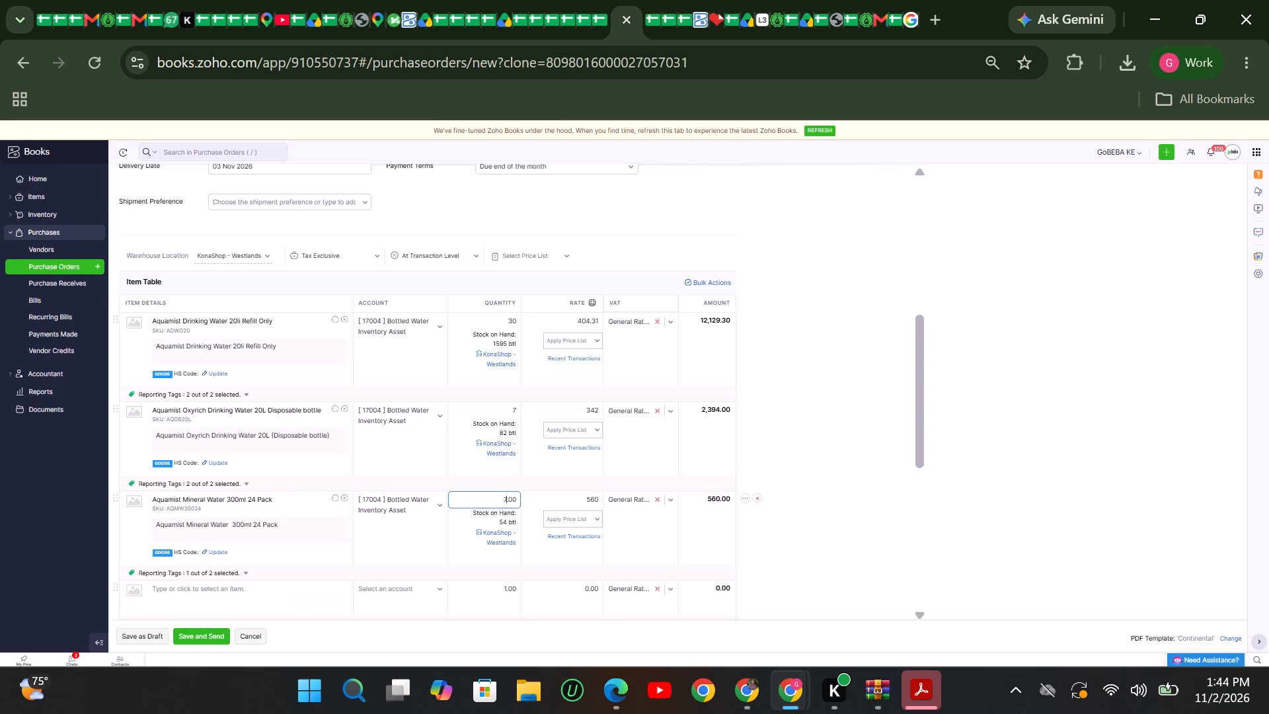
Add Aquamist Sparkling Water 1L 12 Pack as a new line item with quantity 3.
{"action": "scroll", "coordinate": [473, 526], "scroll_direction": "down", "scroll_amount": 2}
{"action": "left_click", "coordinate": [192, 395]}
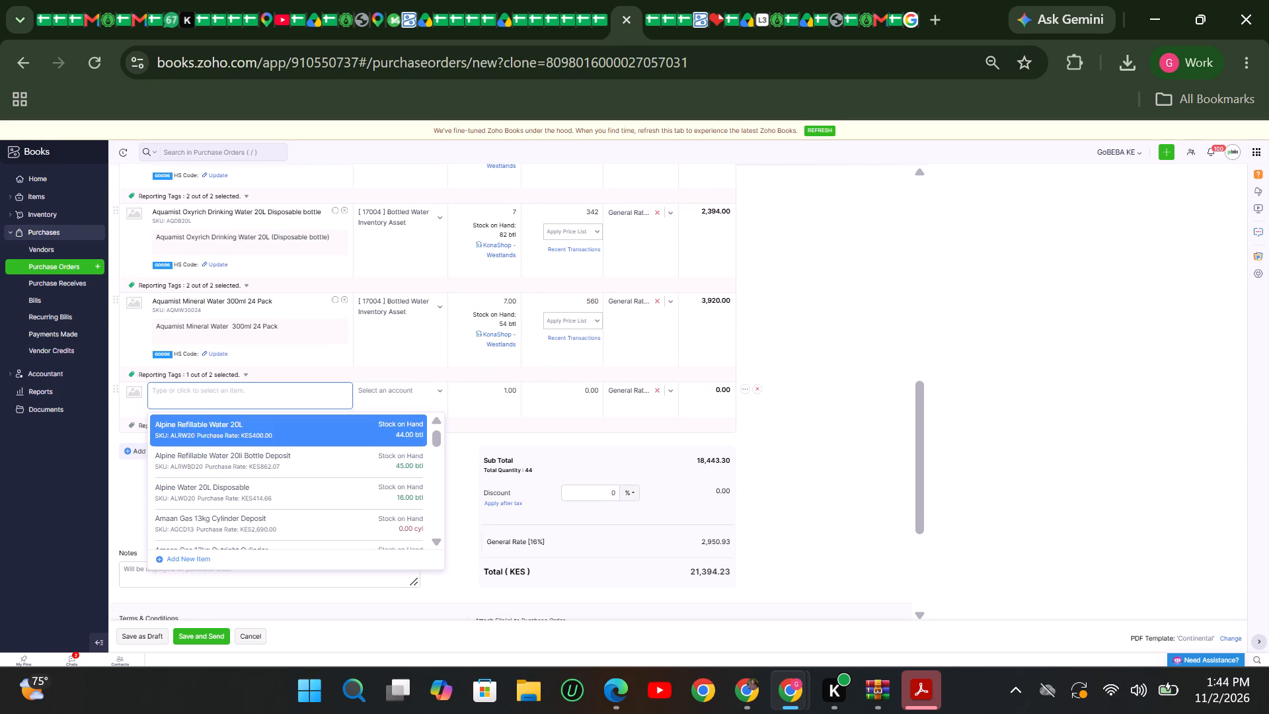
{"action": "type", "text": "aquamist"}
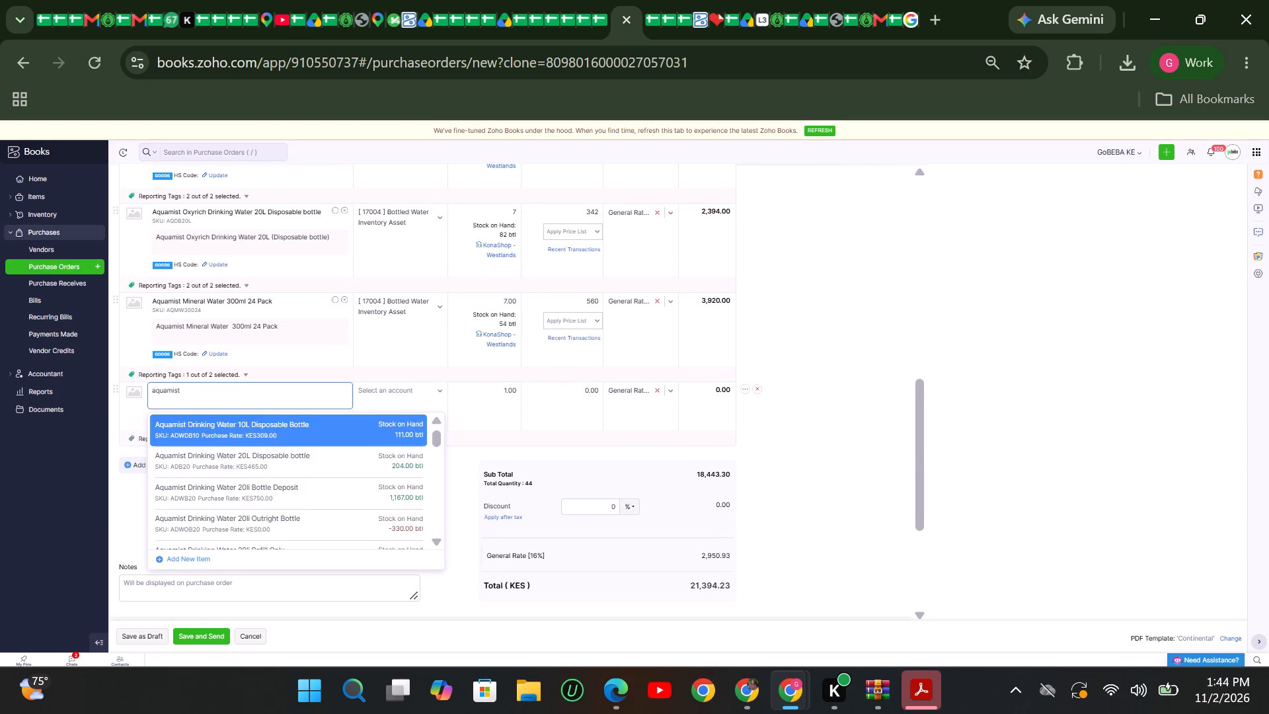
{"action": "scroll", "coordinate": [218, 478], "scroll_direction": "down", "scroll_amount": 11}
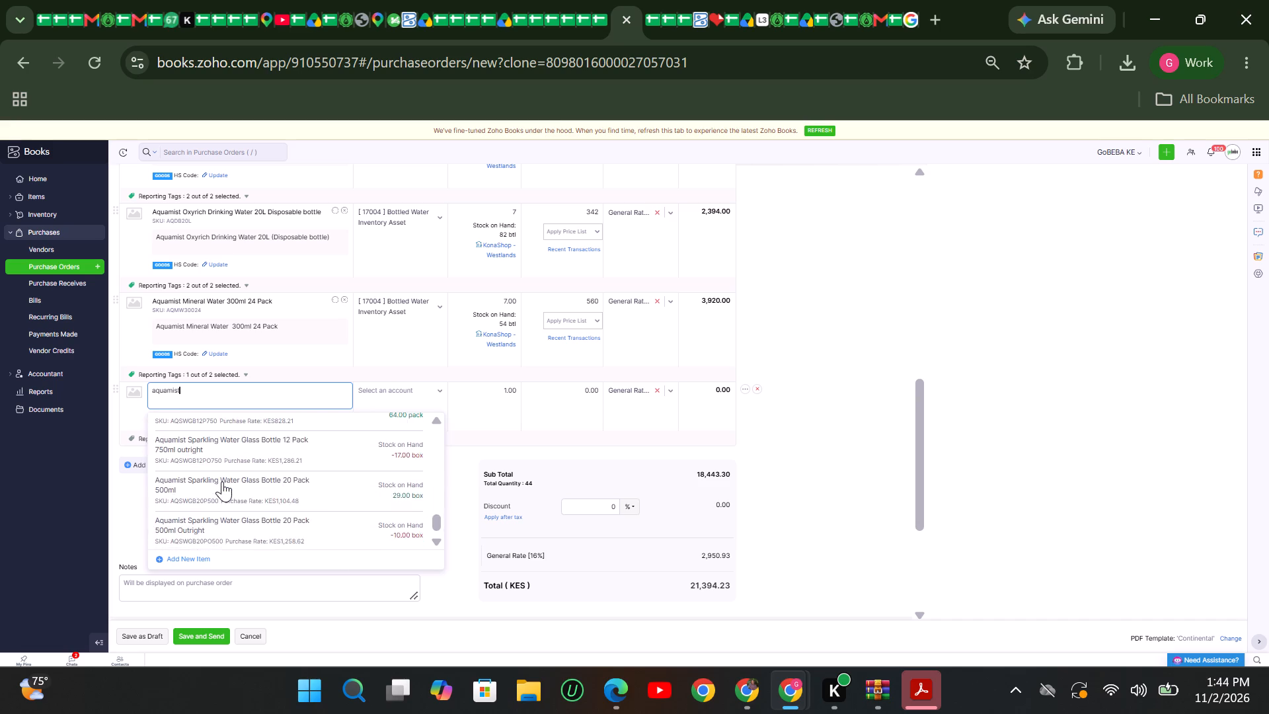
{"action": "scroll", "coordinate": [222, 481], "scroll_direction": "up", "scroll_amount": 3}
{"action": "scroll", "coordinate": [222, 491], "scroll_direction": "down", "scroll_amount": 3}
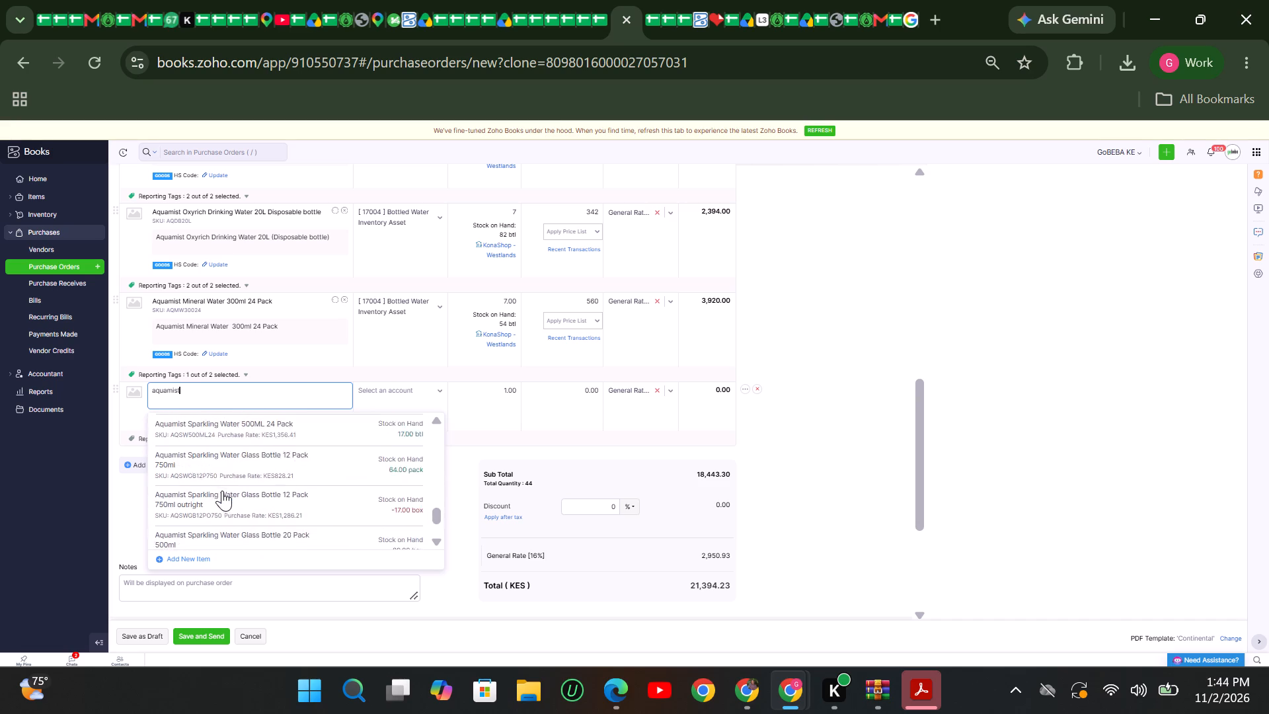
{"action": "scroll", "coordinate": [222, 506], "scroll_direction": "up", "scroll_amount": 2}
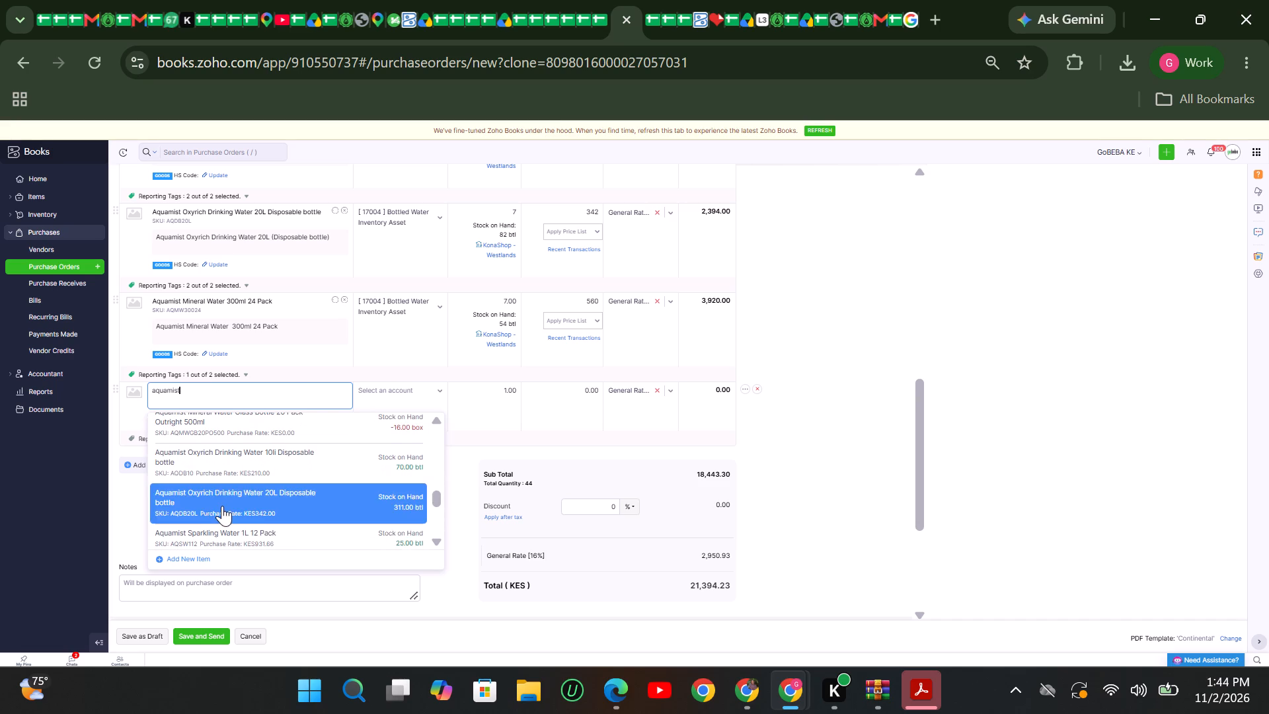
{"action": "left_click", "coordinate": [220, 534]}
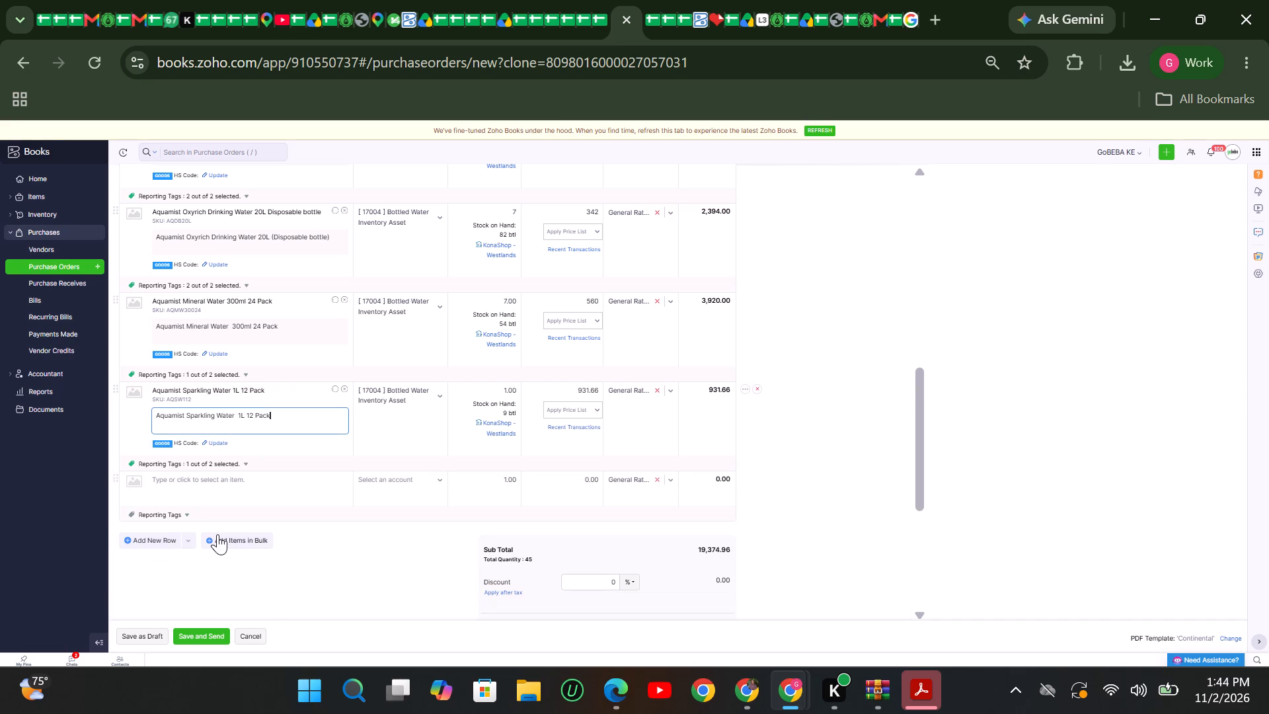
{"action": "left_click", "coordinate": [506, 393]}
{"action": "key", "text": "BackSpace"}
{"action": "key", "text": "3"}
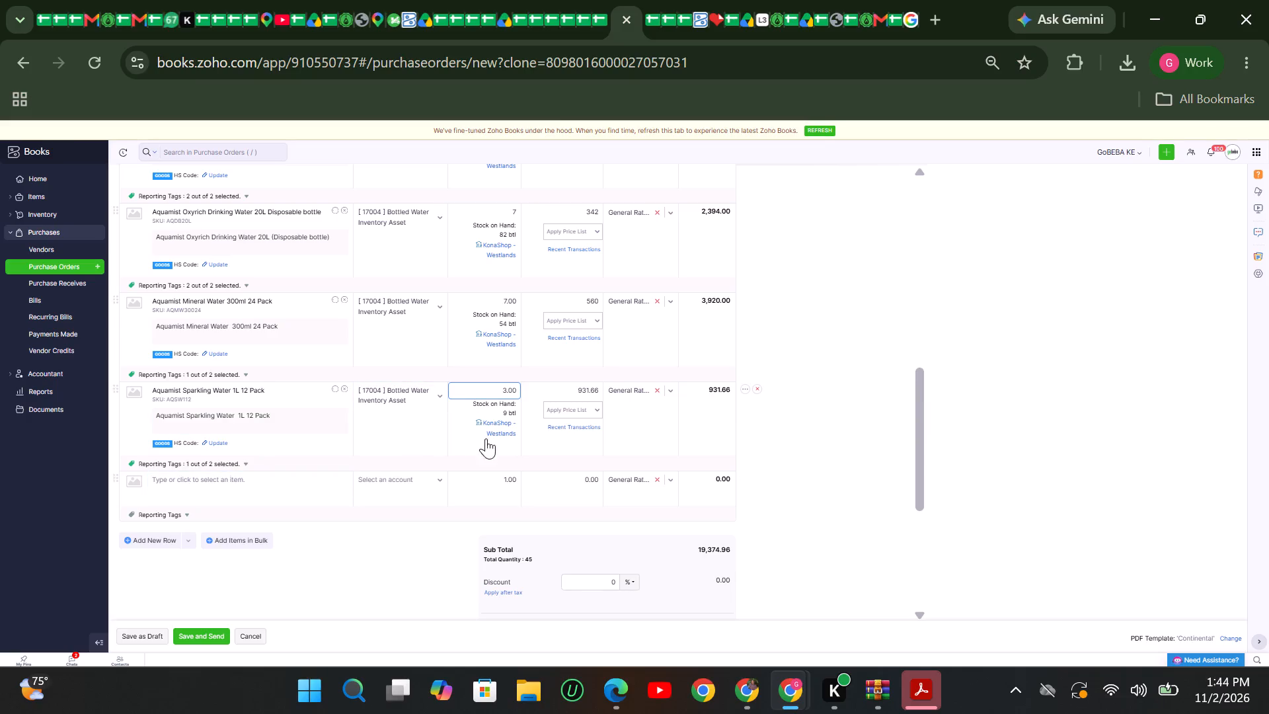
Add Aquamist Sparkling Water 500ML 24 Pack as a new line item with quantity 2.
{"action": "left_click", "coordinate": [185, 481]}
{"action": "type", "text": "aquamis"}
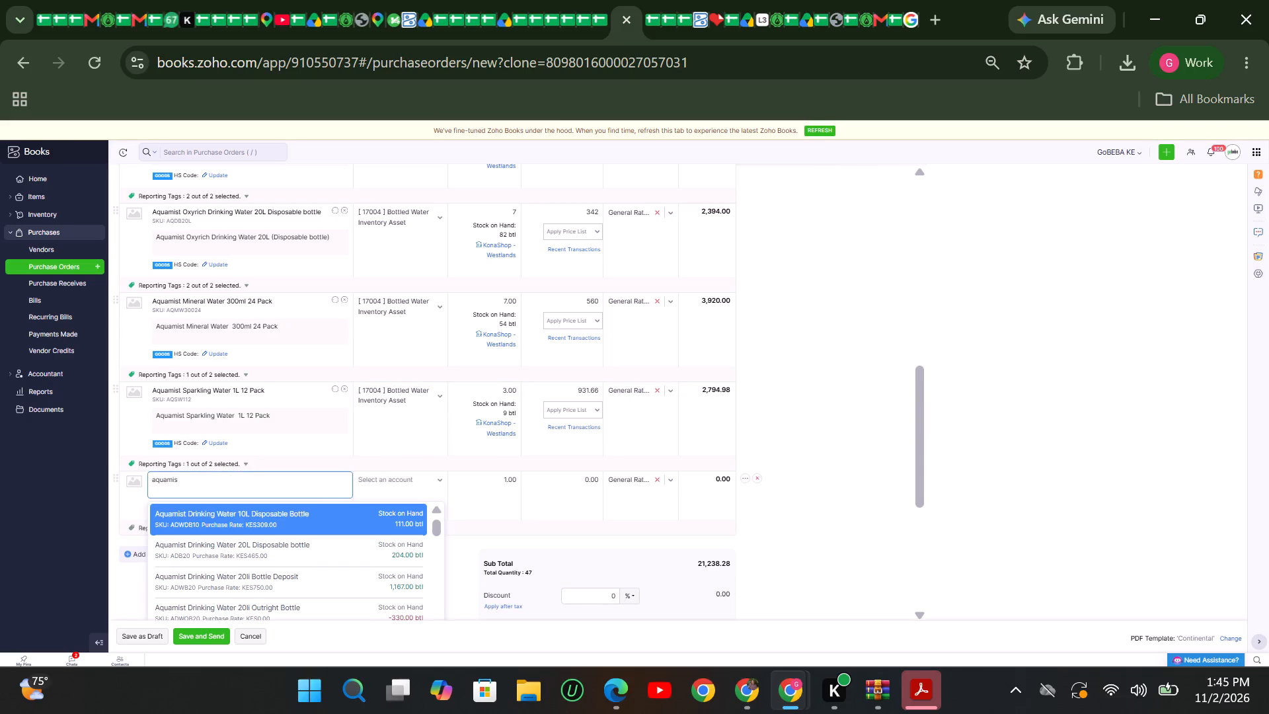
{"action": "scroll", "coordinate": [214, 496], "scroll_direction": "down", "scroll_amount": 4}
{"action": "scroll", "coordinate": [327, 173], "scroll_direction": "down", "scroll_amount": 3}
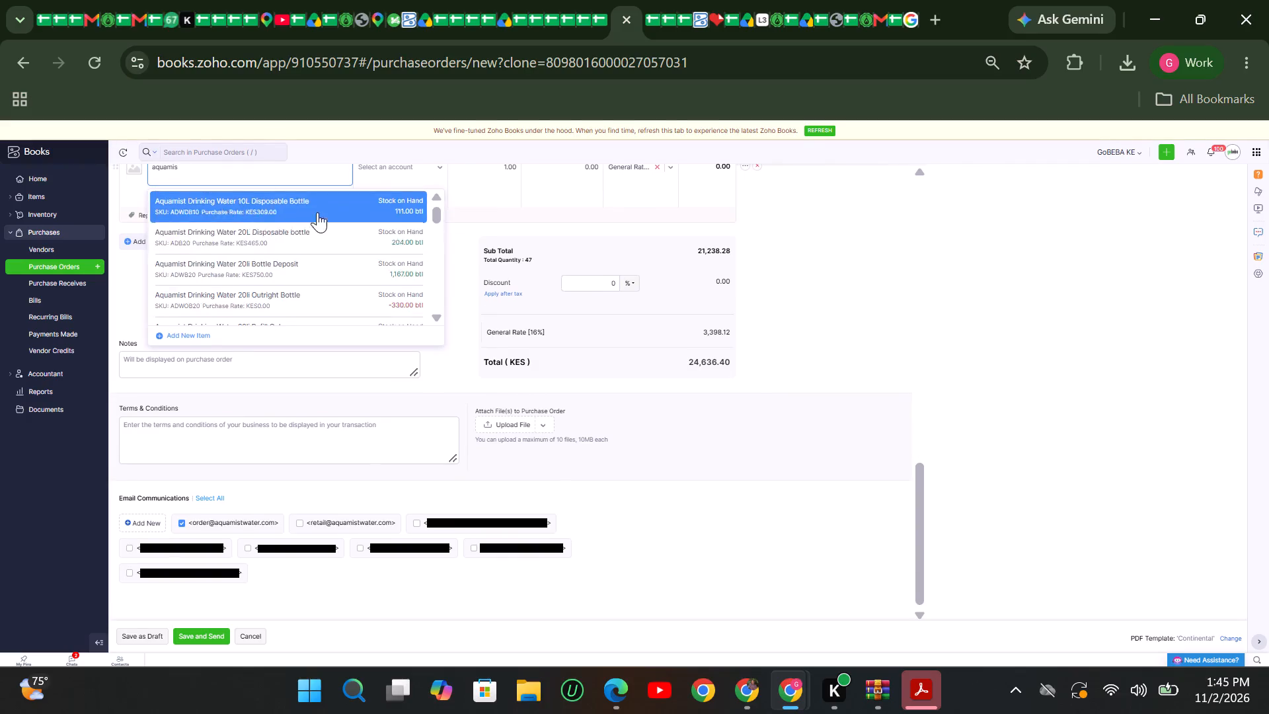
{"action": "scroll", "coordinate": [319, 242], "scroll_direction": "down", "scroll_amount": 3}
{"action": "scroll", "coordinate": [262, 383], "scroll_direction": "up", "scroll_amount": 1}
{"action": "scroll", "coordinate": [260, 387], "scroll_direction": "down", "scroll_amount": 2}
{"action": "scroll", "coordinate": [260, 387], "scroll_direction": "up", "scroll_amount": 2}
{"action": "scroll", "coordinate": [264, 337], "scroll_direction": "down", "scroll_amount": 3}
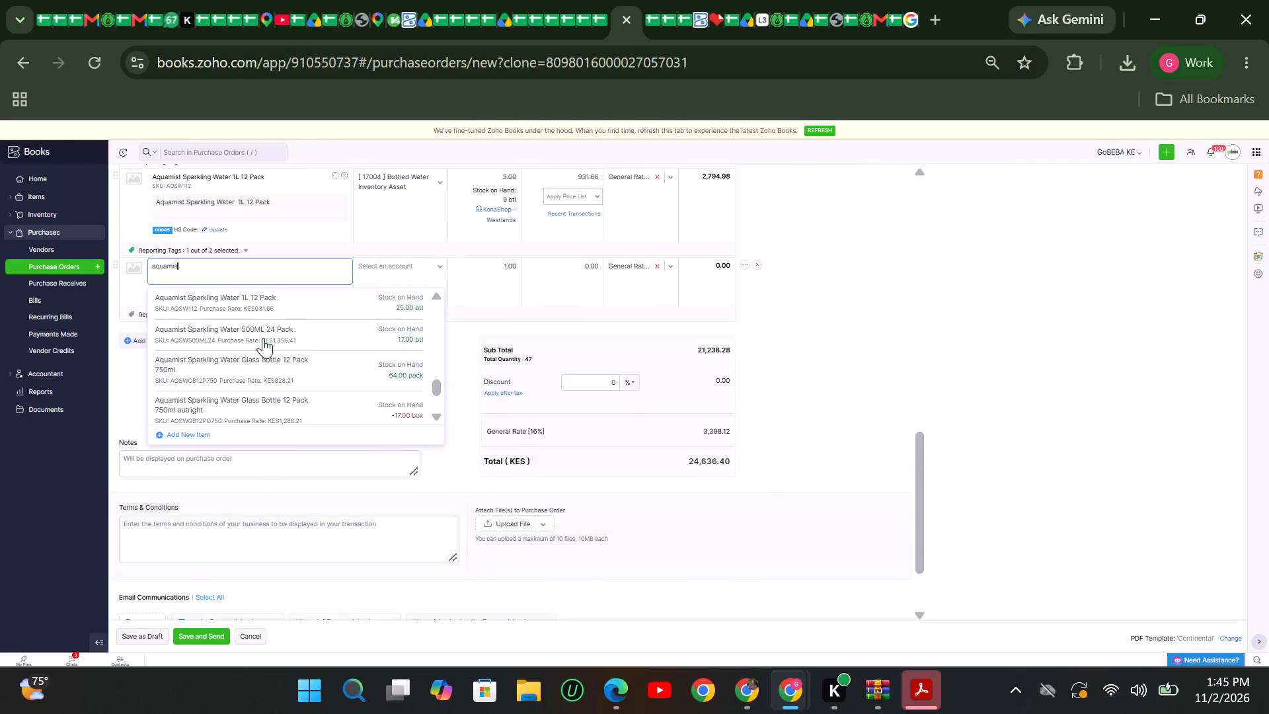
{"action": "left_click", "coordinate": [229, 343]}
{"action": "left_click", "coordinate": [506, 266]}
{"action": "key", "text": "BackSpace"}
{"action": "key", "text": "2"}
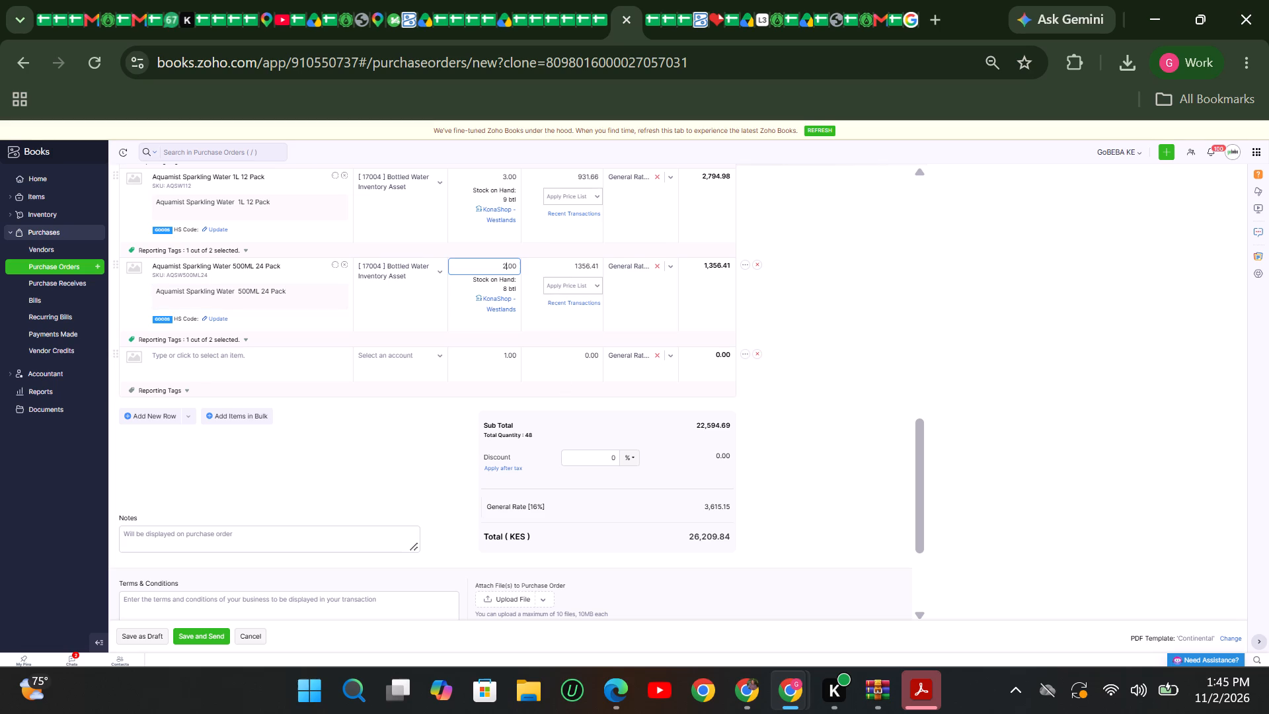
Bulk update the reporting tags of all line items, setting Darkstore Location to Westlands.
{"action": "scroll", "coordinate": [582, 376], "scroll_direction": "up", "scroll_amount": 2}
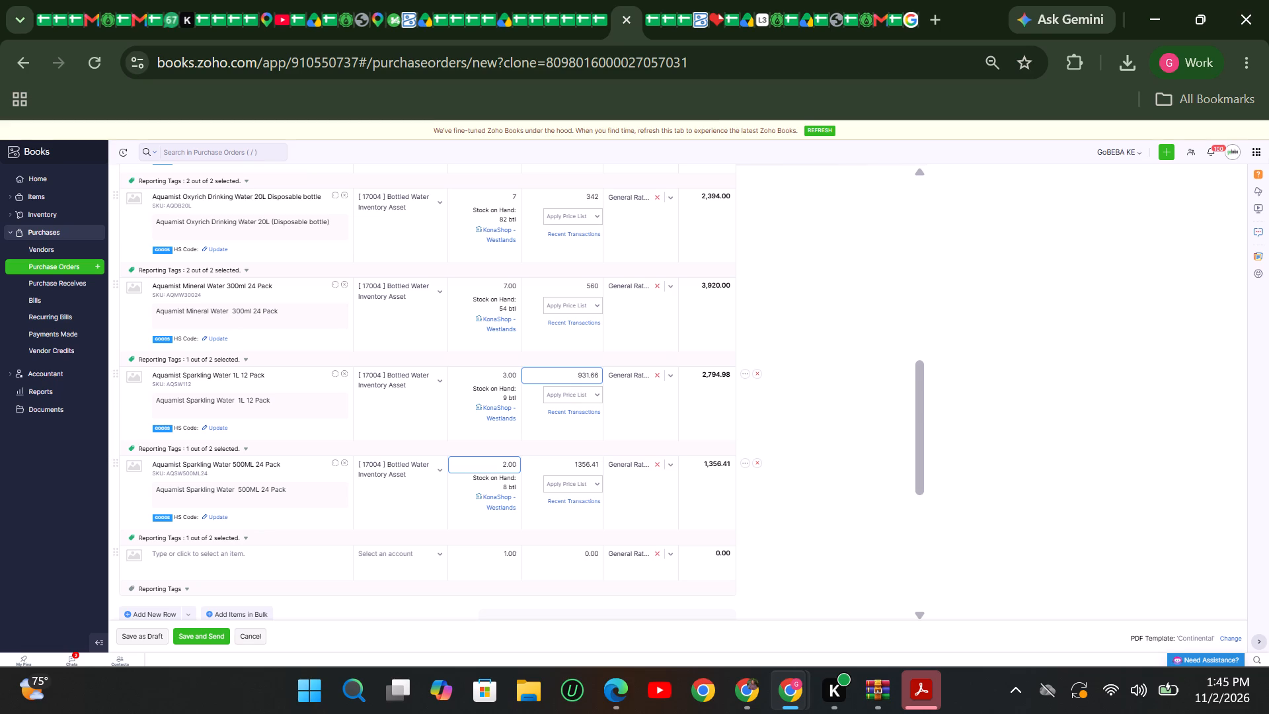
{"action": "scroll", "coordinate": [780, 454], "scroll_direction": "up", "scroll_amount": 2}
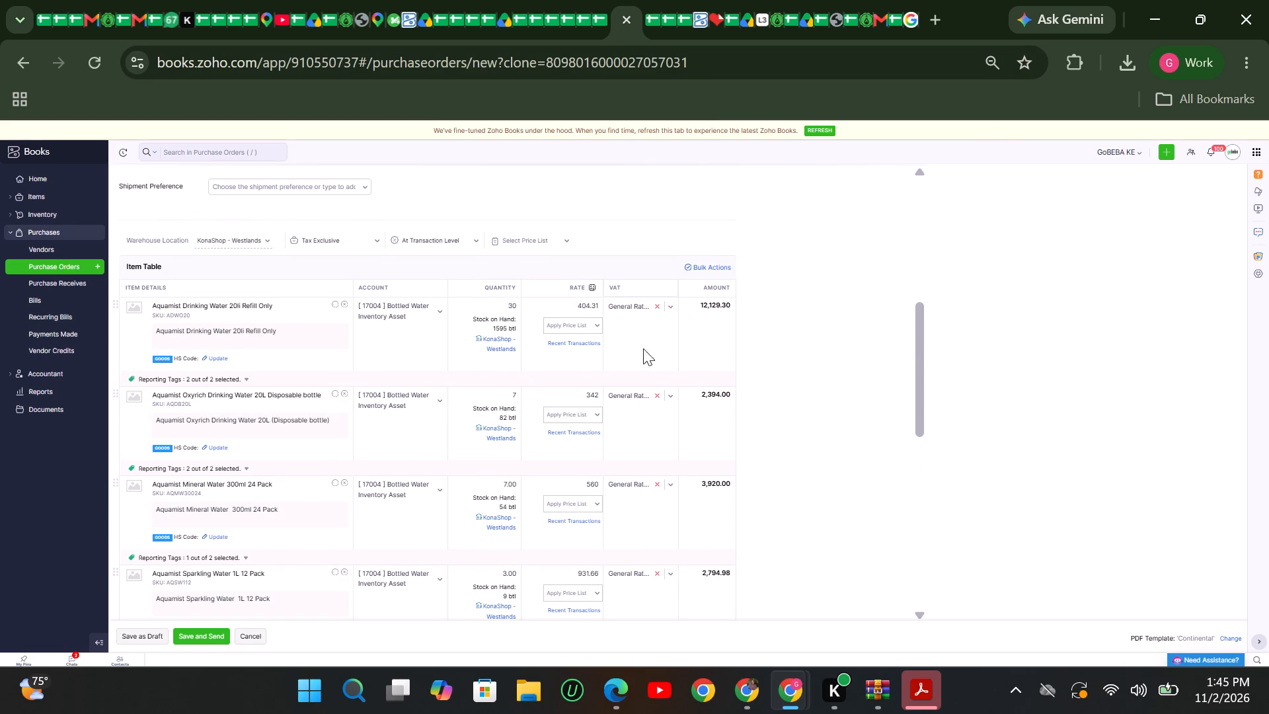
{"action": "left_click", "coordinate": [707, 265]}
{"action": "left_click", "coordinate": [695, 280]}
{"action": "left_click", "coordinate": [147, 247]}
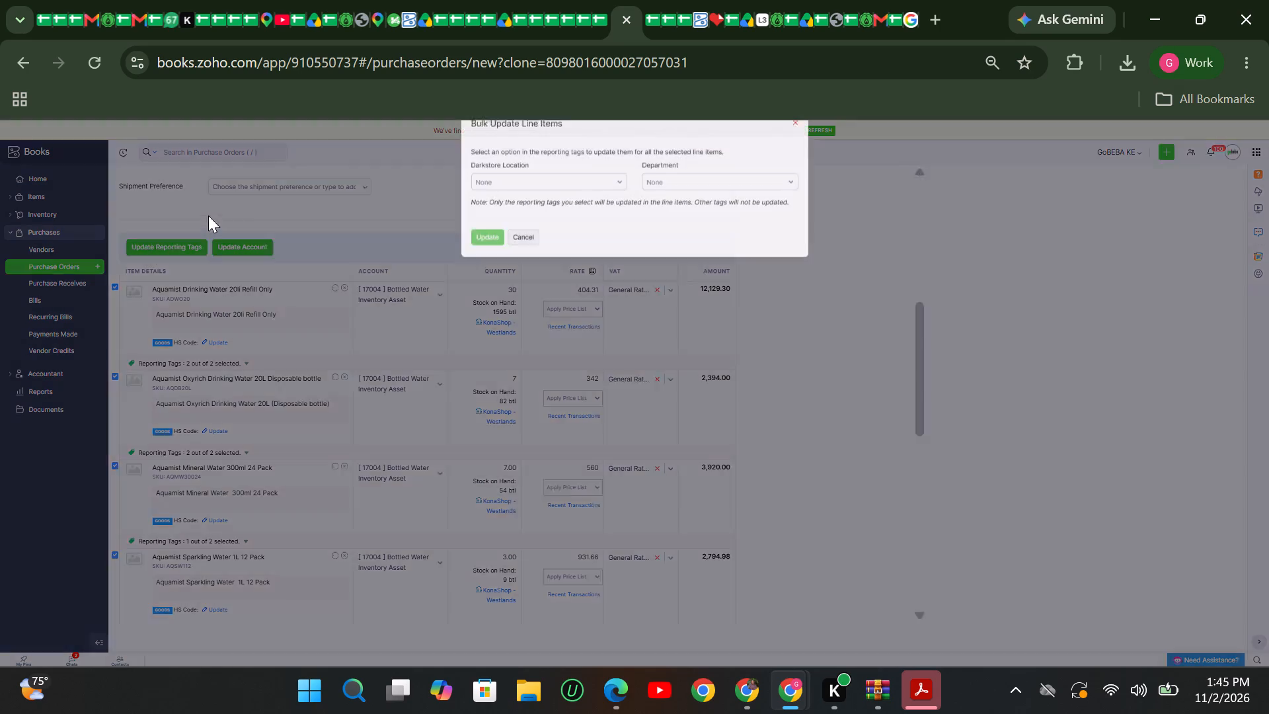
{"action": "left_click", "coordinate": [535, 184]}
{"action": "scroll", "coordinate": [530, 319], "scroll_direction": "down", "scroll_amount": 3}
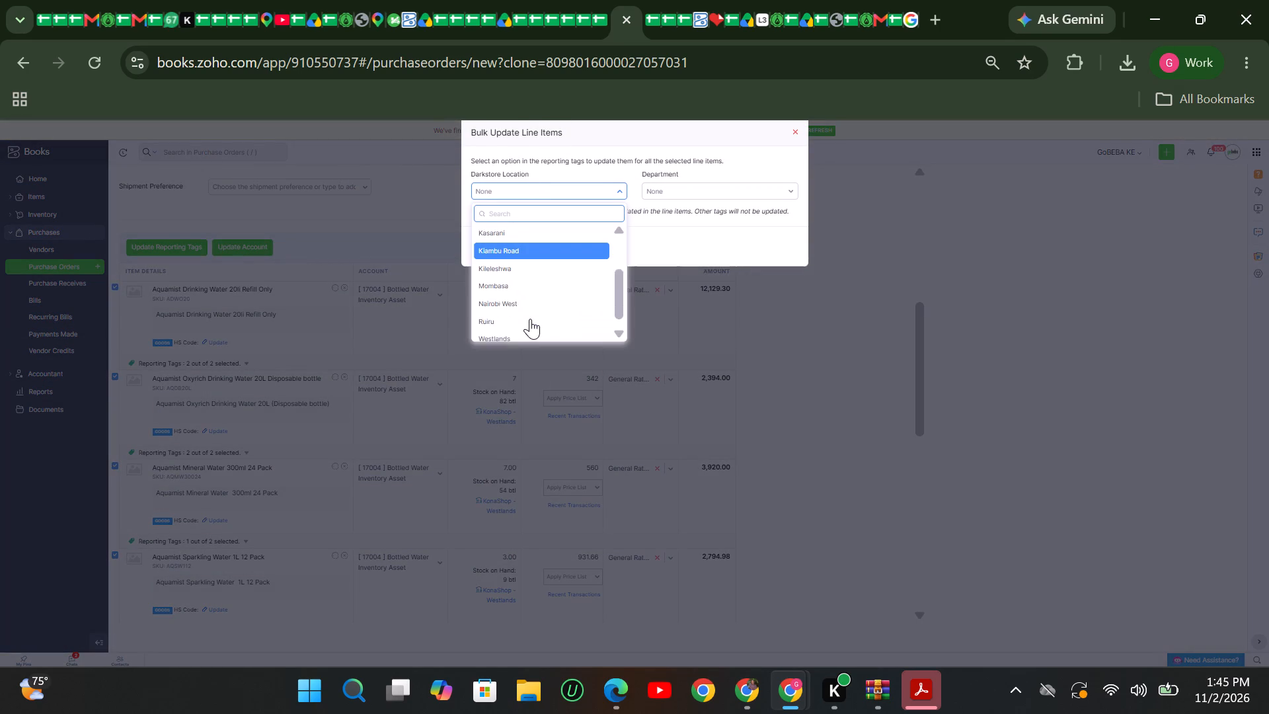
{"action": "scroll", "coordinate": [530, 319], "scroll_direction": "down", "scroll_amount": 4}
{"action": "left_click", "coordinate": [482, 331]}
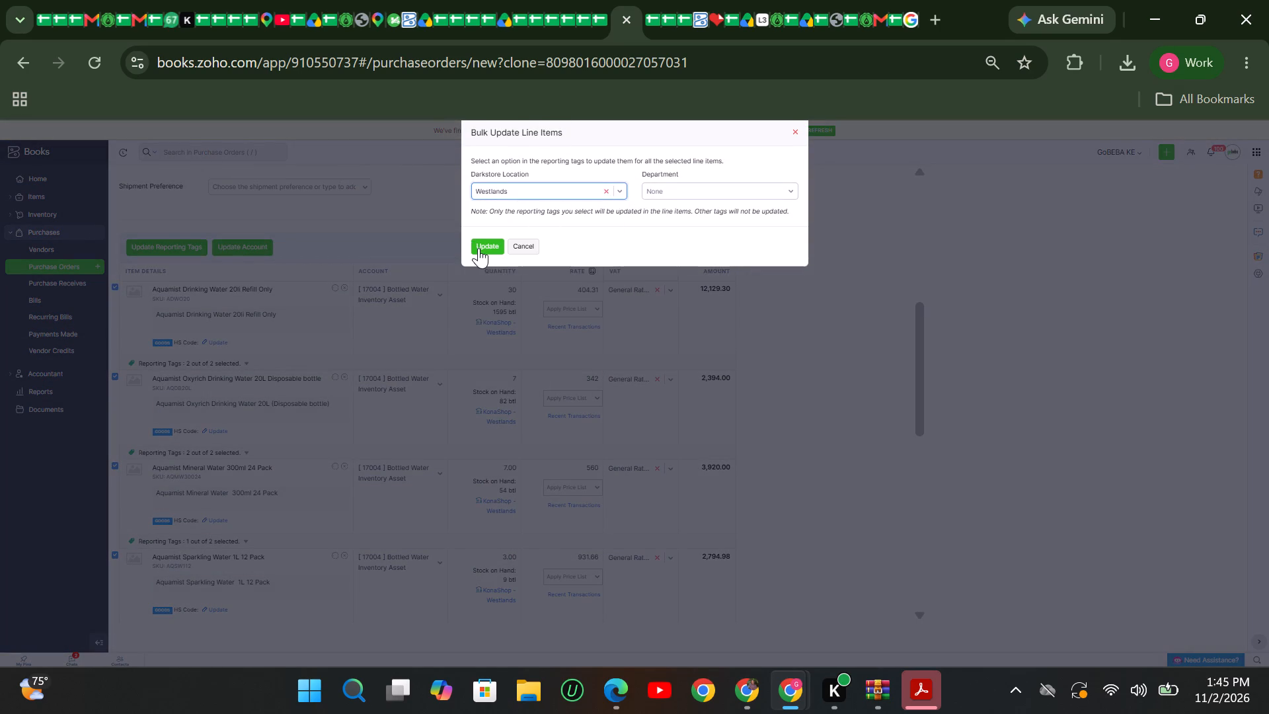
{"action": "left_click", "coordinate": [479, 248]}
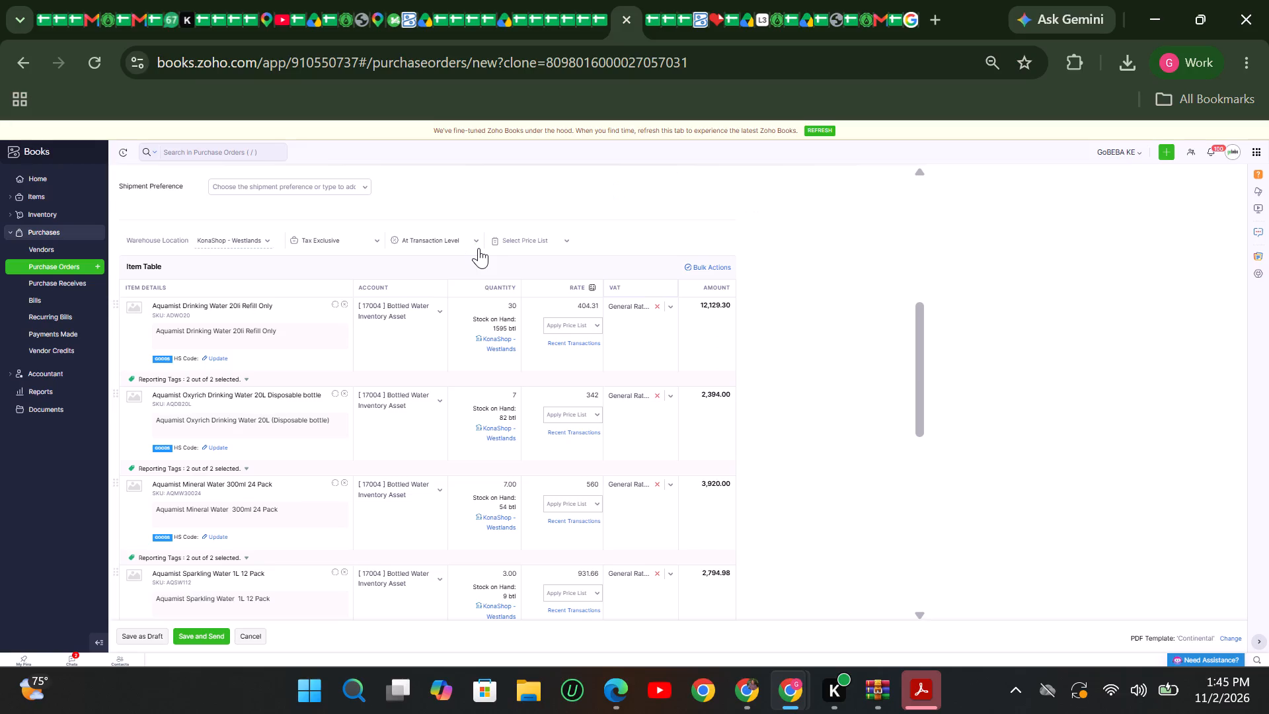
Save the Westlands Aquamist purchase order and proceed to send it to the vendor.
{"action": "scroll", "coordinate": [372, 382], "scroll_direction": "down", "scroll_amount": 5}
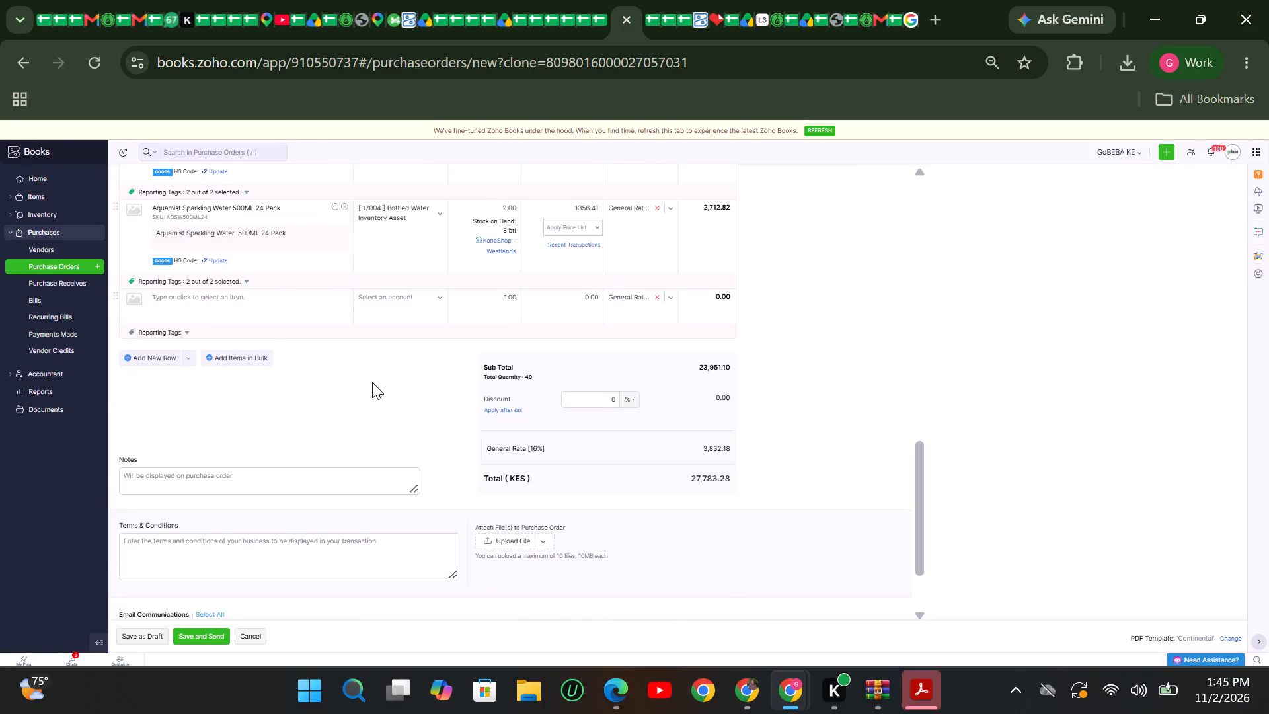
{"action": "left_click", "coordinate": [204, 639]}
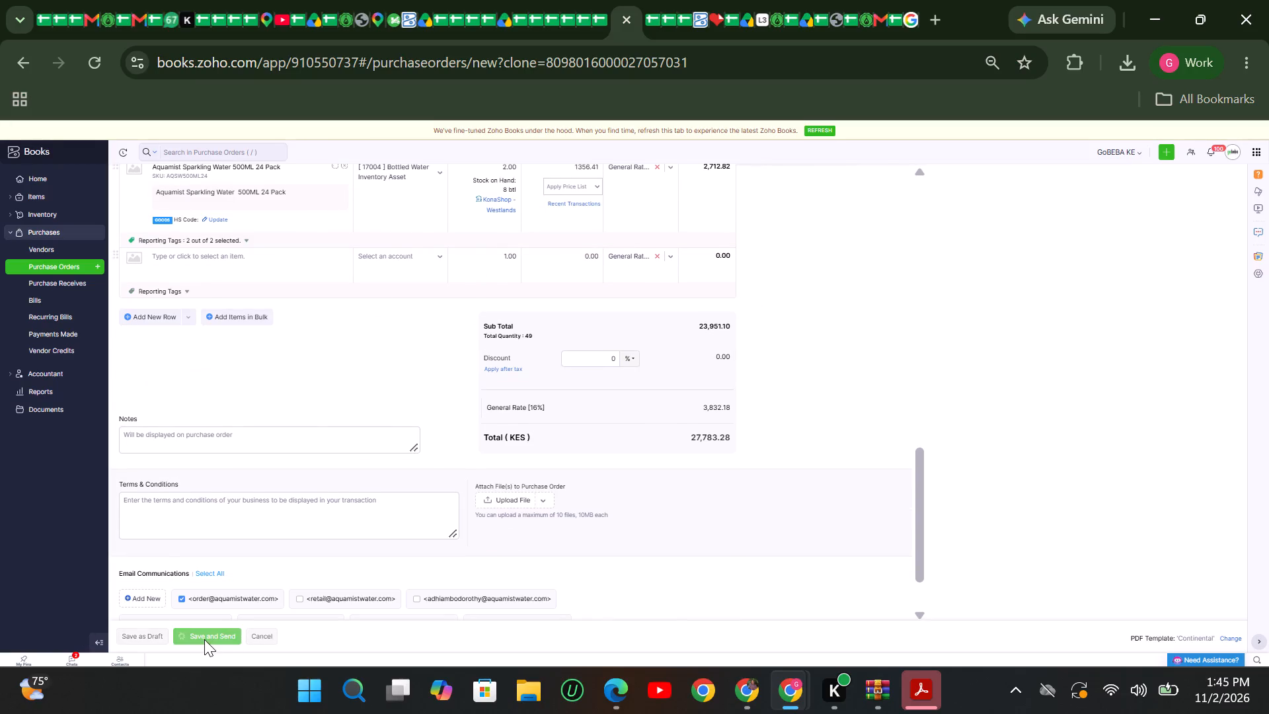
Add all remaining listed contacts except the order address as Cc recipients and send the Westlands purchase order email to Aquamist Limited.
{"action": "scroll", "coordinate": [223, 621], "scroll_direction": "up", "scroll_amount": 11}
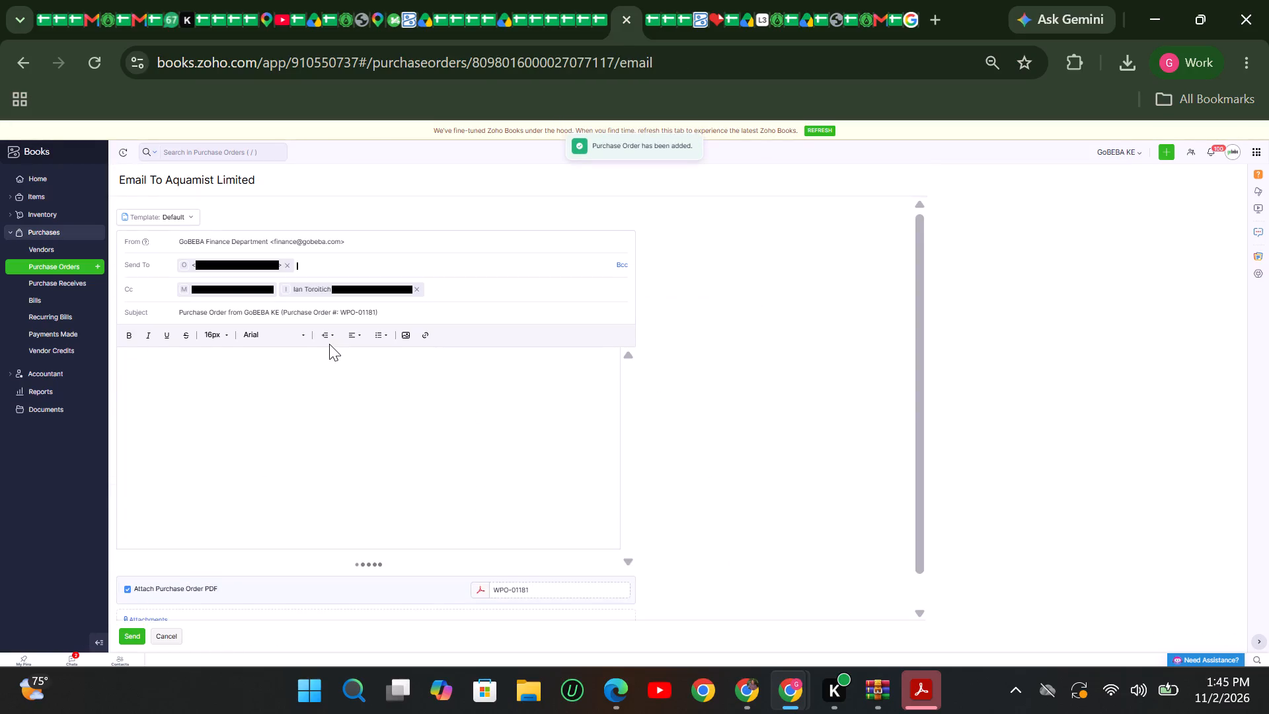
{"action": "left_click", "coordinate": [450, 292]}
{"action": "left_click", "coordinate": [296, 350]}
{"action": "left_click", "coordinate": [568, 277]}
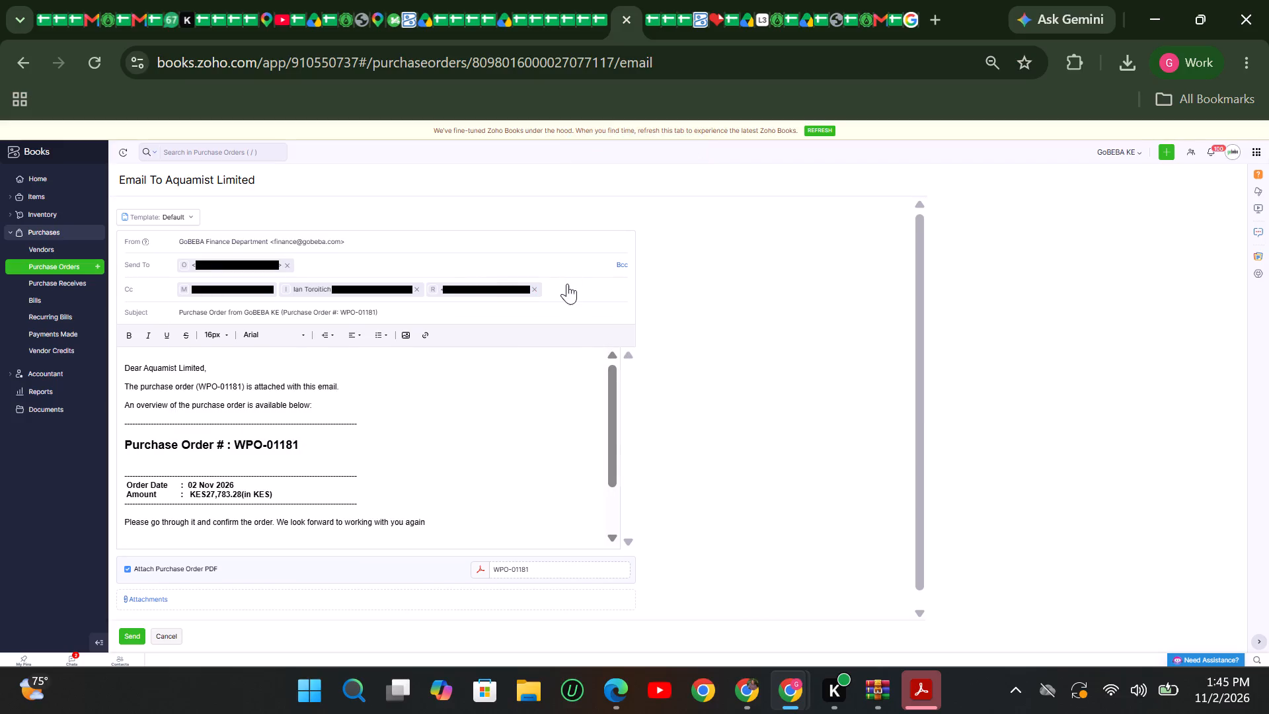
{"action": "left_click", "coordinate": [564, 289]}
{"action": "left_click", "coordinate": [307, 344]}
{"action": "left_click", "coordinate": [594, 284]}
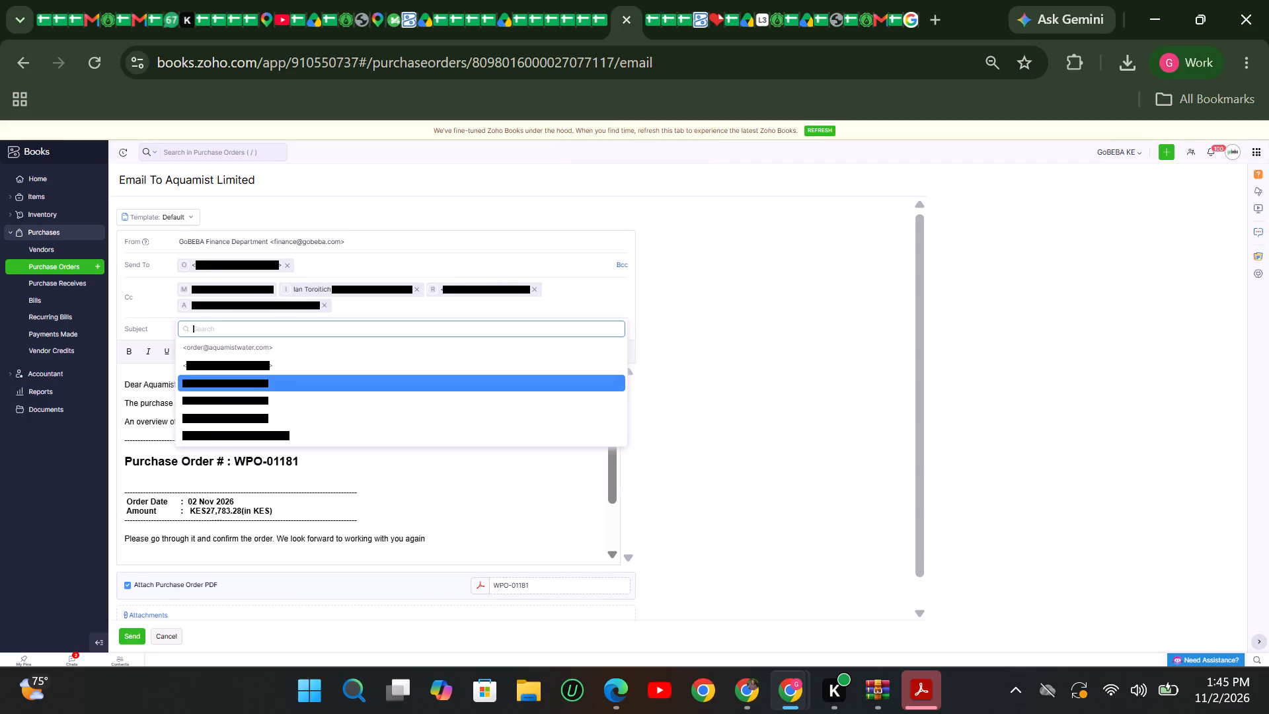
{"action": "left_click", "coordinate": [202, 364]}
{"action": "left_click", "coordinate": [508, 310]}
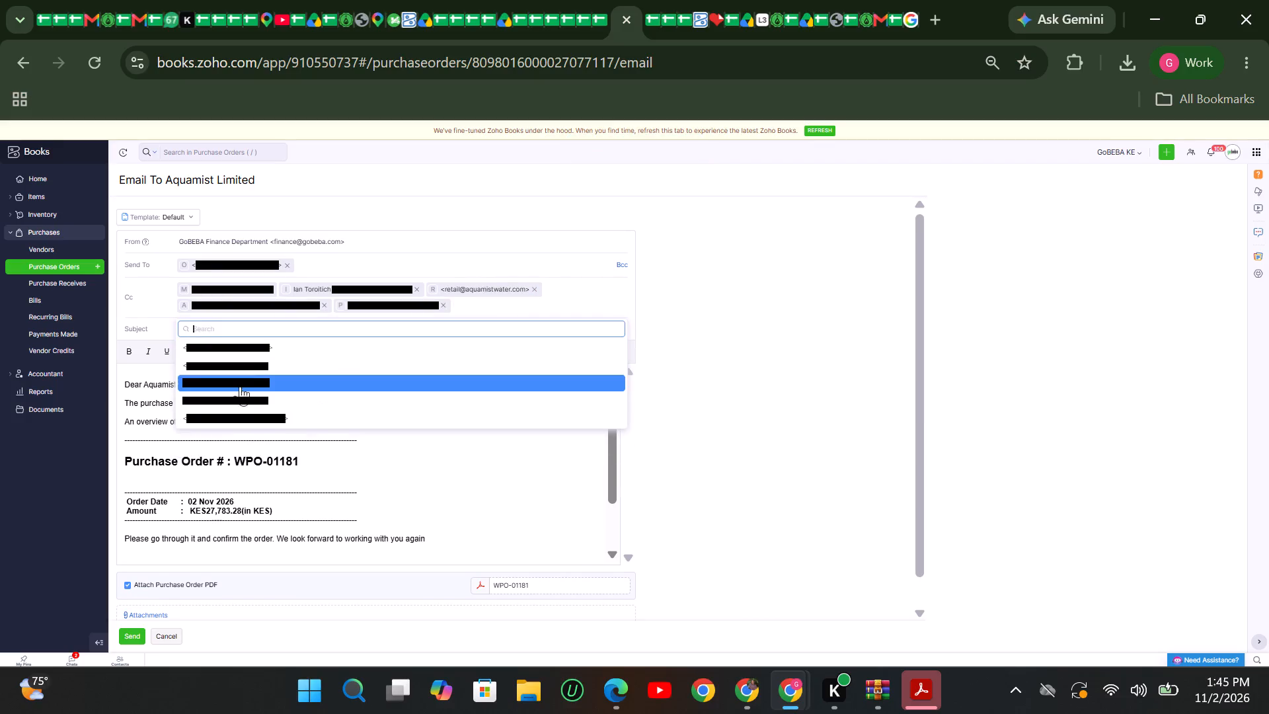
{"action": "left_click", "coordinate": [247, 368]}
{"action": "left_click", "coordinate": [586, 292]}
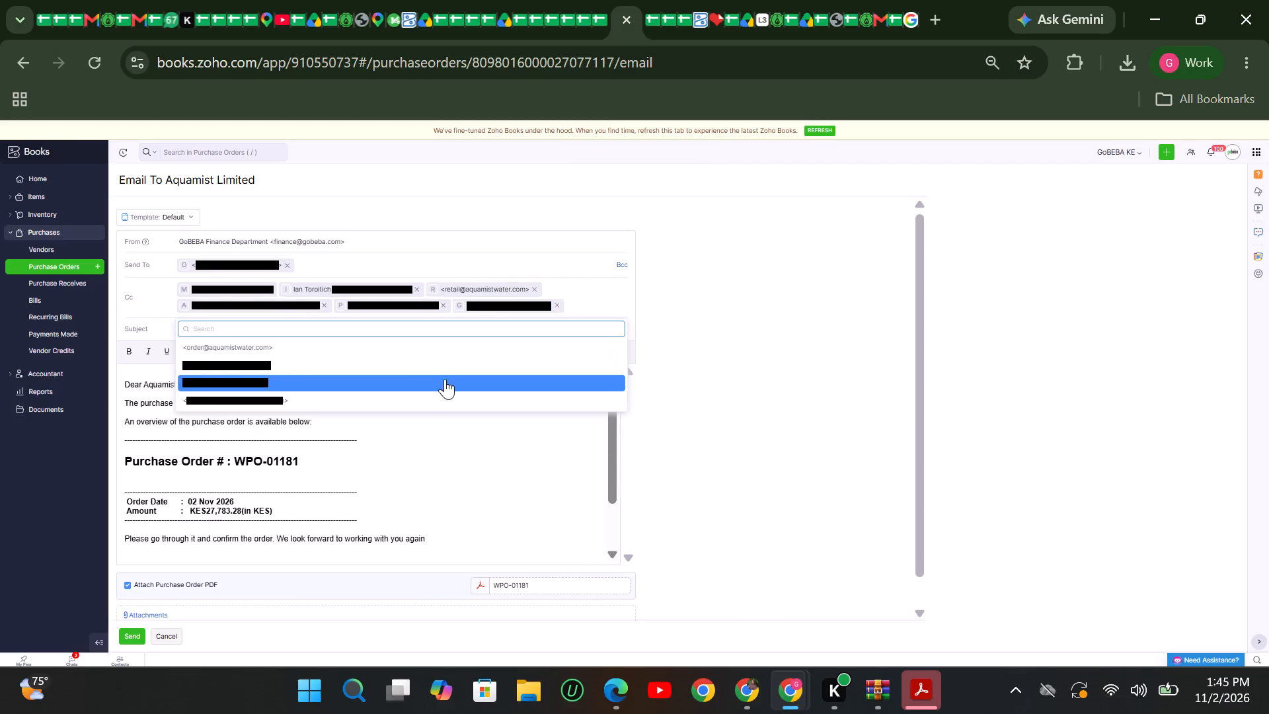
{"action": "left_click", "coordinate": [334, 364]}
{"action": "left_click", "coordinate": [594, 317]}
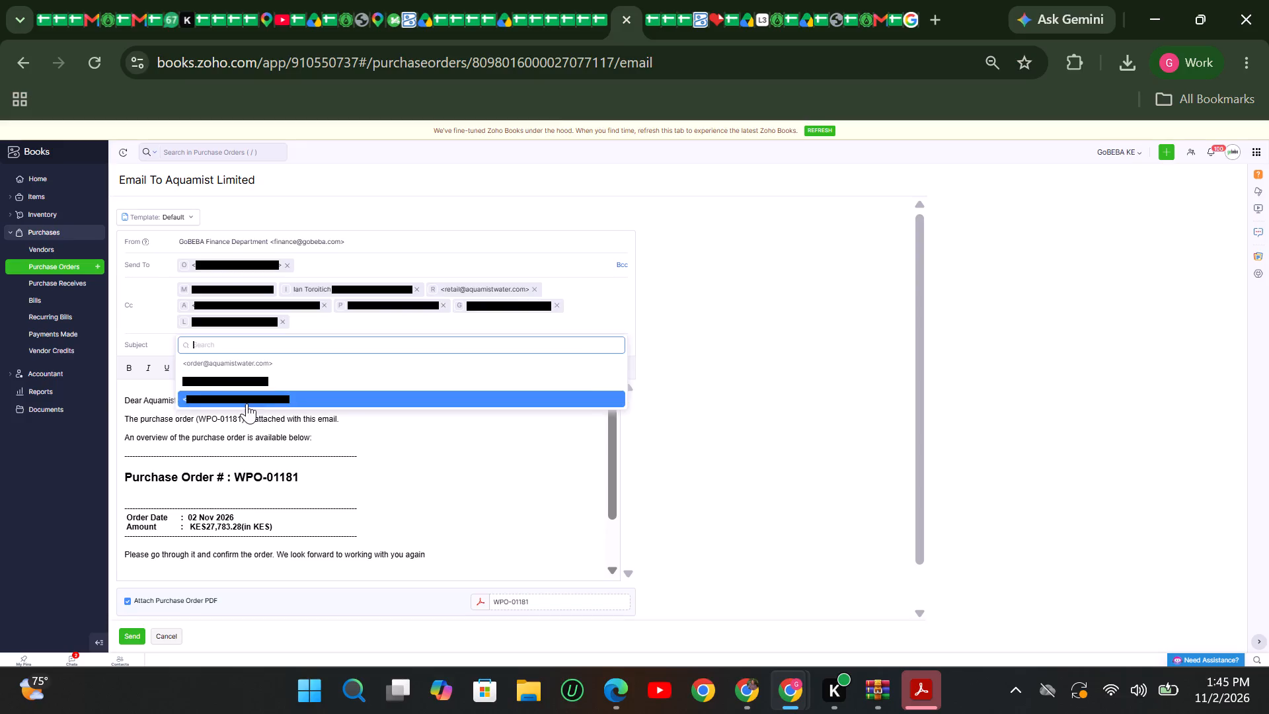
{"action": "left_click", "coordinate": [249, 381]}
{"action": "left_click", "coordinate": [592, 309]}
{"action": "left_click", "coordinate": [302, 378]}
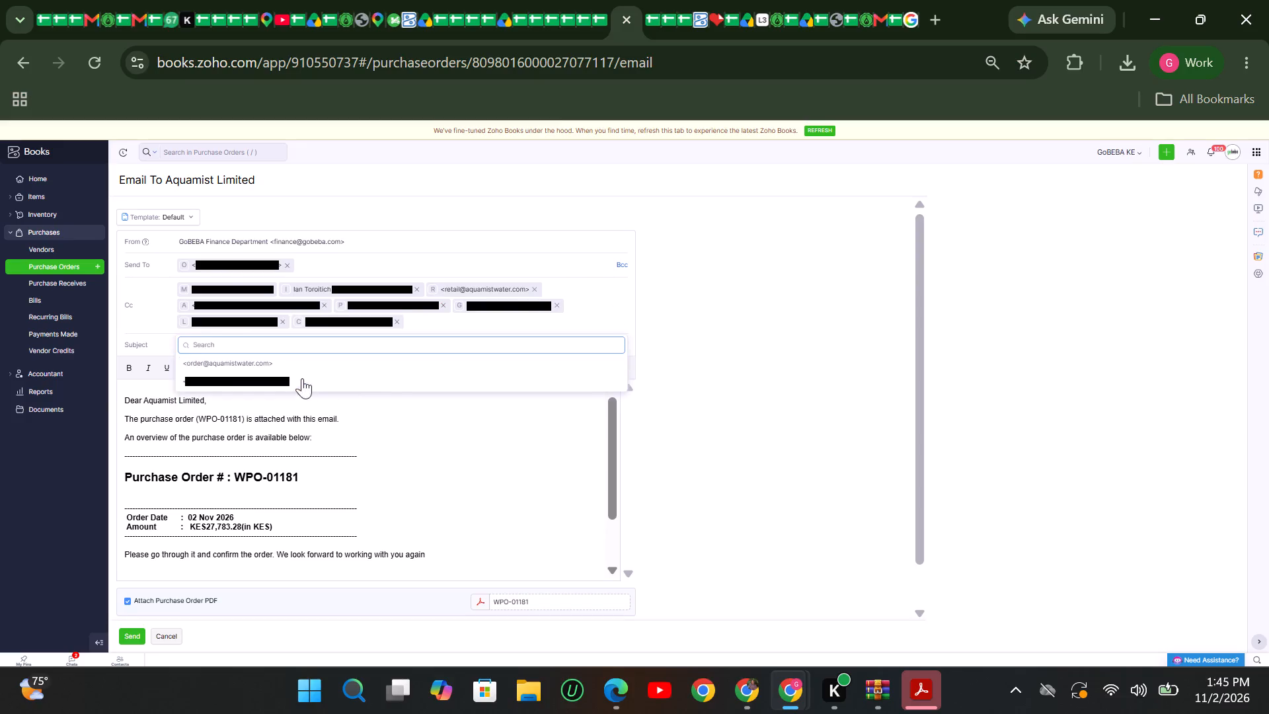
{"action": "left_click", "coordinate": [574, 321]}
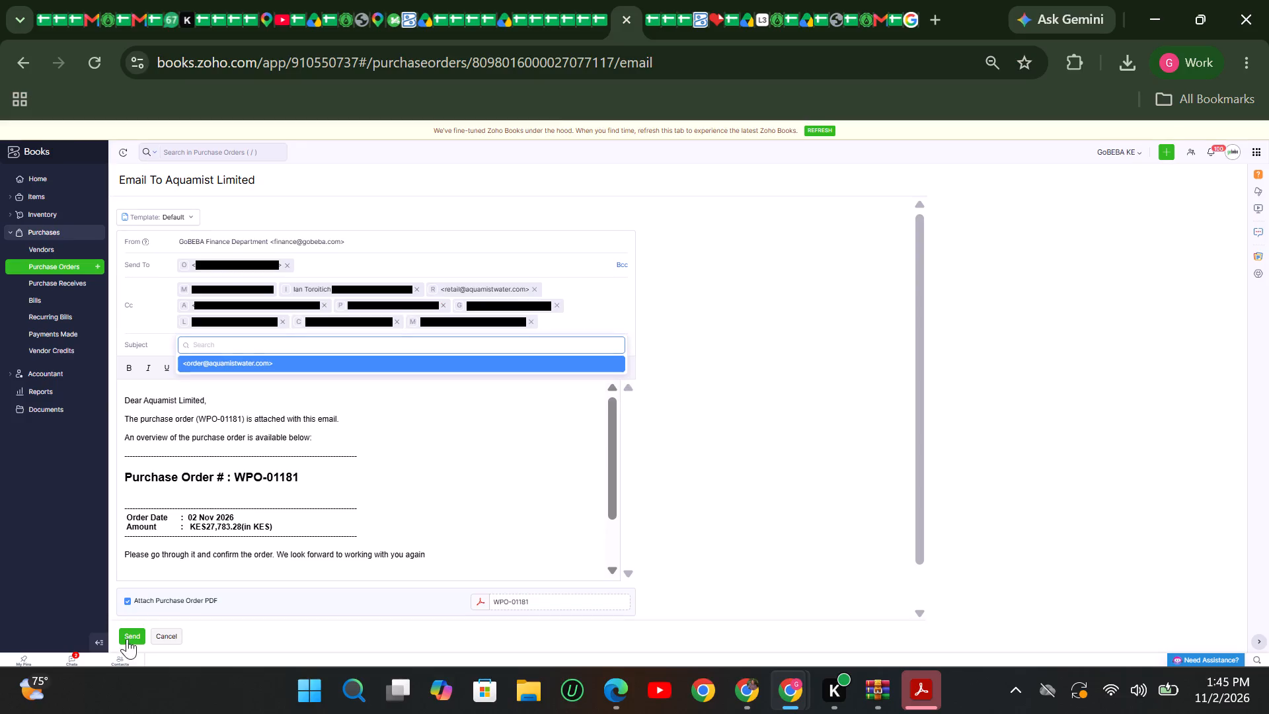
{"action": "left_click", "coordinate": [120, 633]}
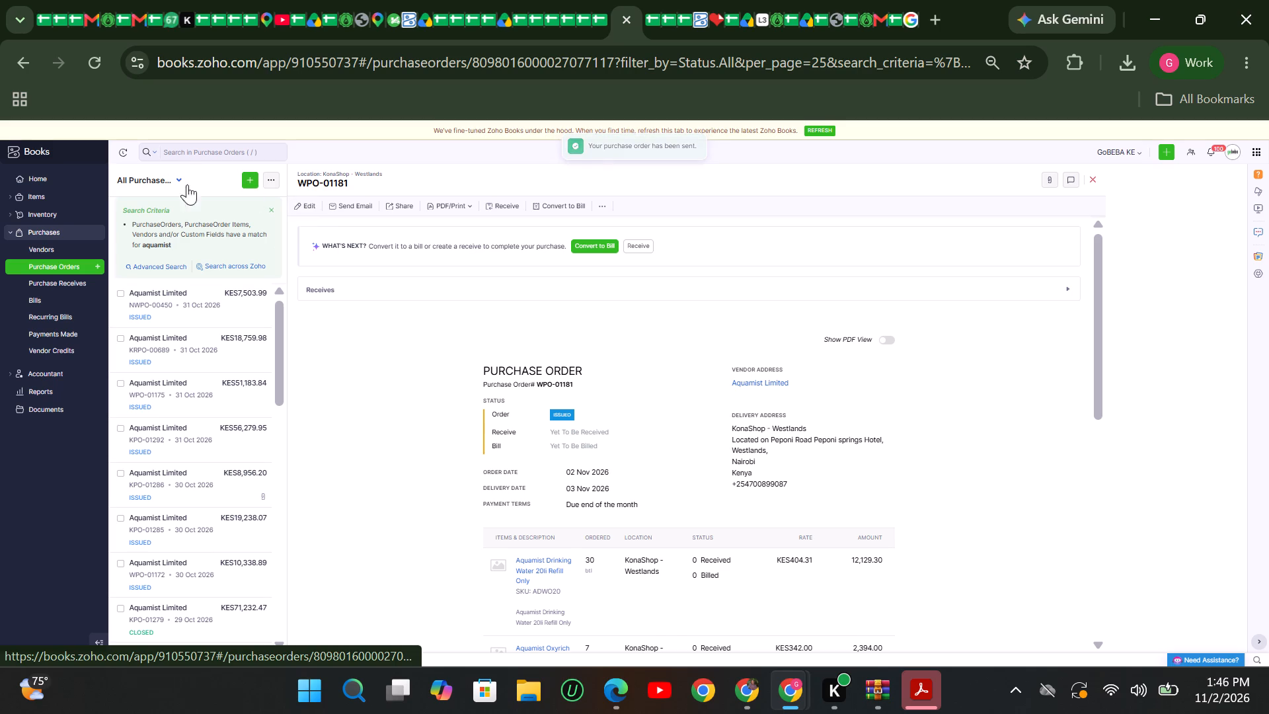
Search the purchase orders for aquamist and examine the items on Nairobi West order NWPO-00450.
{"action": "left_click", "coordinate": [188, 153]}
{"action": "type", "text": "aquamist"}
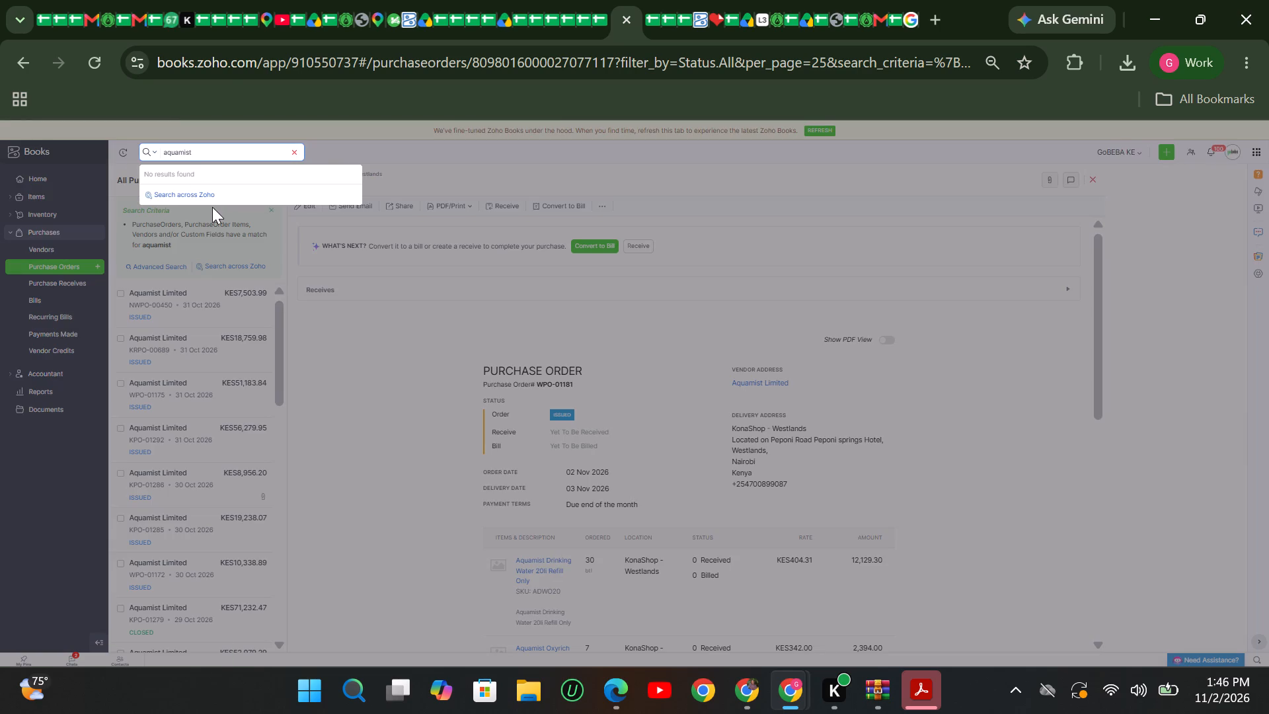
{"action": "key", "text": "Return"}
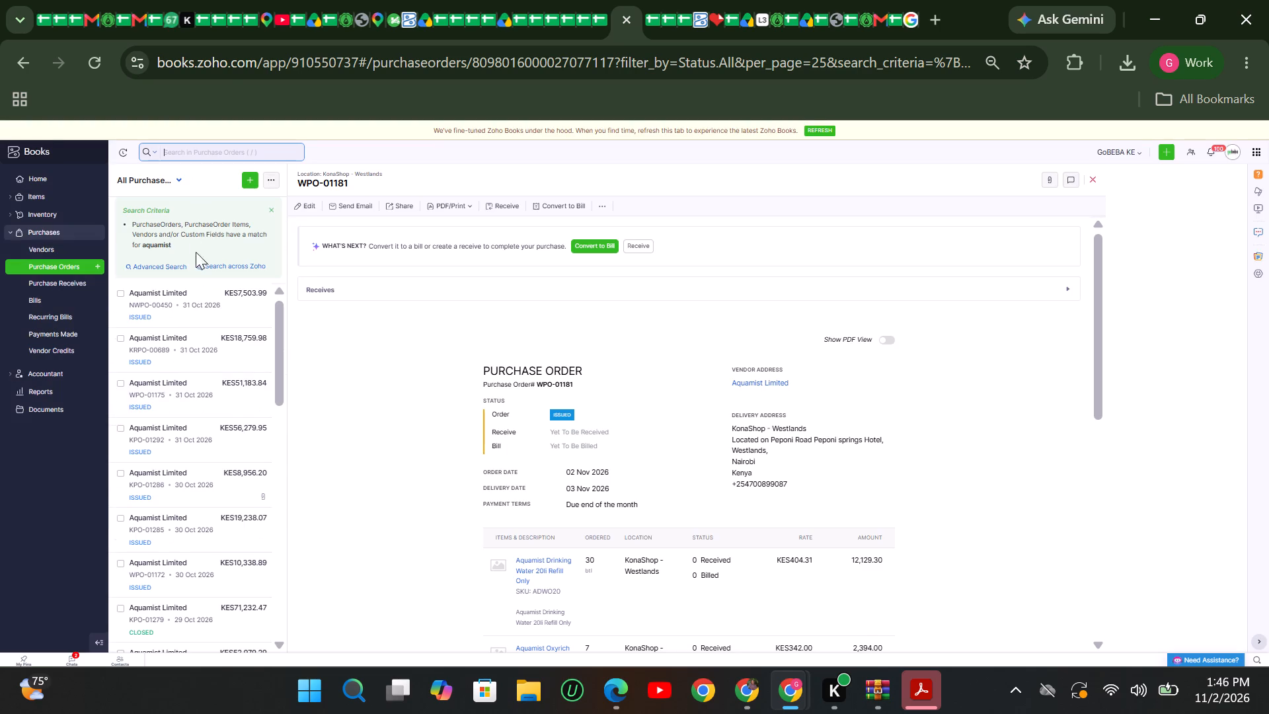
{"action": "left_click", "coordinate": [1091, 179]}
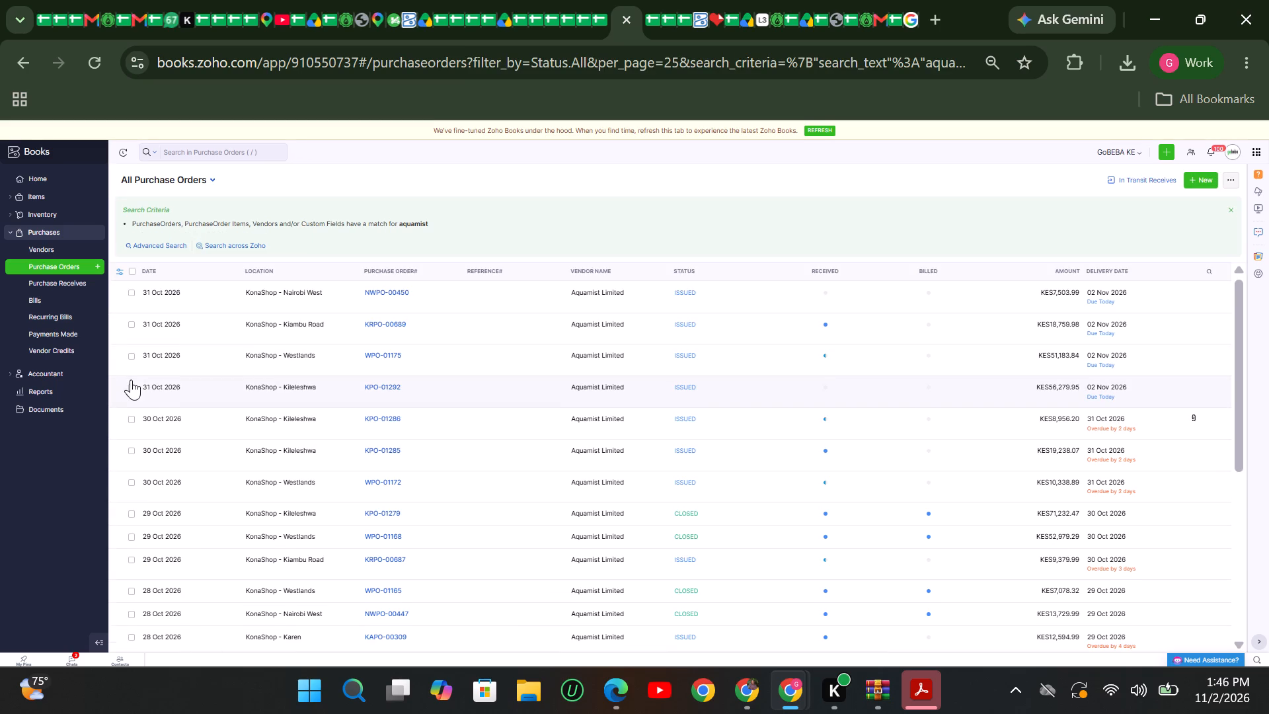
{"action": "left_click", "coordinate": [128, 389]}
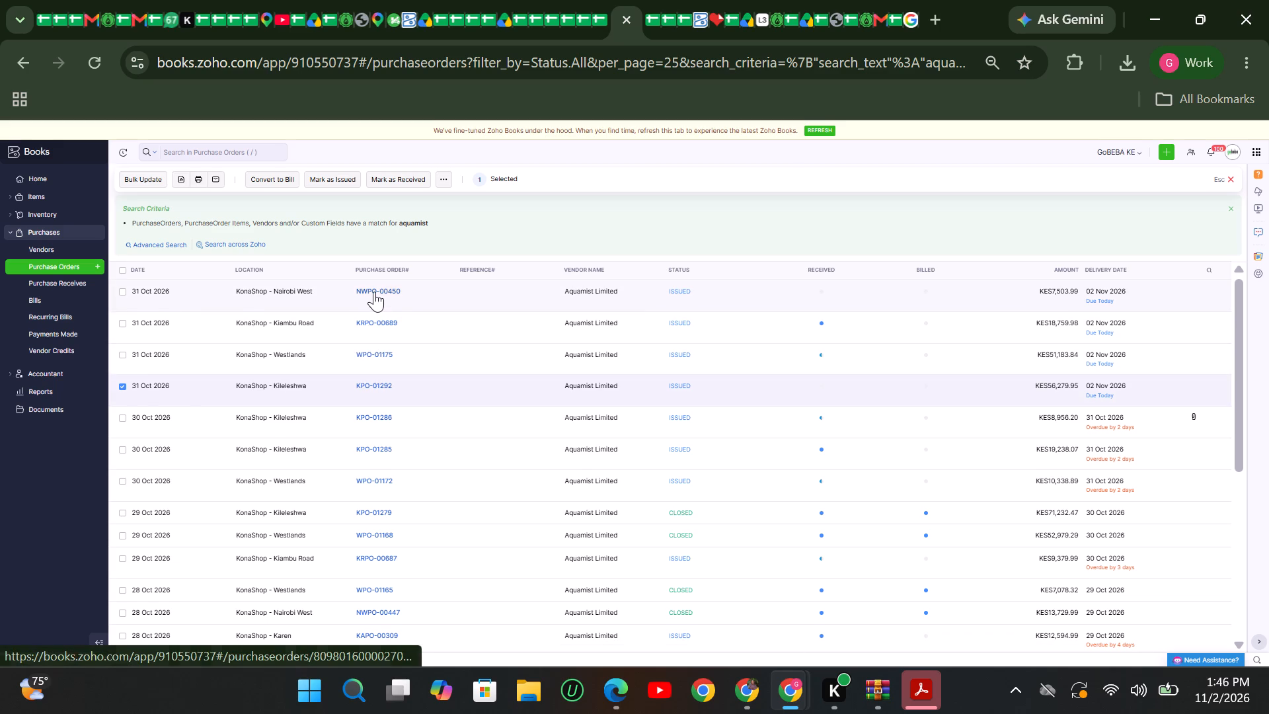
{"action": "left_click", "coordinate": [374, 292]}
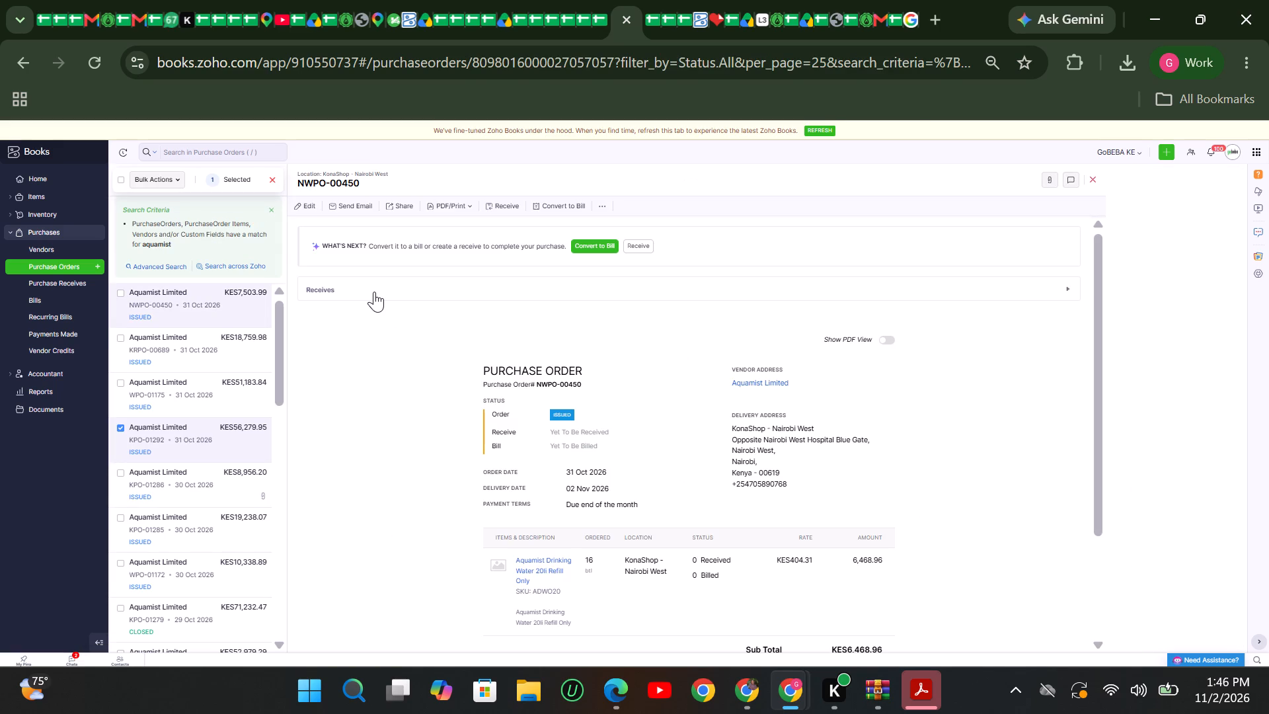
{"action": "scroll", "coordinate": [383, 390], "scroll_direction": "down", "scroll_amount": 2}
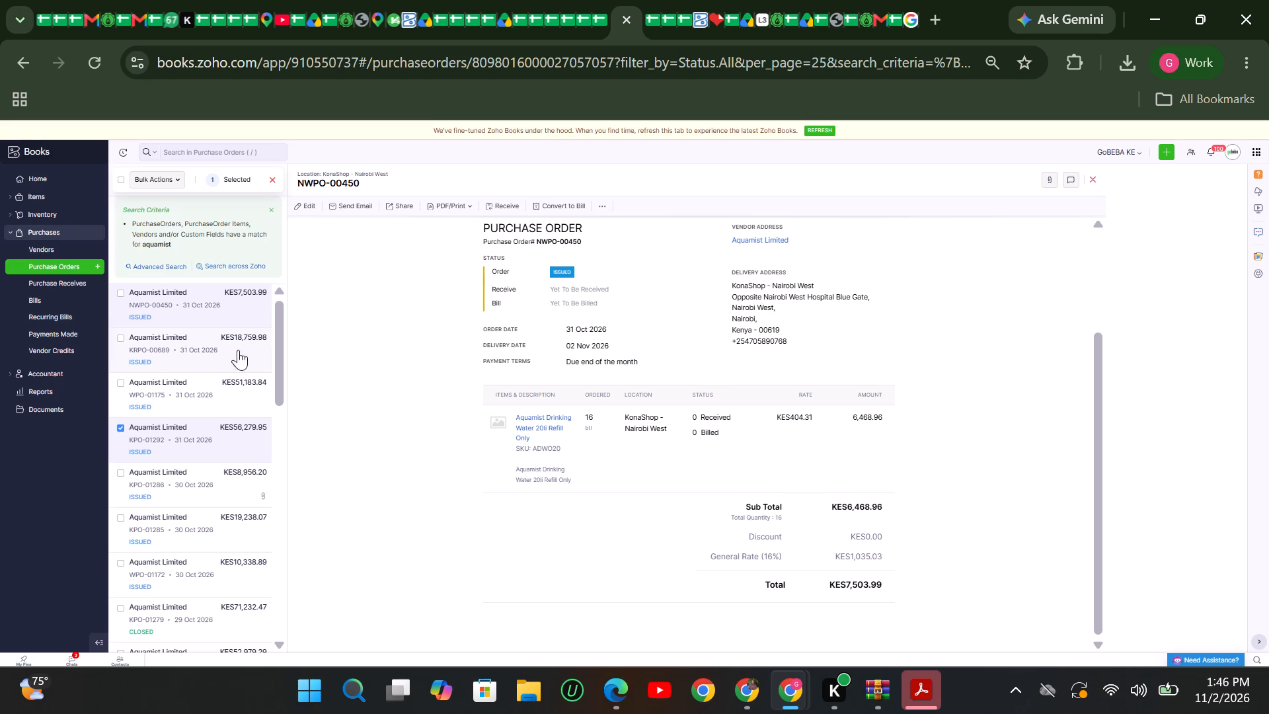
Open the Kiambu Road Aquamist purchase order KRPO-00689 and clone it.
{"action": "left_click", "coordinate": [173, 350]}
{"action": "scroll", "coordinate": [607, 471], "scroll_direction": "down", "scroll_amount": 1}
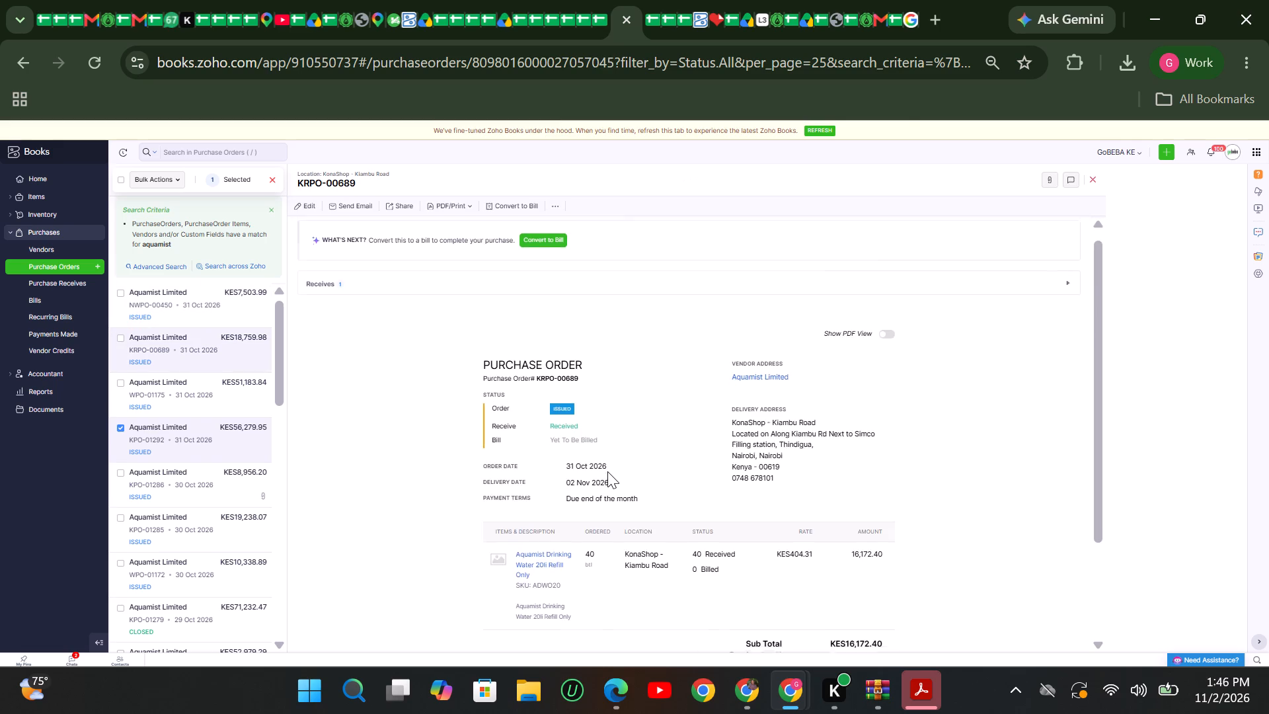
{"action": "scroll", "coordinate": [607, 471], "scroll_direction": "down", "scroll_amount": 2}
{"action": "left_click", "coordinate": [552, 208]}
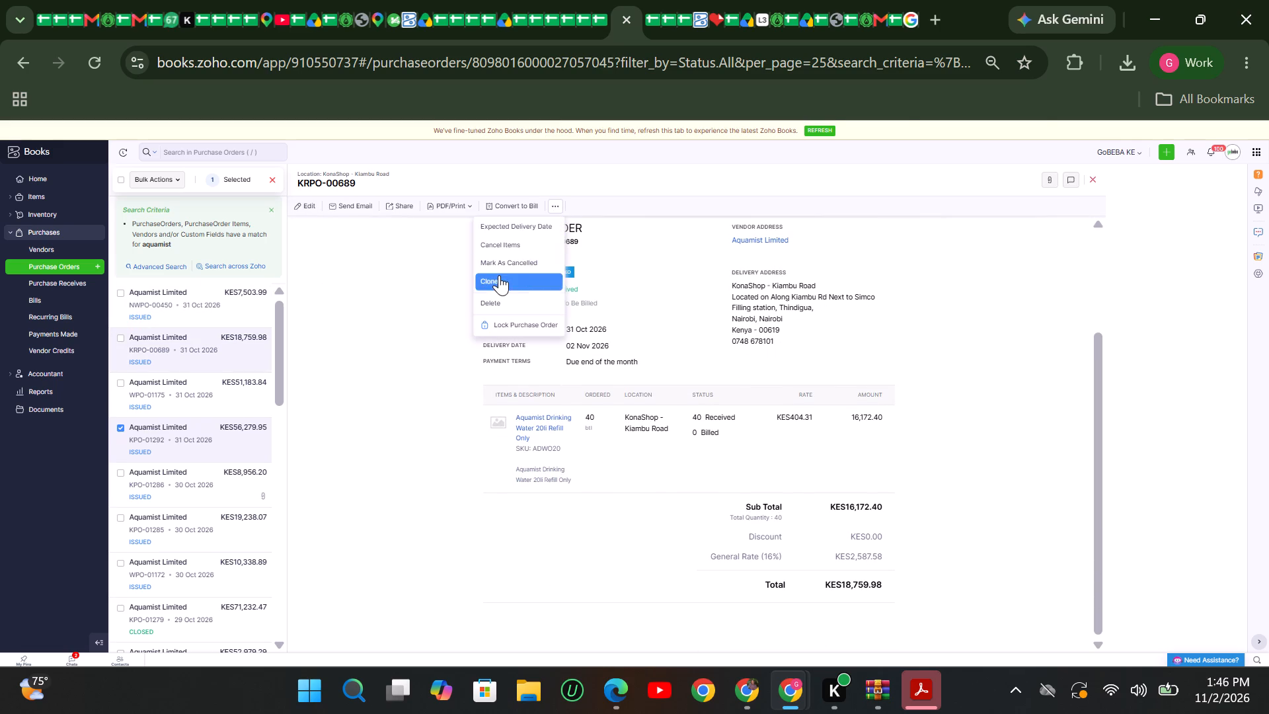
{"action": "left_click", "coordinate": [498, 277]}
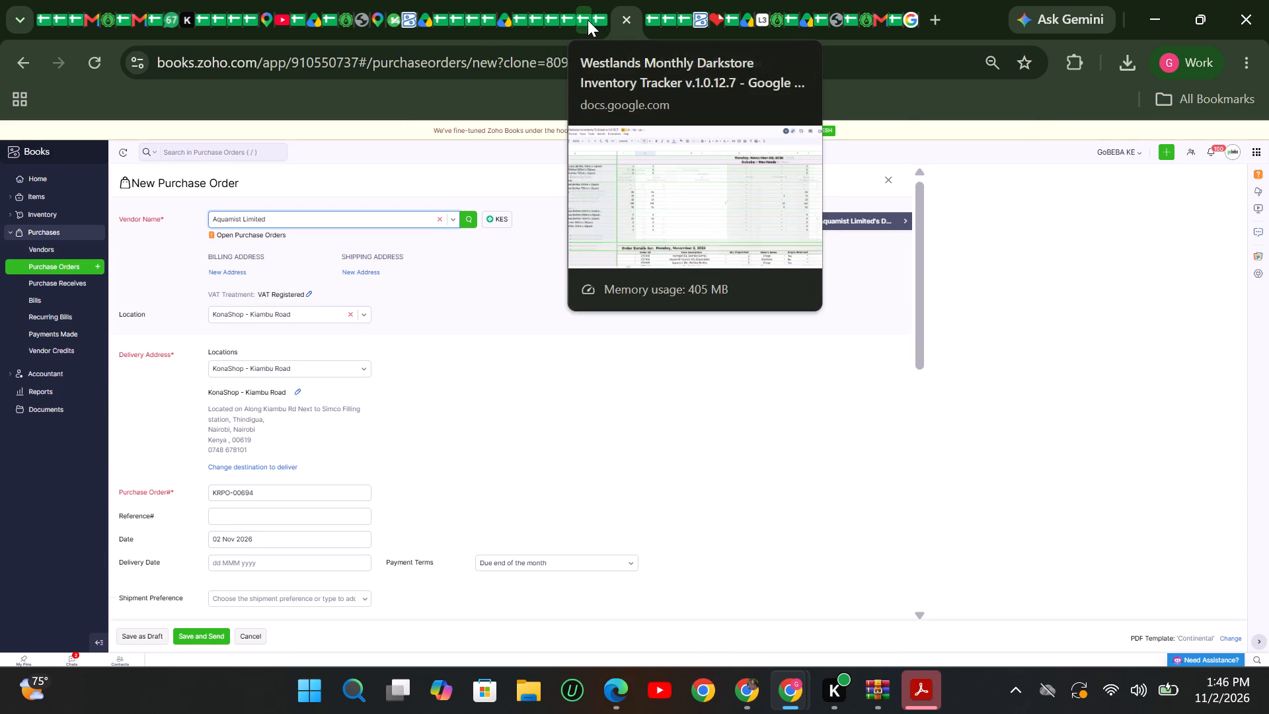
Examine the Aquamist refill, disposable and empty-bottle balances on the Beverages sheet of the Kiambu Road inventory tracker.
{"action": "left_click", "coordinate": [596, 22]}
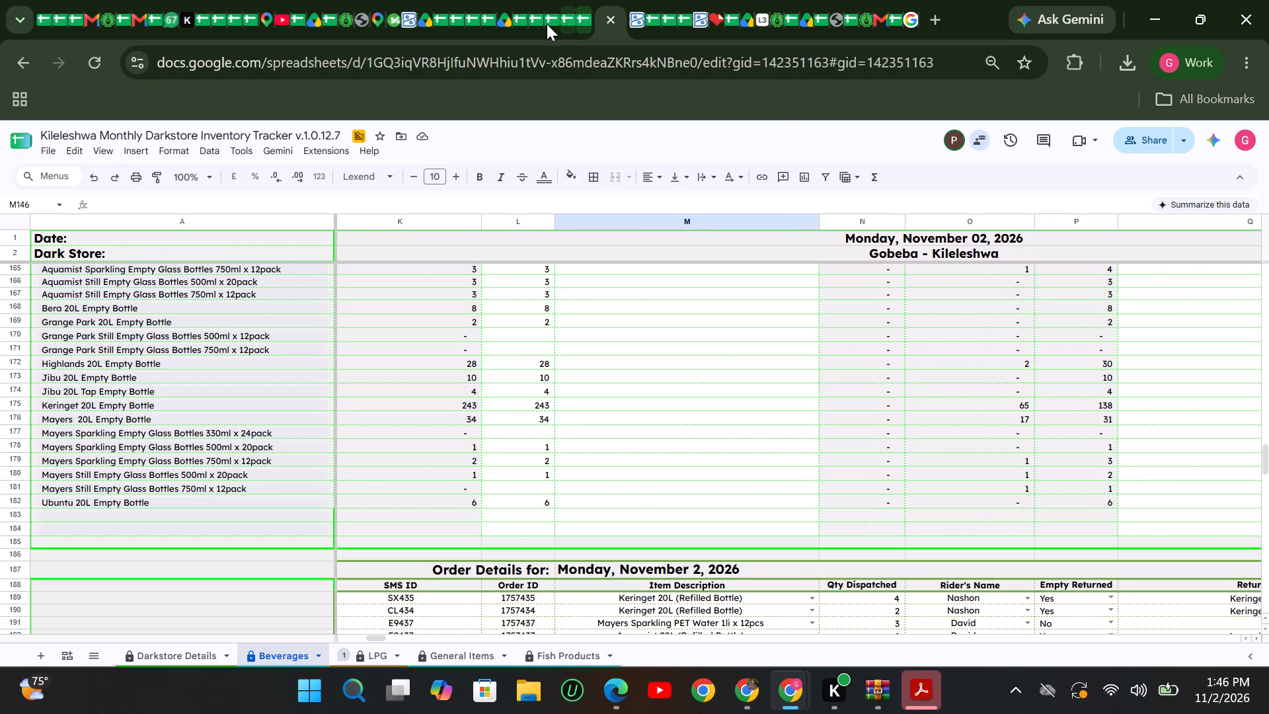
{"action": "left_click", "coordinate": [547, 24]}
{"action": "scroll", "coordinate": [577, 439], "scroll_direction": "down", "scroll_amount": 9}
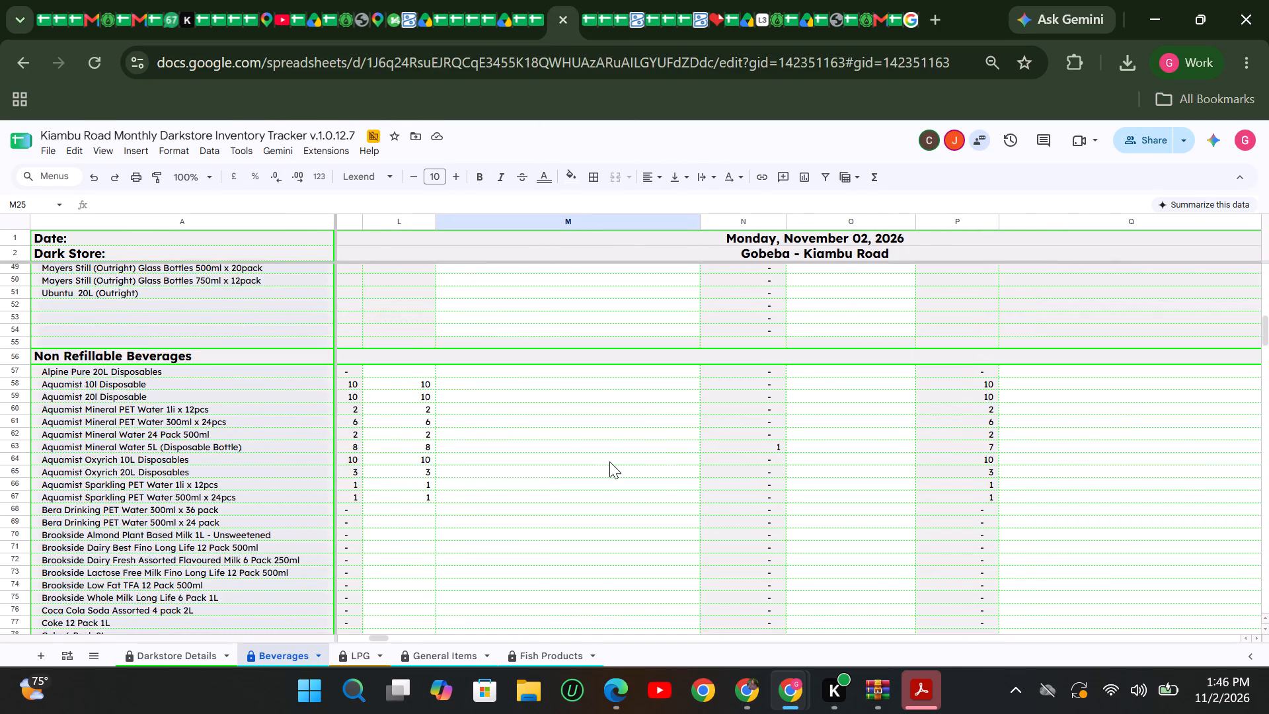
{"action": "scroll", "coordinate": [609, 461], "scroll_direction": "down", "scroll_amount": 9}
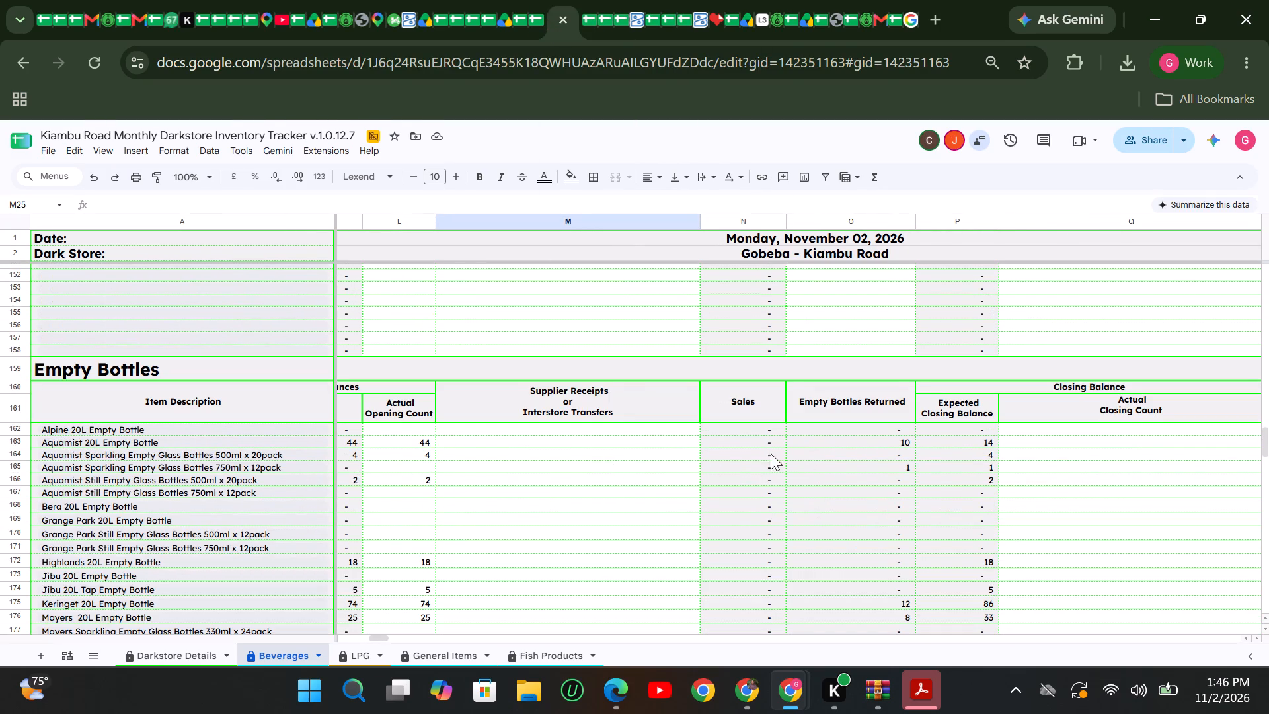
{"action": "scroll", "coordinate": [659, 547], "scroll_direction": "up", "scroll_amount": 20}
{"action": "scroll", "coordinate": [659, 547], "scroll_direction": "up", "scroll_amount": 1}
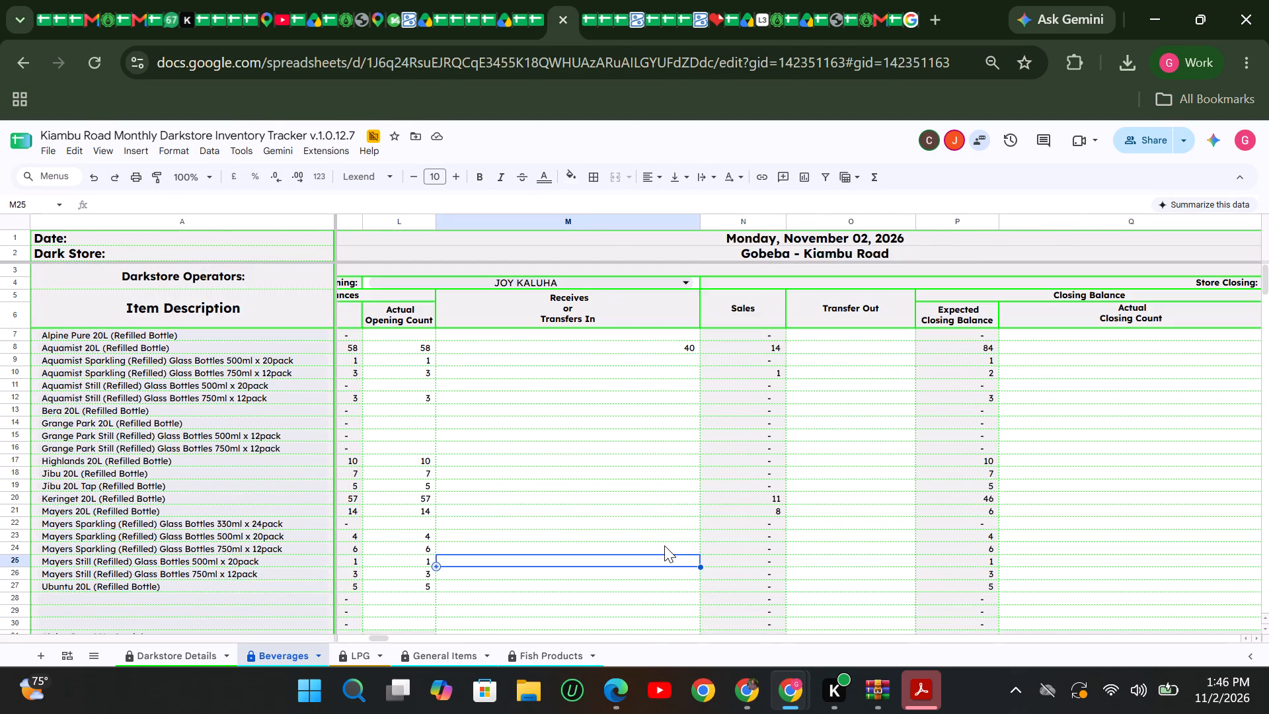
{"action": "scroll", "coordinate": [664, 545], "scroll_direction": "up", "scroll_amount": 2}
{"action": "scroll", "coordinate": [664, 545], "scroll_direction": "down", "scroll_amount": 20}
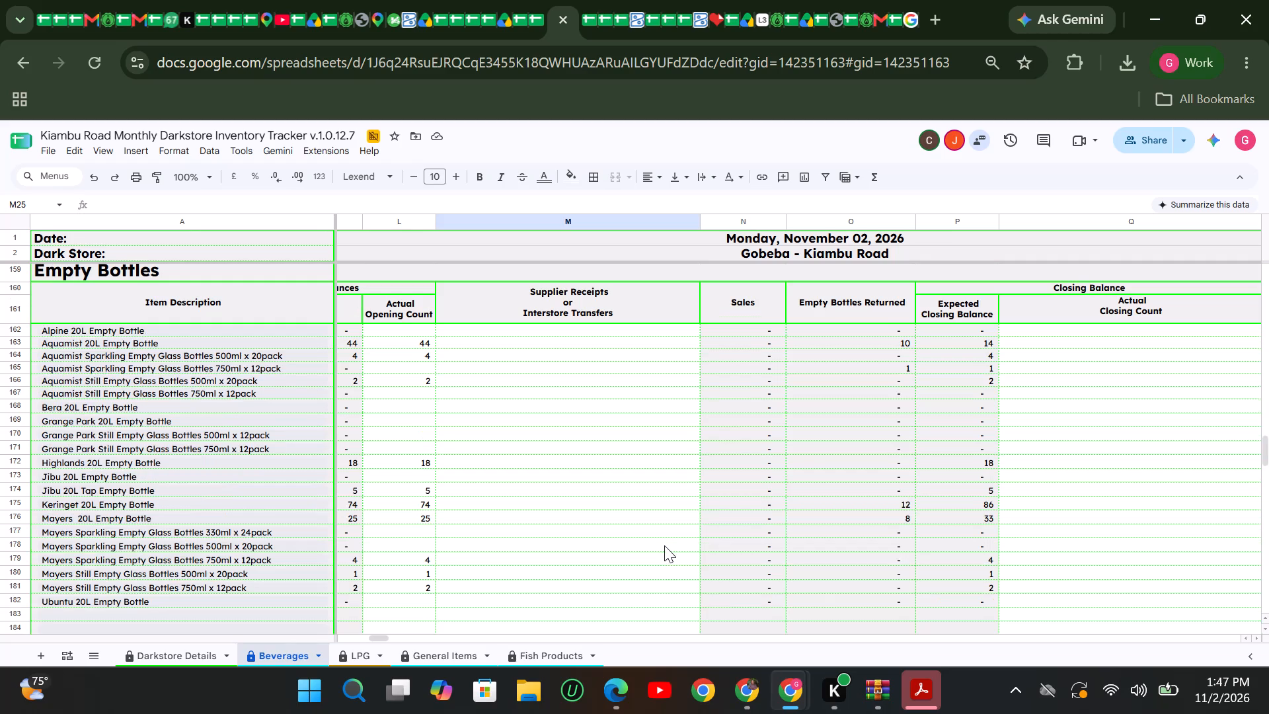
{"action": "scroll", "coordinate": [664, 545], "scroll_direction": "up", "scroll_amount": 8}
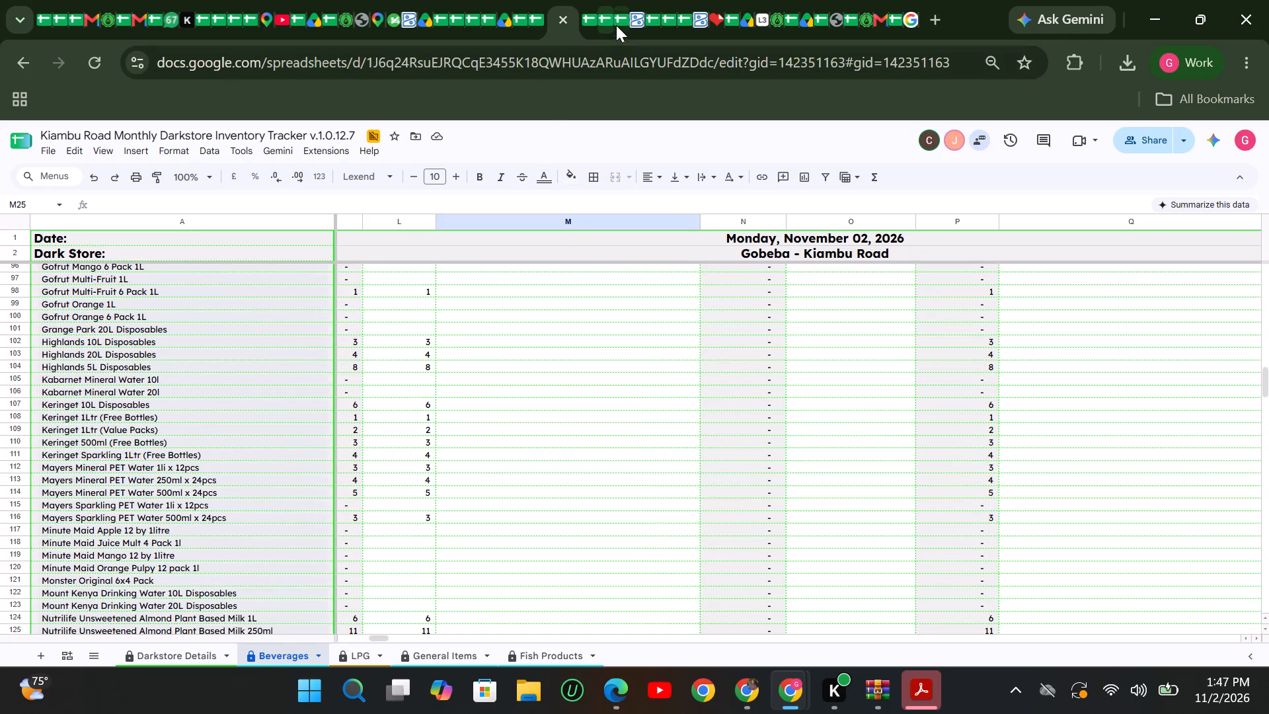
Set the delivery date of the cloned Kiambu Road purchase order to 03 Nov 2026.
{"action": "left_click", "coordinate": [640, 15]}
{"action": "scroll", "coordinate": [246, 391], "scroll_direction": "down", "scroll_amount": 2}
{"action": "left_click", "coordinate": [241, 367]}
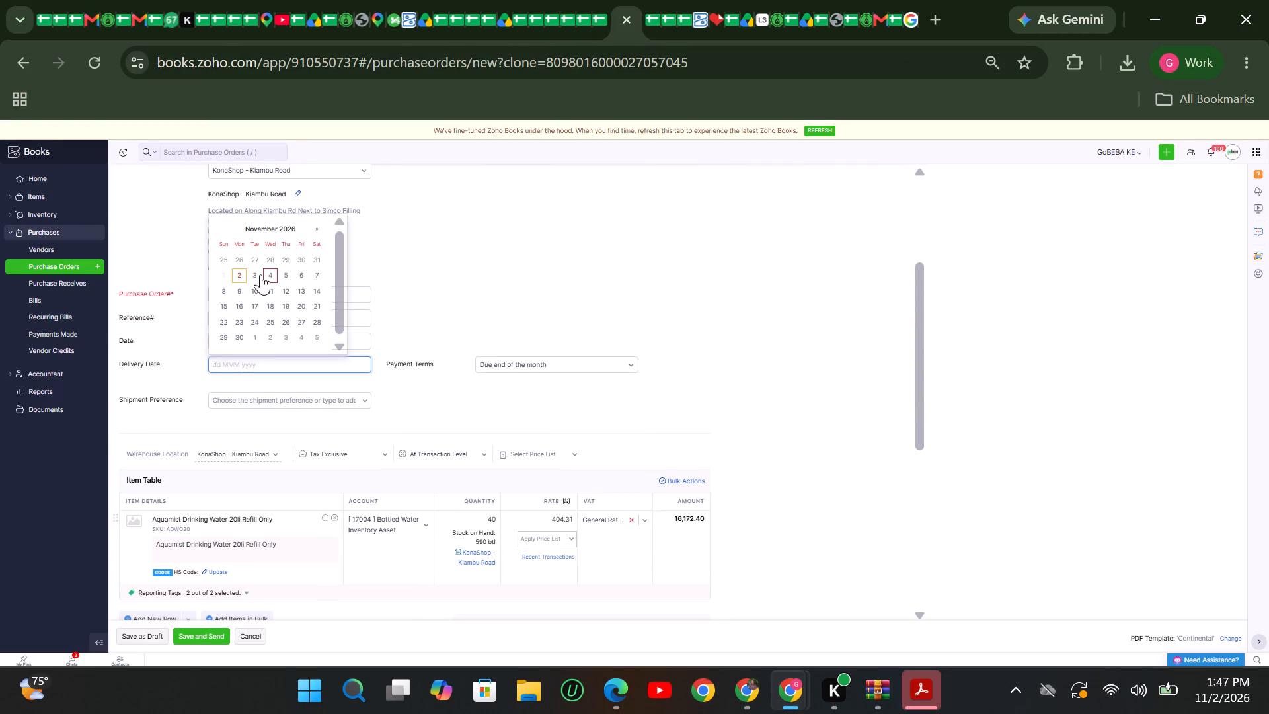
{"action": "left_click", "coordinate": [260, 274]}
Set the quantity of the Aquamist Drinking Water 20li Refill Only line to 20.
{"action": "scroll", "coordinate": [254, 369], "scroll_direction": "down", "scroll_amount": 1}
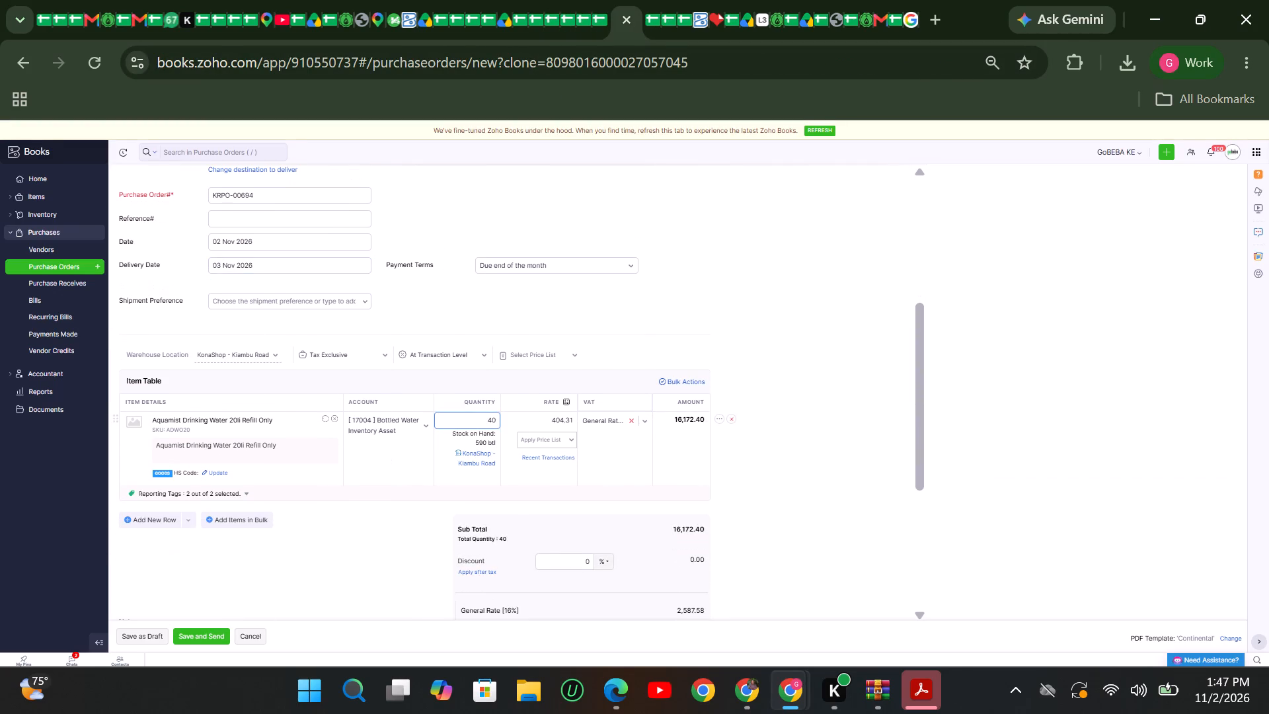
{"action": "left_click", "coordinate": [491, 420]}
{"action": "key", "text": "BackSpace"}
{"action": "key", "text": "2"}
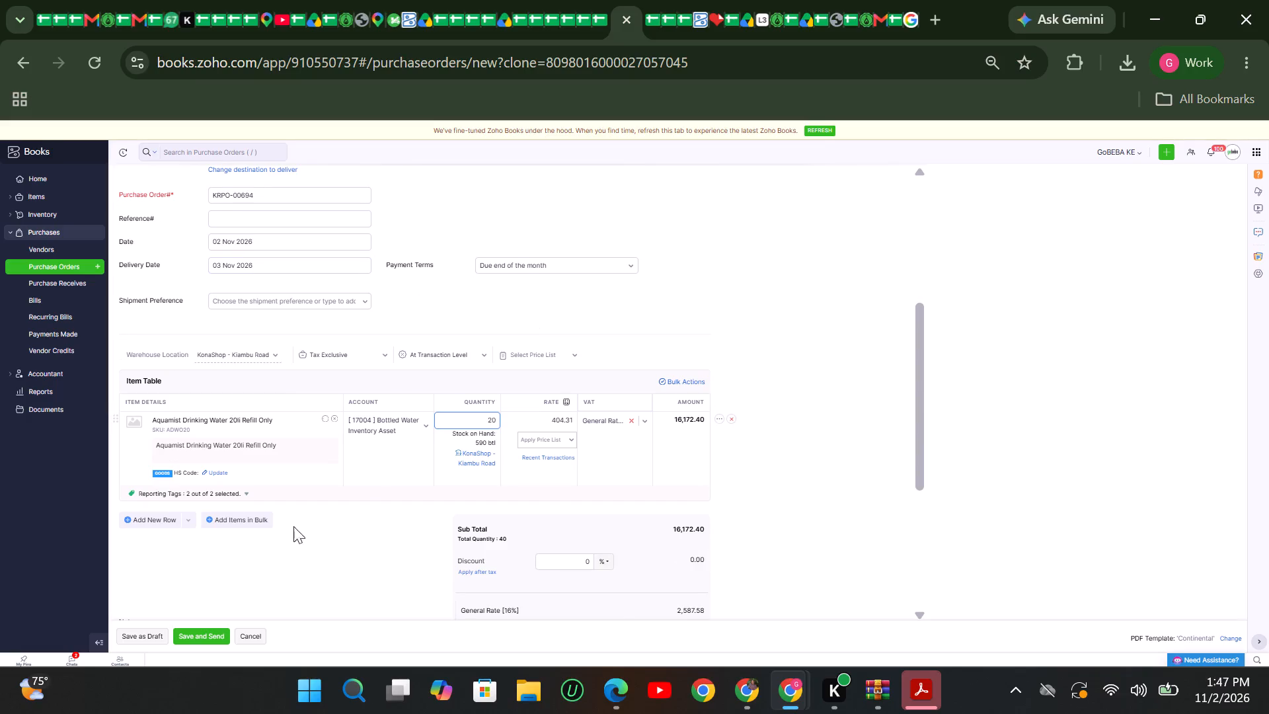
Add Aquamist Oxyrich Drinking Water 20L Disposable bottle as a new line item with quantity 12.
{"action": "left_click", "coordinate": [141, 516]}
{"action": "type", "text": "aquamist"}
{"action": "scroll", "coordinate": [270, 504], "scroll_direction": "down", "scroll_amount": 2}
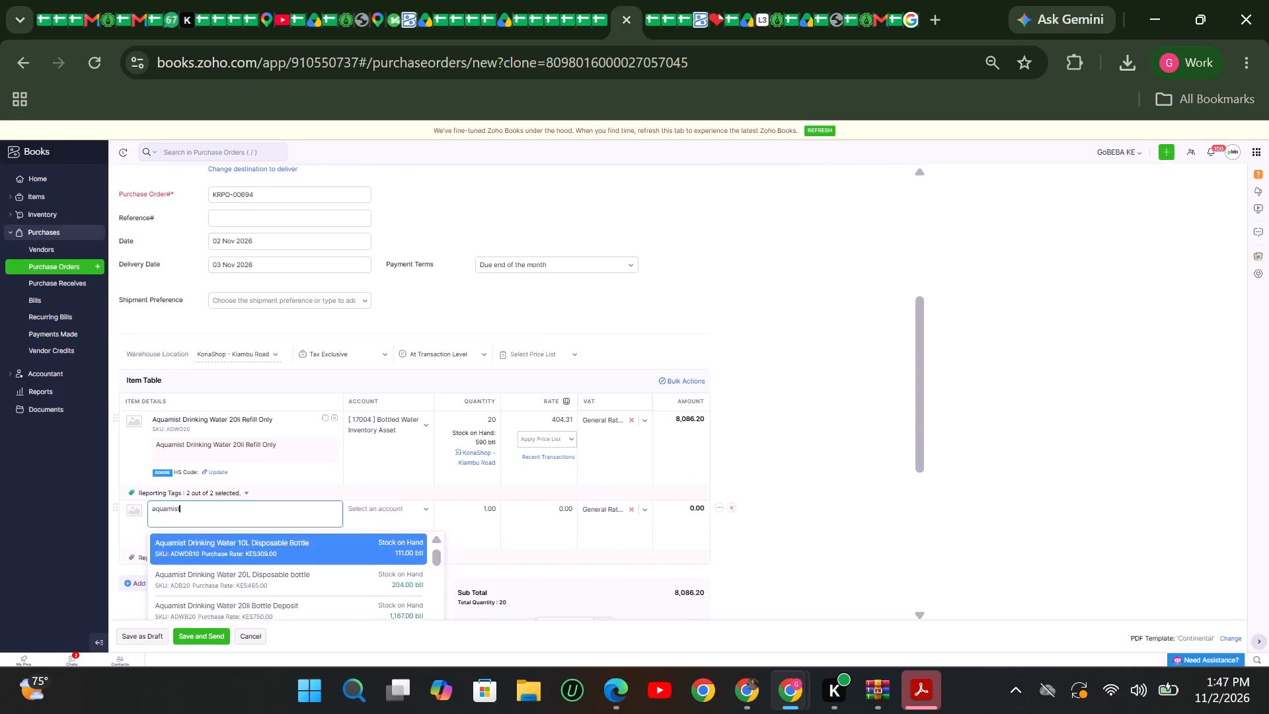
{"action": "scroll", "coordinate": [270, 504], "scroll_direction": "down", "scroll_amount": 3}
{"action": "scroll", "coordinate": [328, 234], "scroll_direction": "down", "scroll_amount": 6}
{"action": "scroll", "coordinate": [330, 235], "scroll_direction": "up", "scroll_amount": 1}
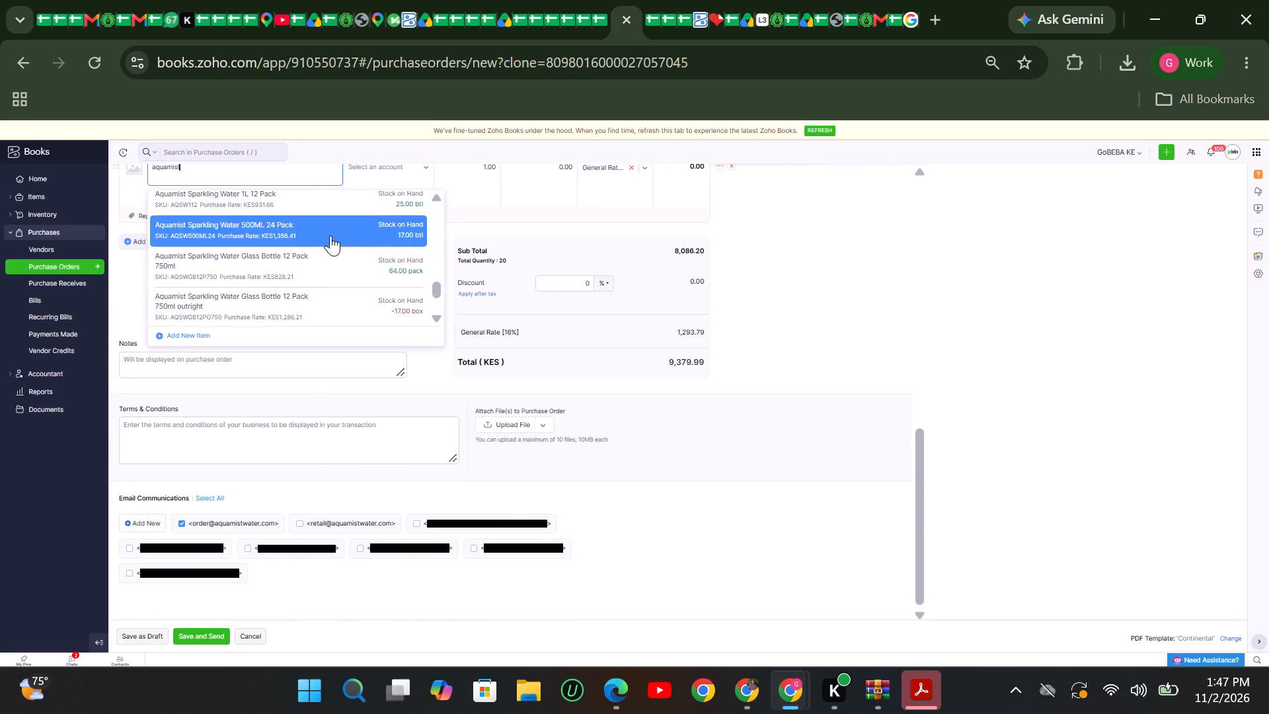
{"action": "left_click", "coordinate": [245, 257]}
{"action": "scroll", "coordinate": [397, 341], "scroll_direction": "up", "scroll_amount": 2}
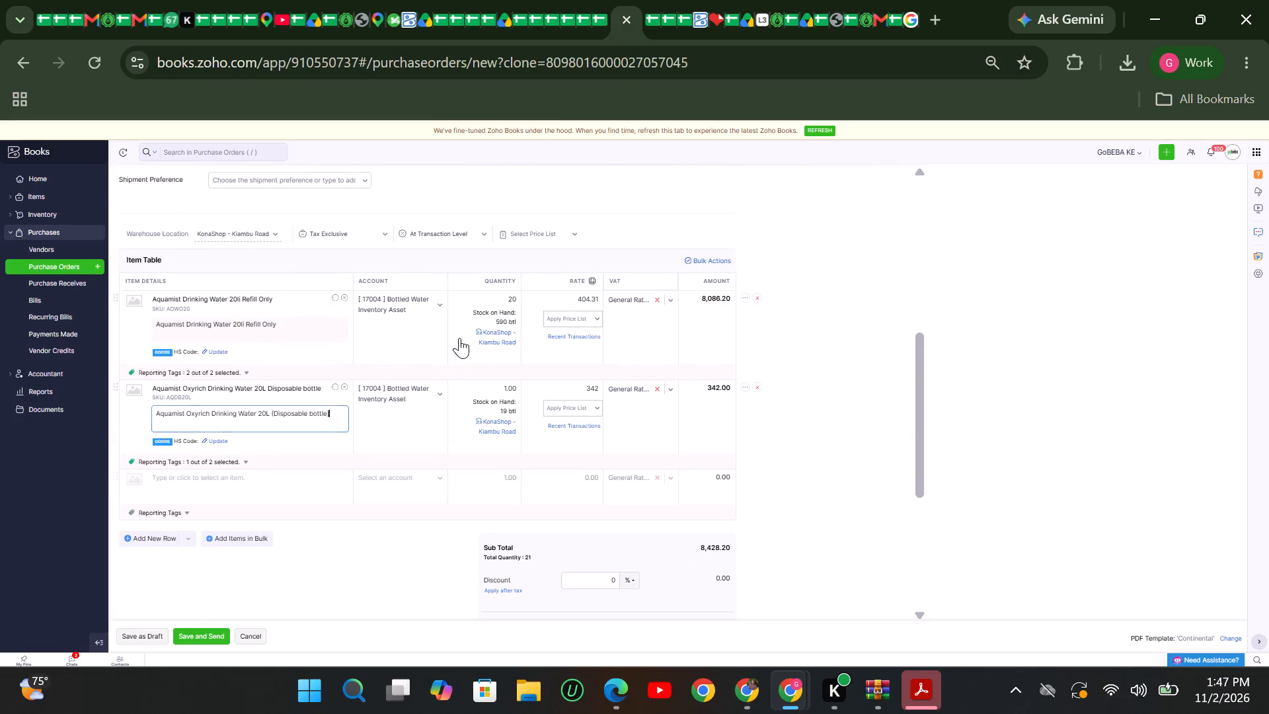
{"action": "left_click", "coordinate": [505, 389]}
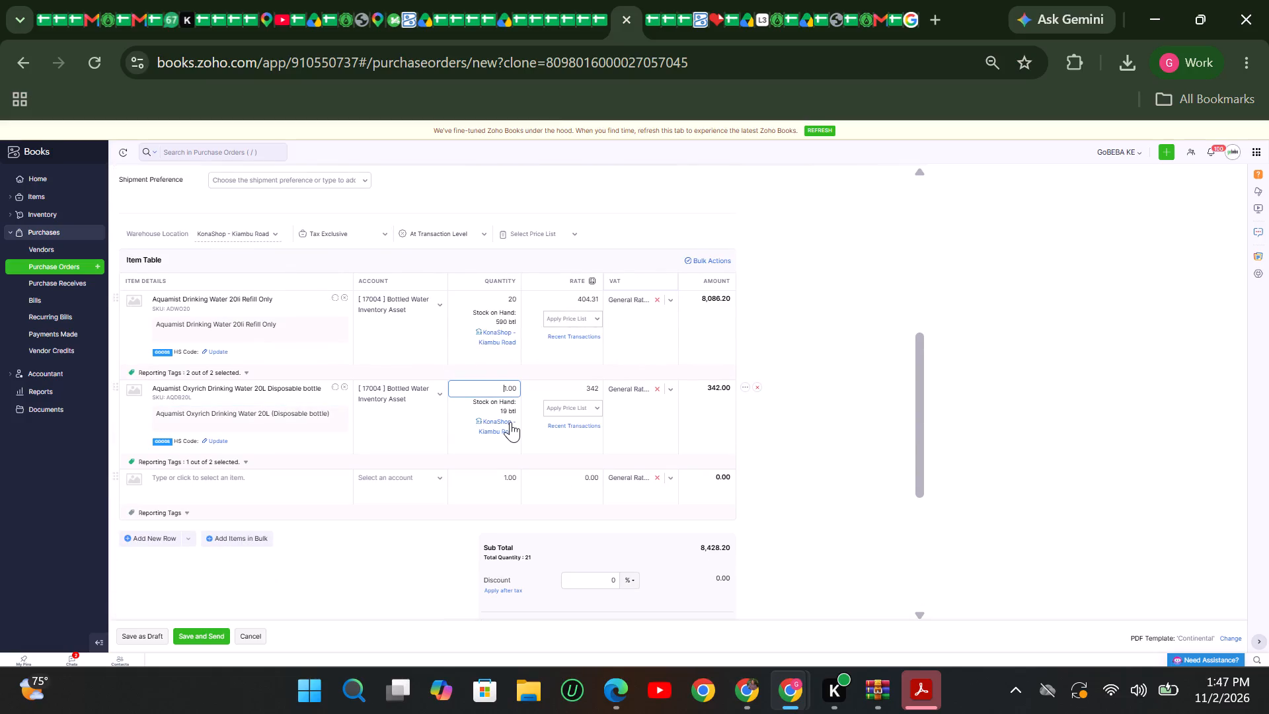
{"action": "key", "text": "Right"}
{"action": "key", "text": "2"}
Add Aquamist Sparkling Water 1L 12 Pack as a new line item on the Kiambu Road purchase order.
{"action": "left_click", "coordinate": [261, 490]}
{"action": "key", "text": "a"}
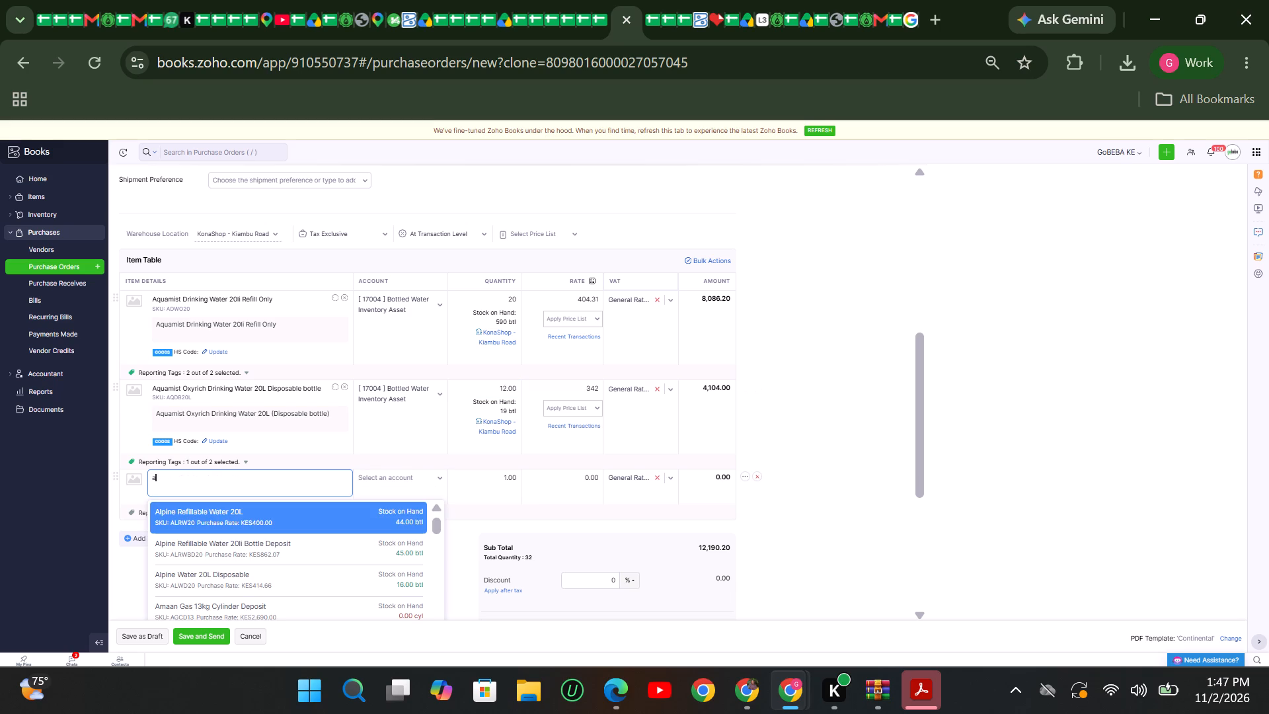
{"action": "type", "text": "1uq"}
{"action": "key", "text": "BackSpace"}
{"action": "key", "text": "BackSpace"}
{"action": "key", "text": "BackSpace"}
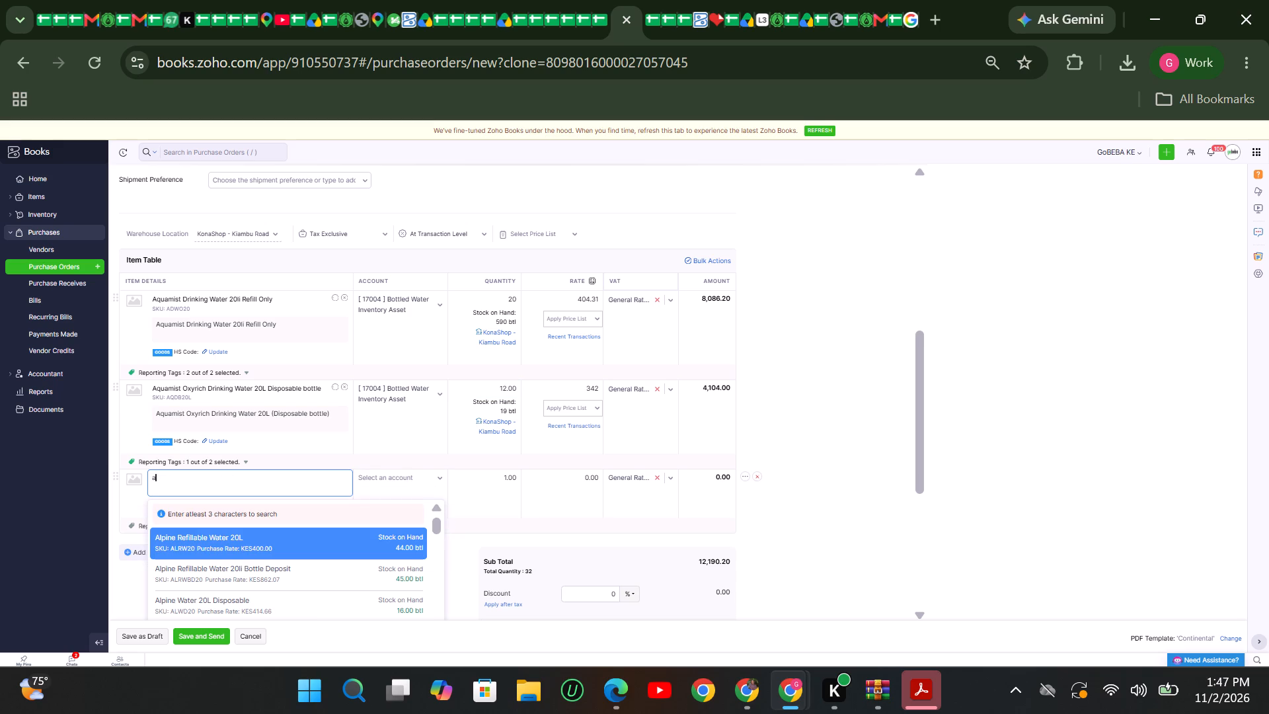
{"action": "type", "text": "quami"}
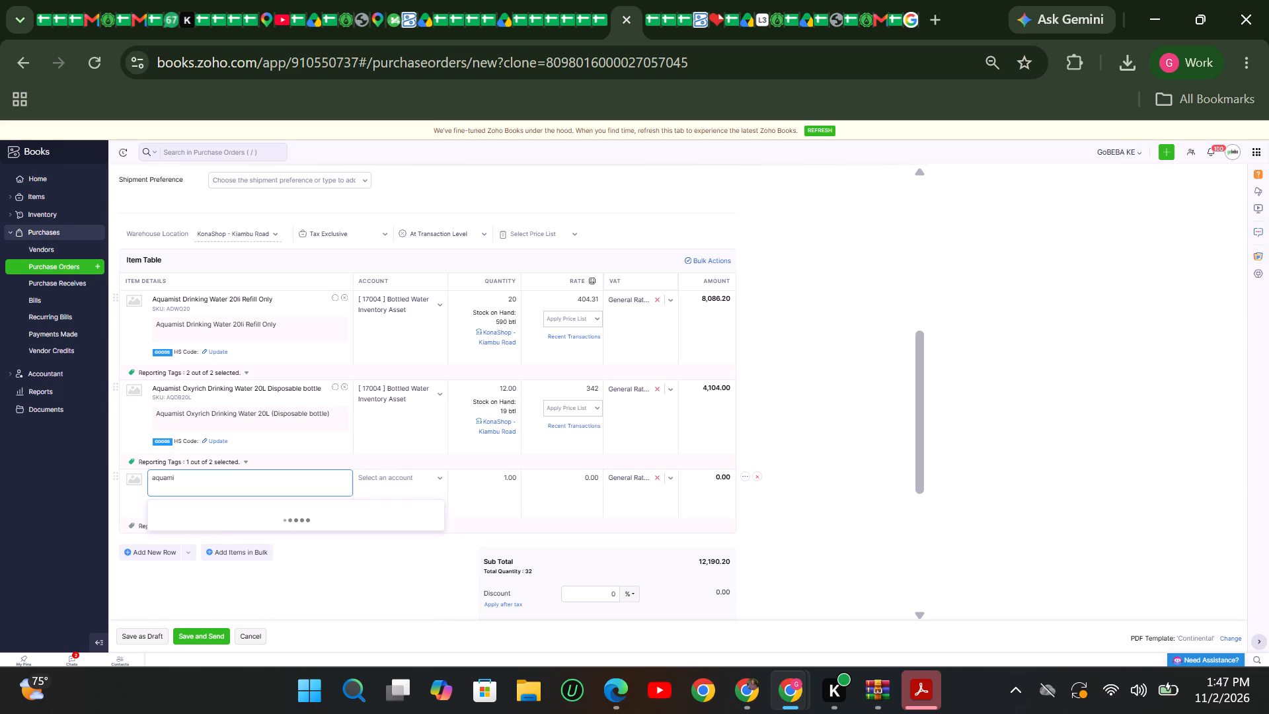
{"action": "scroll", "coordinate": [223, 520], "scroll_direction": "down", "scroll_amount": 7}
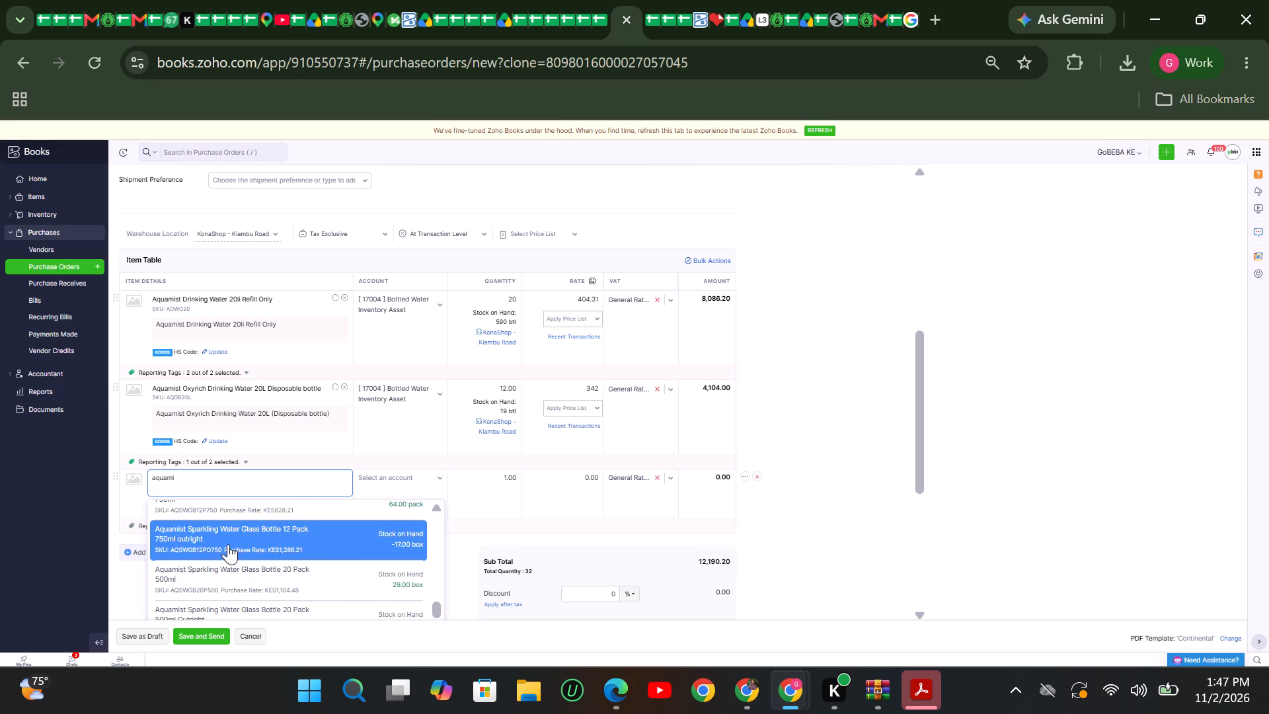
{"action": "scroll", "coordinate": [235, 557], "scroll_direction": "down", "scroll_amount": 3}
{"action": "scroll", "coordinate": [235, 557], "scroll_direction": "up", "scroll_amount": 2}
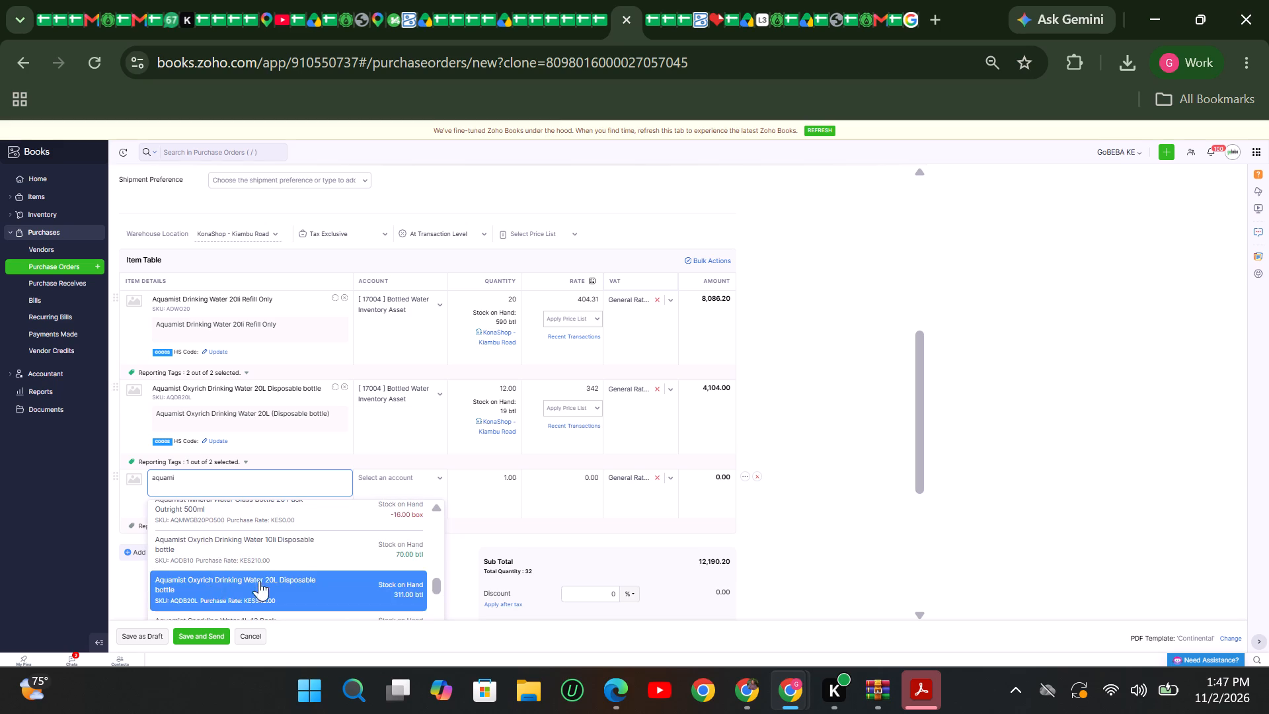
{"action": "scroll", "coordinate": [262, 557], "scroll_direction": "up", "scroll_amount": 4}
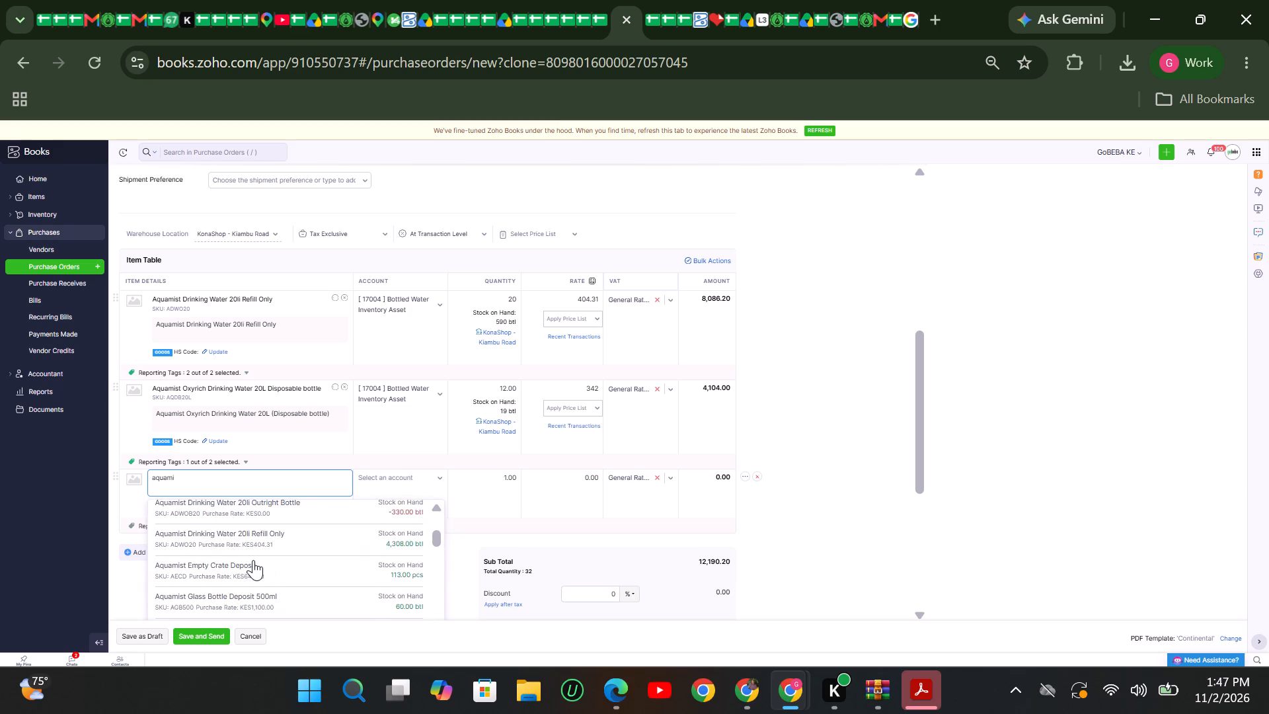
{"action": "scroll", "coordinate": [253, 560], "scroll_direction": "down", "scroll_amount": 1}
{"action": "scroll", "coordinate": [253, 560], "scroll_direction": "up", "scroll_amount": 1}
{"action": "scroll", "coordinate": [253, 560], "scroll_direction": "down", "scroll_amount": 6}
{"action": "scroll", "coordinate": [257, 569], "scroll_direction": "up", "scroll_amount": 1}
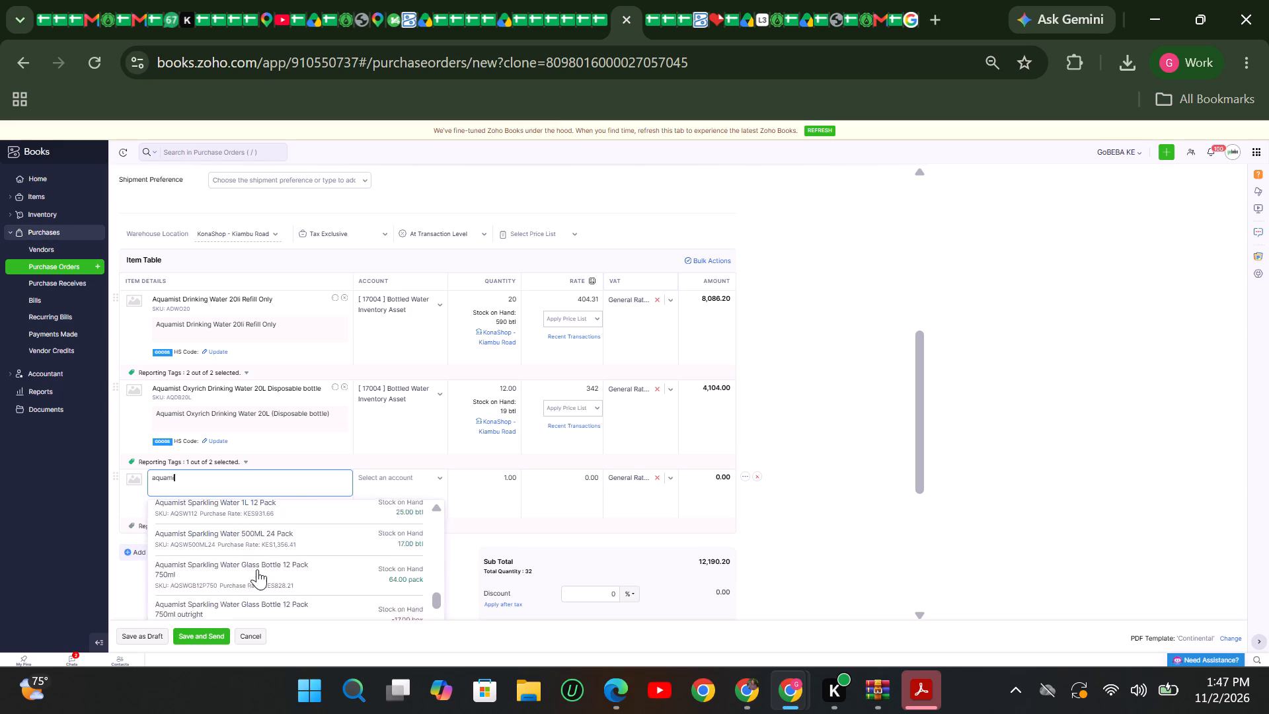
{"action": "left_click", "coordinate": [263, 531]}
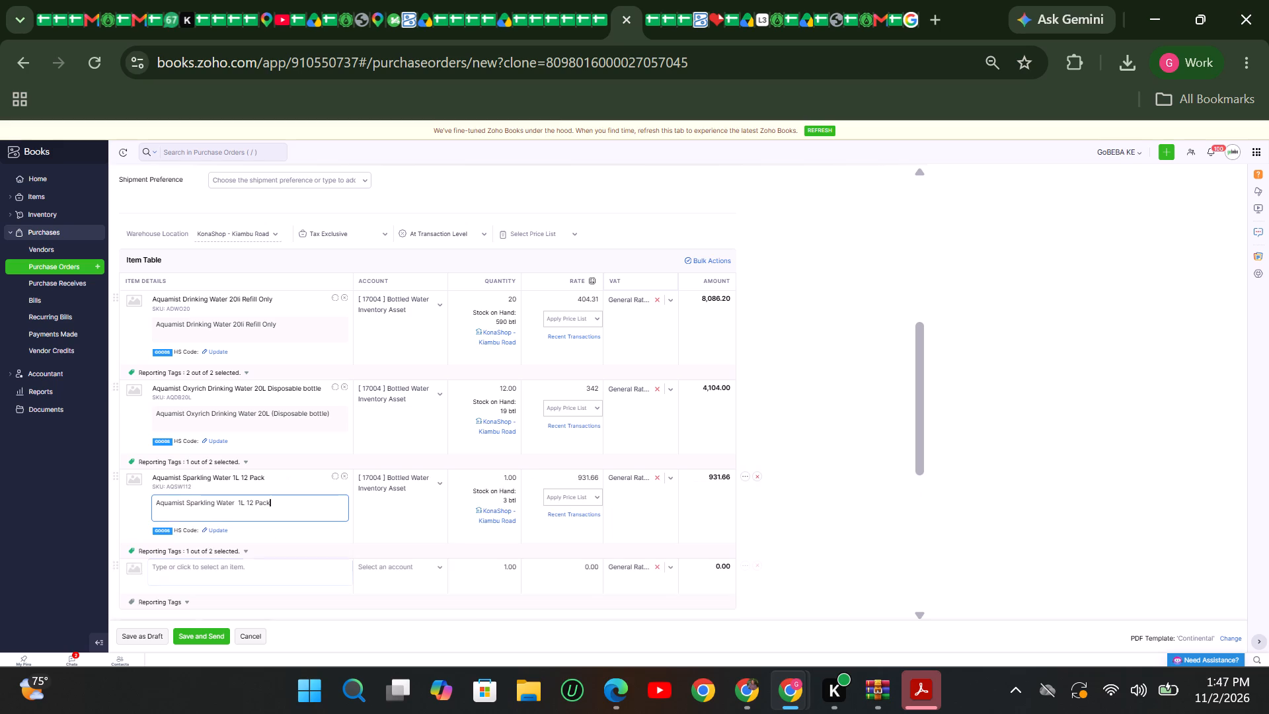
Add Aquamist Sparkling Water 500ML 24 Pack as another line item on the Kiambu Road purchase order.
{"action": "left_click", "coordinate": [169, 579]}
{"action": "type", "text": "aquami"}
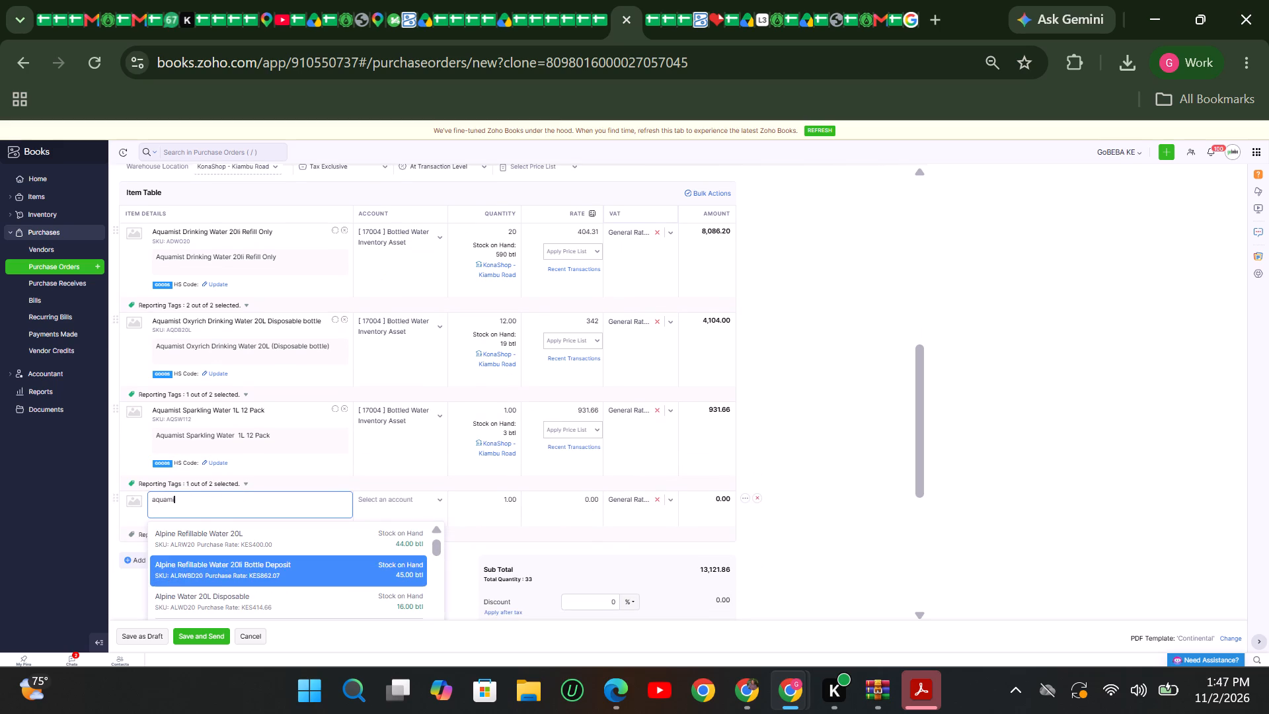
{"action": "scroll", "coordinate": [196, 601], "scroll_direction": "down", "scroll_amount": 6}
{"action": "left_click", "coordinate": [226, 578]}
Bulk-update the reporting tags of all line items, setting Darkstore Location to Kiambu Road.
{"action": "scroll", "coordinate": [557, 368], "scroll_direction": "up", "scroll_amount": 1}
{"action": "left_click", "coordinate": [698, 294]}
{"action": "left_click", "coordinate": [683, 309]}
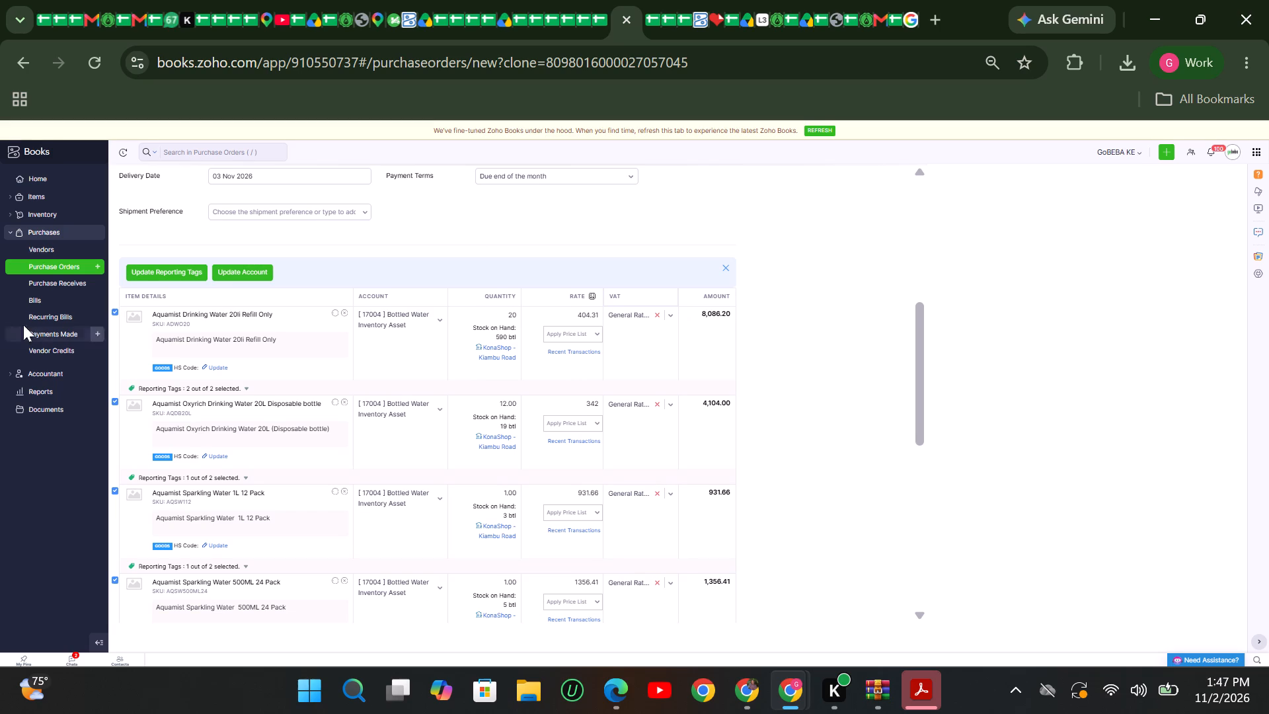
{"action": "left_click", "coordinate": [131, 266]}
{"action": "left_click", "coordinate": [544, 186]}
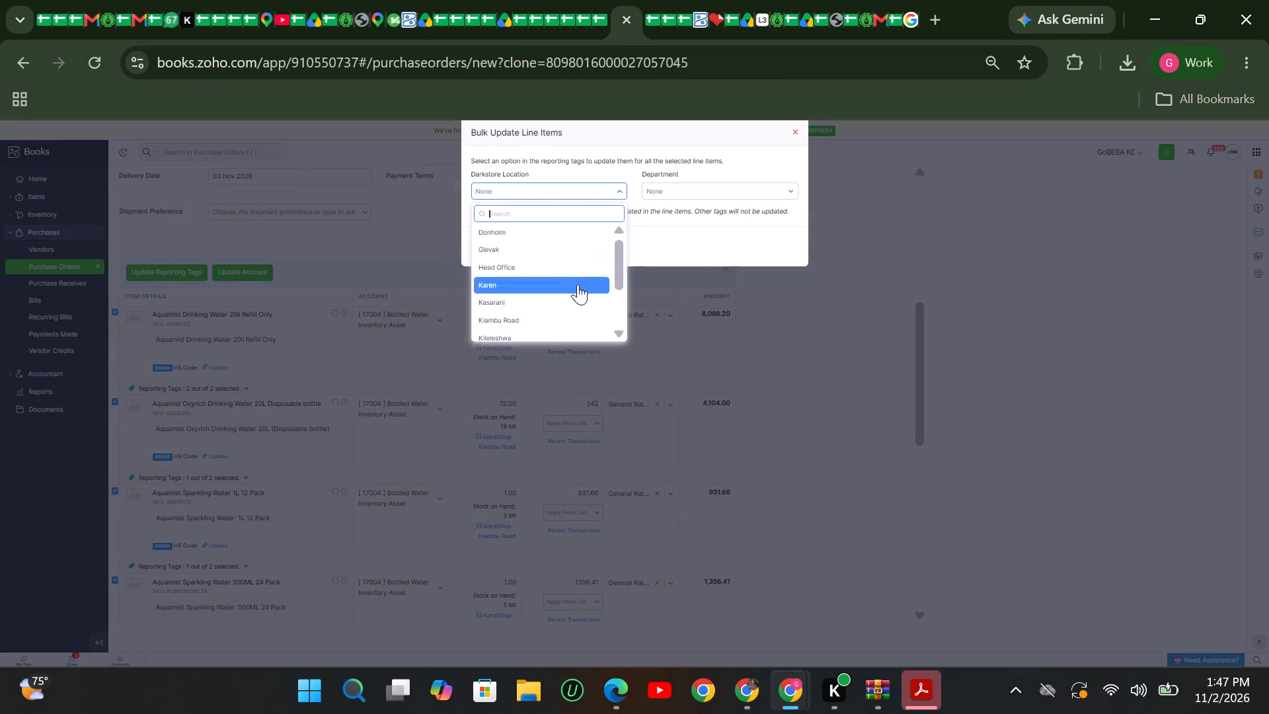
{"action": "scroll", "coordinate": [578, 285], "scroll_direction": "down", "scroll_amount": 3}
{"action": "left_click", "coordinate": [527, 238]}
{"action": "left_click", "coordinate": [564, 193]}
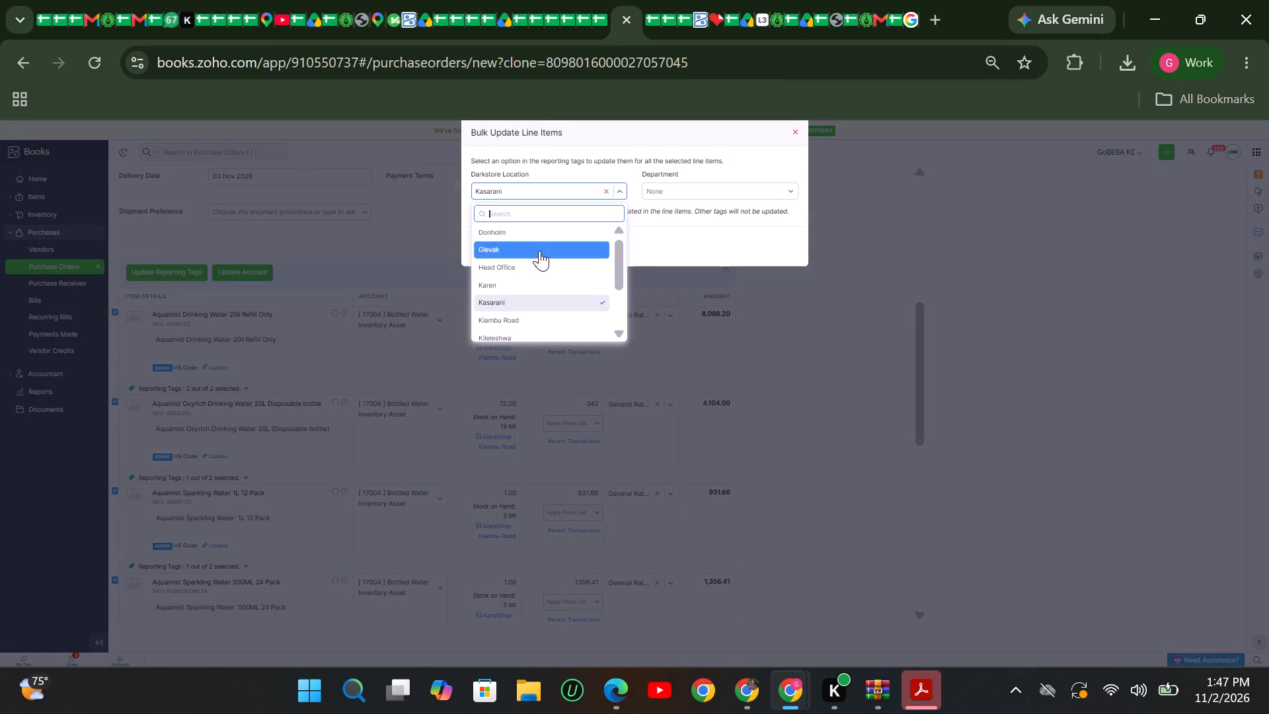
{"action": "left_click", "coordinate": [533, 316]}
{"action": "left_click", "coordinate": [498, 247]}
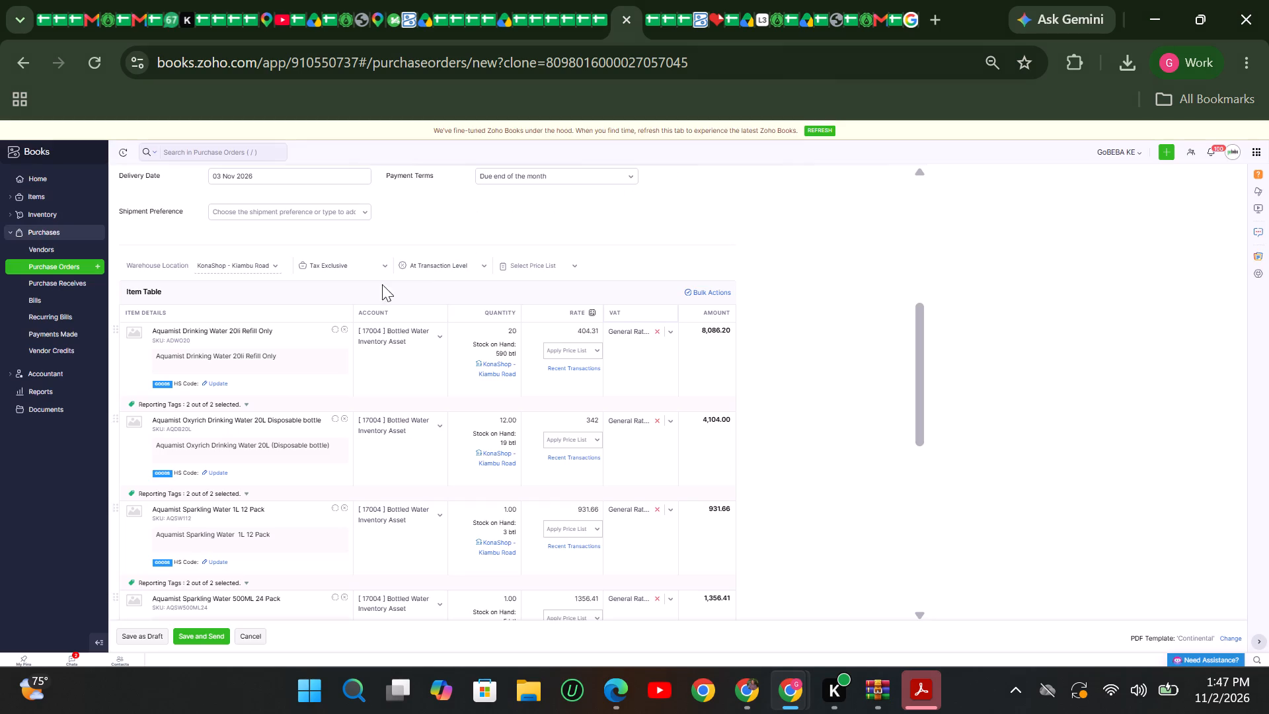
Save the Kiambu Road purchase order for sending to Aquamist Limited.
{"action": "left_click", "coordinate": [190, 635]}
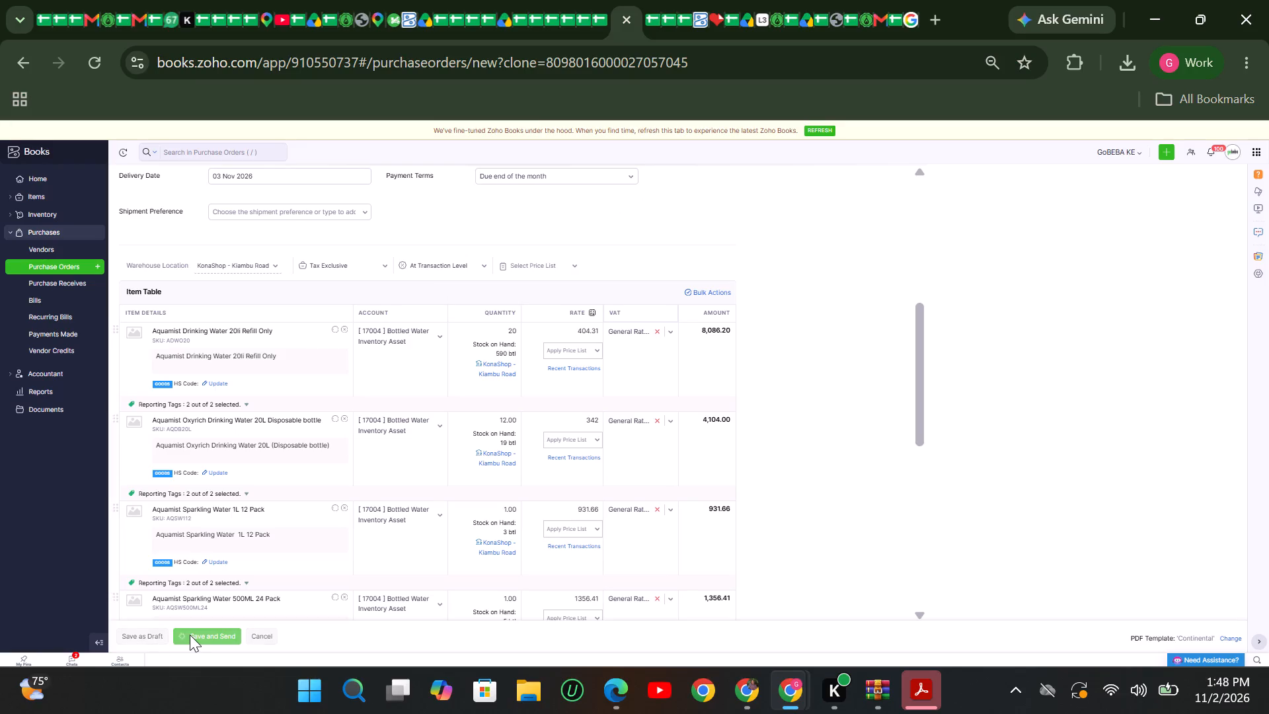
Add six more vendor contacts in Cc on the Kiambu Road purchase order email and send it to Aquamist Limited.
{"action": "left_click", "coordinate": [470, 289]}
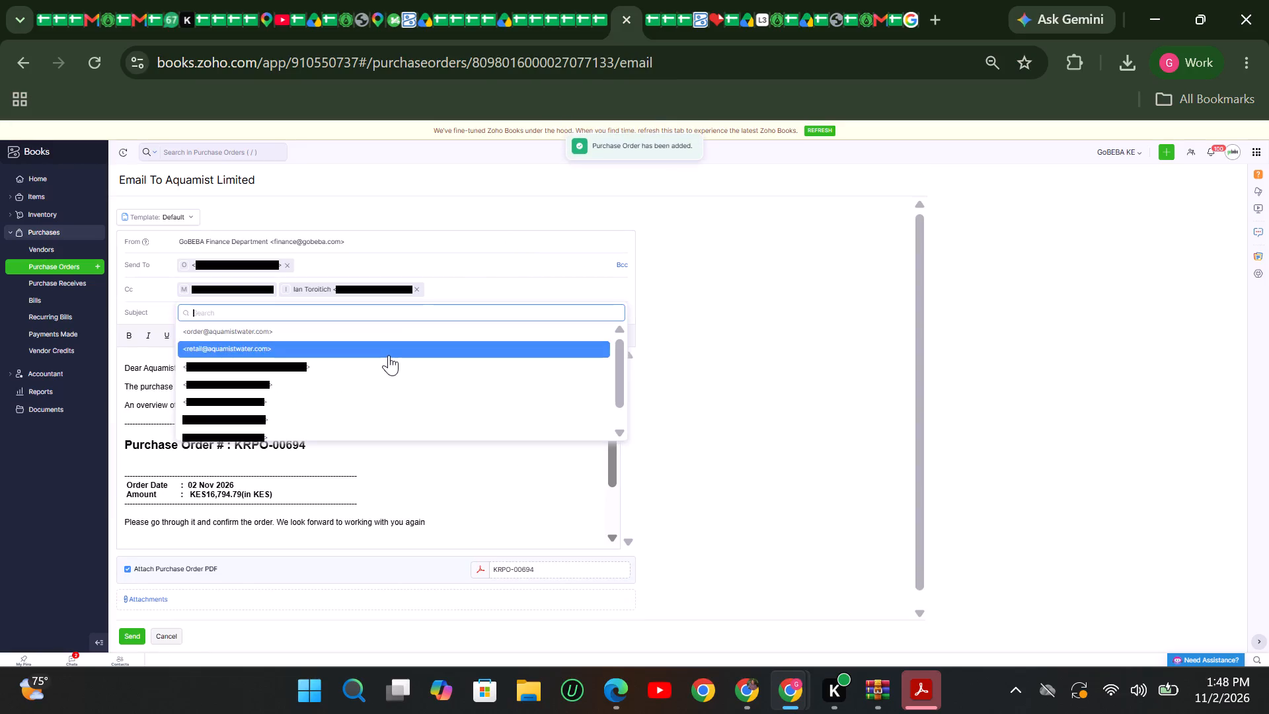
{"action": "left_click", "coordinate": [388, 354]}
{"action": "left_click", "coordinate": [572, 284]}
{"action": "left_click", "coordinate": [392, 348]}
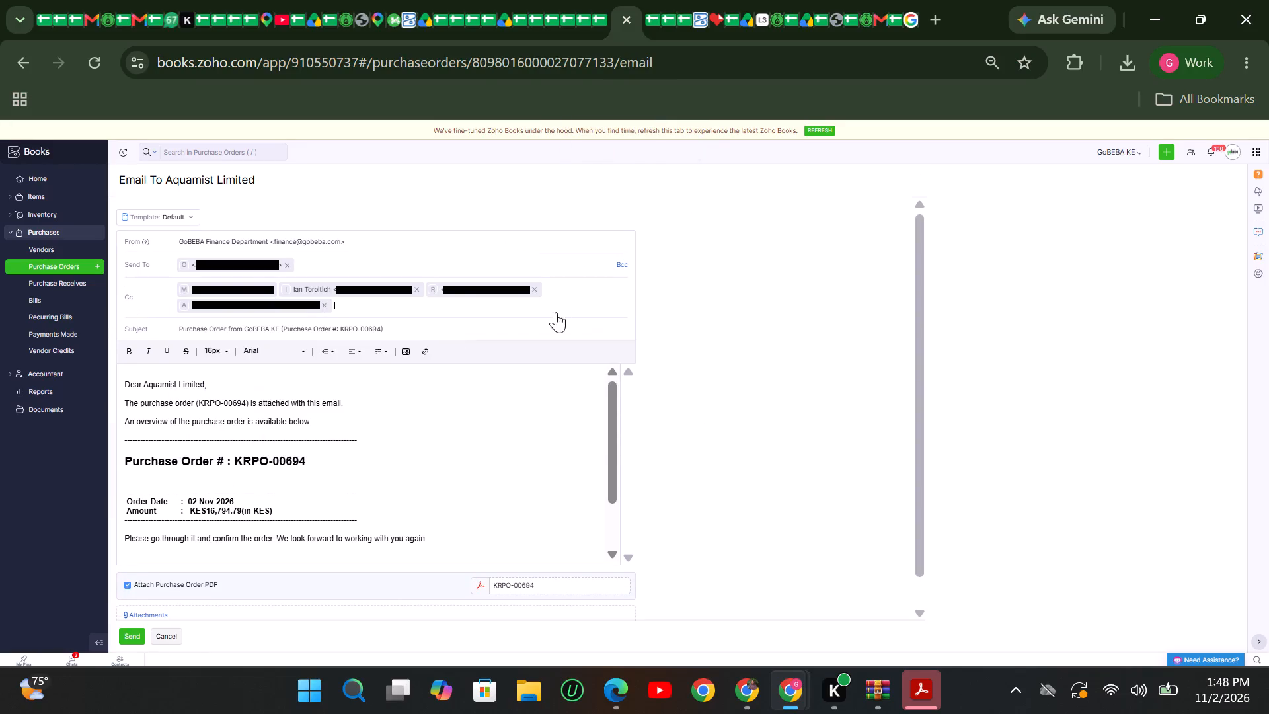
{"action": "left_click", "coordinate": [578, 293]}
{"action": "left_click", "coordinate": [288, 364]}
{"action": "left_click", "coordinate": [541, 302]}
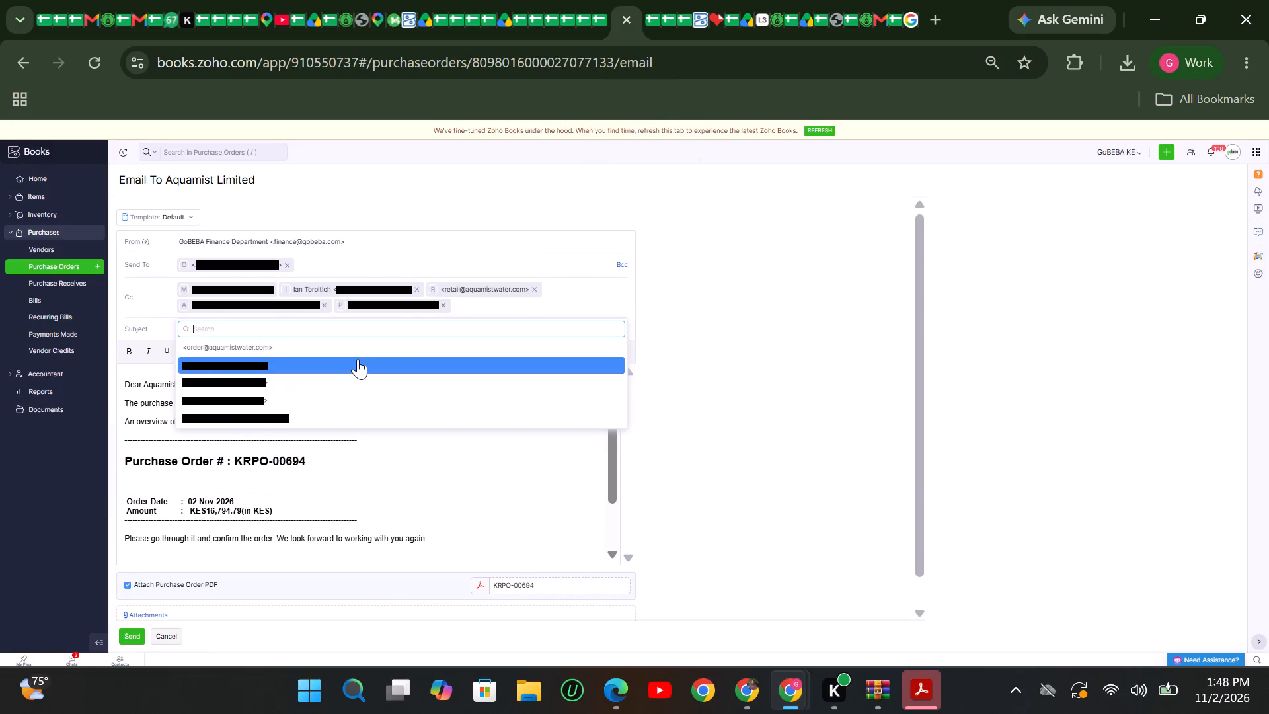
{"action": "left_click", "coordinate": [358, 359]}
{"action": "left_click", "coordinate": [586, 294]}
{"action": "left_click", "coordinate": [243, 371]}
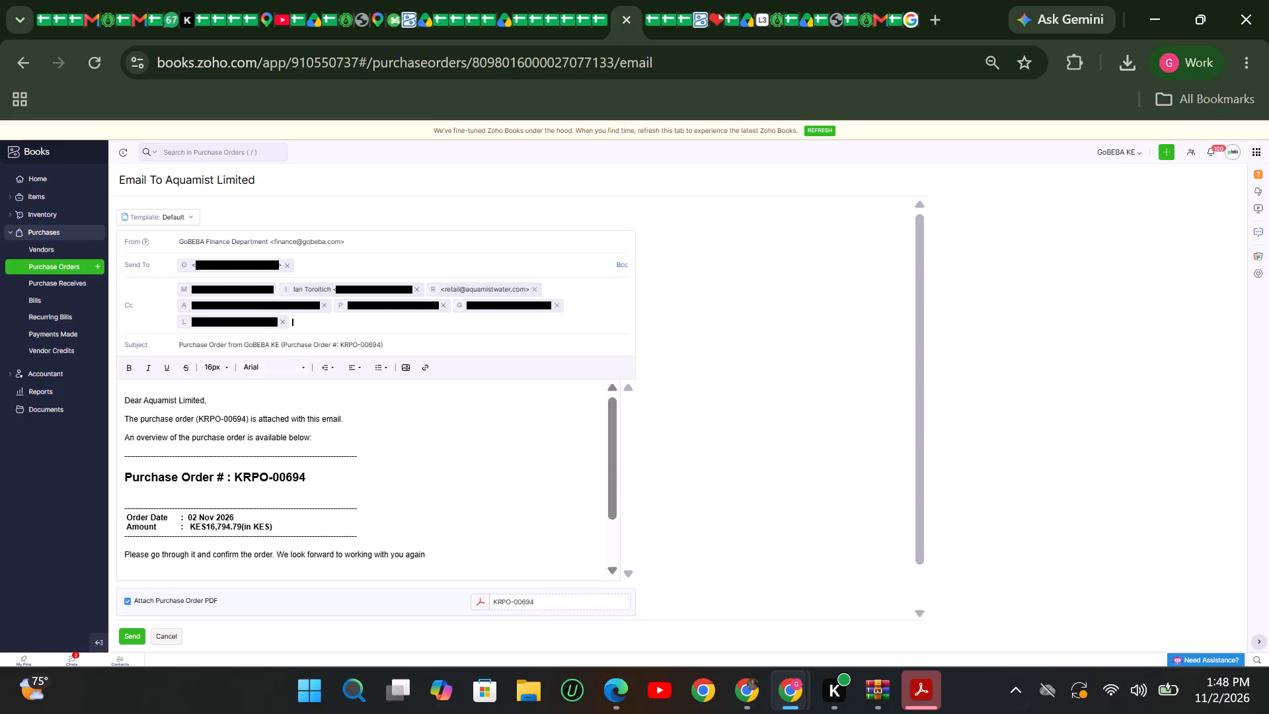
{"action": "left_click", "coordinate": [610, 311]}
{"action": "left_click", "coordinate": [280, 373]}
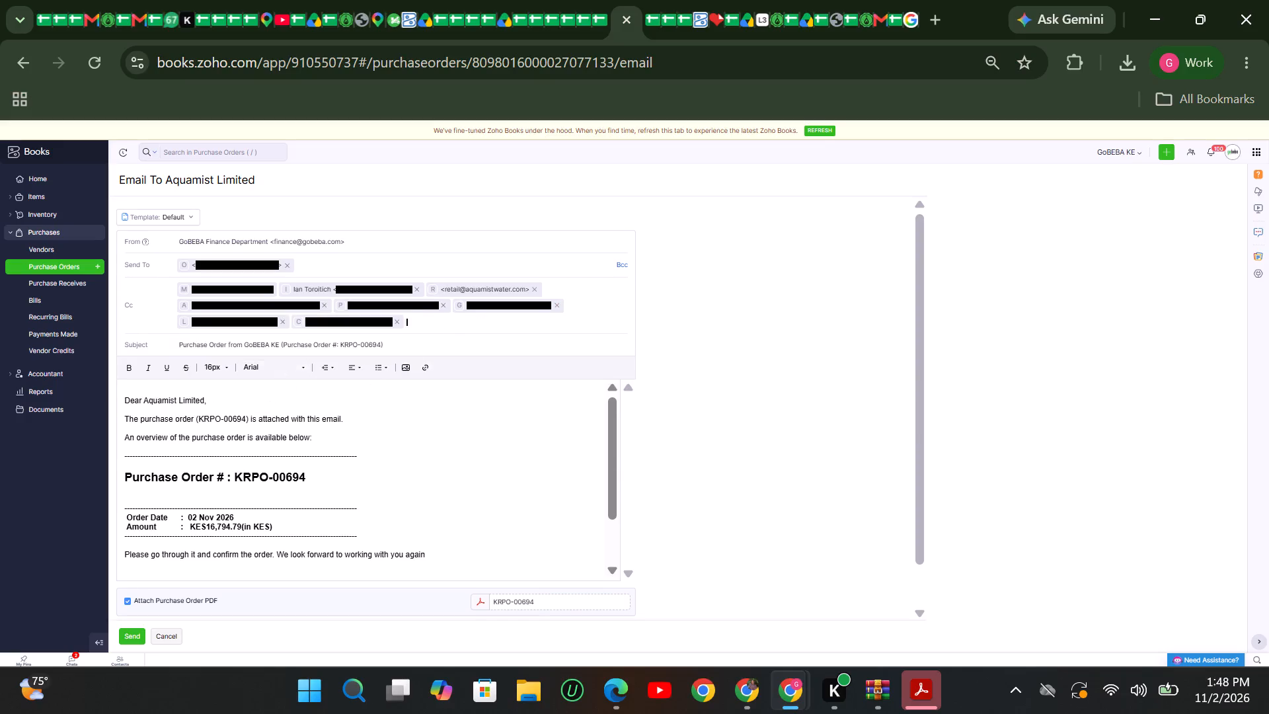
{"action": "left_click", "coordinate": [445, 330]}
{"action": "left_click", "coordinate": [134, 635]}
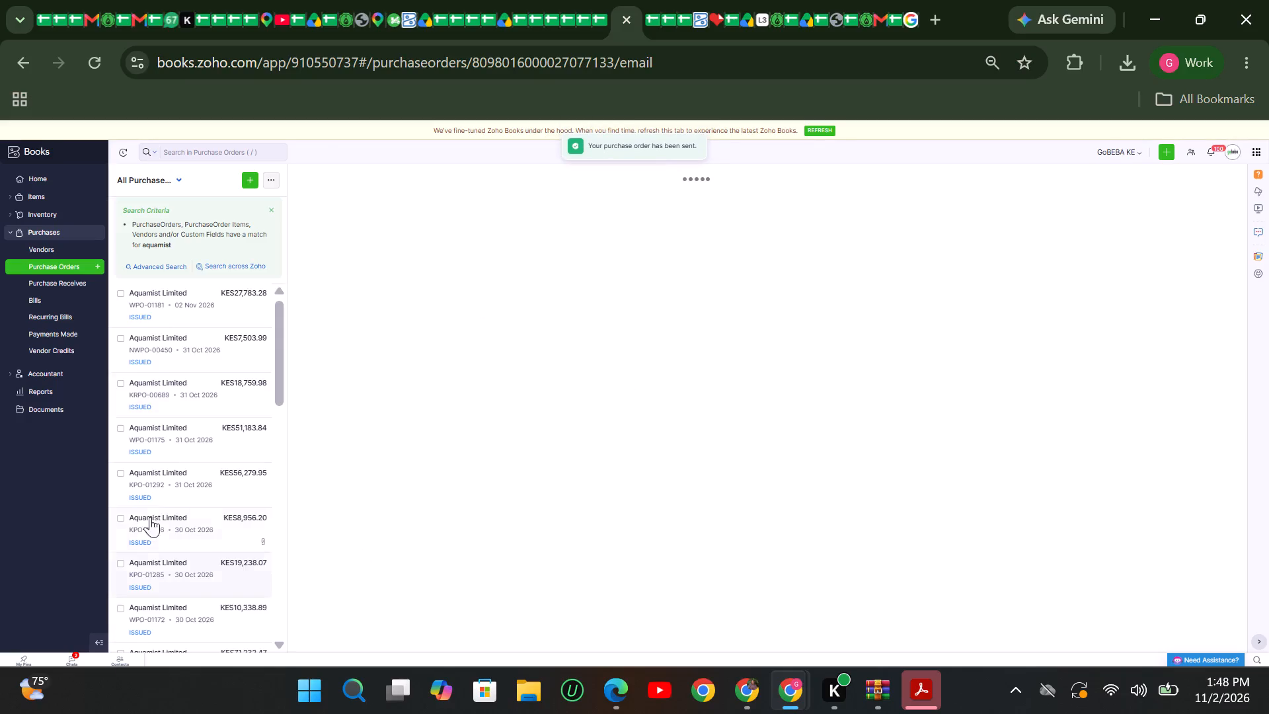
Clone the sent Kiambu Road purchase order and set the new order's location to KonaShop - Karen.
{"action": "left_click", "coordinate": [599, 212]}
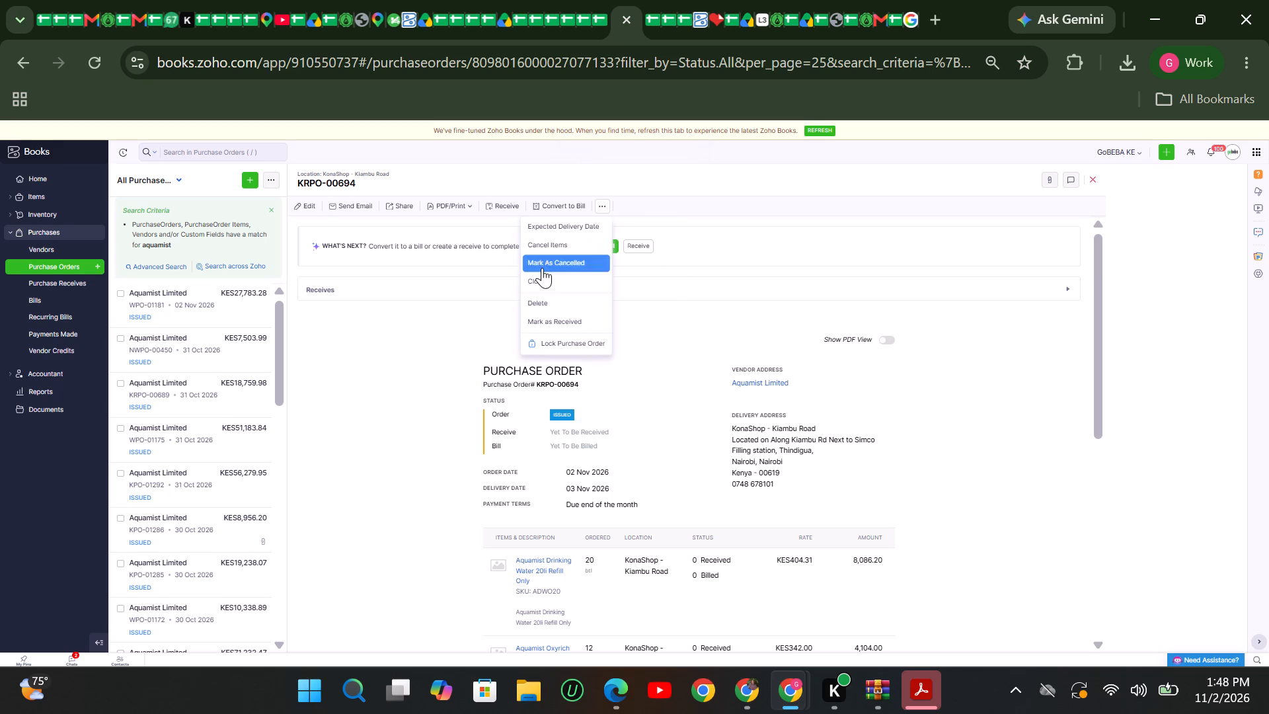
{"action": "left_click", "coordinate": [547, 286]}
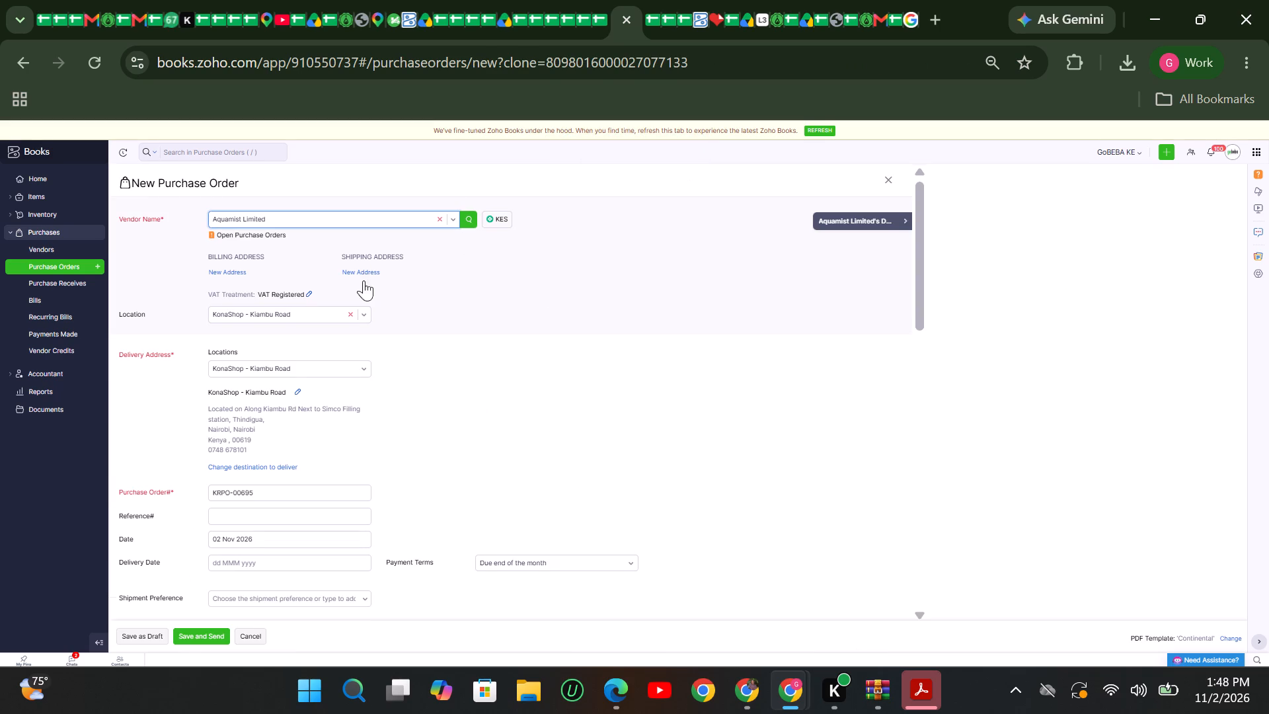
{"action": "left_click", "coordinate": [288, 317]}
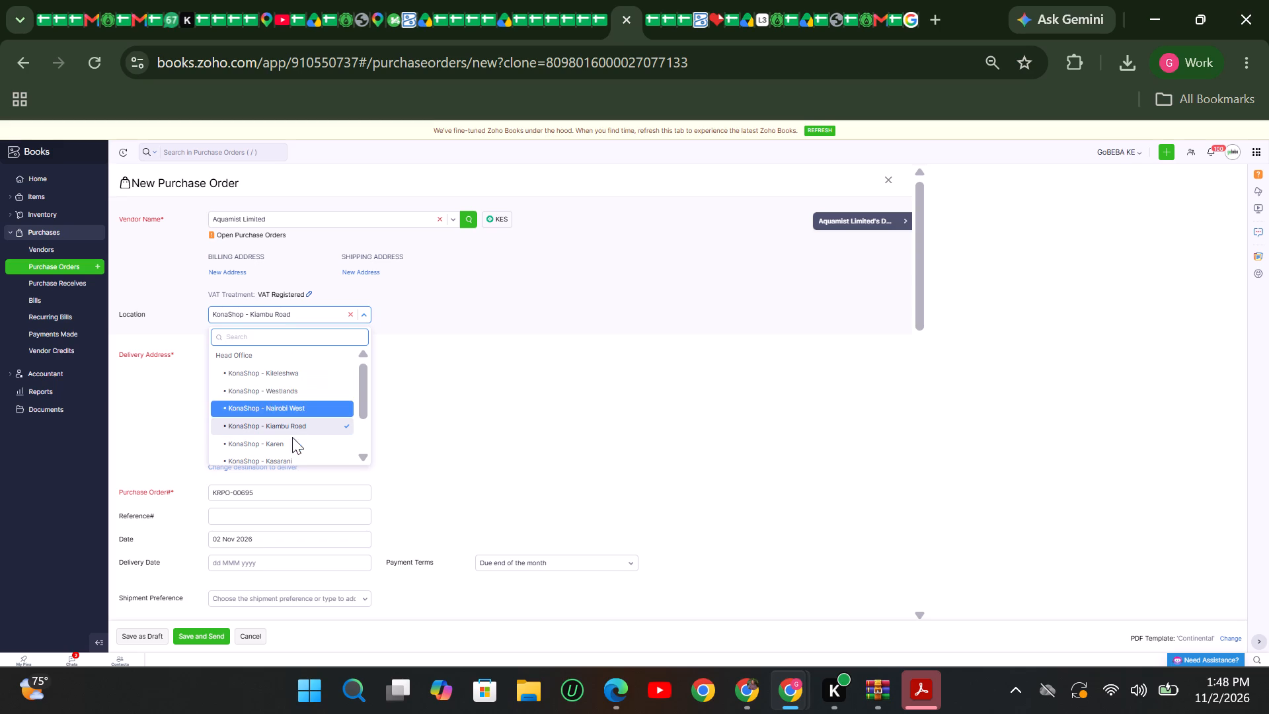
{"action": "left_click", "coordinate": [291, 438]}
Pick a delivery date for the Karen purchase order.
{"action": "scroll", "coordinate": [287, 418], "scroll_direction": "down", "scroll_amount": 2}
{"action": "left_click", "coordinate": [263, 350]}
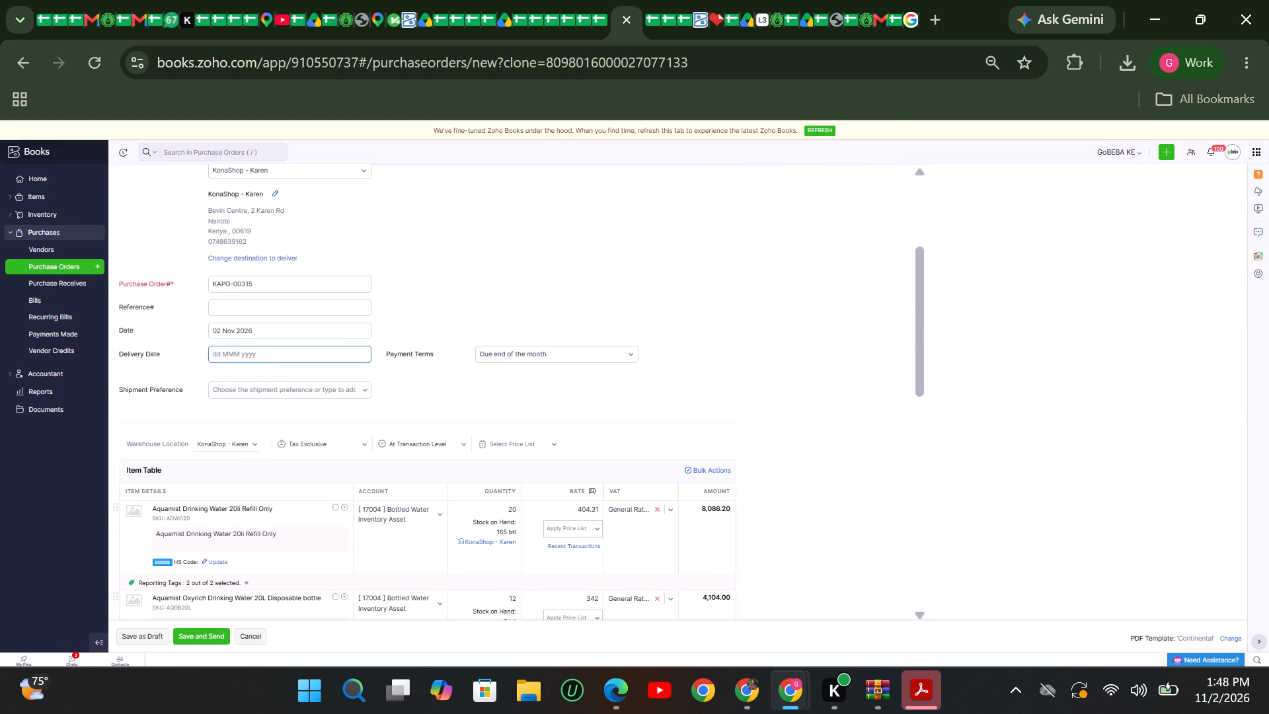
{"action": "left_click", "coordinate": [252, 266]}
Set the quantity of the Aquamist Drinking Water 20li Refill Only line to 16.
{"action": "scroll", "coordinate": [274, 348], "scroll_direction": "down", "scroll_amount": 2}
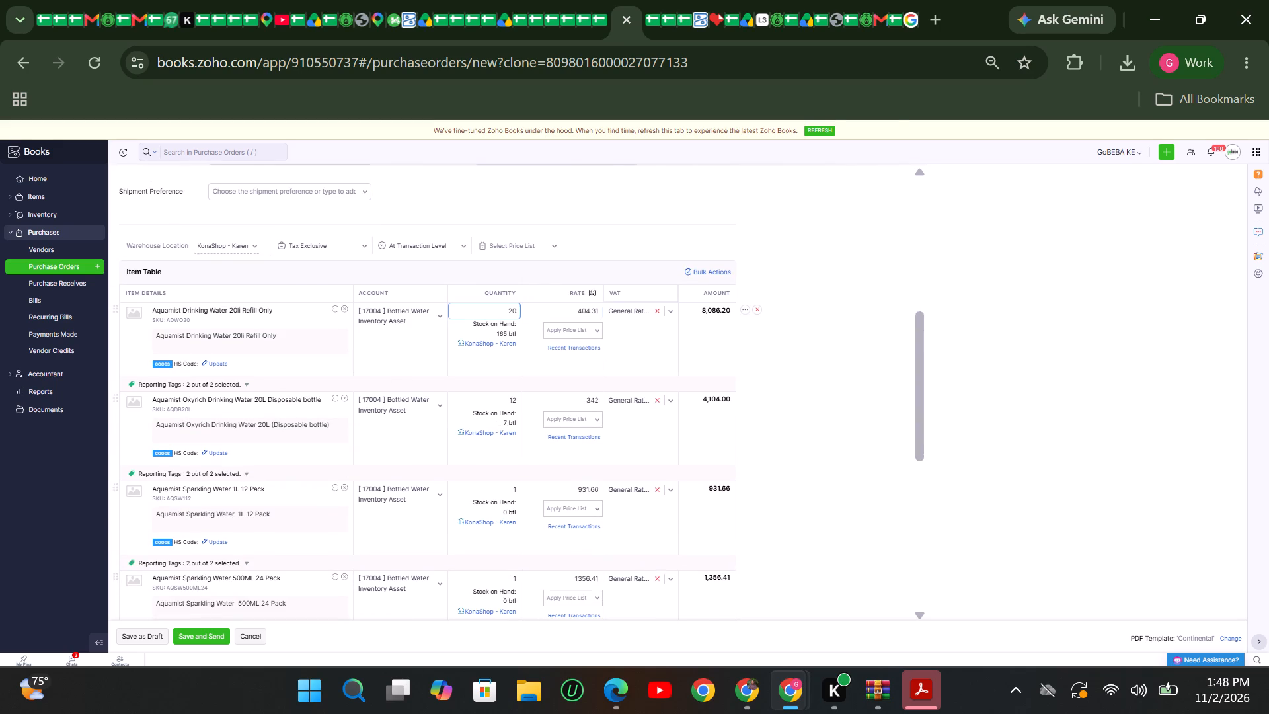
{"action": "left_click_drag", "start_coordinate": [516, 314], "coordinate": [495, 315]}
{"action": "type", "text": "16"}
Remove the Oxyrich 20L Disposable, Sparkling Water 1L 12 Pack and Sparkling Water 500ML 24 Pack lines from the Karen order.
{"action": "triple_click", "coordinate": [758, 401]}
{"action": "triple_click", "coordinate": [758, 401]}
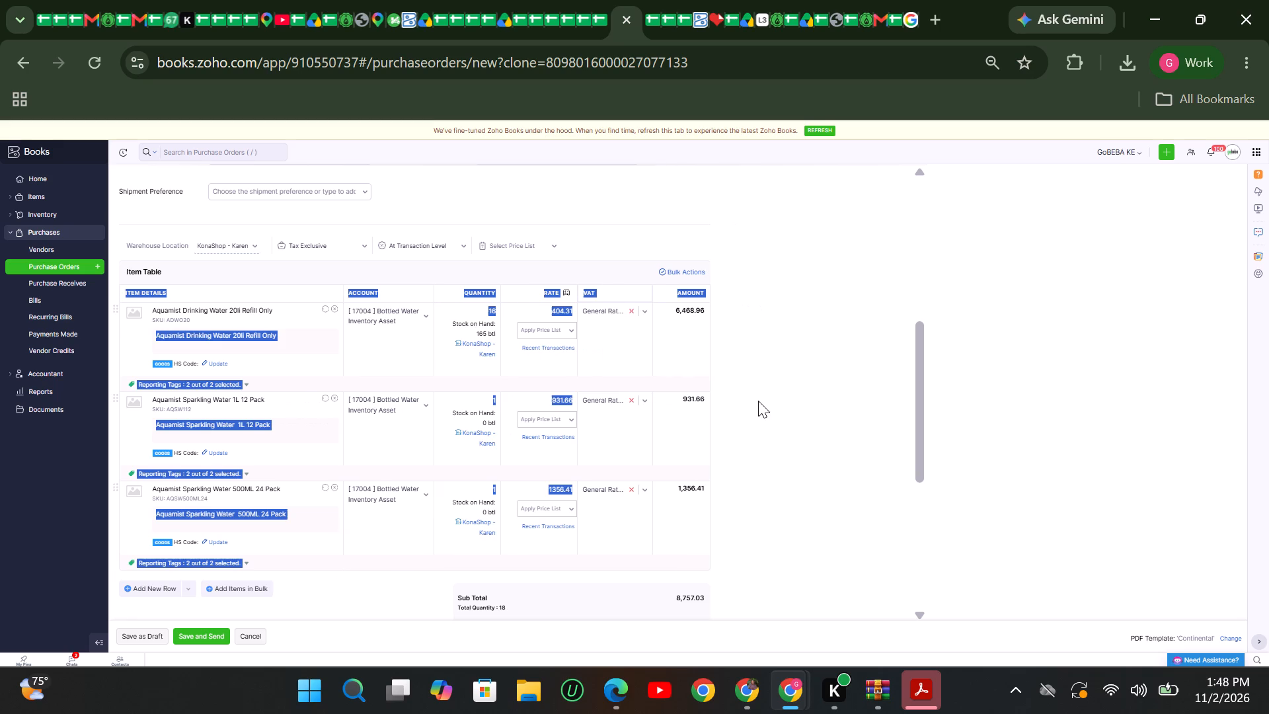
{"action": "left_click", "coordinate": [724, 396]}
{"action": "triple_click", "coordinate": [732, 397]}
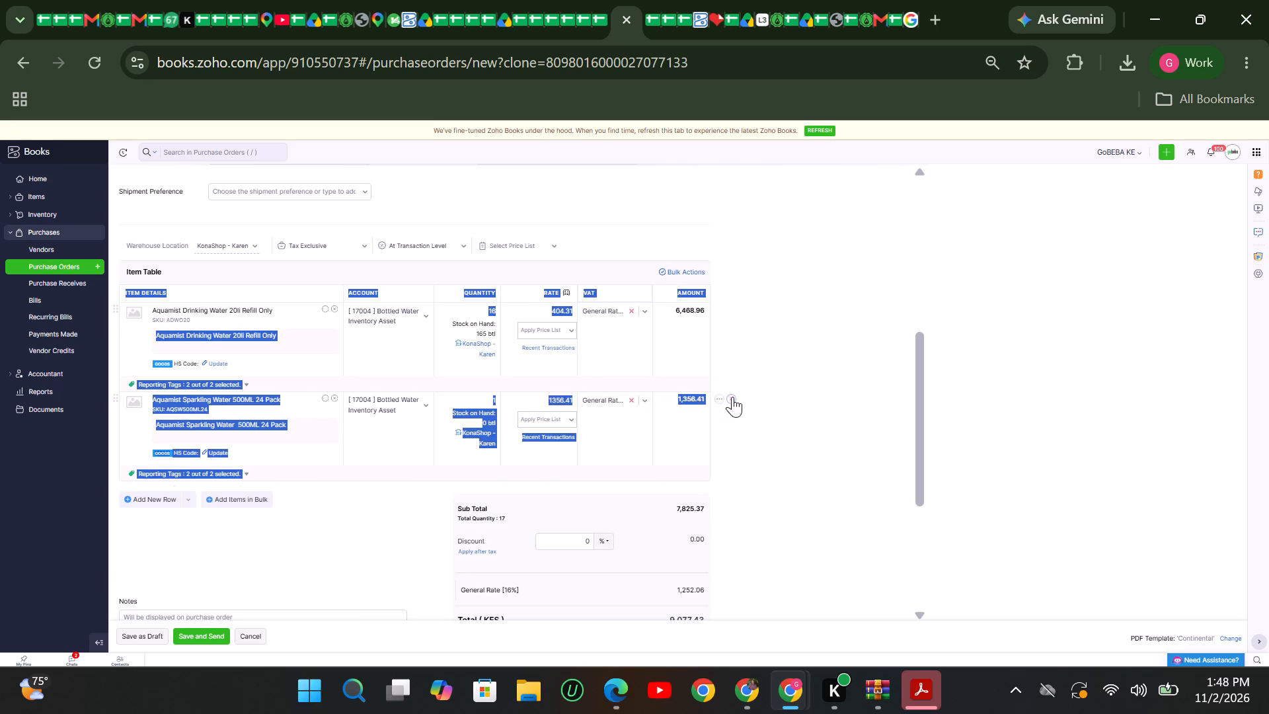
{"action": "left_click", "coordinate": [746, 354]}
Update the refill line's Darkstore Location reporting tag to suit the Karen order and save the tags.
{"action": "left_click", "coordinate": [241, 379]}
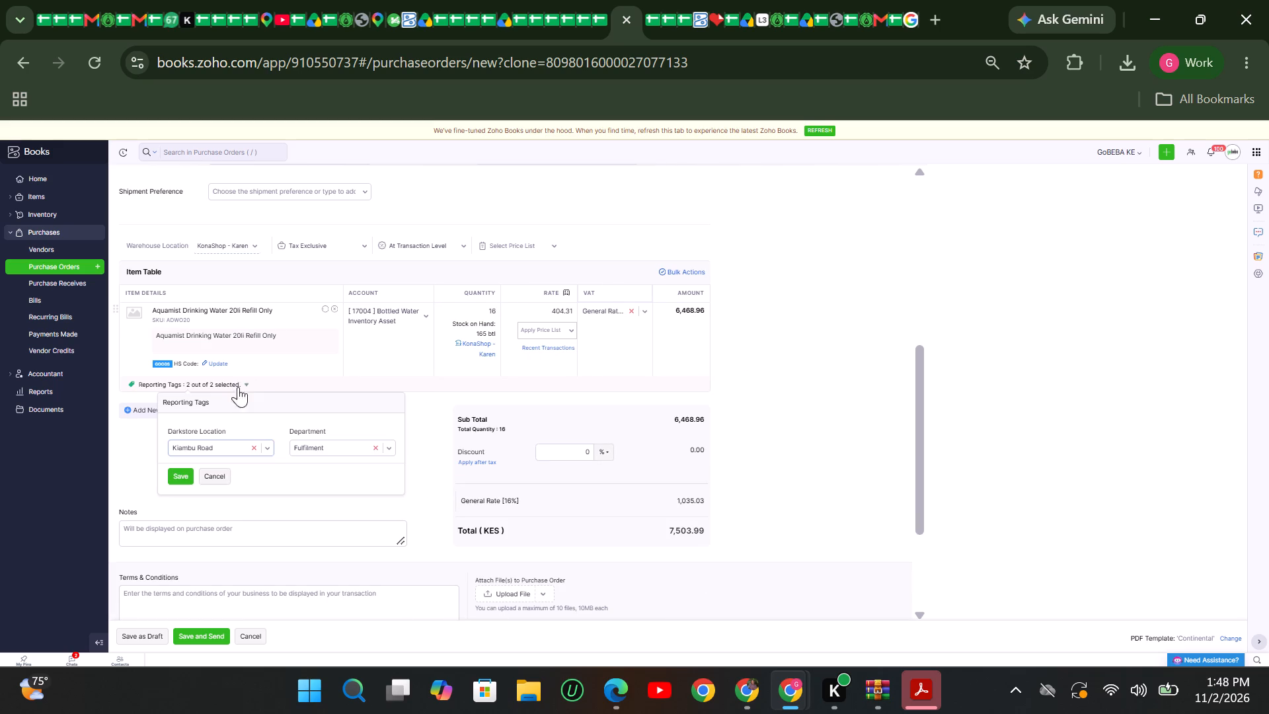
{"action": "left_click", "coordinate": [225, 441]}
{"action": "scroll", "coordinate": [216, 485], "scroll_direction": "down", "scroll_amount": 2}
{"action": "scroll", "coordinate": [202, 506], "scroll_direction": "up", "scroll_amount": 1}
{"action": "left_click", "coordinate": [199, 535]}
{"action": "left_click", "coordinate": [188, 477]}
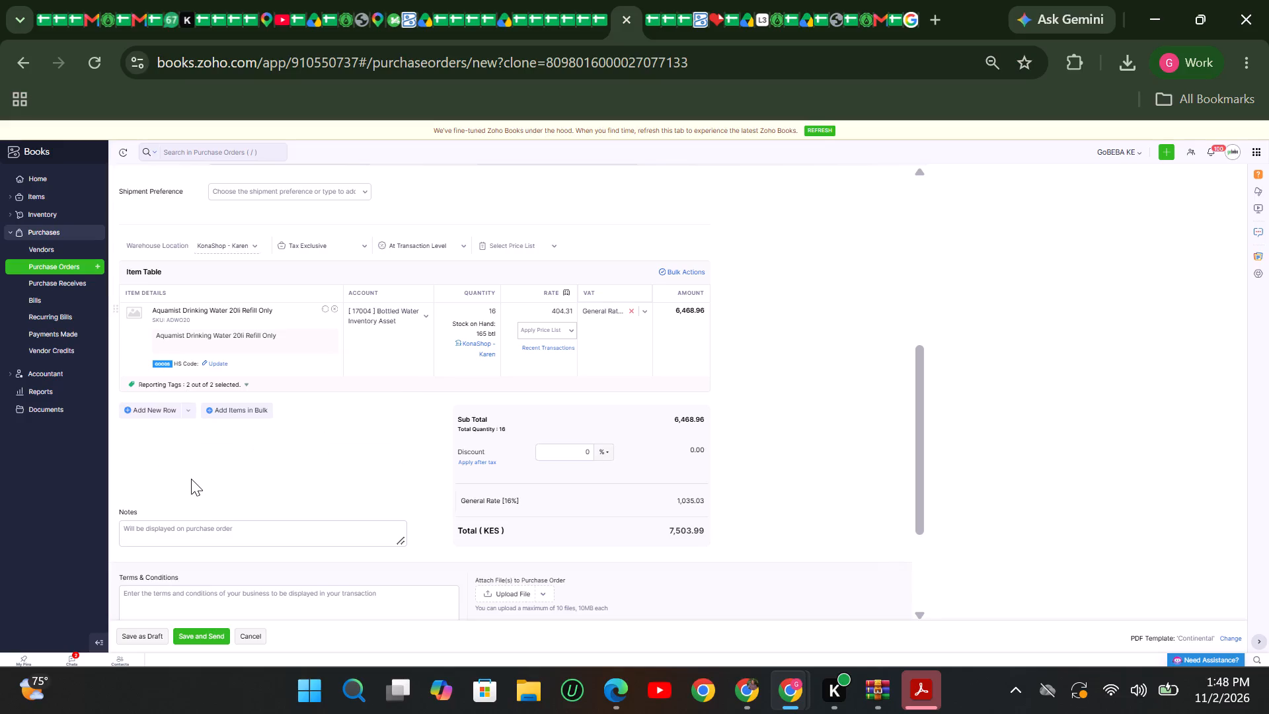
Save the Karen purchase order for sending to Aquamist Limited.
{"action": "left_click", "coordinate": [206, 631]}
{"action": "scroll", "coordinate": [225, 555], "scroll_direction": "up", "scroll_amount": 3}
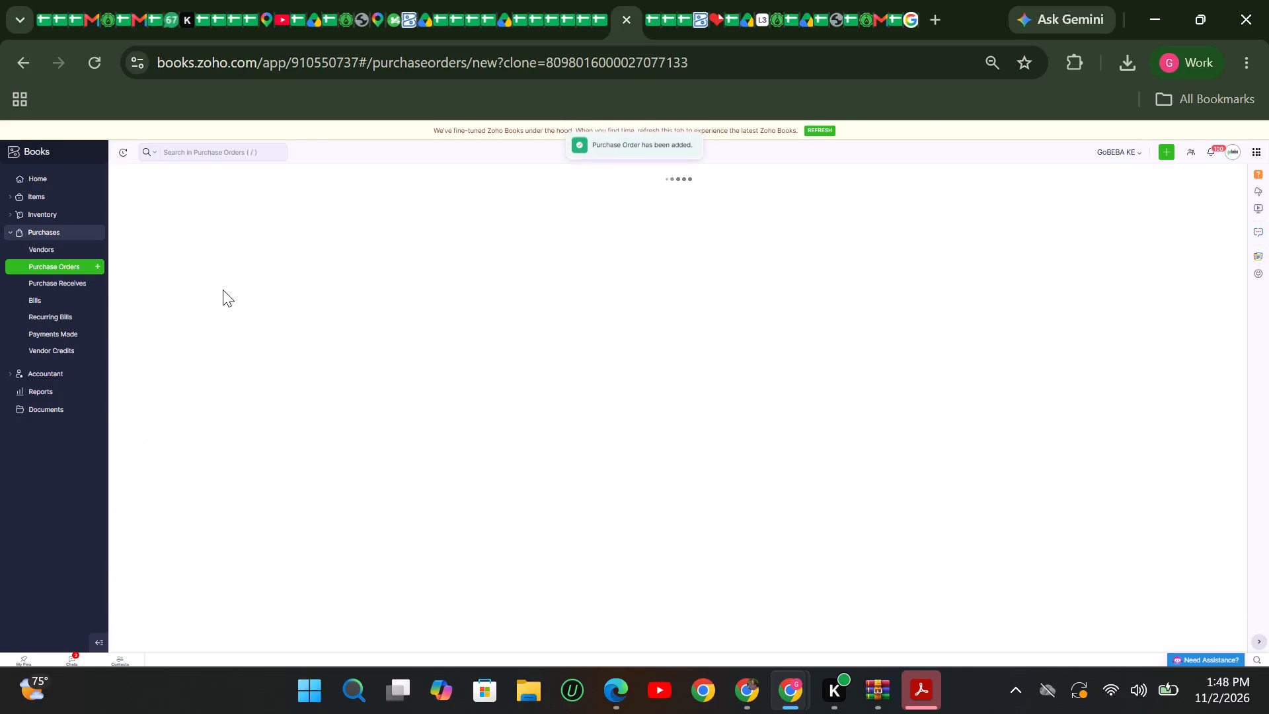
Add five more suggested contacts, starting with the Aquamist retail address, as Cc recipients and send the Karen purchase order email.
{"action": "left_click", "coordinate": [441, 294]}
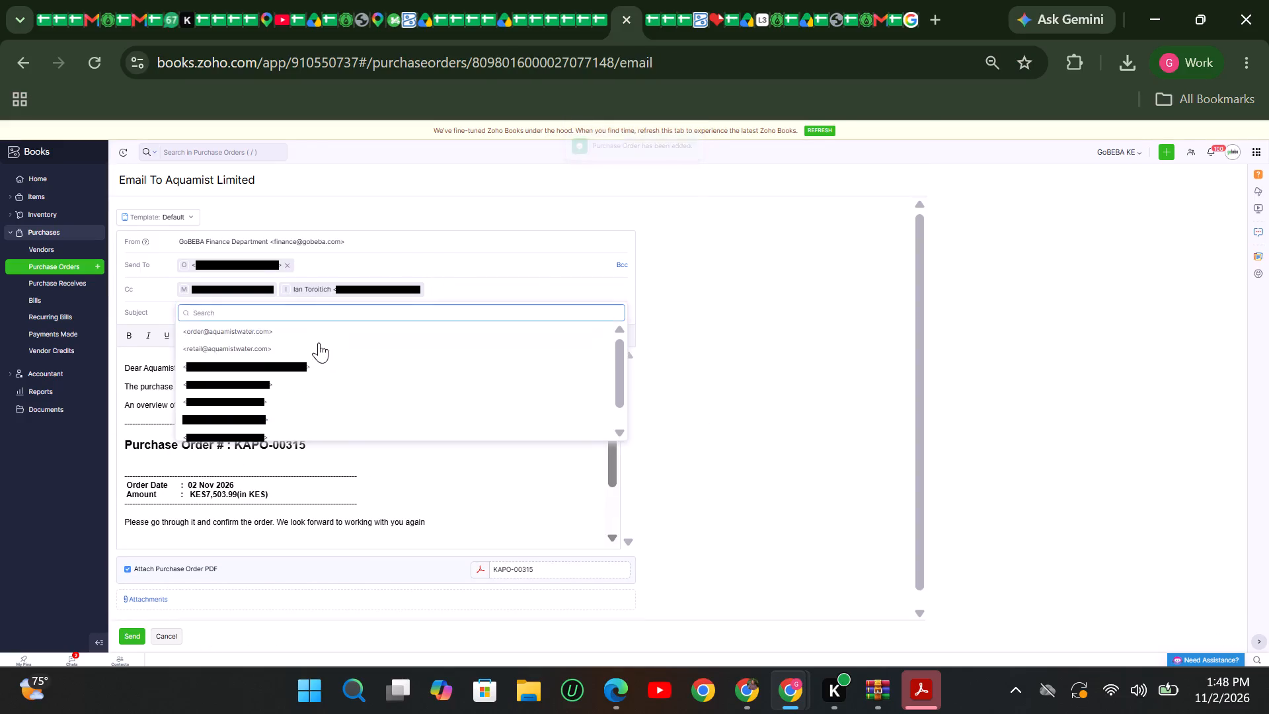
{"action": "left_click", "coordinate": [319, 342]}
{"action": "left_click", "coordinate": [558, 291]}
{"action": "left_click", "coordinate": [324, 352]}
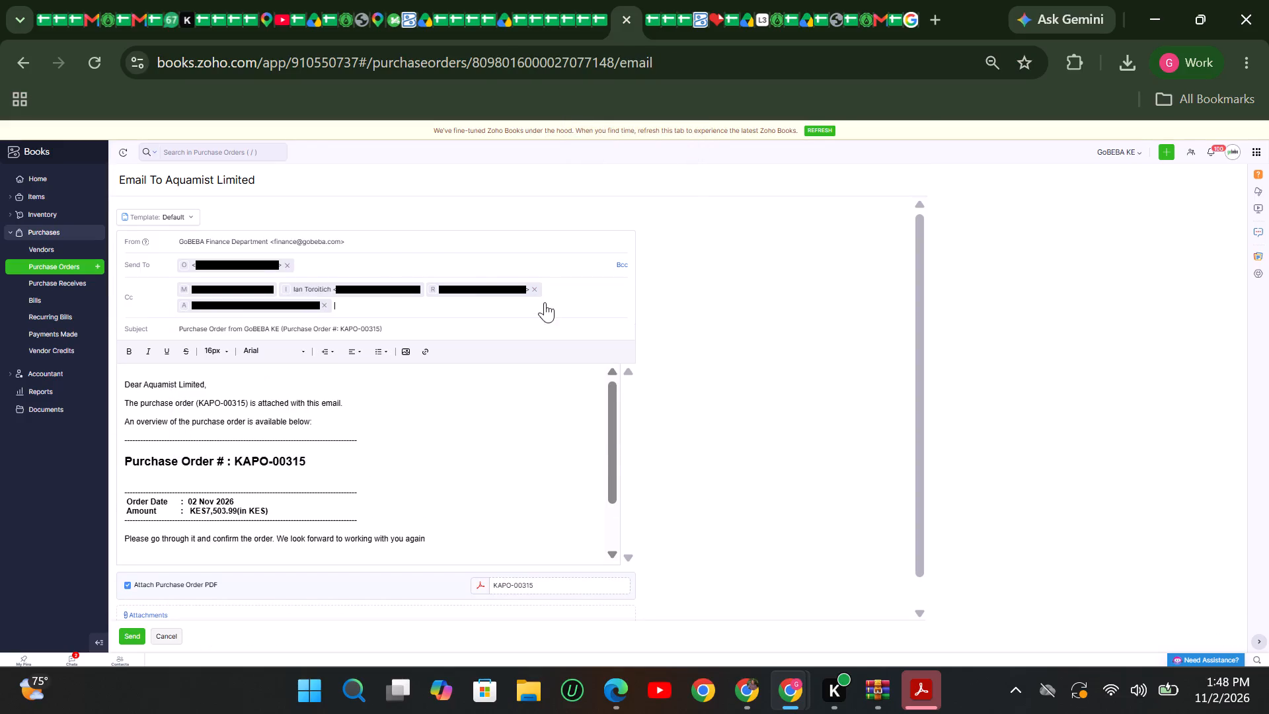
{"action": "left_click", "coordinate": [545, 302]}
{"action": "left_click", "coordinate": [342, 367]}
{"action": "left_click", "coordinate": [597, 298]}
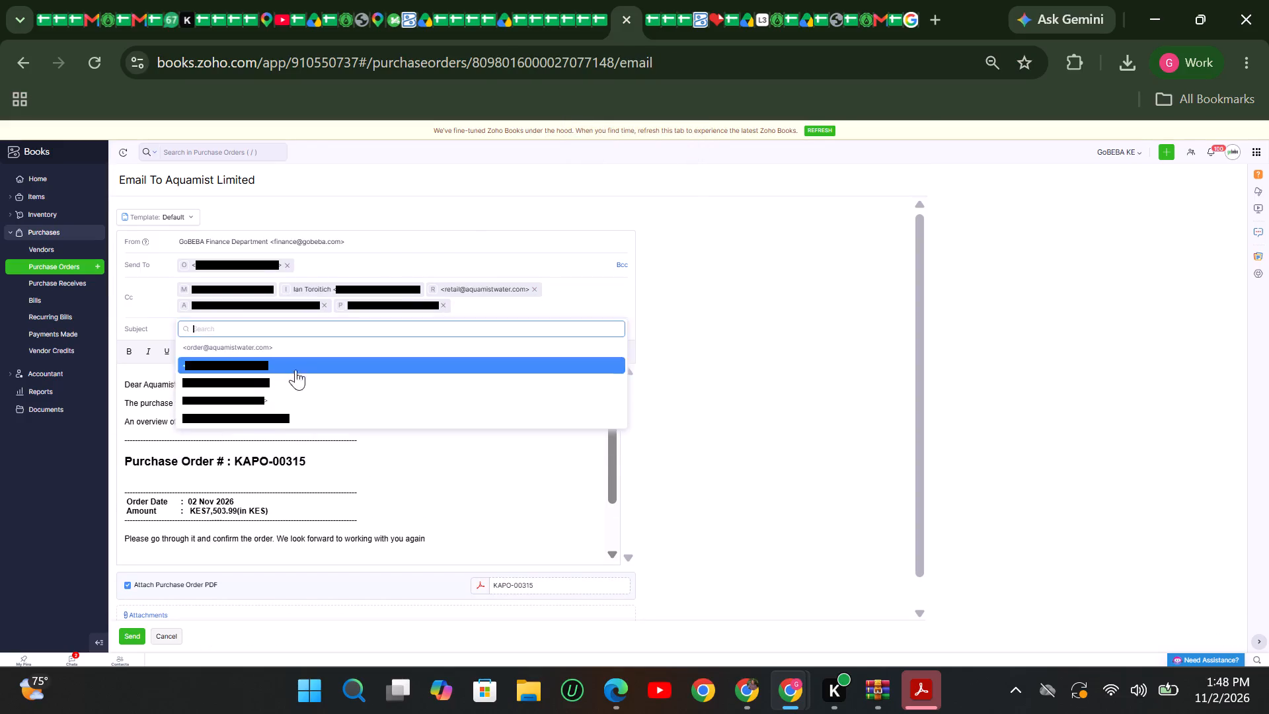
{"action": "left_click", "coordinate": [295, 370]}
{"action": "left_click", "coordinate": [578, 299]}
{"action": "left_click", "coordinate": [307, 364]}
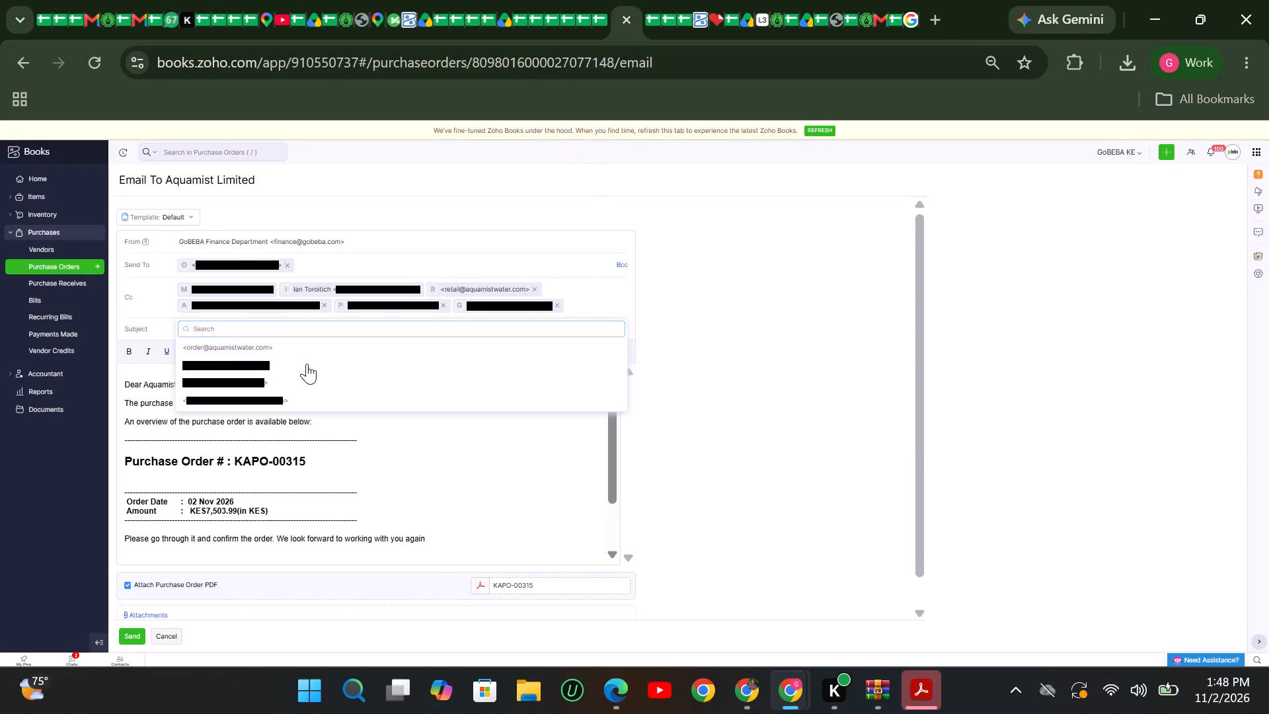
{"action": "left_click", "coordinate": [371, 324]}
{"action": "left_click", "coordinate": [129, 625]}
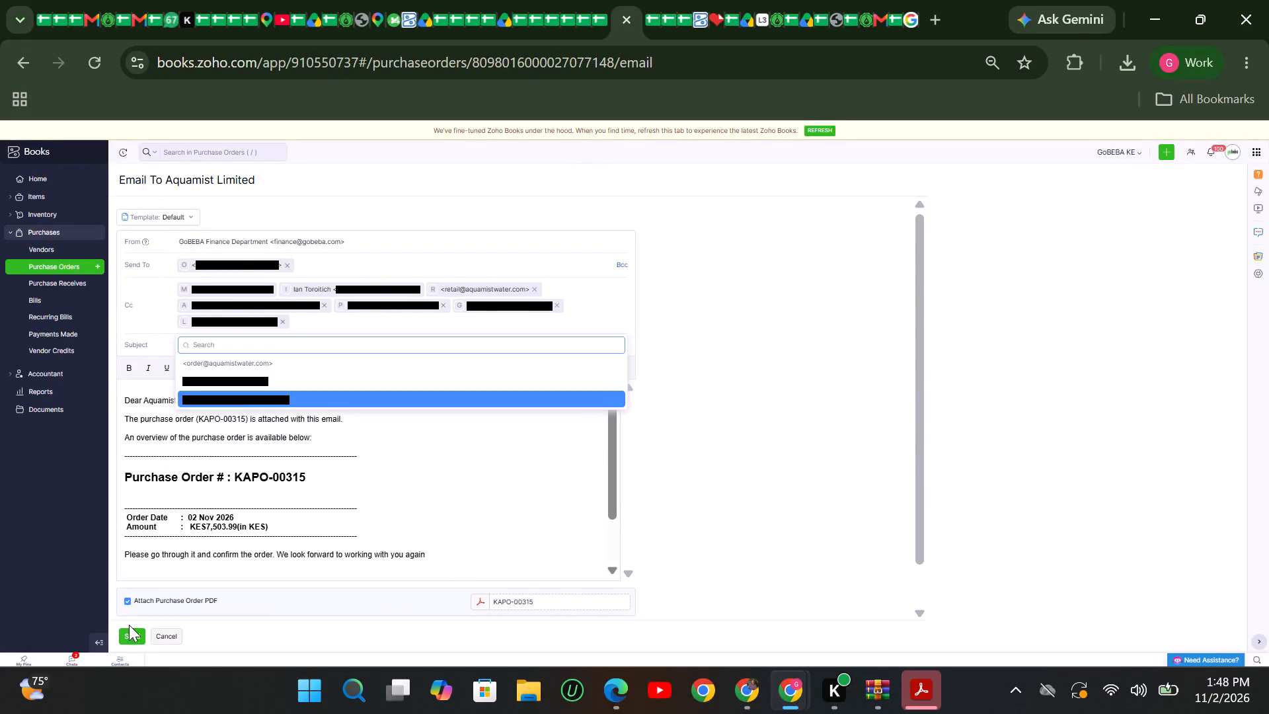
{"action": "left_click", "coordinate": [129, 633]}
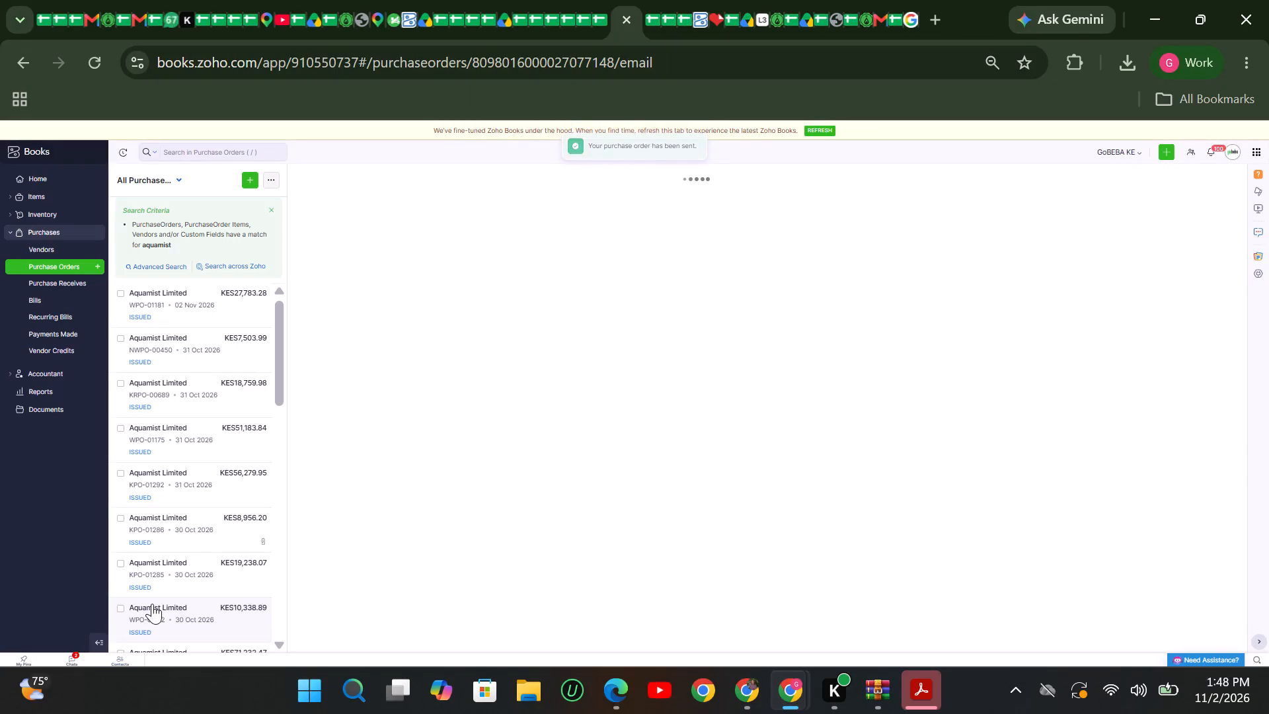
Search the purchase orders for "glass" and show all matches as a full list with the open order closed.
{"action": "left_click", "coordinate": [193, 151]}
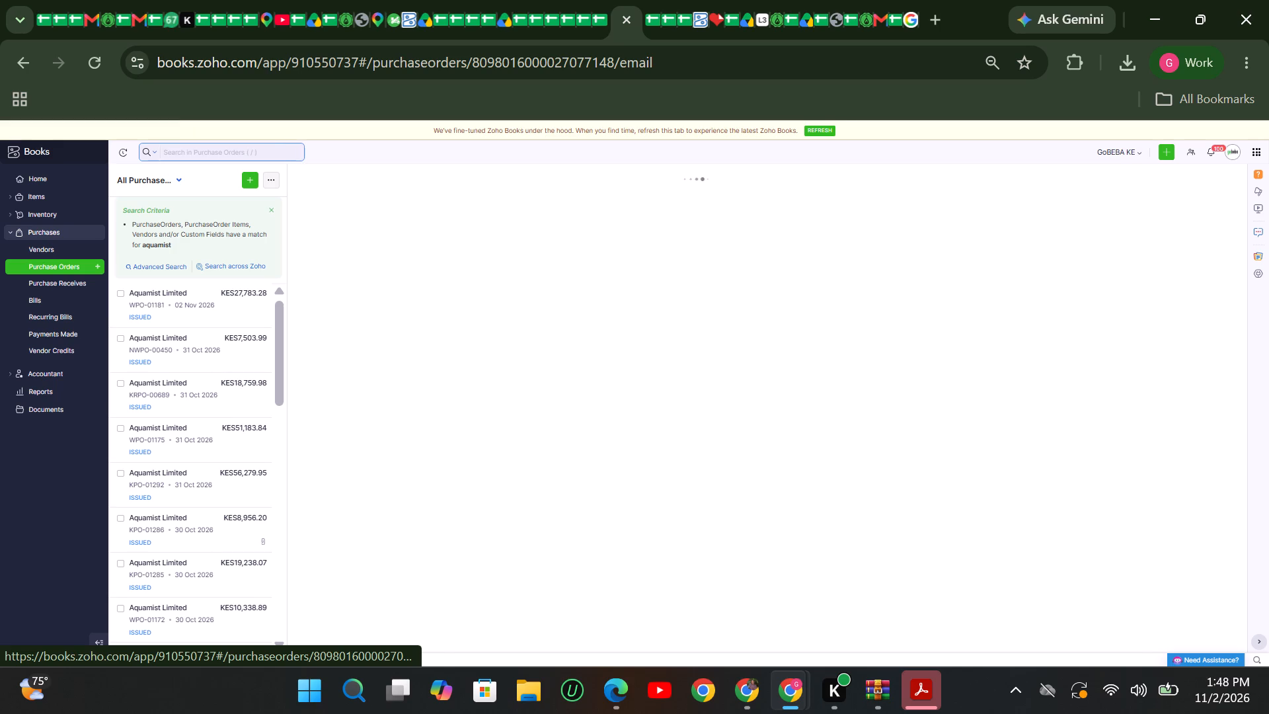
{"action": "type", "text": "mala"}
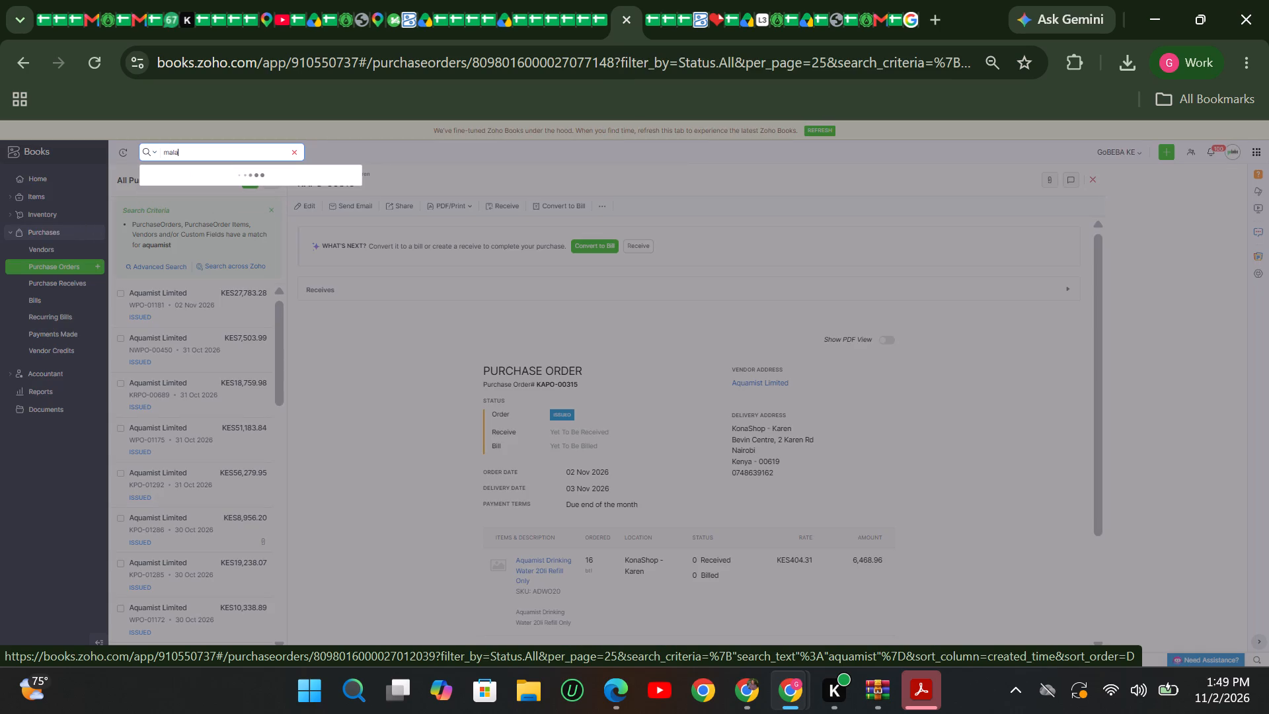
{"action": "key", "text": "BackSpace"}
{"action": "key", "text": "BackSpace"}
{"action": "key", "text": "BackSpace"}
{"action": "key", "text": "BackSpace"}
{"action": "key", "text": "BackSpace"}
{"action": "key", "text": "BackSpace"}
{"action": "type", "text": "glass"}
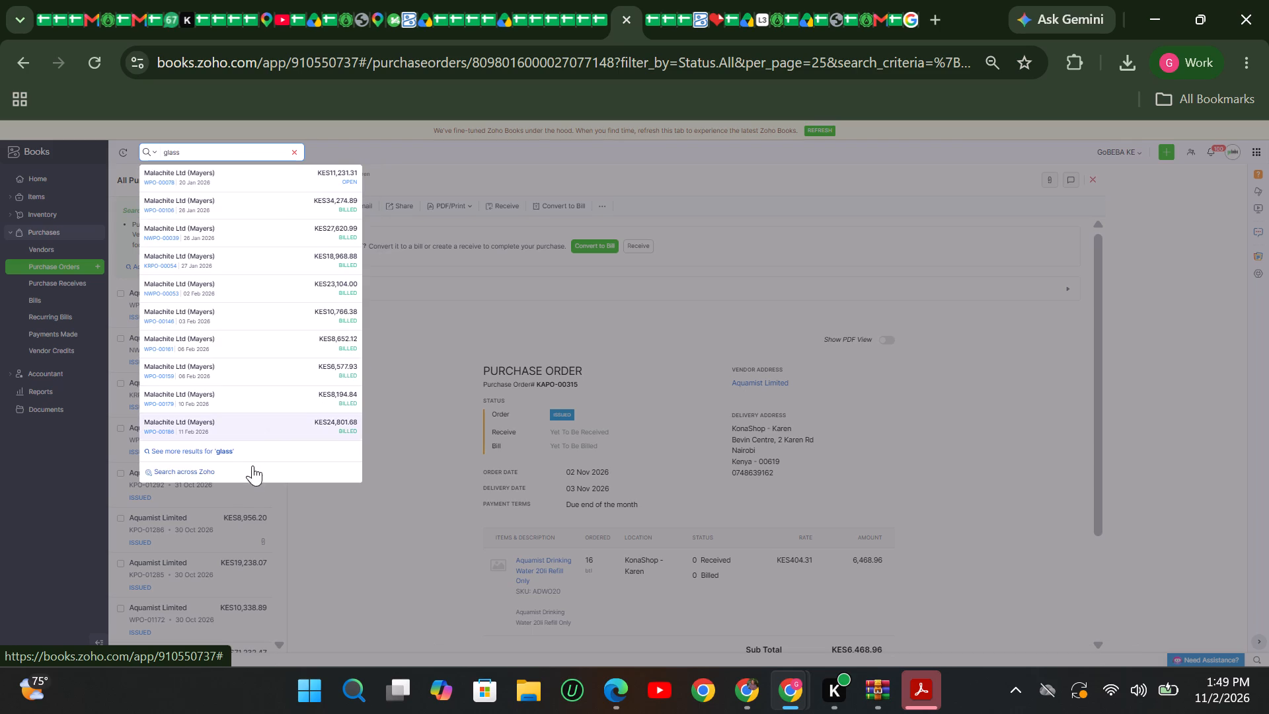
{"action": "left_click", "coordinate": [226, 452]}
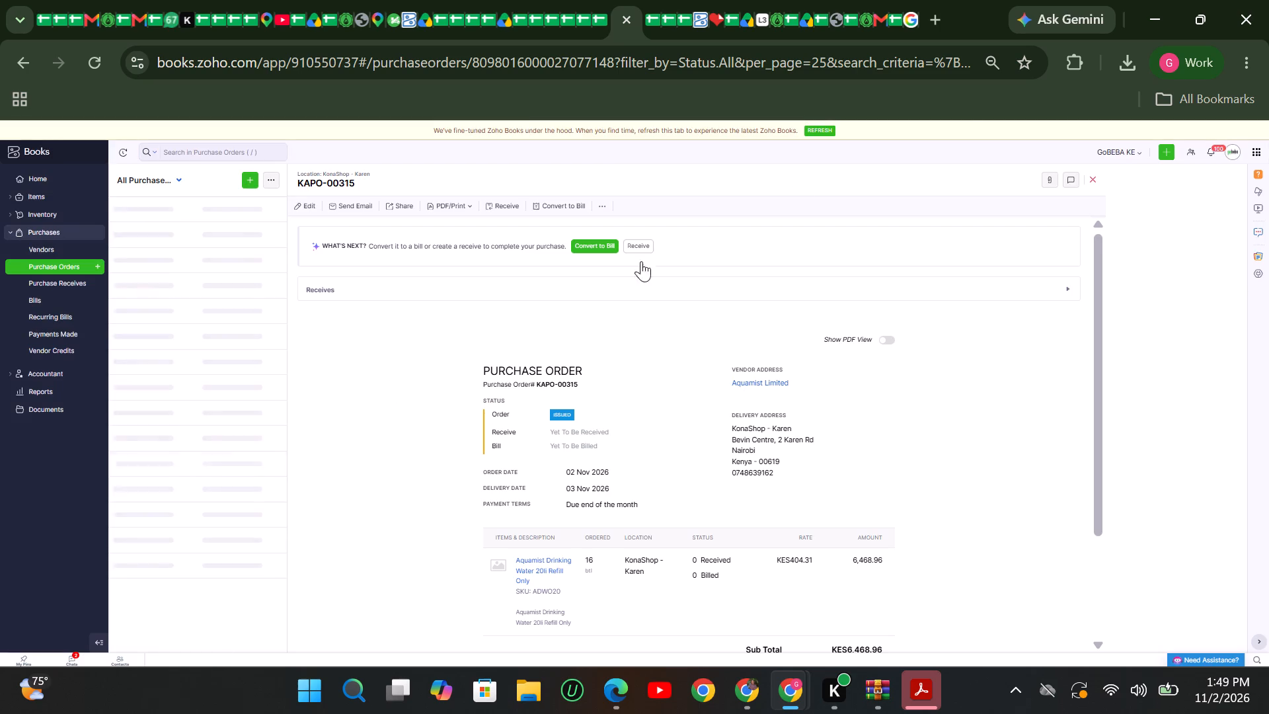
{"action": "left_click", "coordinate": [1094, 180]}
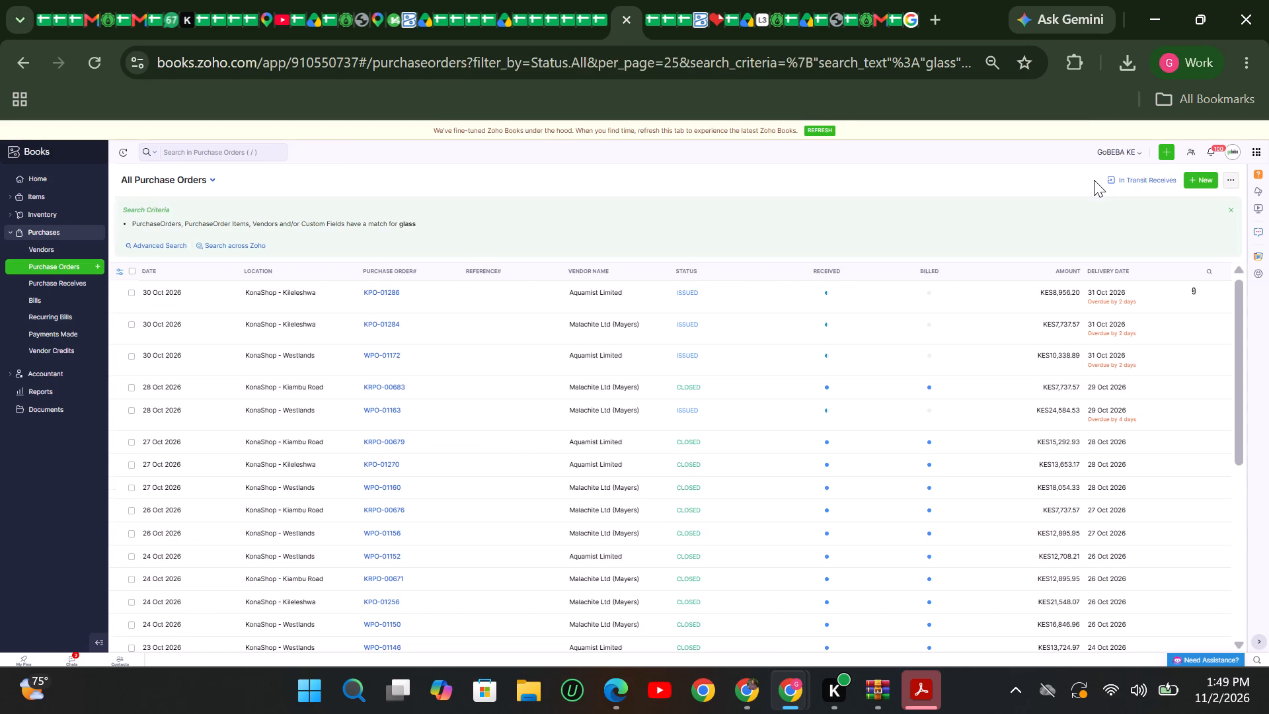
Find the 30 Oct 2026 Westlands glass-bottle order WPO-01172 from Aquamist Limited, check its items and clone it.
{"action": "scroll", "coordinate": [524, 432], "scroll_direction": "up", "scroll_amount": 15}
{"action": "scroll", "coordinate": [487, 387], "scroll_direction": "up", "scroll_amount": 6}
{"action": "scroll", "coordinate": [267, 407], "scroll_direction": "up", "scroll_amount": 11}
{"action": "scroll", "coordinate": [188, 407], "scroll_direction": "down", "scroll_amount": 3}
{"action": "scroll", "coordinate": [265, 448], "scroll_direction": "down", "scroll_amount": 13}
{"action": "scroll", "coordinate": [270, 450], "scroll_direction": "up", "scroll_amount": 16}
{"action": "left_click", "coordinate": [386, 358]}
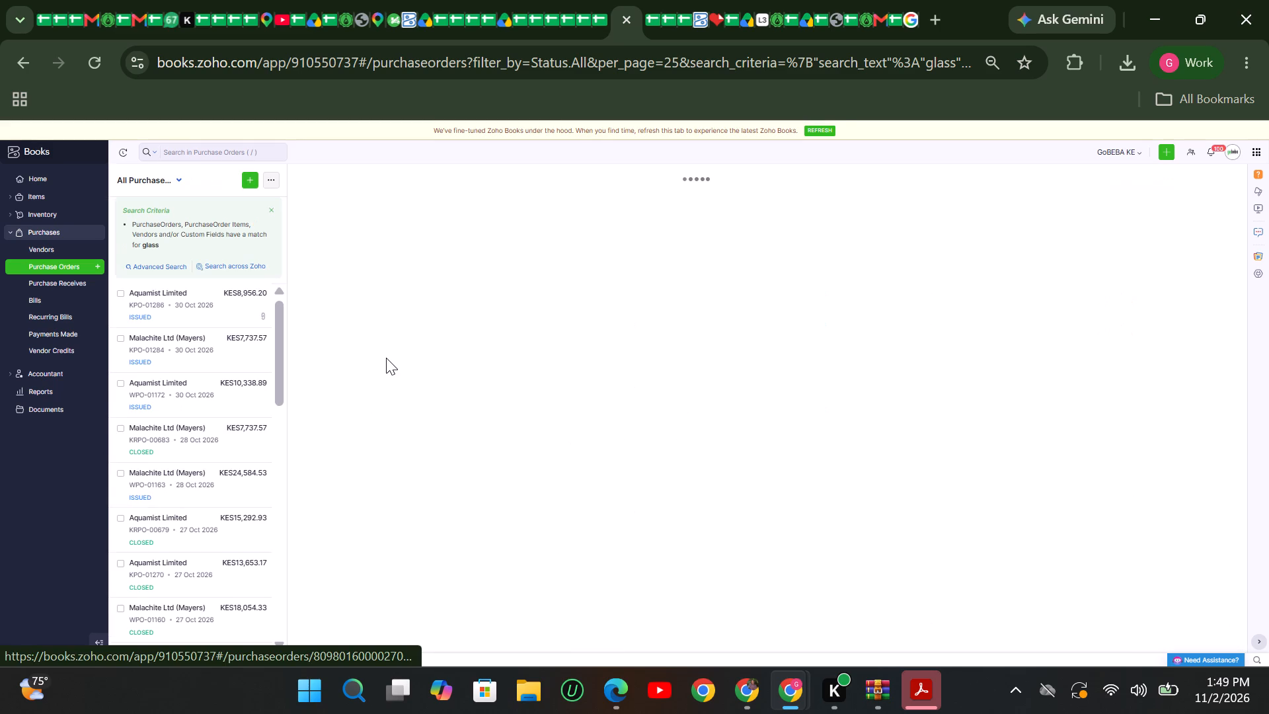
{"action": "scroll", "coordinate": [483, 485], "scroll_direction": "down", "scroll_amount": 3}
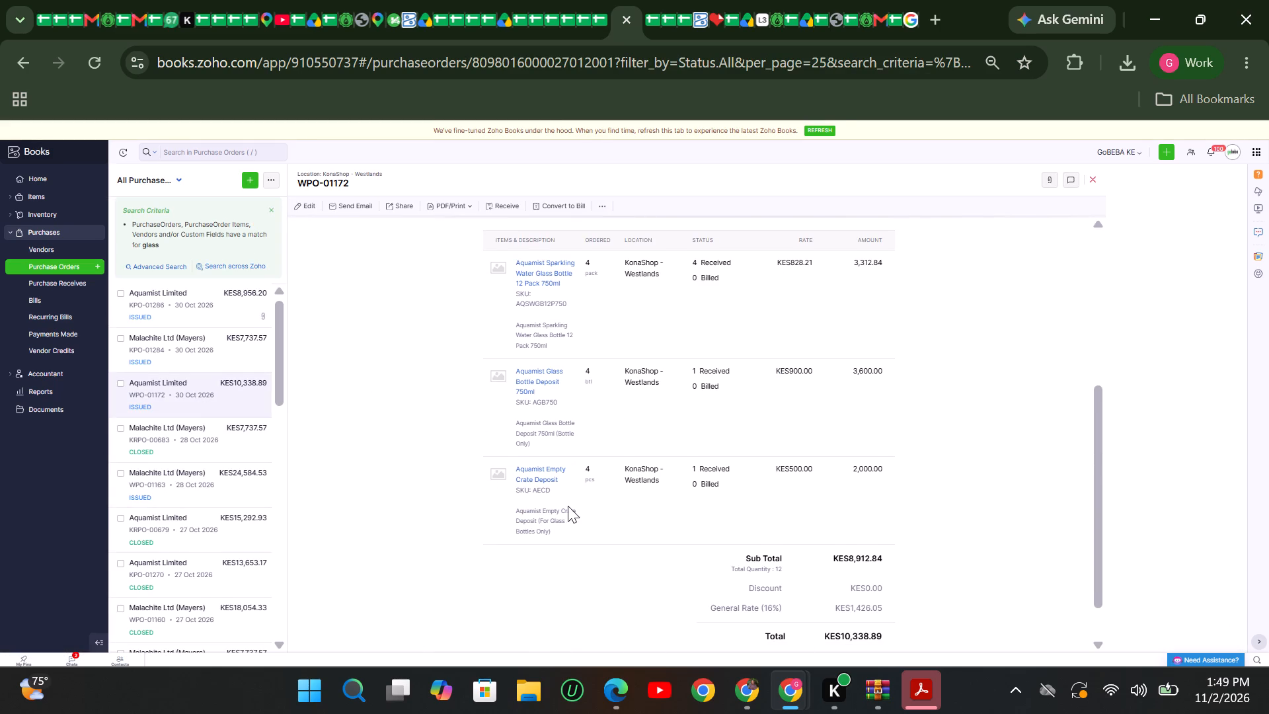
{"action": "scroll", "coordinate": [568, 506], "scroll_direction": "up", "scroll_amount": 5}
{"action": "left_click", "coordinate": [601, 208]}
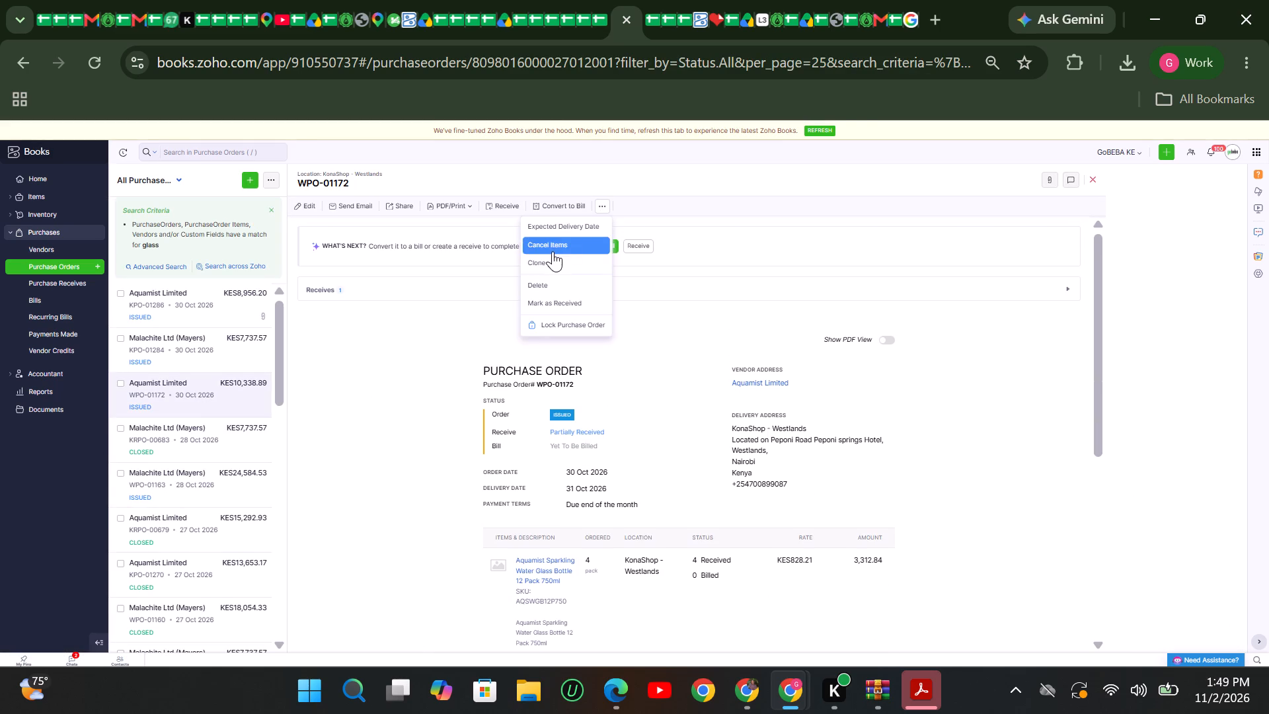
{"action": "left_click", "coordinate": [548, 262]}
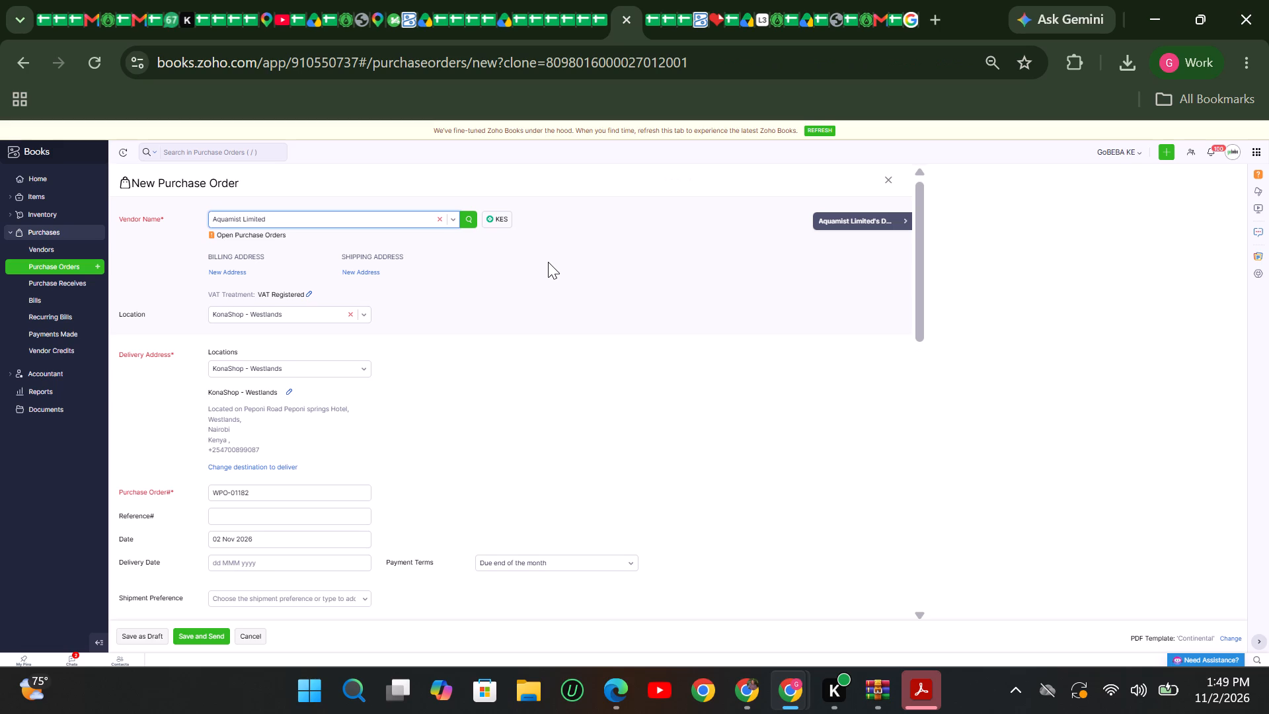
Set the delivery date of the new Westlands order to 03 Nov 2026.
{"action": "scroll", "coordinate": [313, 382], "scroll_direction": "down", "scroll_amount": 2}
{"action": "left_click", "coordinate": [263, 359]}
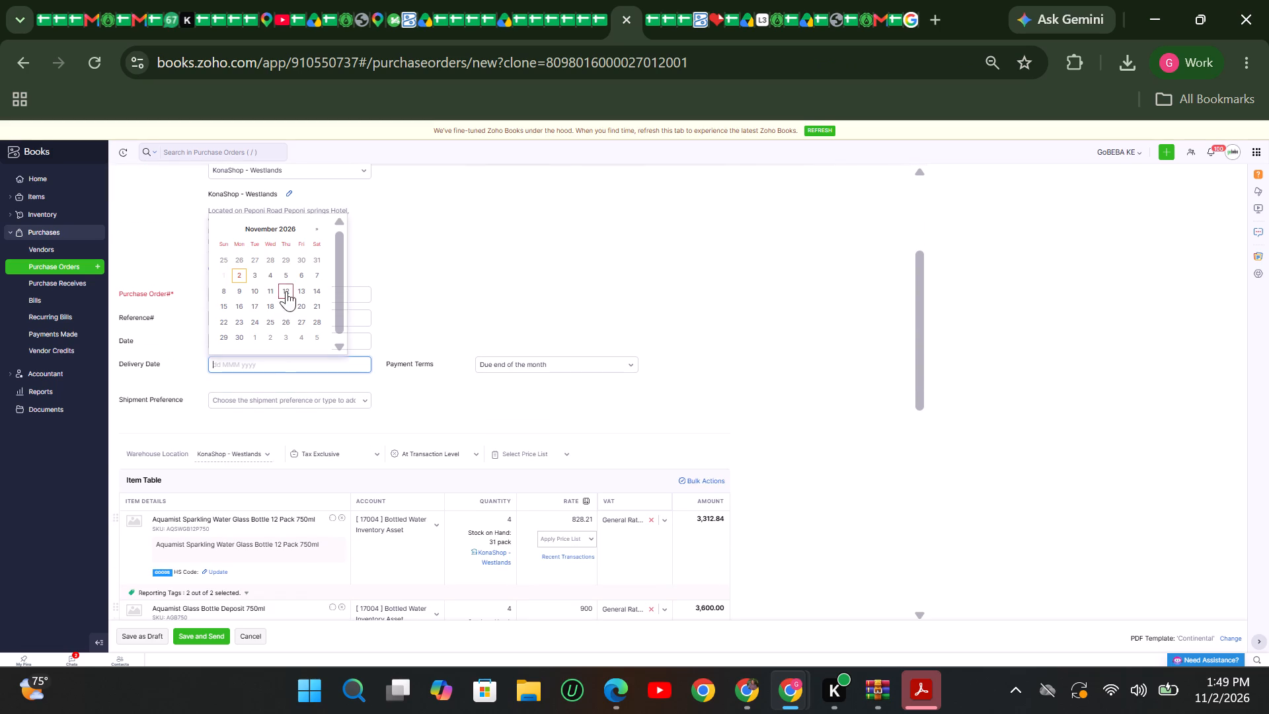
{"action": "left_click", "coordinate": [256, 277]}
Set the quantities of the Sparkling Water Glass Bottle 12 Pack, Glass Bottle Deposit and Empty Crate Deposit lines to 3 each.
{"action": "scroll", "coordinate": [342, 336], "scroll_direction": "down", "scroll_amount": 2}
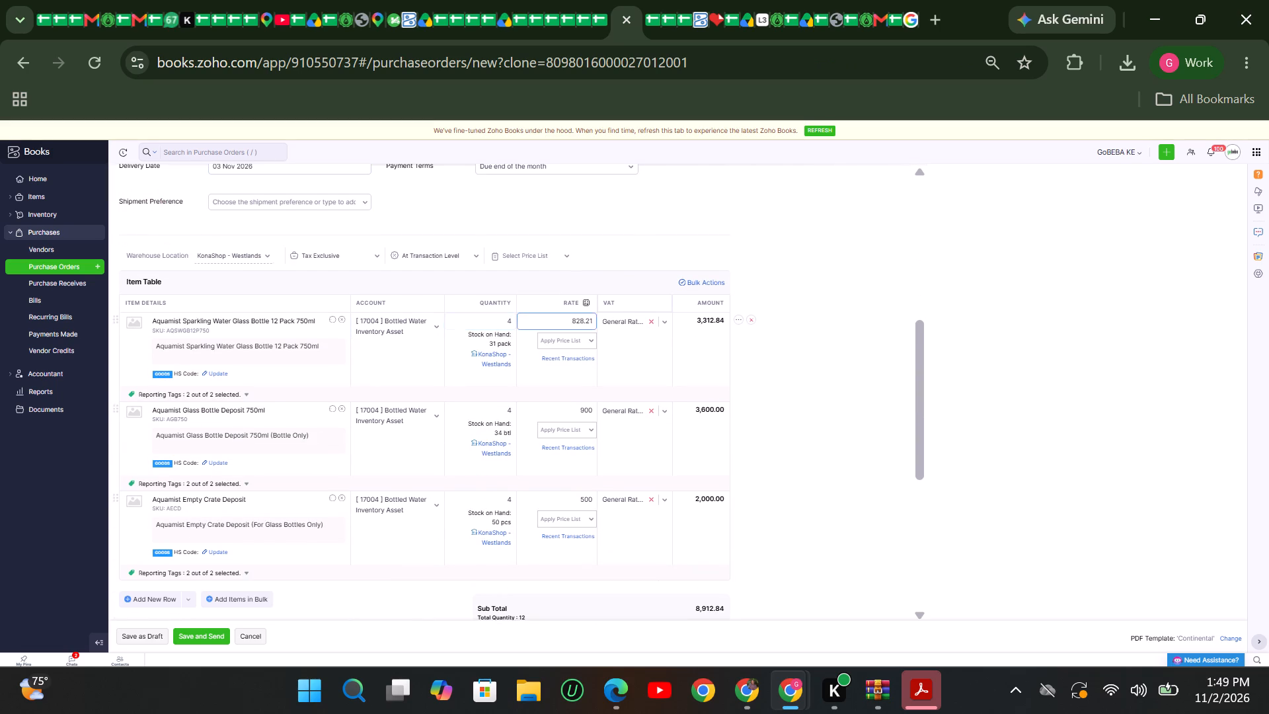
{"action": "left_click_drag", "start_coordinate": [512, 323], "coordinate": [485, 323]}
{"action": "key", "text": "3"}
{"action": "left_click_drag", "start_coordinate": [514, 405], "coordinate": [490, 415]}
{"action": "key", "text": "3"}
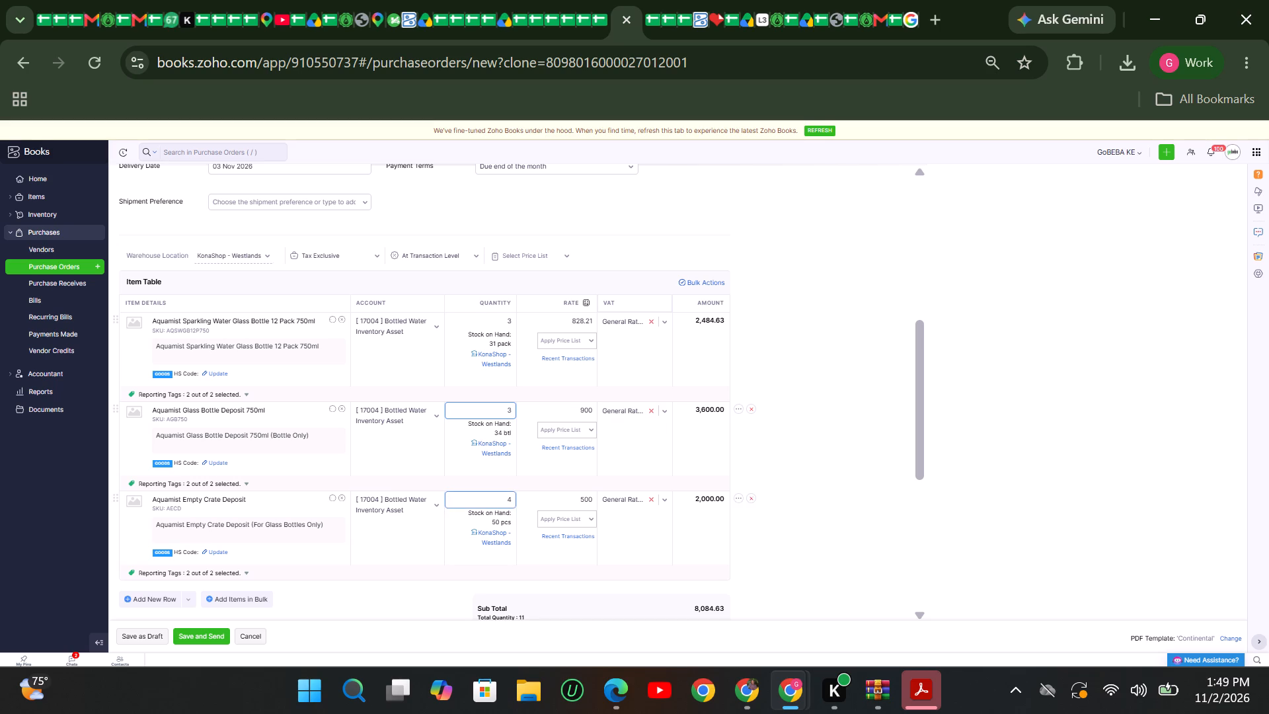
{"action": "left_click_drag", "start_coordinate": [510, 498], "coordinate": [500, 502]}
{"action": "key", "text": "3"}
Review the Westlands glass-bottle order and save it for sending to Aquamist Limited.
{"action": "scroll", "coordinate": [442, 500], "scroll_direction": "up", "scroll_amount": 1}
{"action": "scroll", "coordinate": [442, 500], "scroll_direction": "down", "scroll_amount": 1}
{"action": "scroll", "coordinate": [252, 456], "scroll_direction": "up", "scroll_amount": 11}
{"action": "scroll", "coordinate": [278, 457], "scroll_direction": "down", "scroll_amount": 4}
{"action": "left_click", "coordinate": [183, 636]}
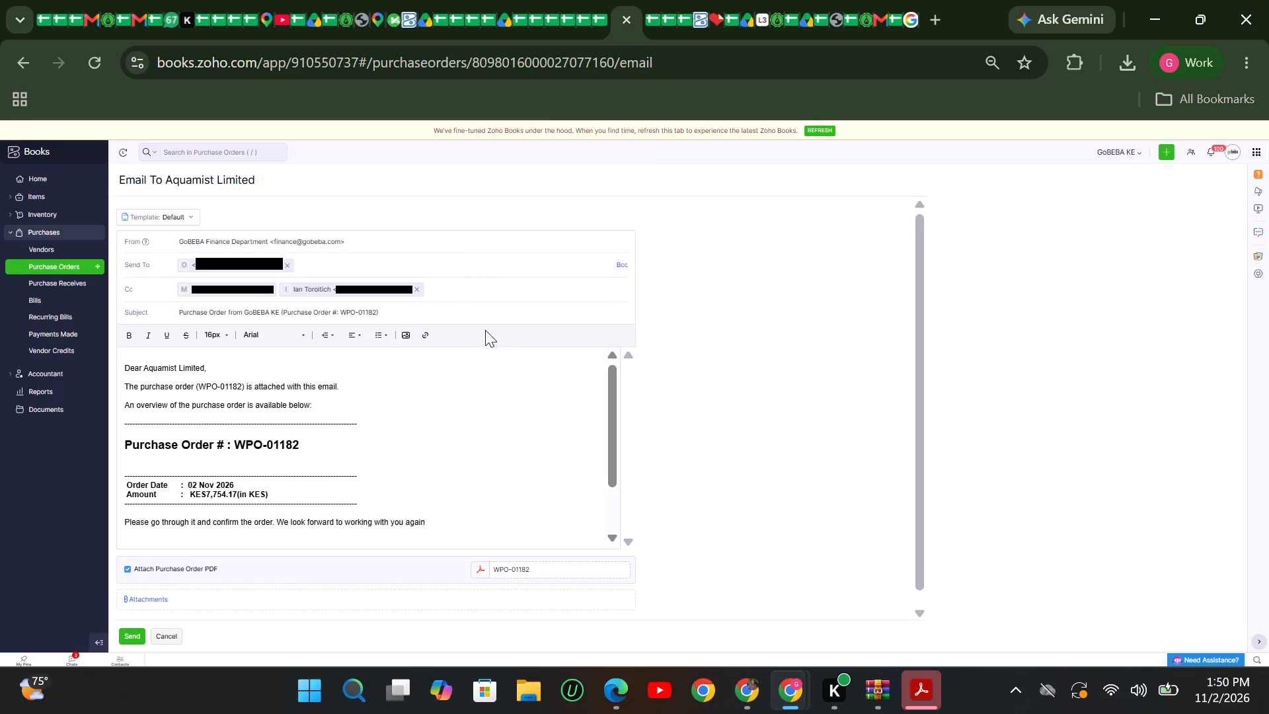
Add the retail contact and six other suggested contacts to Cc and email purchase order WPO-01182 to Aquamist Limited.
{"action": "left_click", "coordinate": [459, 292]}
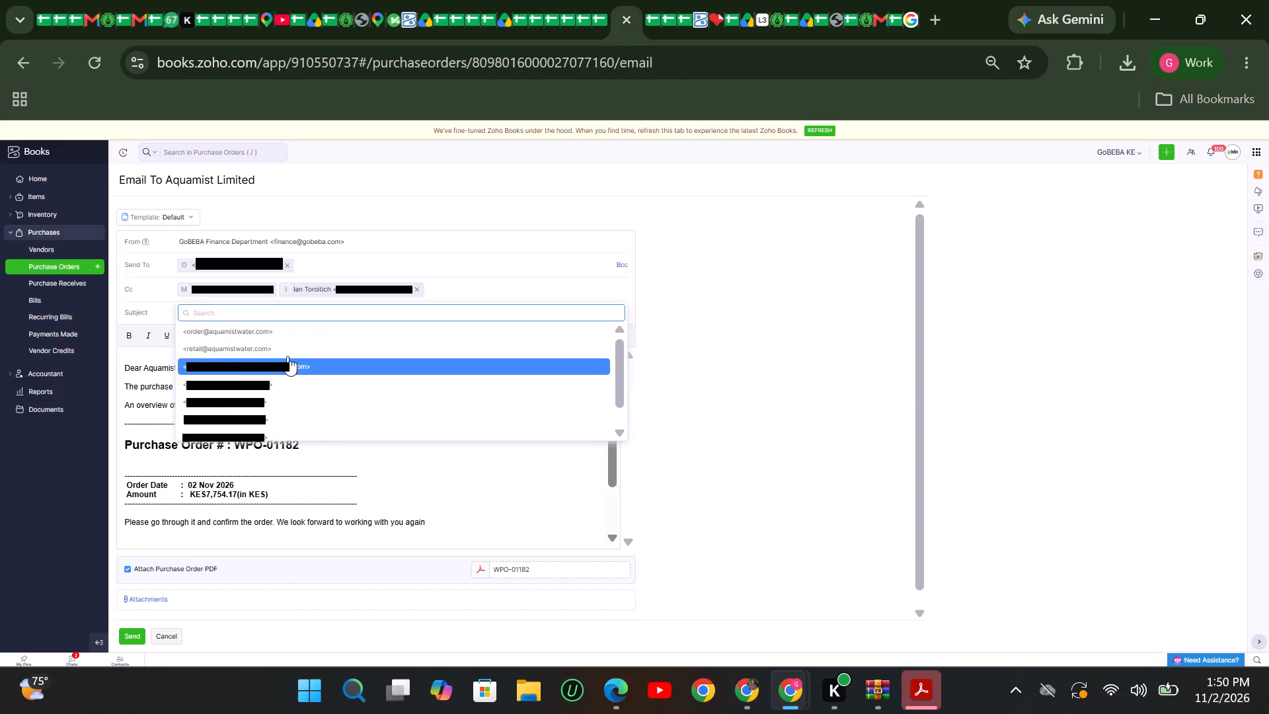
{"action": "left_click", "coordinate": [292, 348]}
{"action": "left_click", "coordinate": [580, 292]}
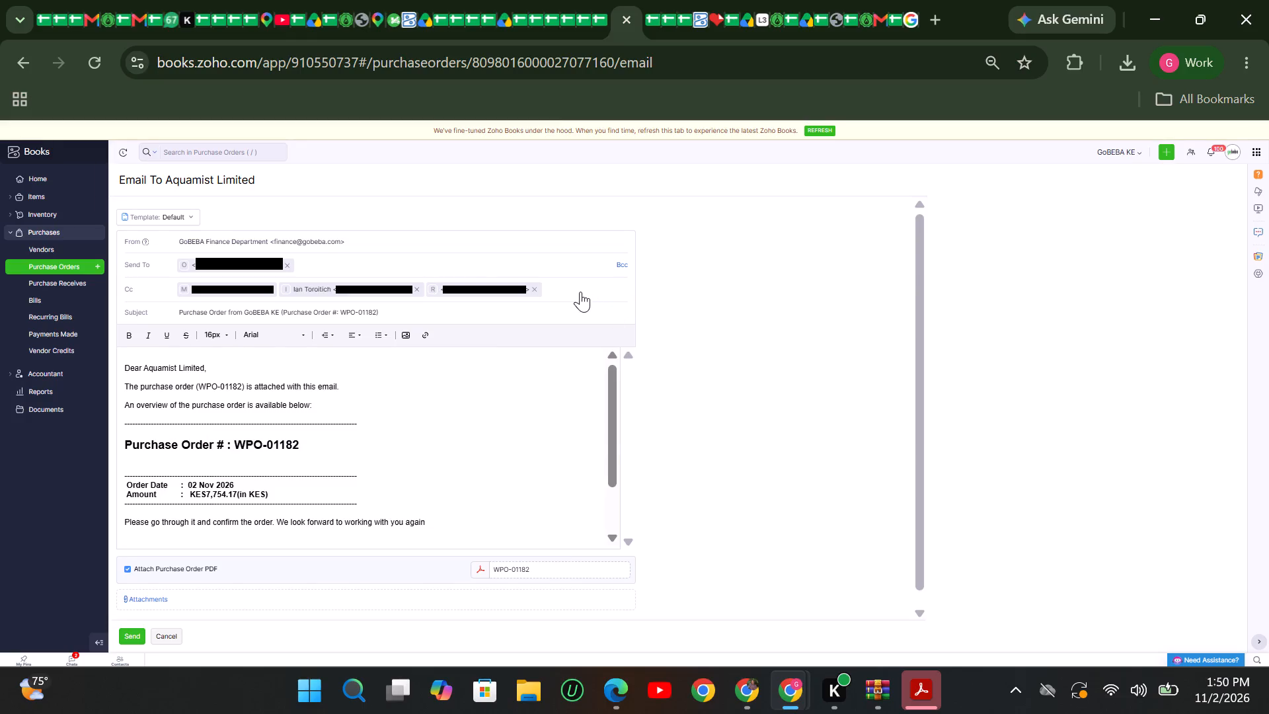
{"action": "left_click", "coordinate": [315, 350]}
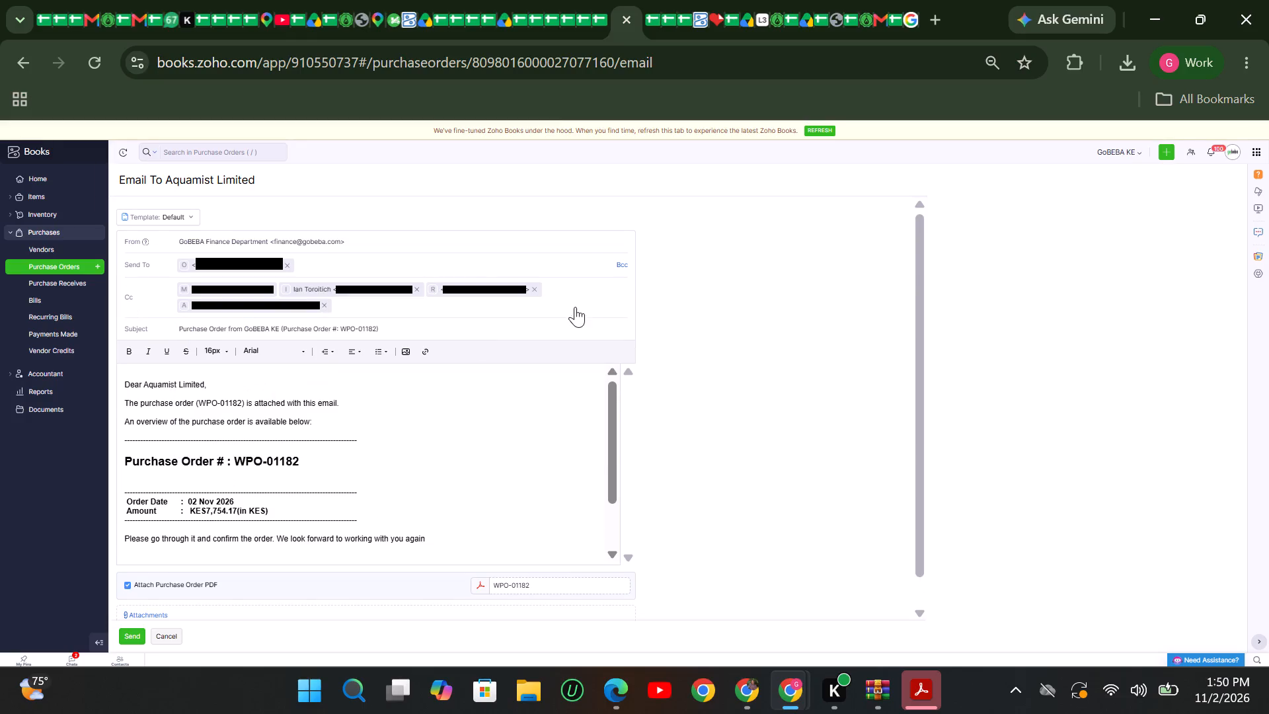
{"action": "left_click", "coordinate": [577, 303]}
{"action": "left_click", "coordinate": [266, 358]}
{"action": "left_click", "coordinate": [595, 308]}
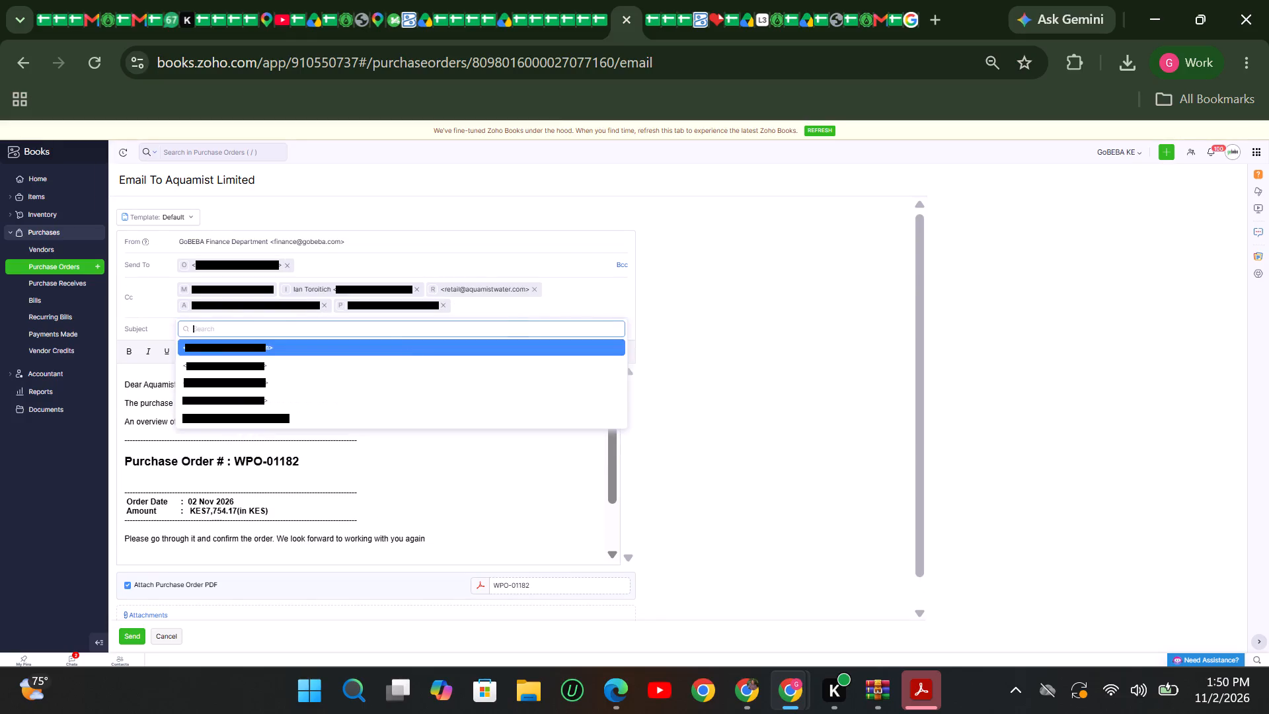
{"action": "left_click", "coordinate": [387, 372]}
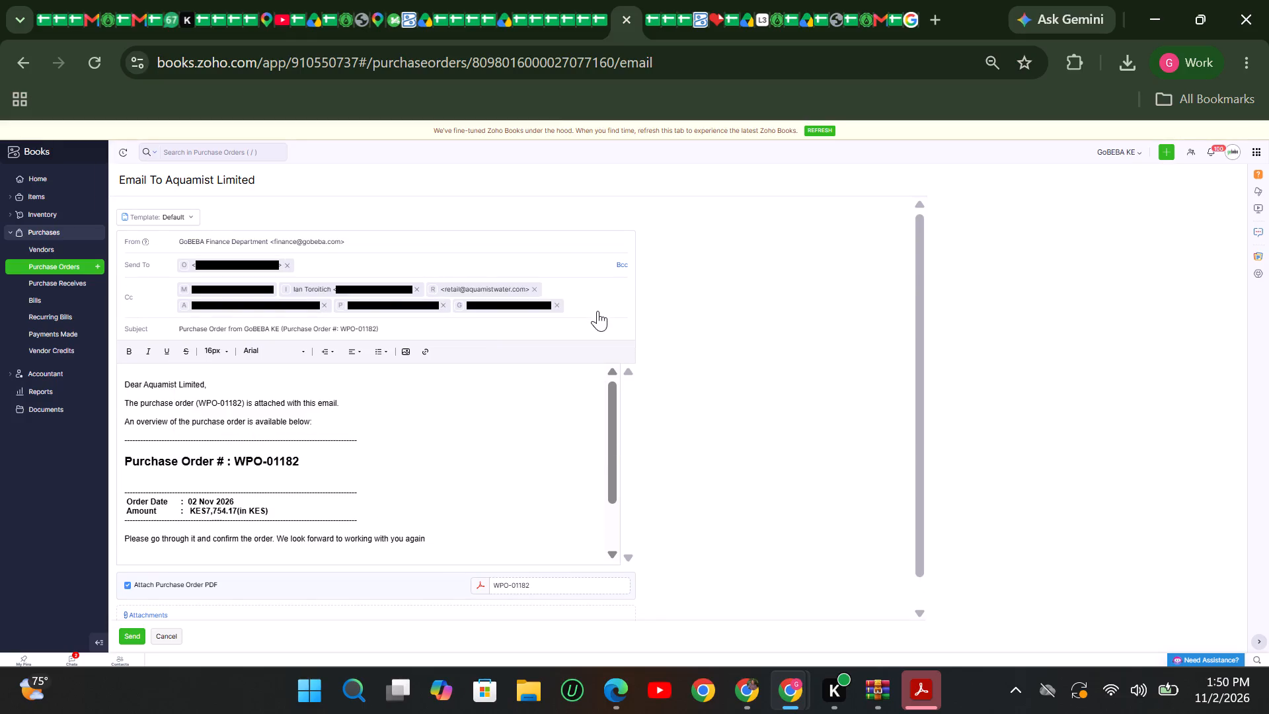
{"action": "left_click", "coordinate": [595, 303]}
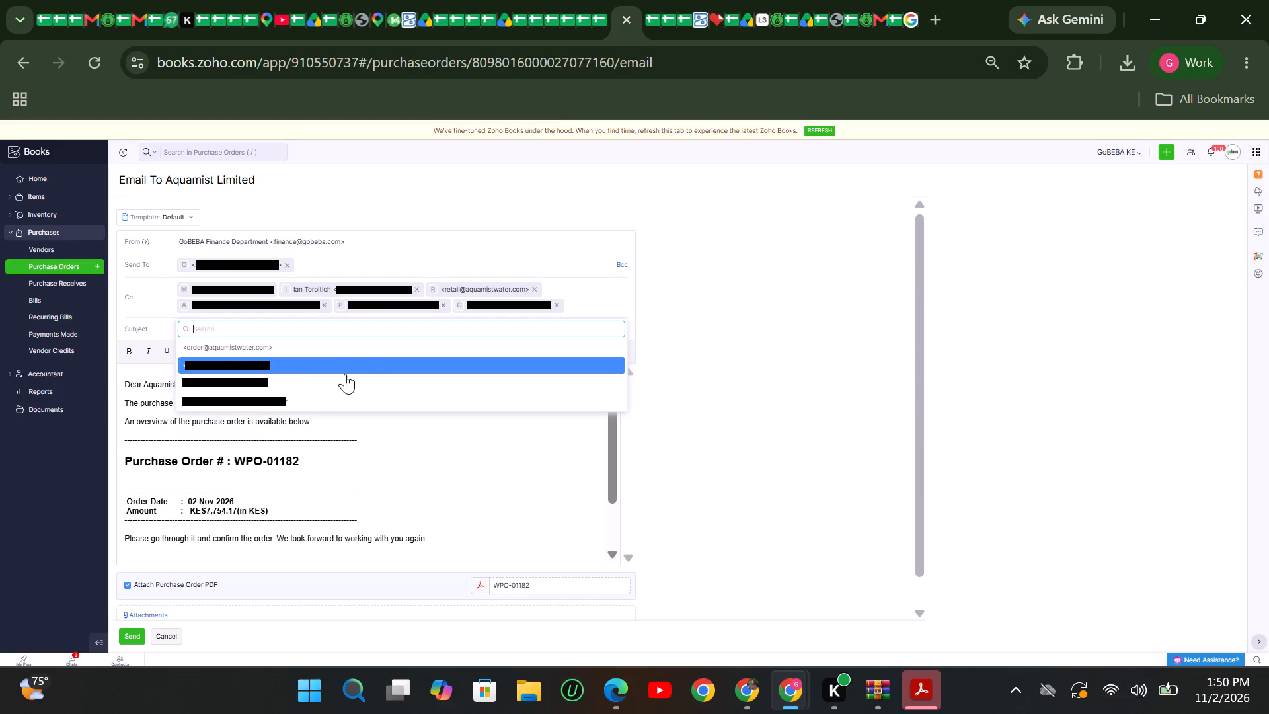
{"action": "left_click", "coordinate": [341, 364]}
{"action": "left_click", "coordinate": [586, 316]}
{"action": "left_click", "coordinate": [336, 379]}
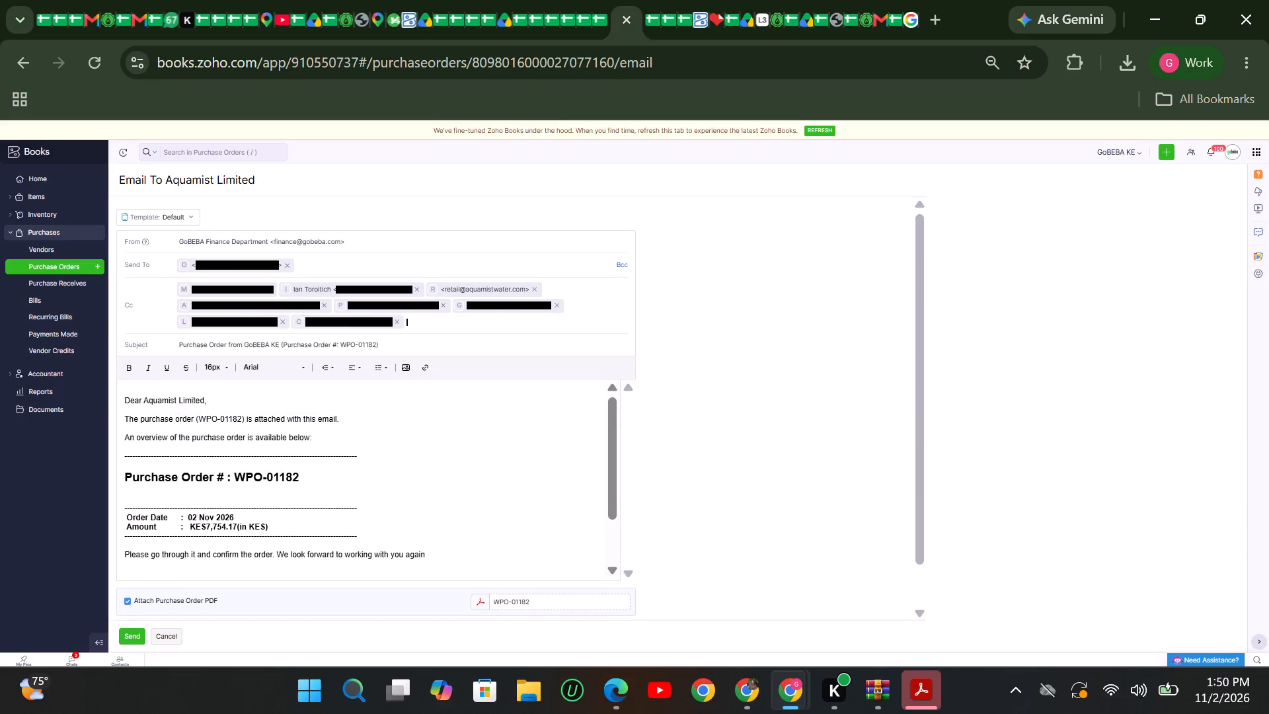
{"action": "left_click", "coordinate": [603, 313]}
{"action": "left_click", "coordinate": [370, 379]}
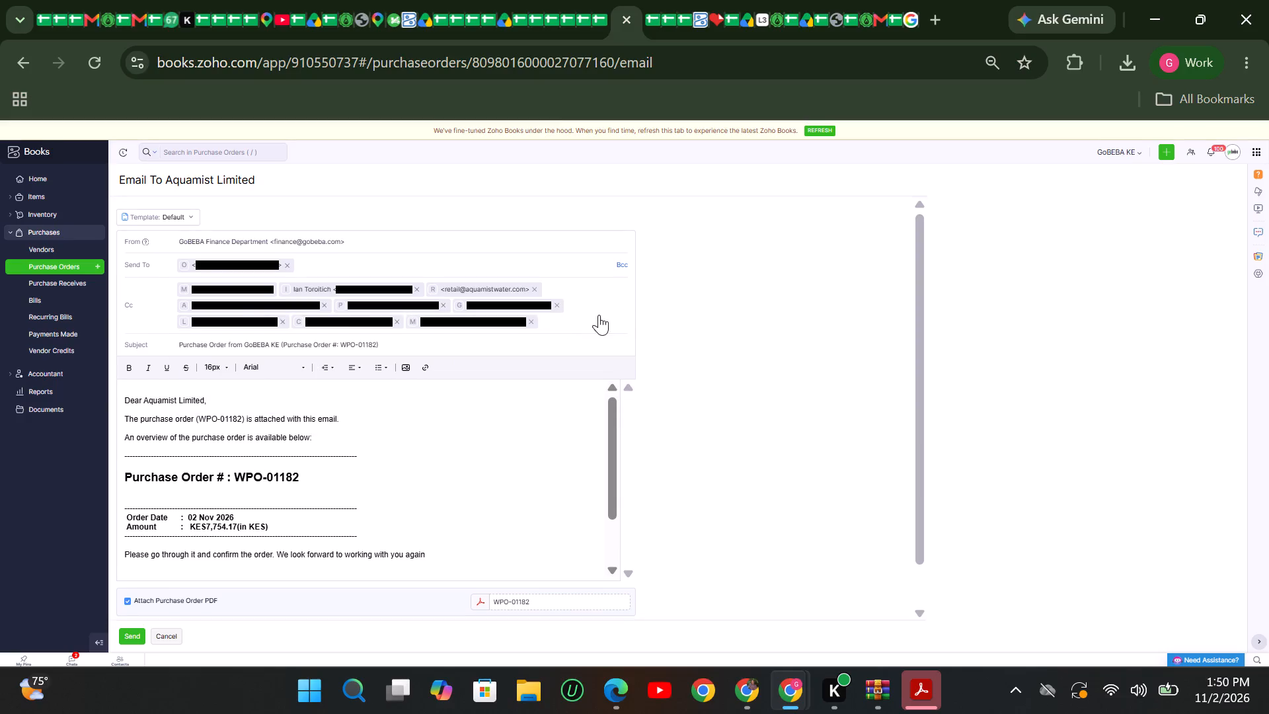
{"action": "left_click", "coordinate": [599, 315]}
{"action": "left_click", "coordinate": [128, 631]}
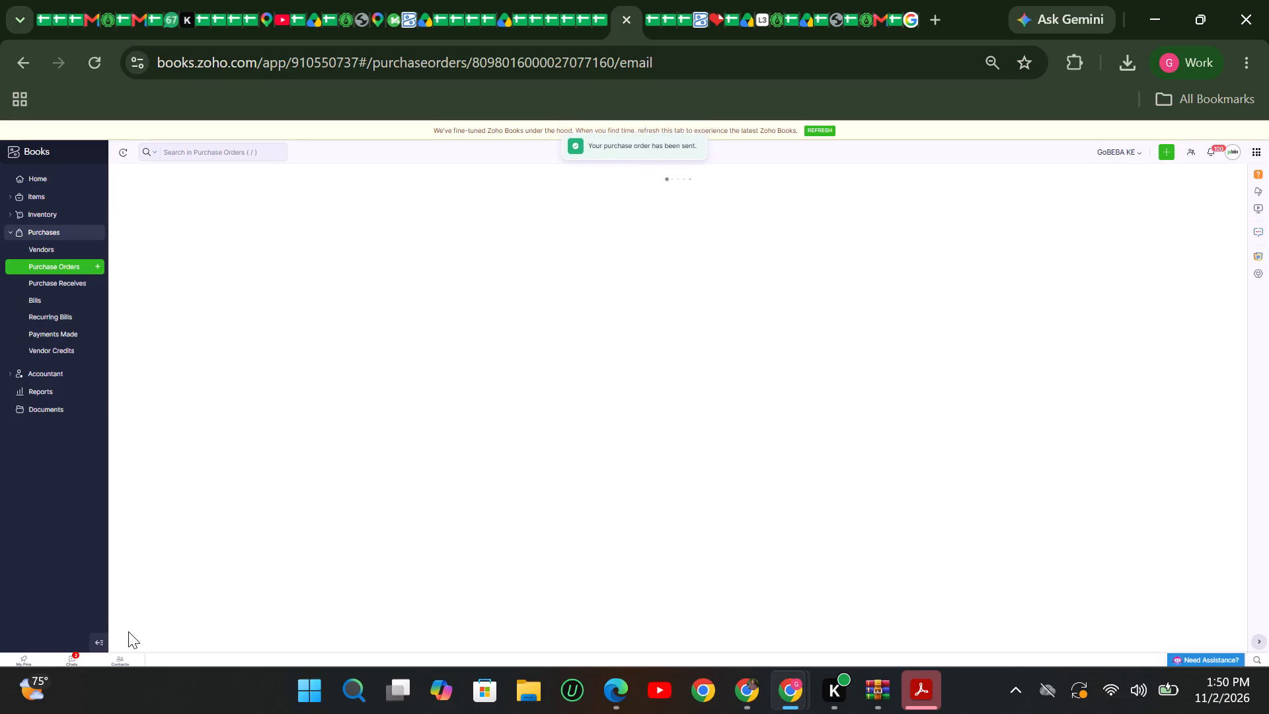
Search purchase orders for "glass", check the 30 Oct 2026 Kileleshwa order KPO-01286 from Aquamist Limited and clone it.
{"action": "left_click", "coordinate": [192, 159]}
{"action": "type", "text": "glass"}
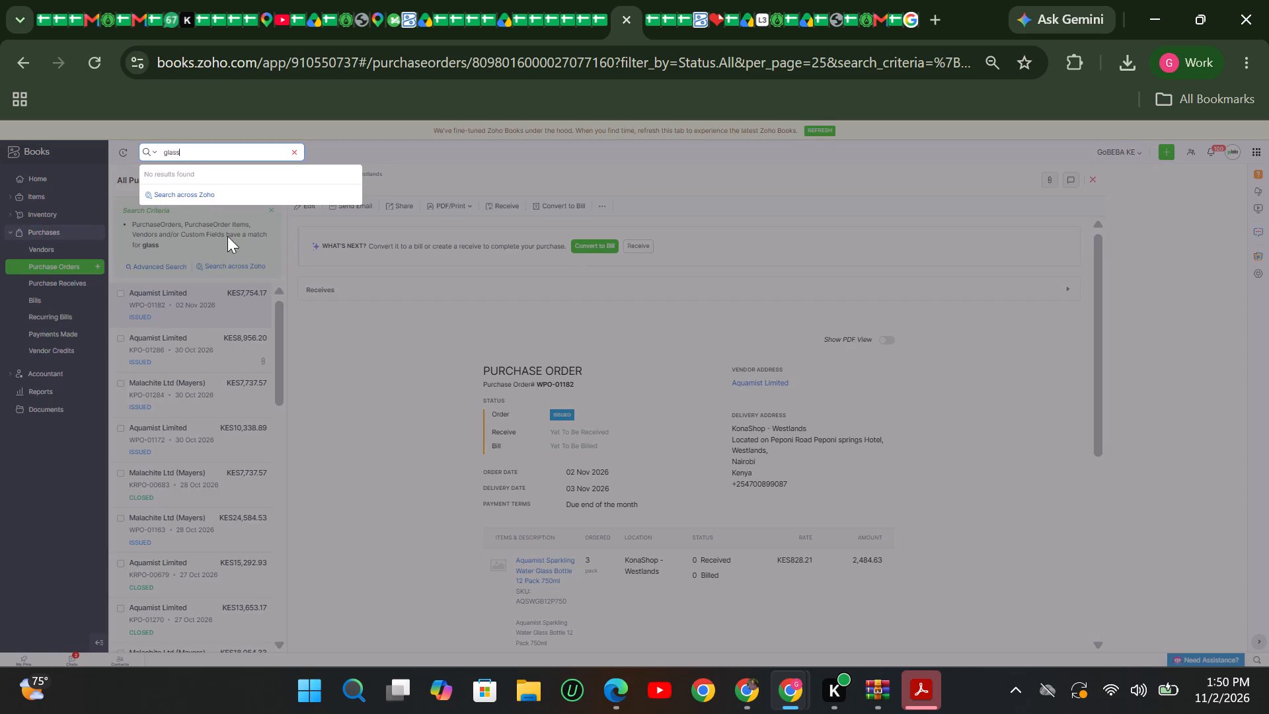
{"action": "key", "text": "Return"}
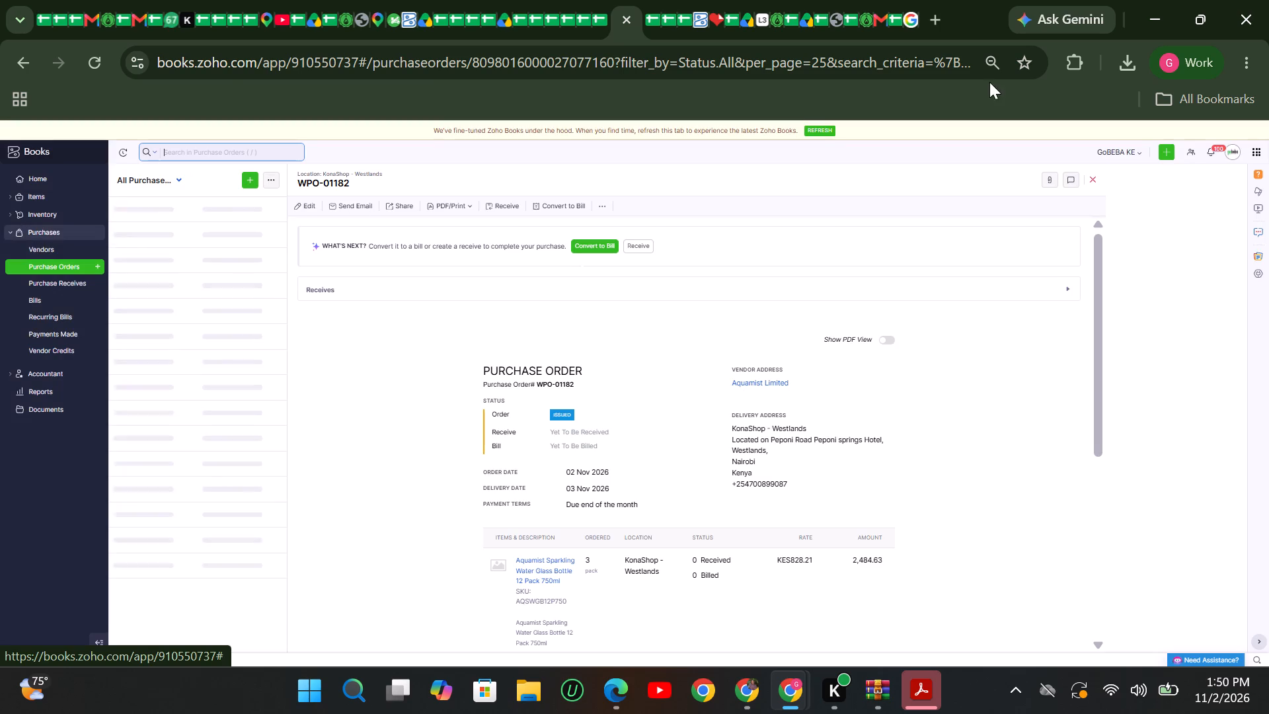
{"action": "left_click", "coordinate": [1090, 177]}
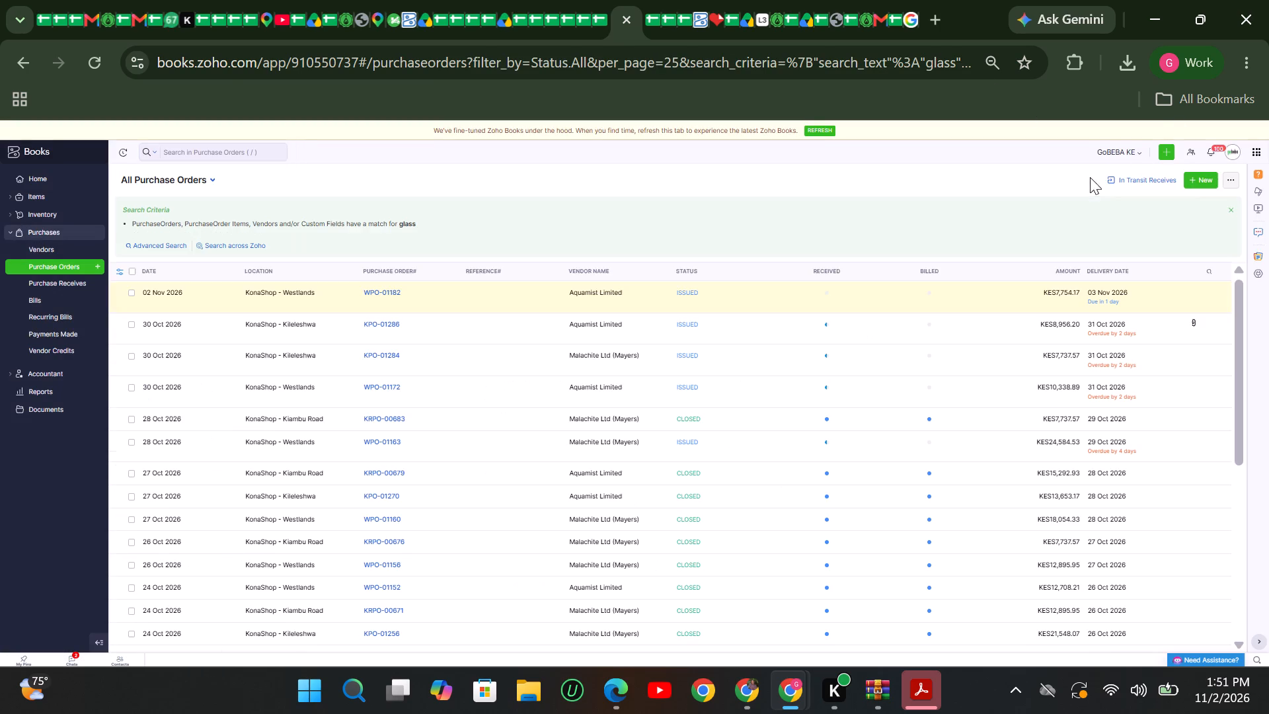
{"action": "scroll", "coordinate": [385, 369], "scroll_direction": "up", "scroll_amount": 13}
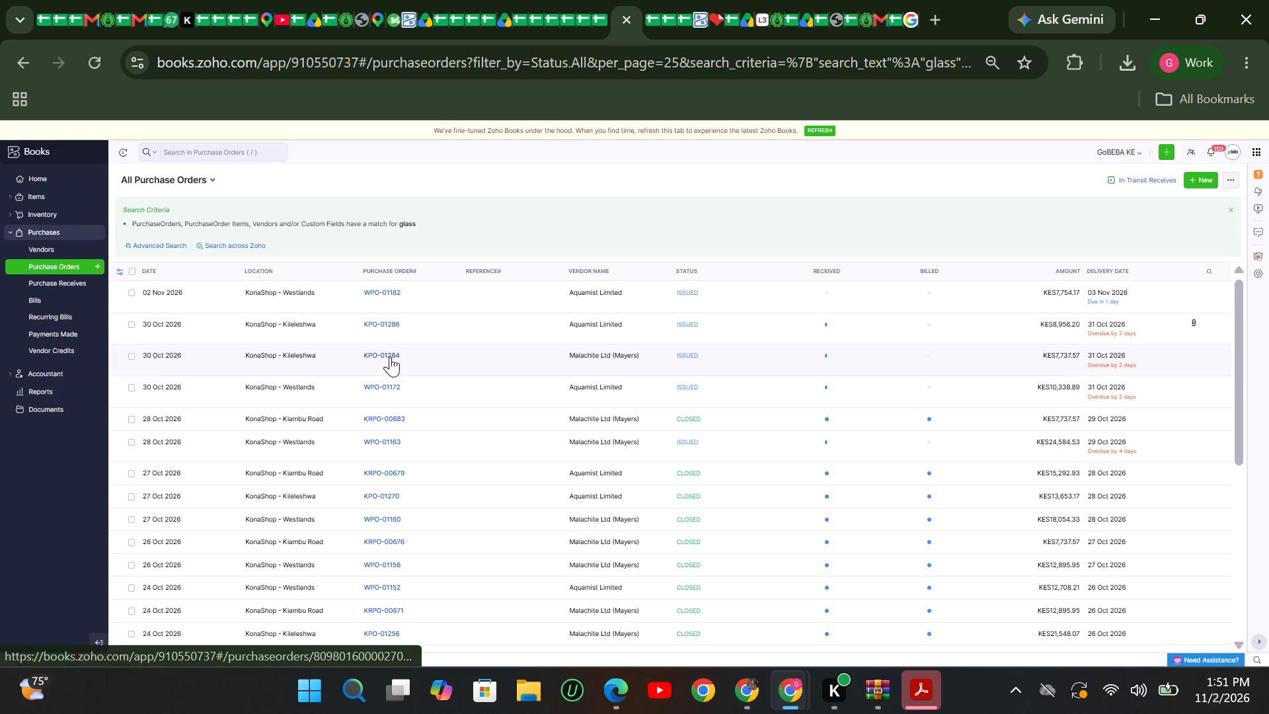
{"action": "left_click", "coordinate": [379, 322]}
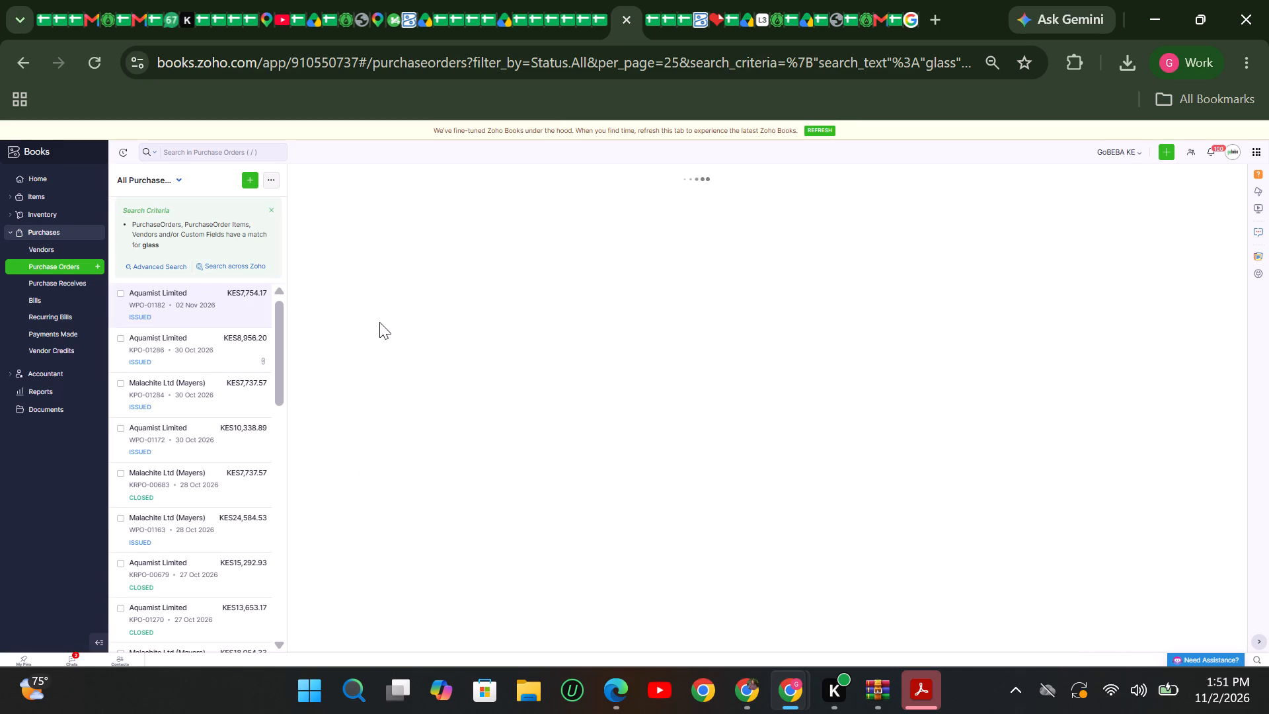
{"action": "scroll", "coordinate": [504, 372], "scroll_direction": "down", "scroll_amount": 4}
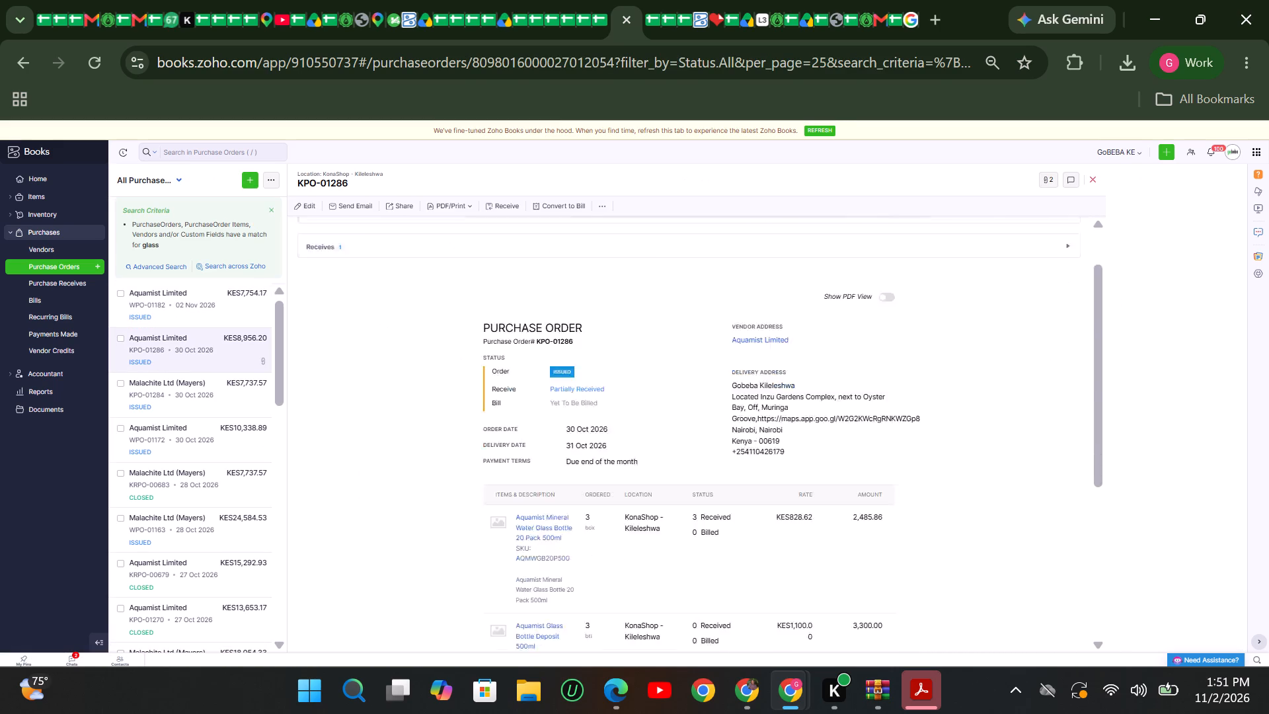
{"action": "scroll", "coordinate": [541, 379], "scroll_direction": "up", "scroll_amount": 2}
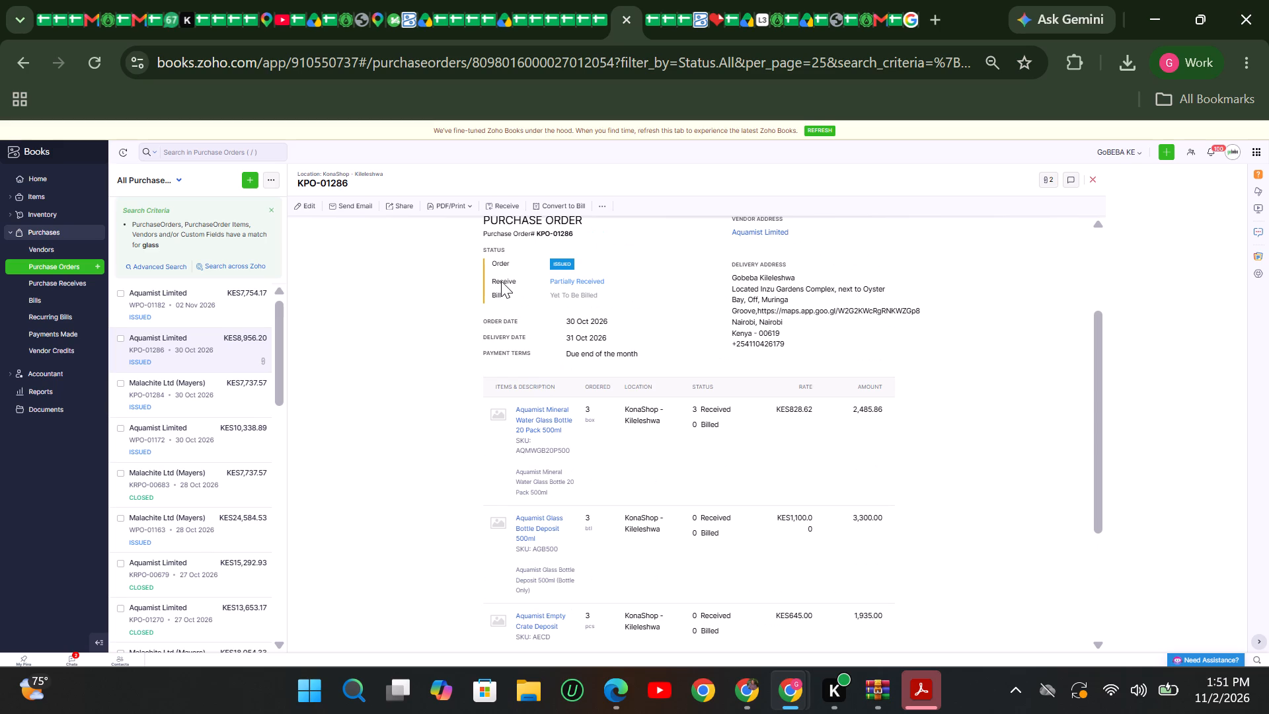
{"action": "scroll", "coordinate": [512, 334], "scroll_direction": "up", "scroll_amount": 6}
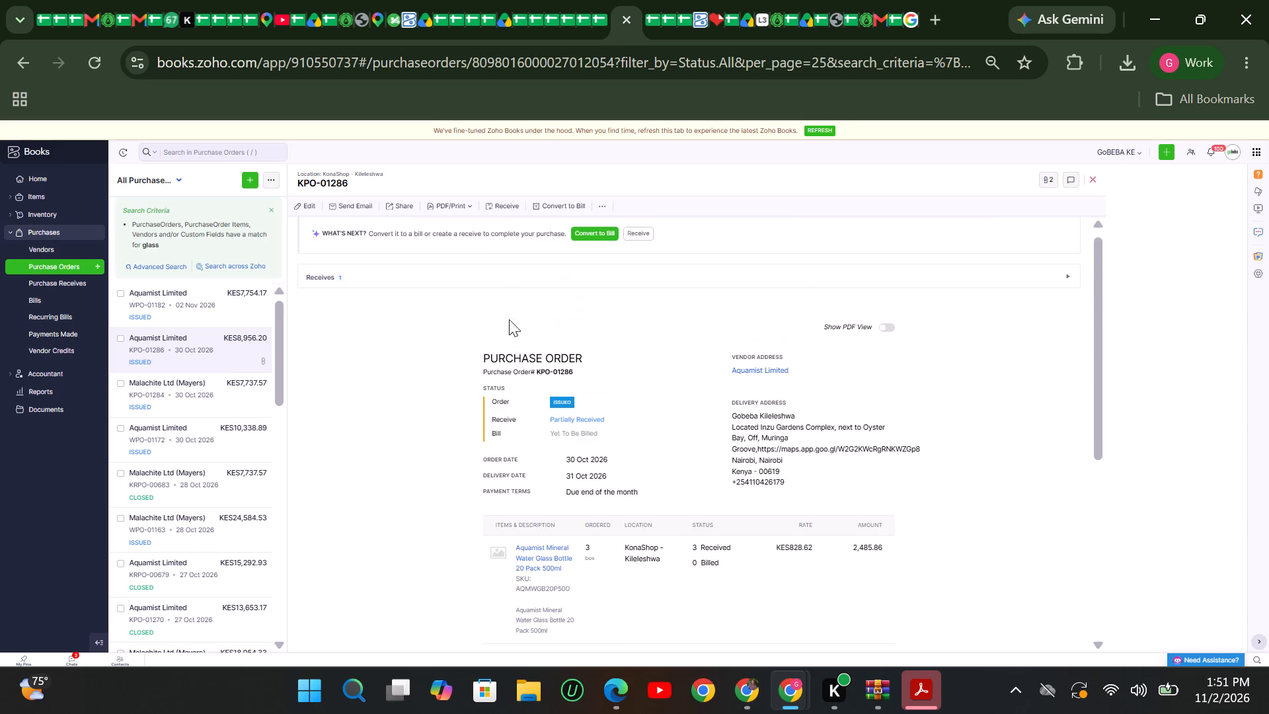
{"action": "left_click", "coordinate": [604, 216]}
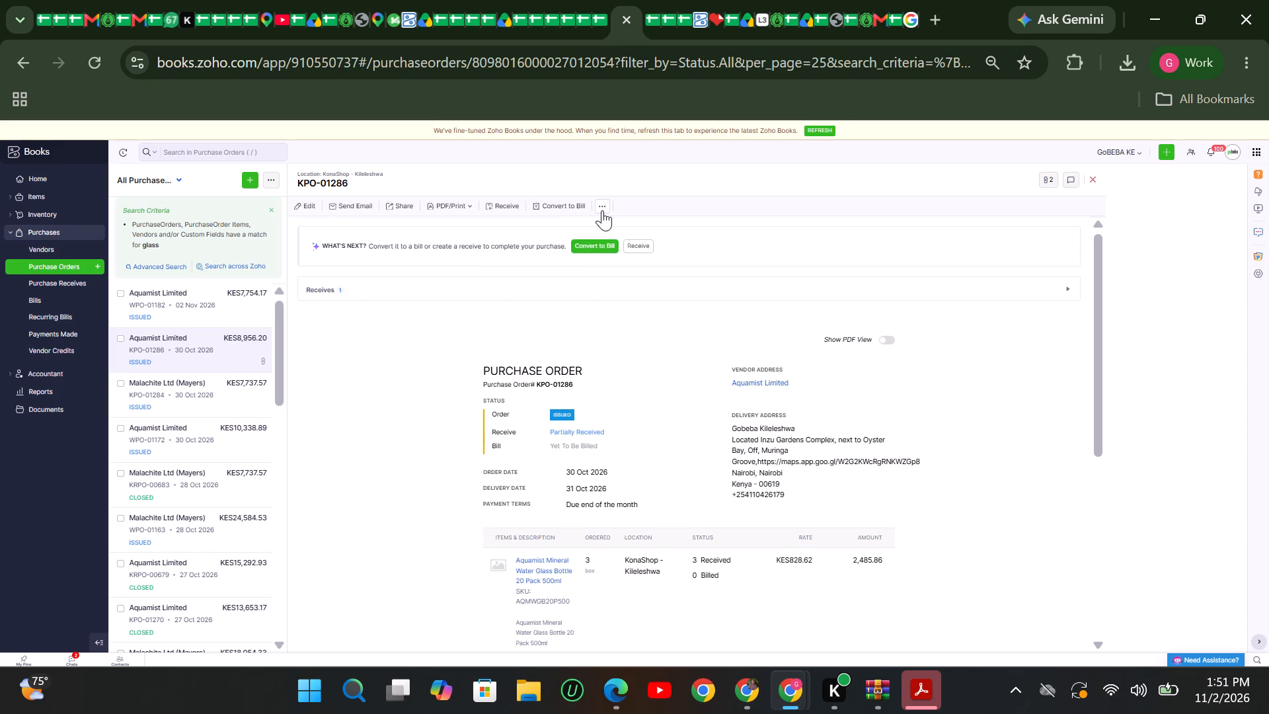
{"action": "left_click", "coordinate": [330, 282]}
{"action": "left_click", "coordinate": [363, 364]}
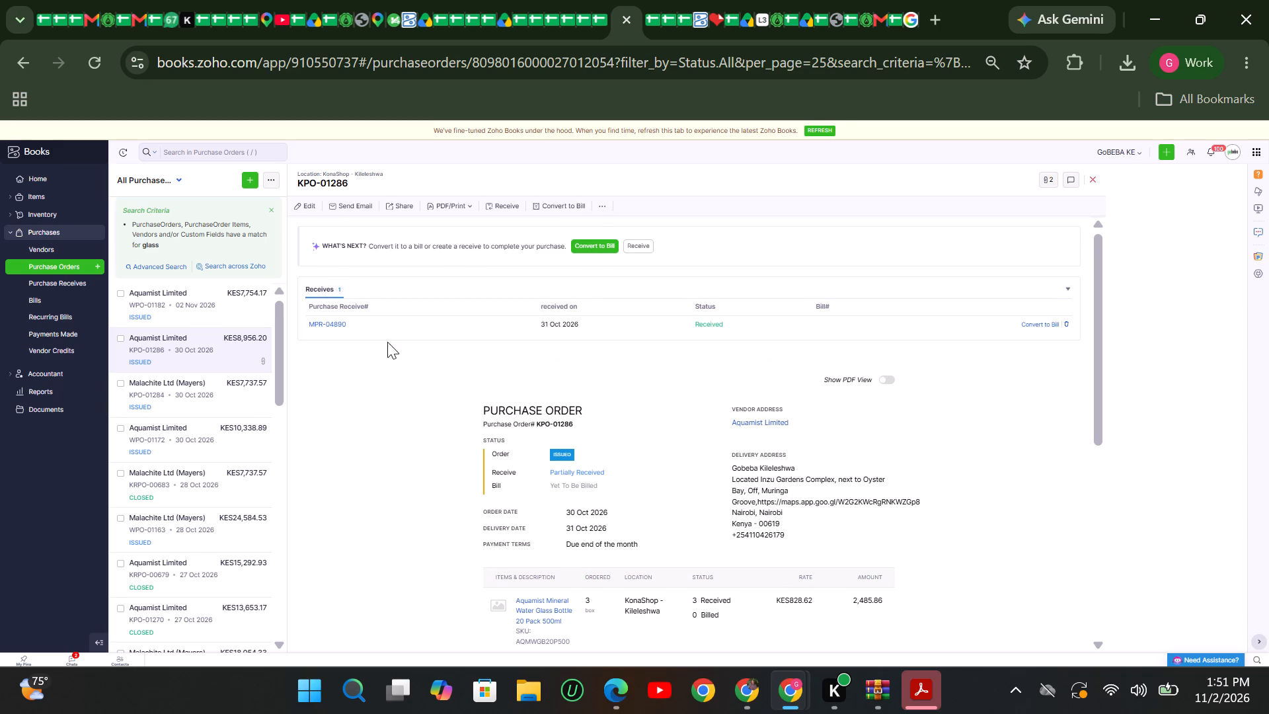
{"action": "left_click", "coordinate": [602, 207]}
{"action": "left_click", "coordinate": [542, 266]}
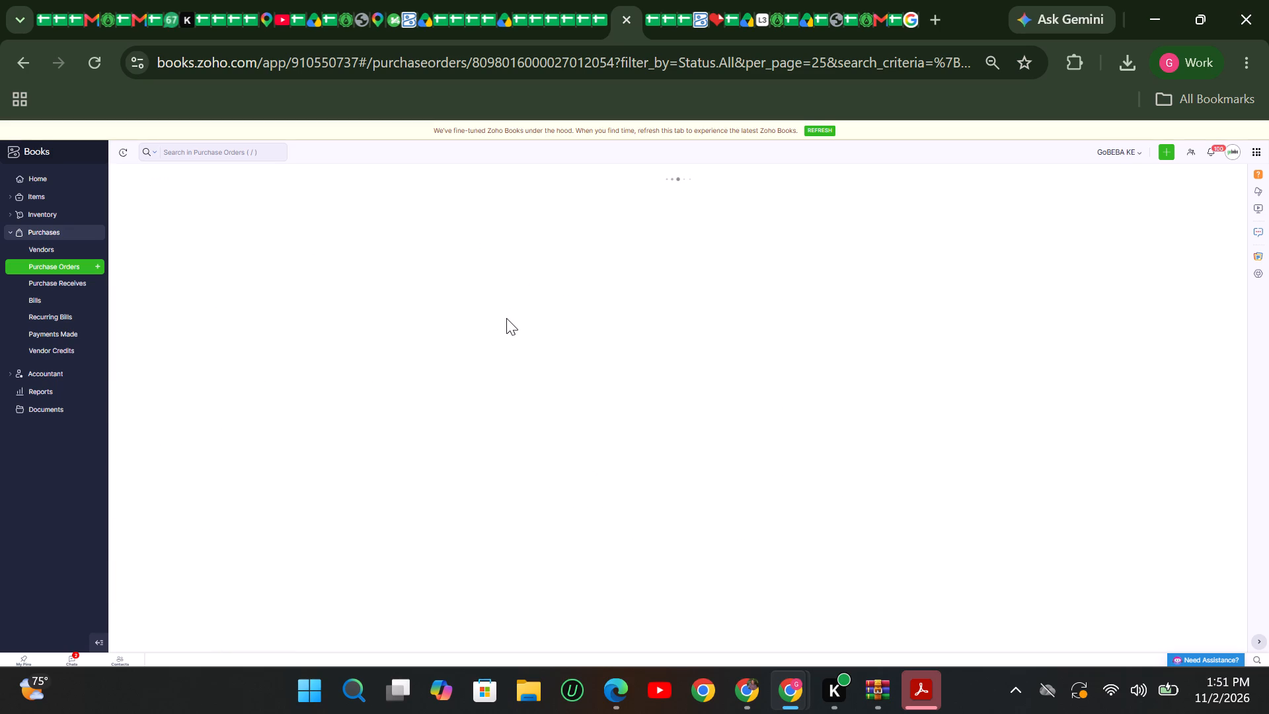
Set the delivery date of the new Kileleshwa order to 03 Nov 2026.
{"action": "scroll", "coordinate": [506, 323], "scroll_direction": "down", "scroll_amount": 3}
{"action": "scroll", "coordinate": [451, 323], "scroll_direction": "up", "scroll_amount": 3}
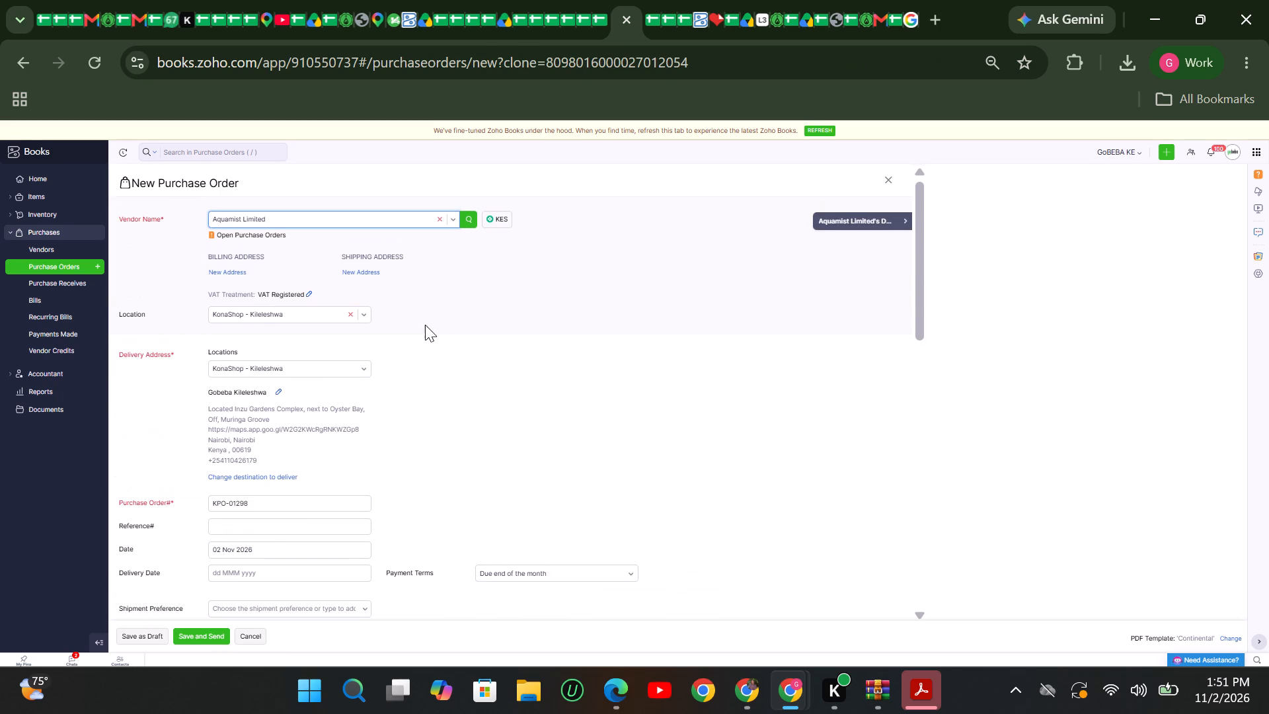
{"action": "scroll", "coordinate": [276, 313], "scroll_direction": "down", "scroll_amount": 3}
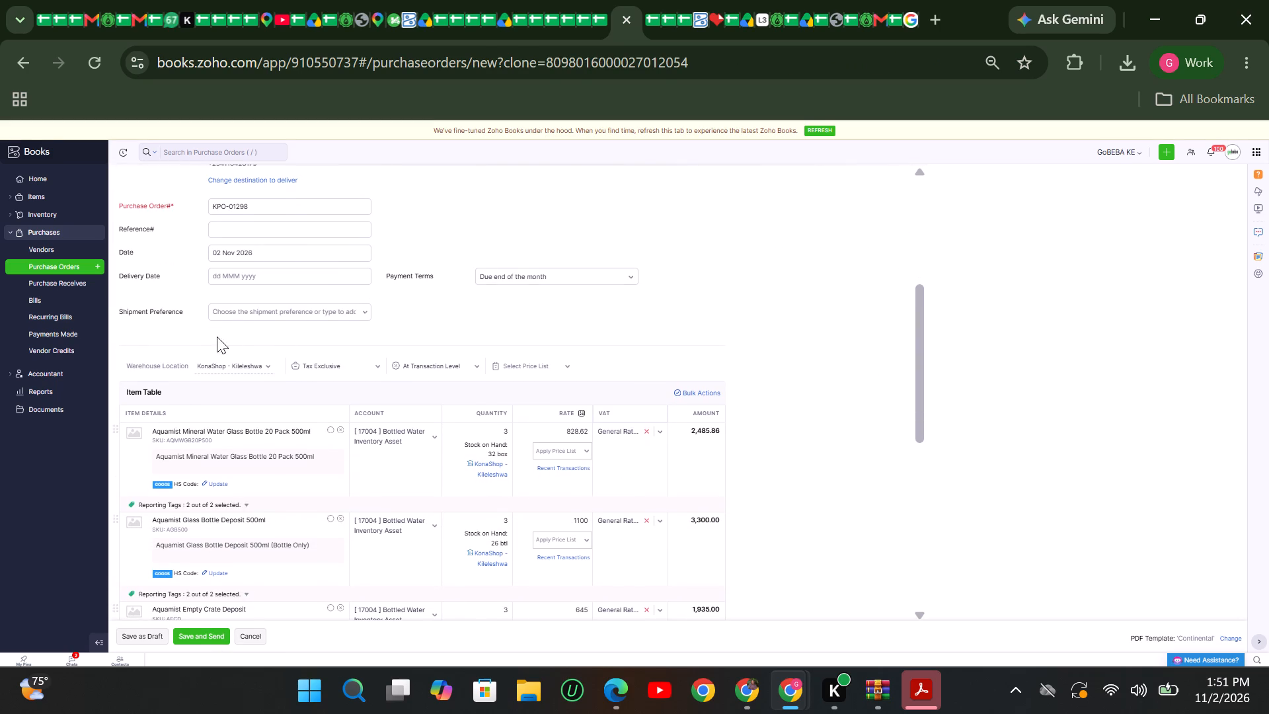
{"action": "left_click", "coordinate": [233, 269]}
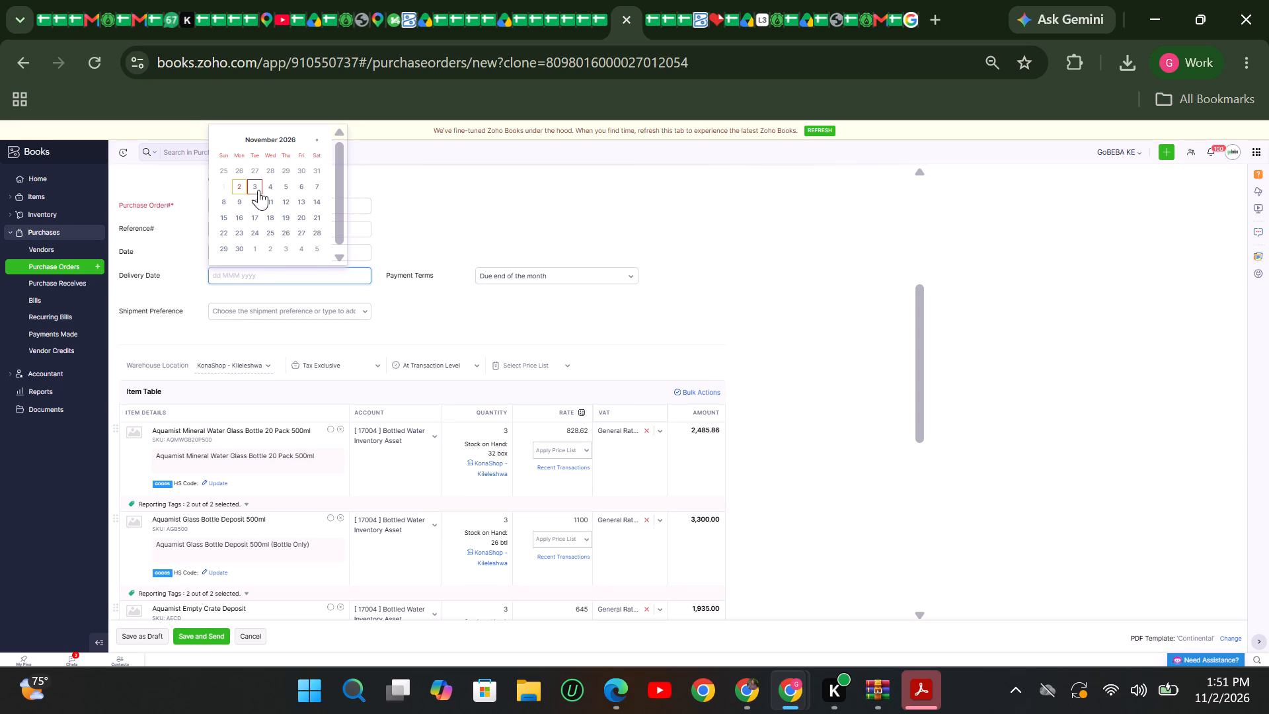
{"action": "left_click", "coordinate": [258, 190]}
Add an Aquamist Sparkling Water Glass Bottle 12 Pack 750ml line to the Kileleshwa order.
{"action": "scroll", "coordinate": [285, 284], "scroll_direction": "down", "scroll_amount": 2}
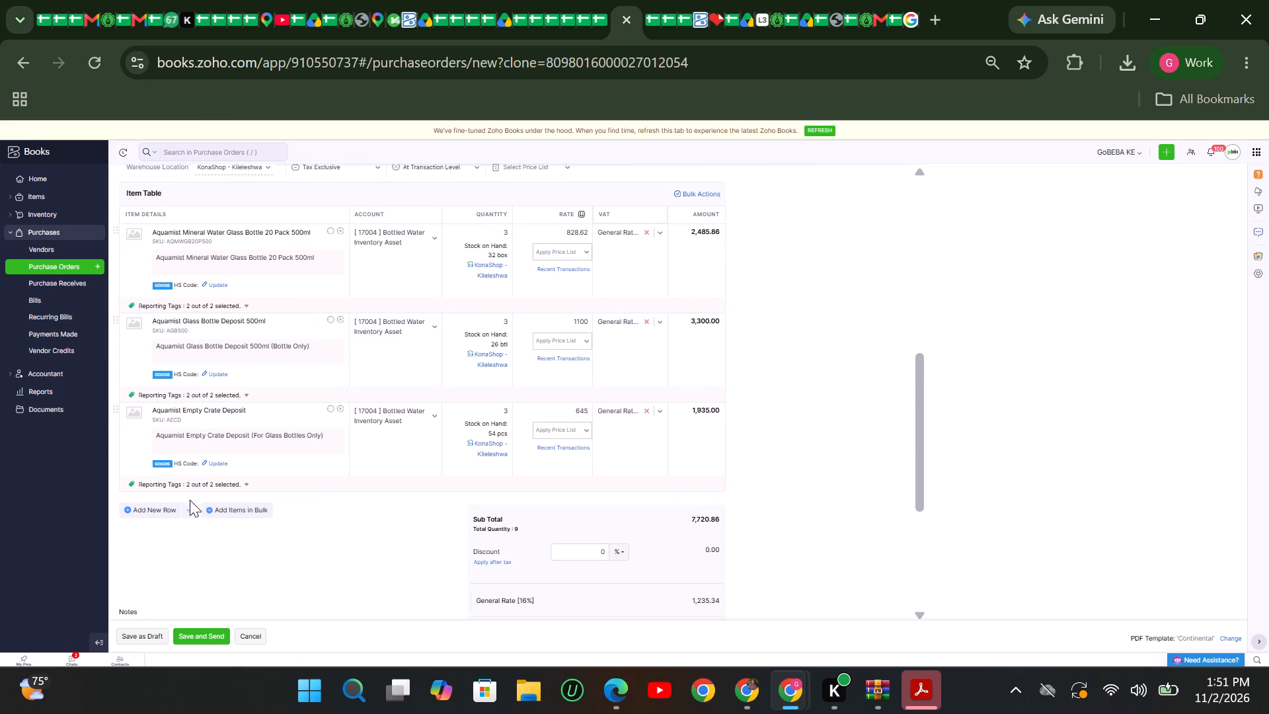
{"action": "left_click", "coordinate": [162, 507]}
{"action": "type", "text": "aquamist"}
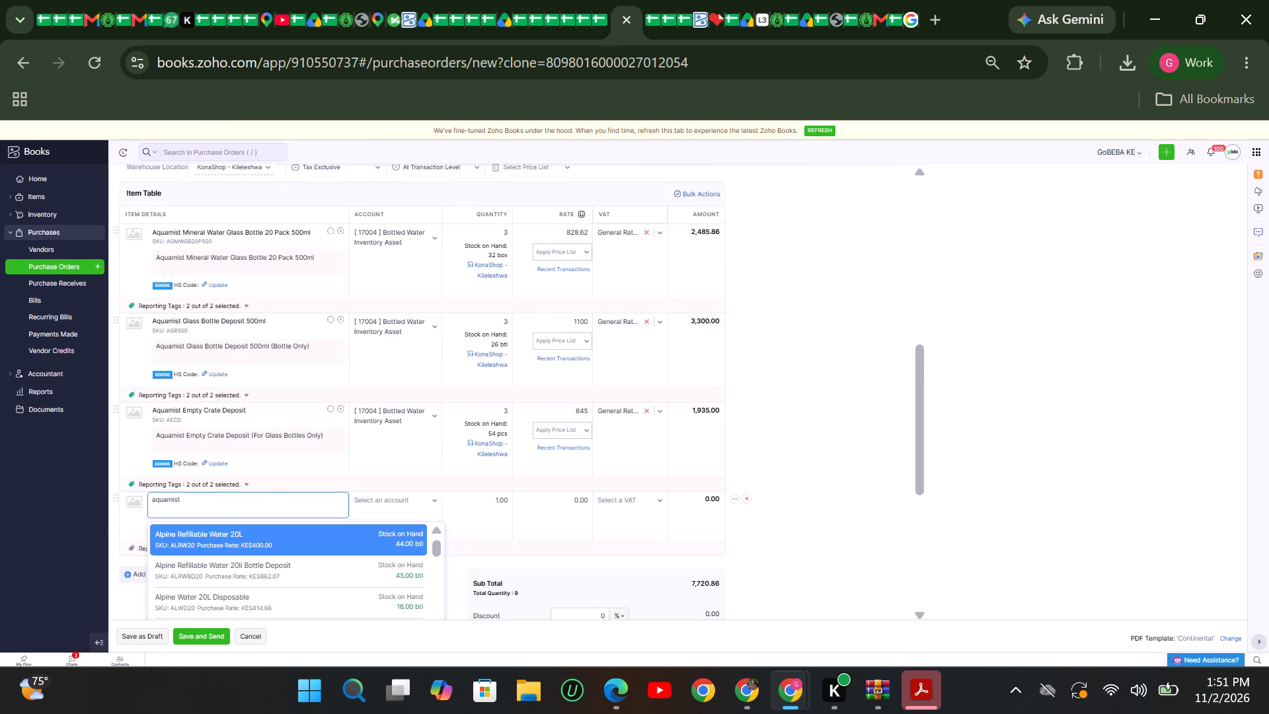
{"action": "scroll", "coordinate": [242, 500], "scroll_direction": "down", "scroll_amount": 2}
{"action": "scroll", "coordinate": [250, 410], "scroll_direction": "down", "scroll_amount": 2}
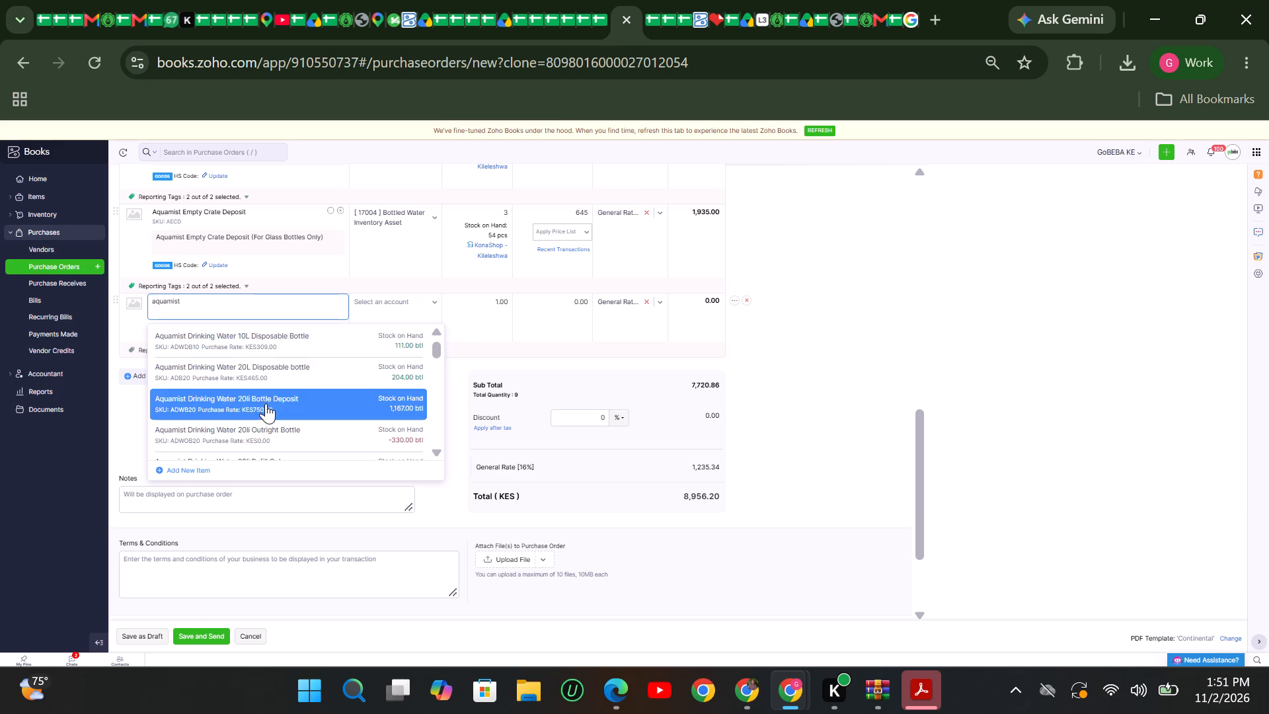
{"action": "scroll", "coordinate": [267, 404], "scroll_direction": "down", "scroll_amount": 3}
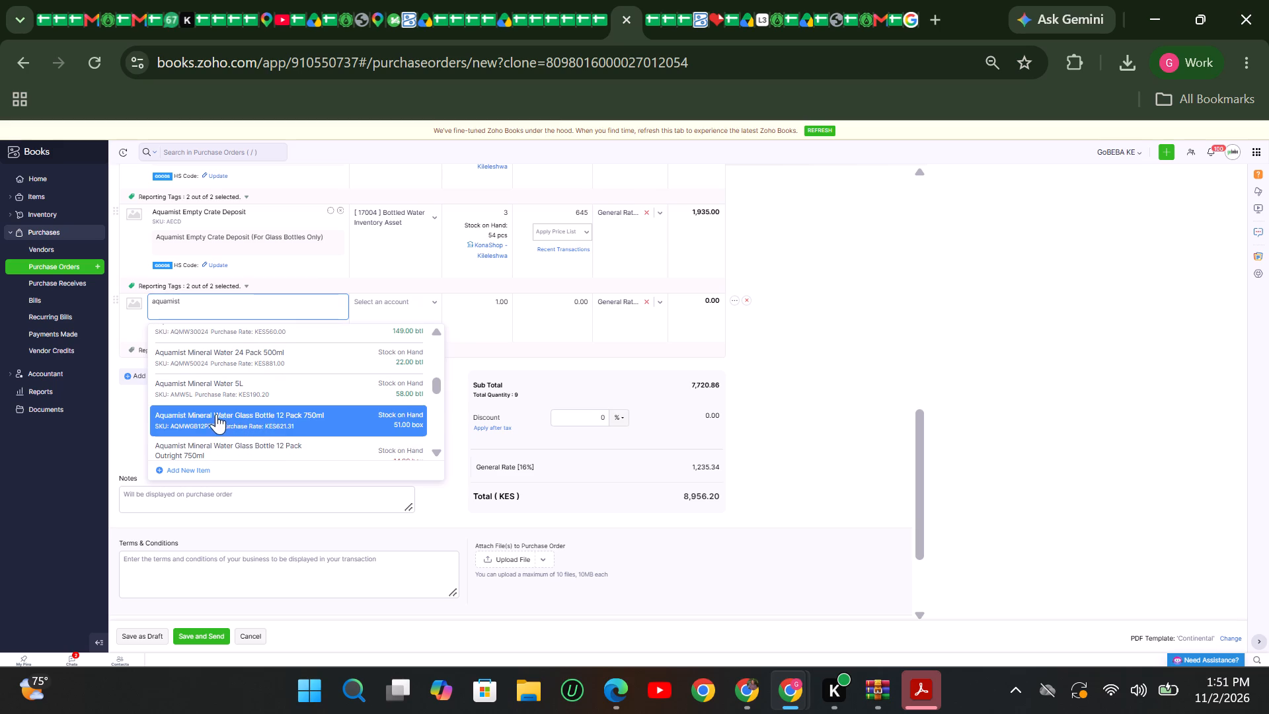
{"action": "scroll", "coordinate": [247, 421], "scroll_direction": "down", "scroll_amount": 2}
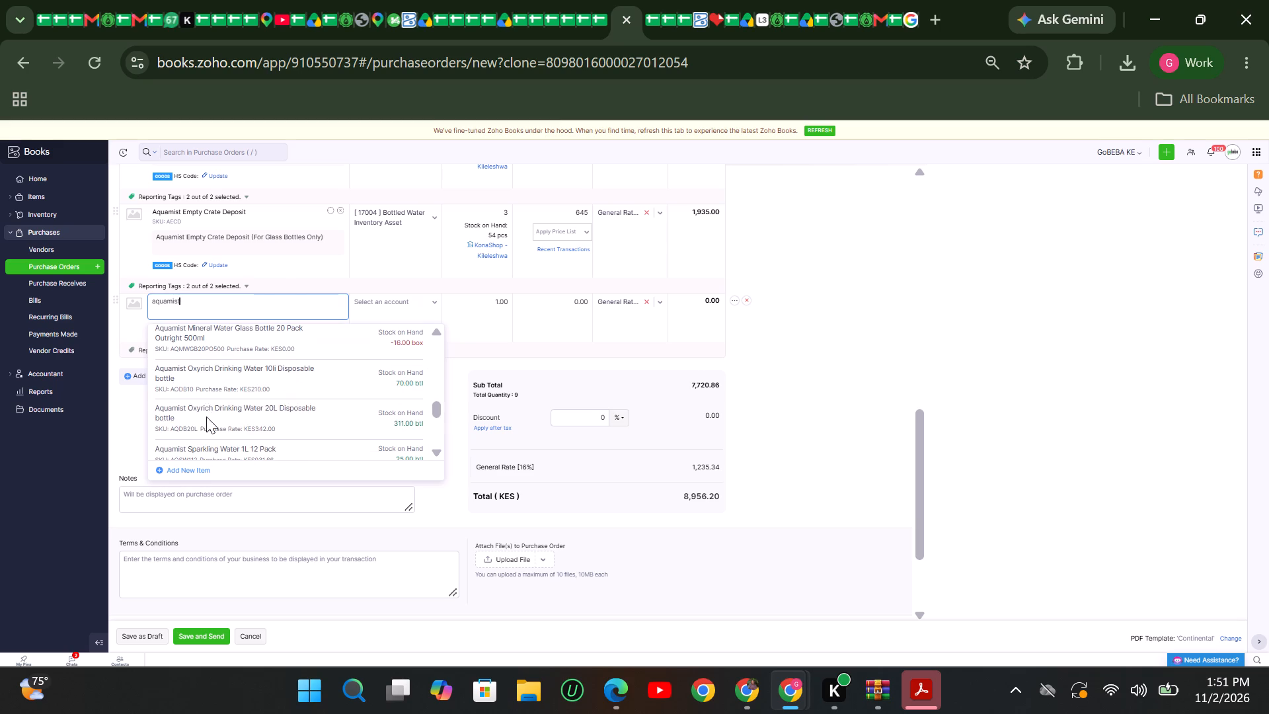
{"action": "scroll", "coordinate": [232, 406], "scroll_direction": "down", "scroll_amount": 1}
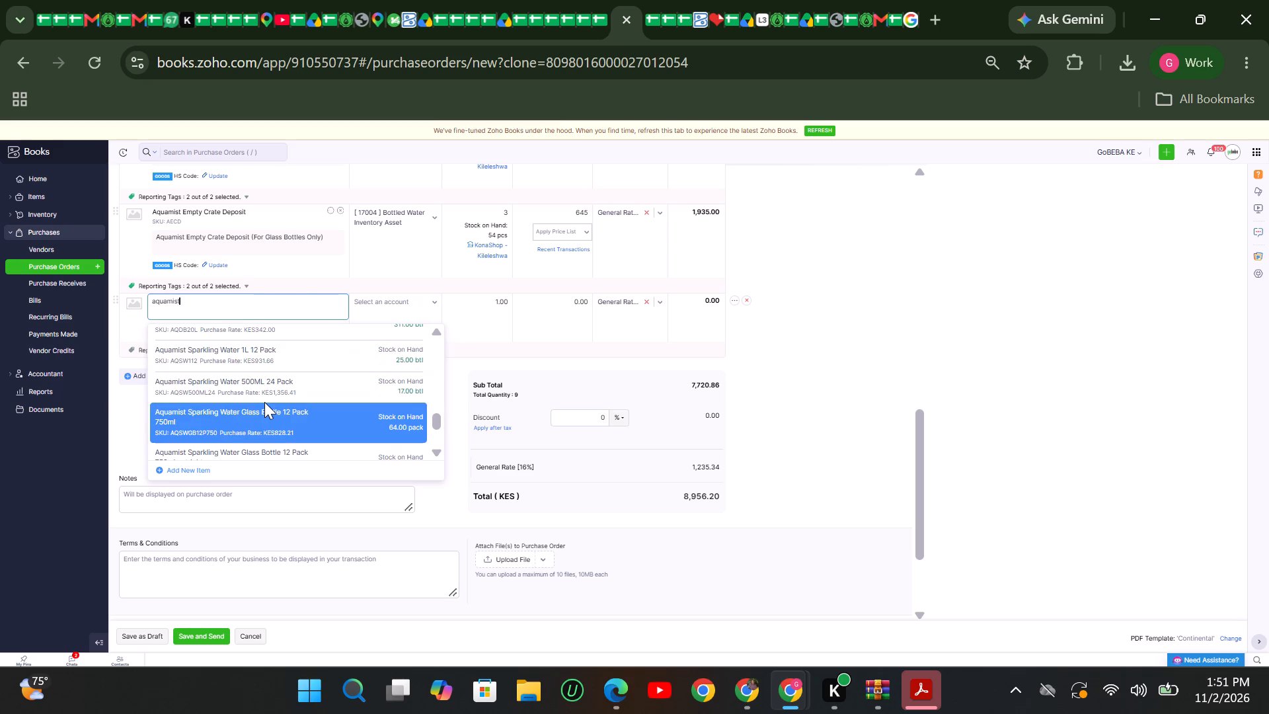
{"action": "left_click", "coordinate": [224, 416]}
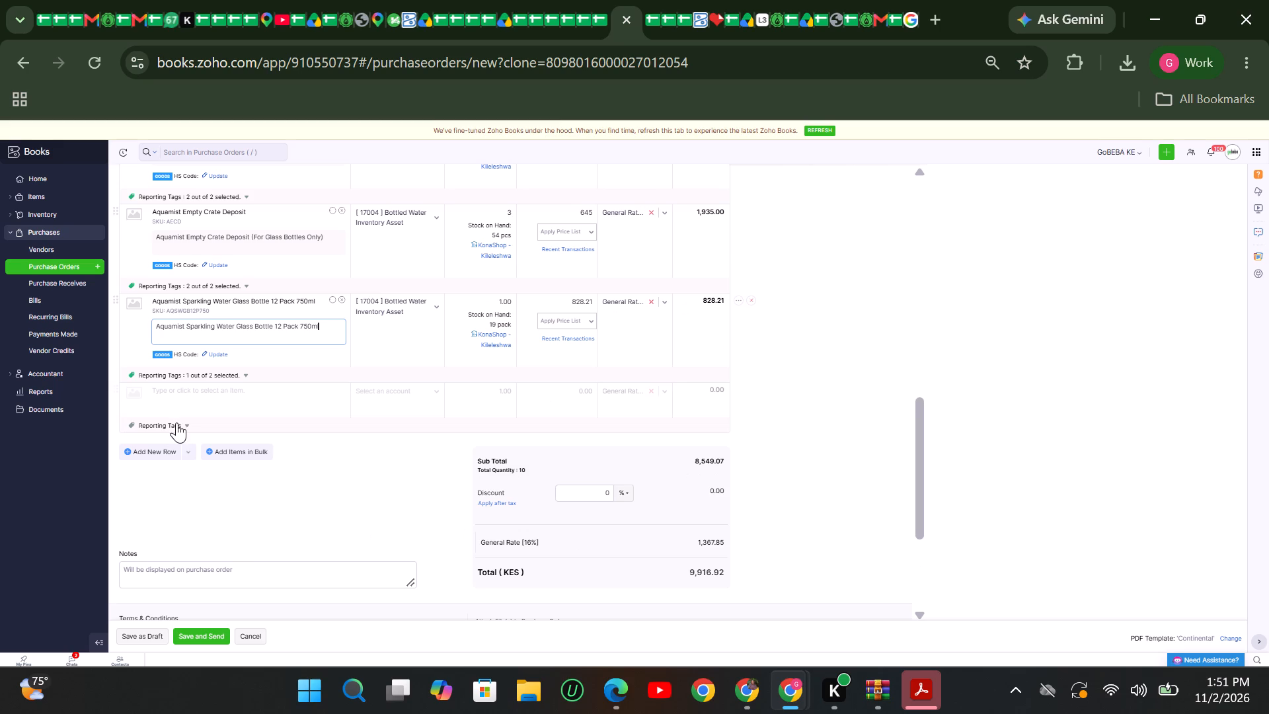
Add an Aquamist Glass Bottle Deposit 750ml line below the sparkling water line.
{"action": "left_click", "coordinate": [176, 391]}
{"action": "type", "text": "aquamist"}
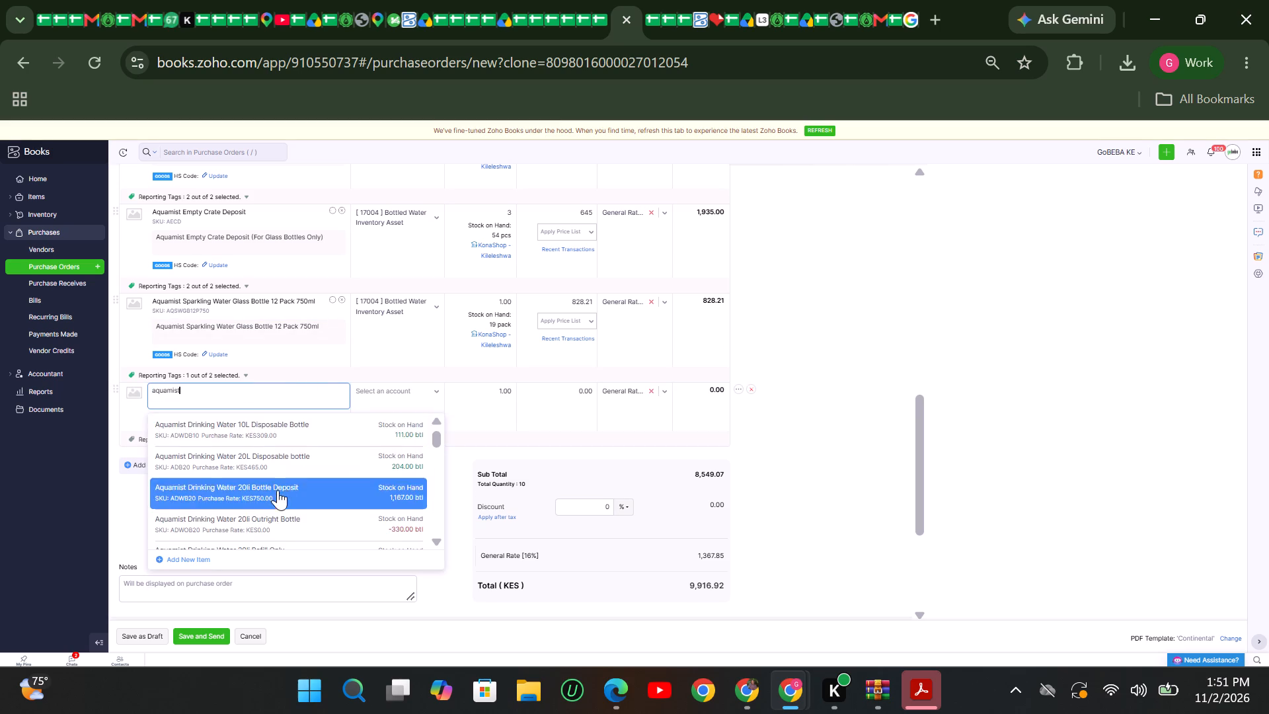
{"action": "scroll", "coordinate": [278, 490], "scroll_direction": "down", "scroll_amount": 2}
{"action": "left_click", "coordinate": [269, 445]}
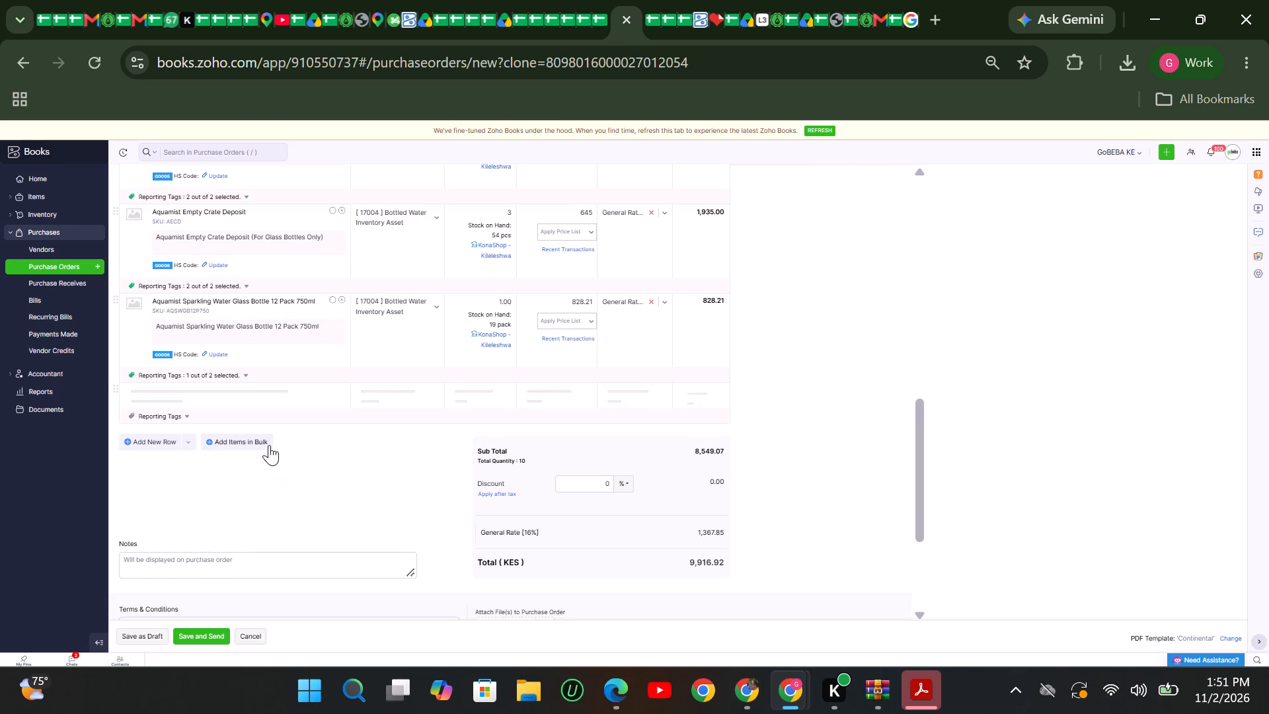
Add a second Aquamist Empty Crate Deposit line below the 750ml bottle deposit line.
{"action": "left_click", "coordinate": [191, 489]}
{"action": "type", "text": "aq"}
{"action": "type", "text": "uamist"}
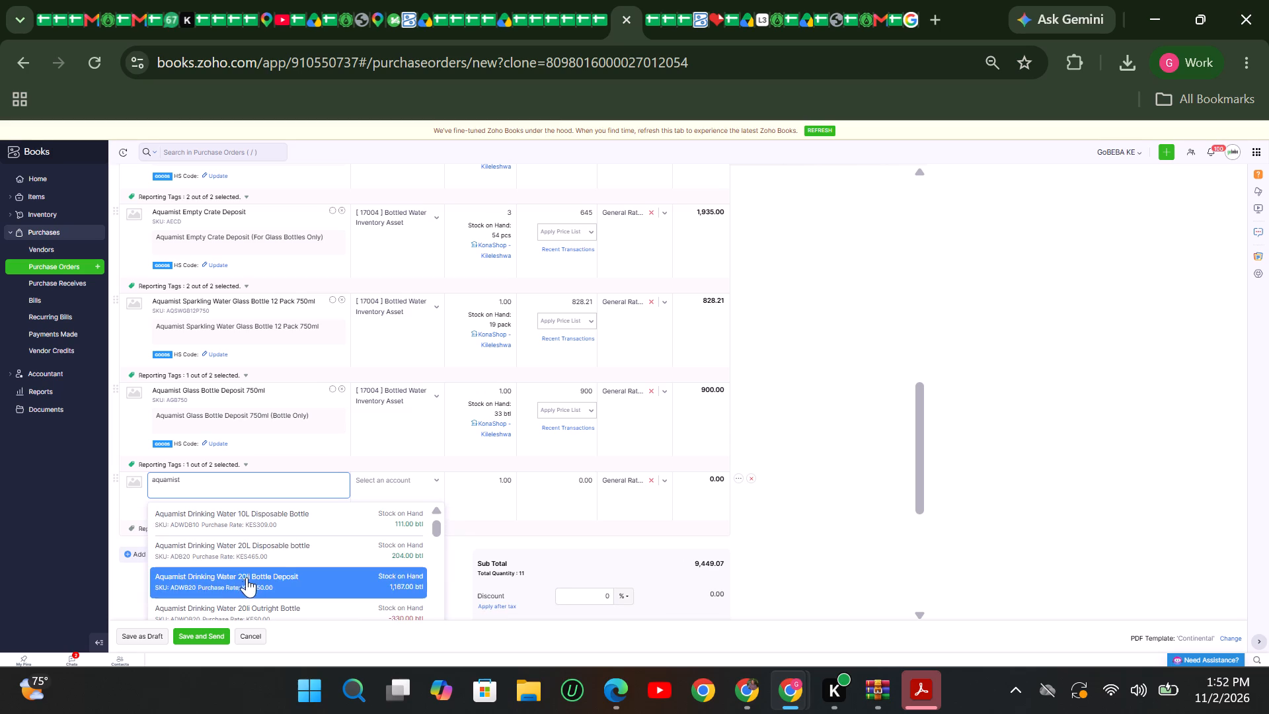
{"action": "scroll", "coordinate": [241, 590], "scroll_direction": "down", "scroll_amount": 1}
{"action": "left_click", "coordinate": [210, 580]}
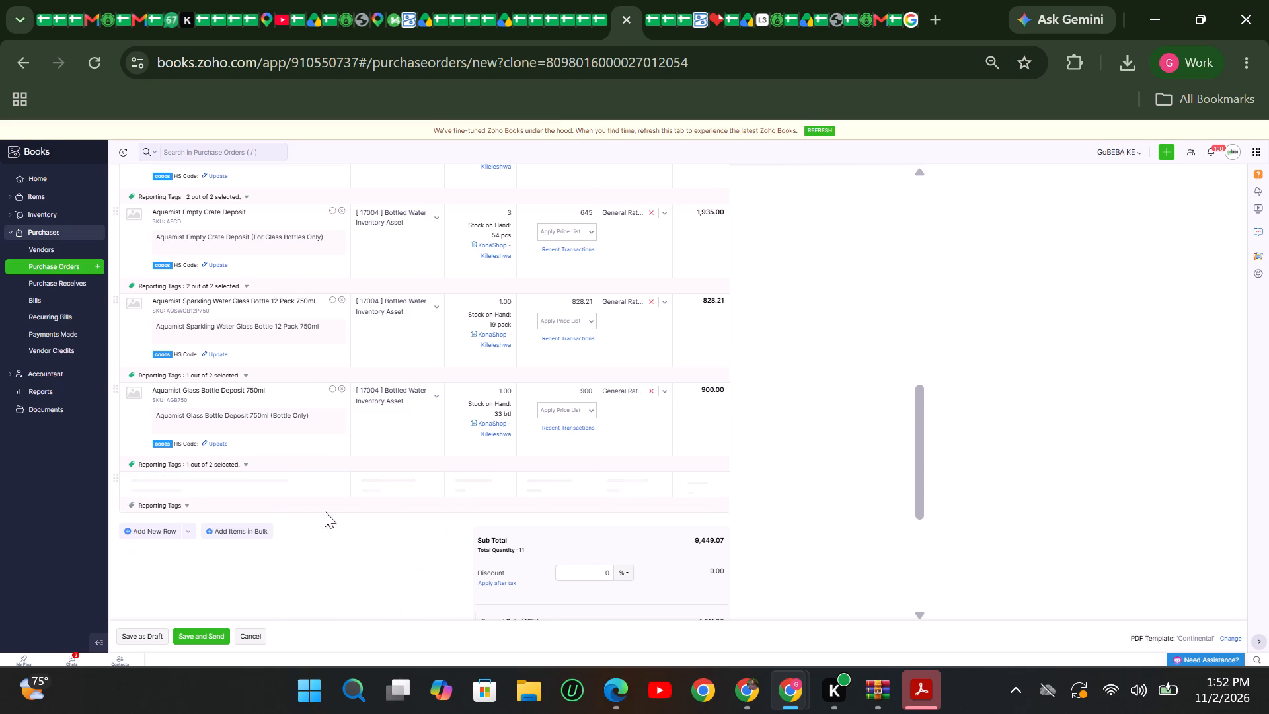
Set the quantity to 4 on the 750ml sparkling water, 750ml bottle deposit and second empty crate deposit lines.
{"action": "scroll", "coordinate": [401, 488], "scroll_direction": "up", "scroll_amount": 1}
{"action": "left_click_drag", "start_coordinate": [502, 396], "coordinate": [488, 401]}
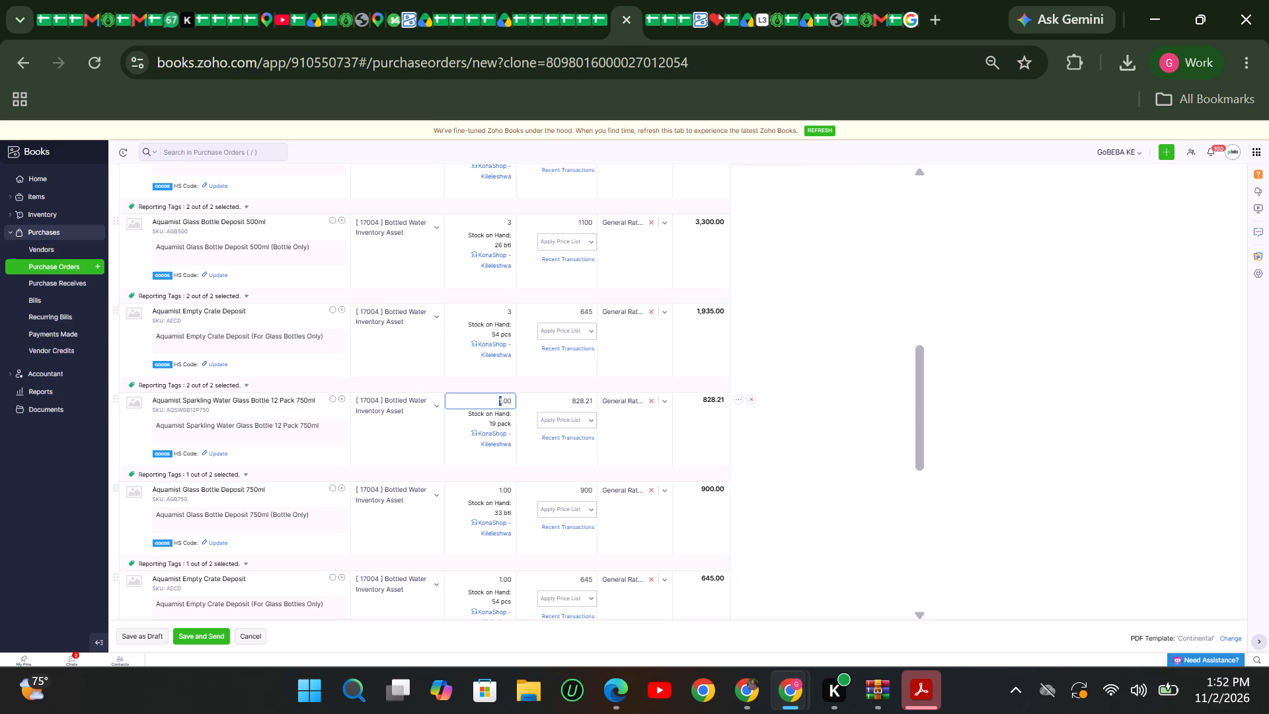
{"action": "key", "text": "4"}
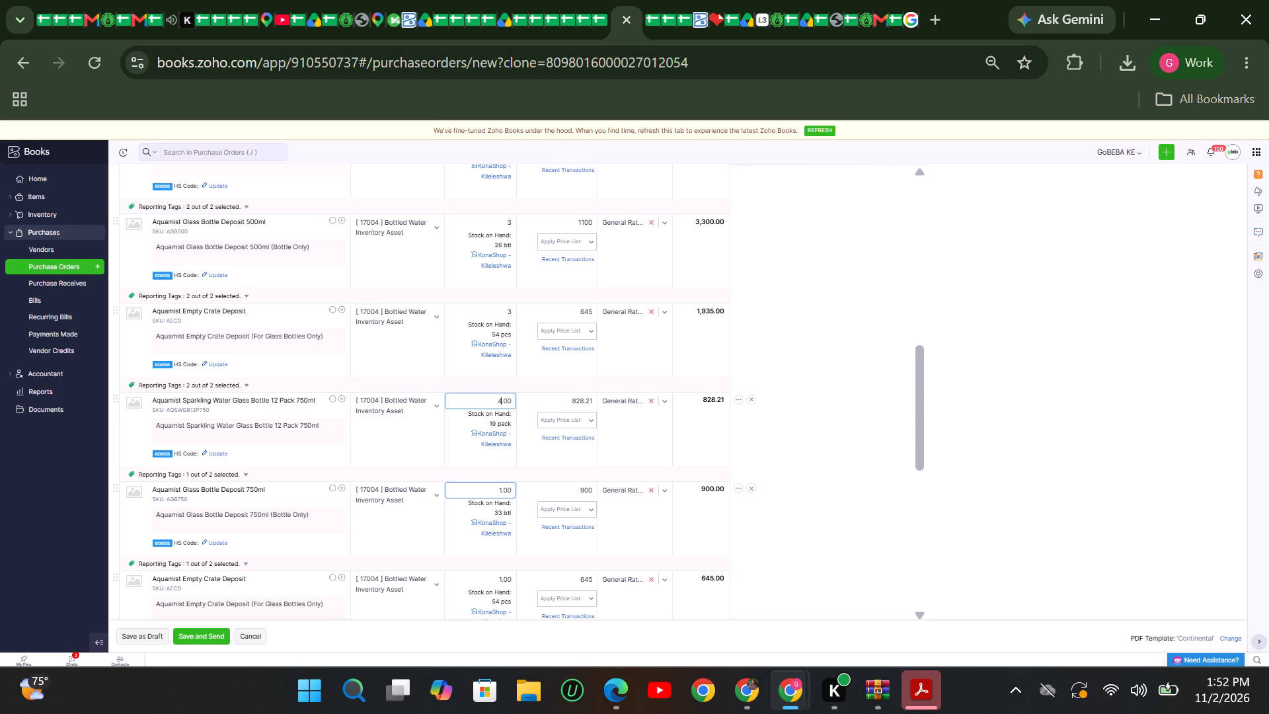
{"action": "left_click", "coordinate": [500, 493]}
{"action": "left_click_drag", "start_coordinate": [502, 492], "coordinate": [485, 508]}
{"action": "key", "text": "4"}
{"action": "left_click_drag", "start_coordinate": [502, 581], "coordinate": [499, 584]}
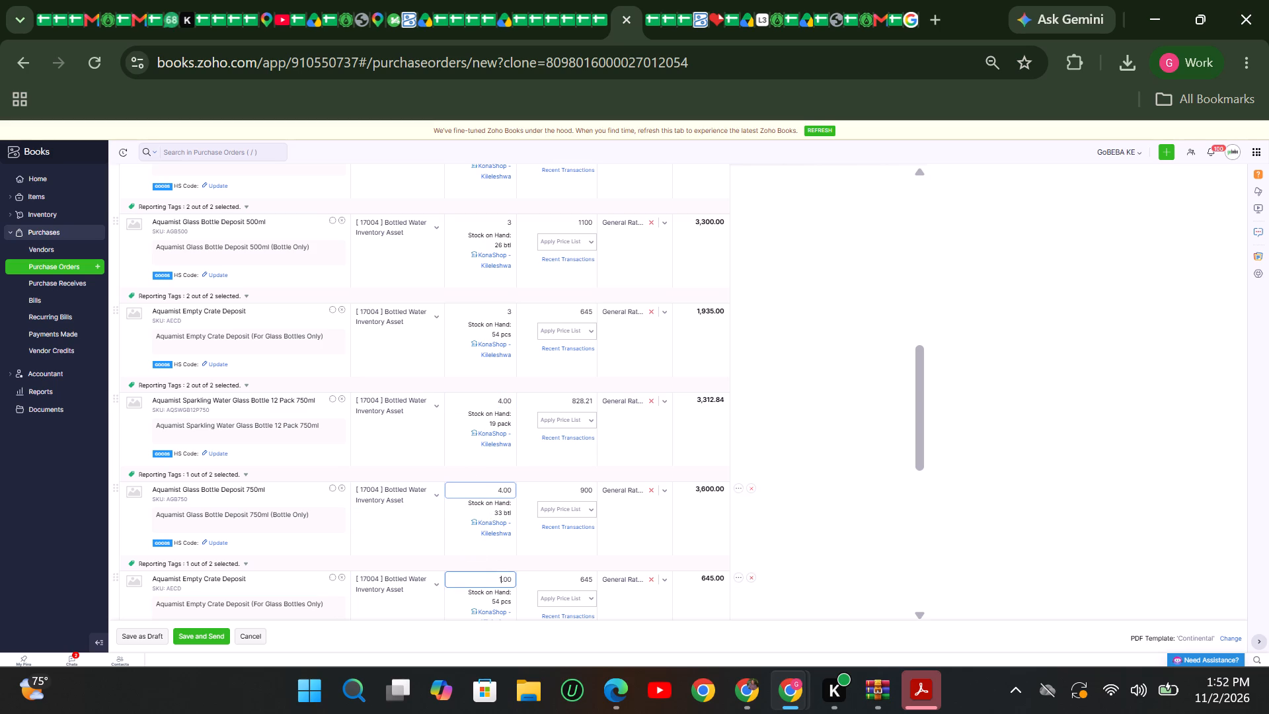
{"action": "left_click_drag", "start_coordinate": [499, 584], "coordinate": [489, 592]}
{"action": "key", "text": "4"}
{"action": "scroll", "coordinate": [539, 572], "scroll_direction": "down", "scroll_amount": 1}
{"action": "scroll", "coordinate": [524, 559], "scroll_direction": "up", "scroll_amount": 1}
Bulk-update the Darkstore Location reporting tag to Kileleshwa on all lines of the order.
{"action": "scroll", "coordinate": [653, 279], "scroll_direction": "up", "scroll_amount": 3}
{"action": "left_click", "coordinate": [698, 389]}
{"action": "left_click", "coordinate": [683, 409]}
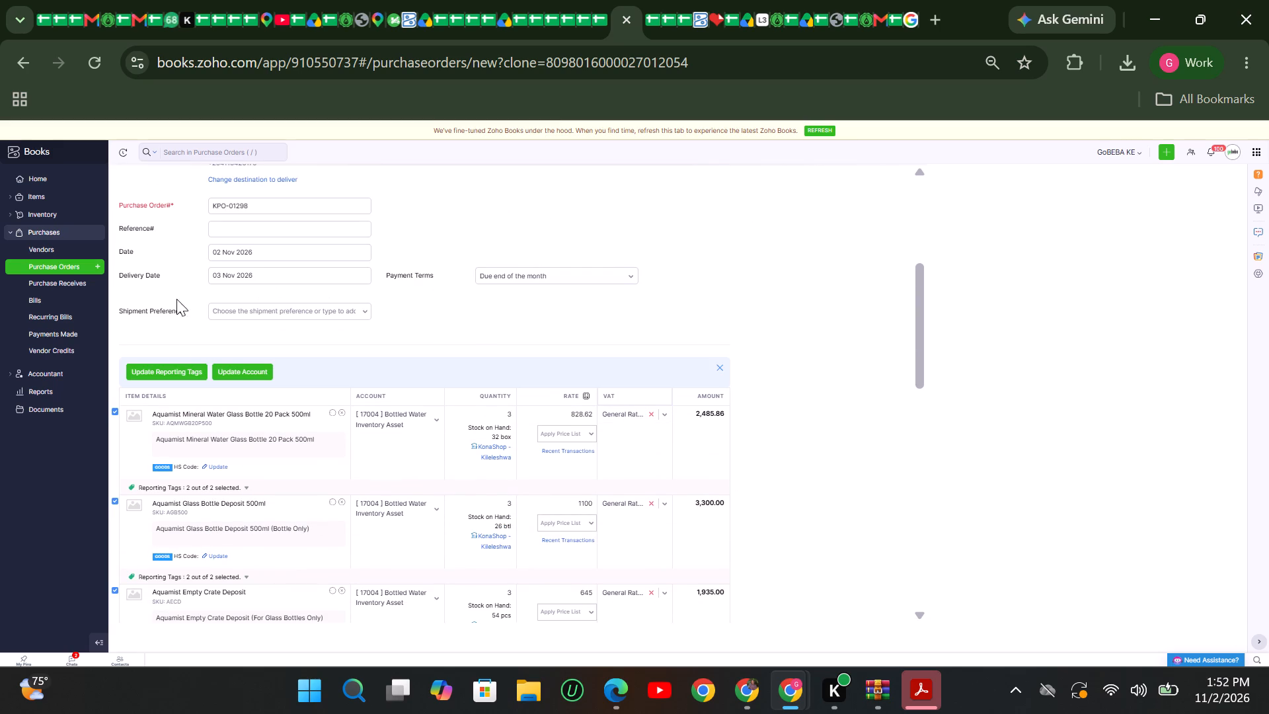
{"action": "left_click", "coordinate": [164, 373]}
{"action": "left_click", "coordinate": [534, 194]}
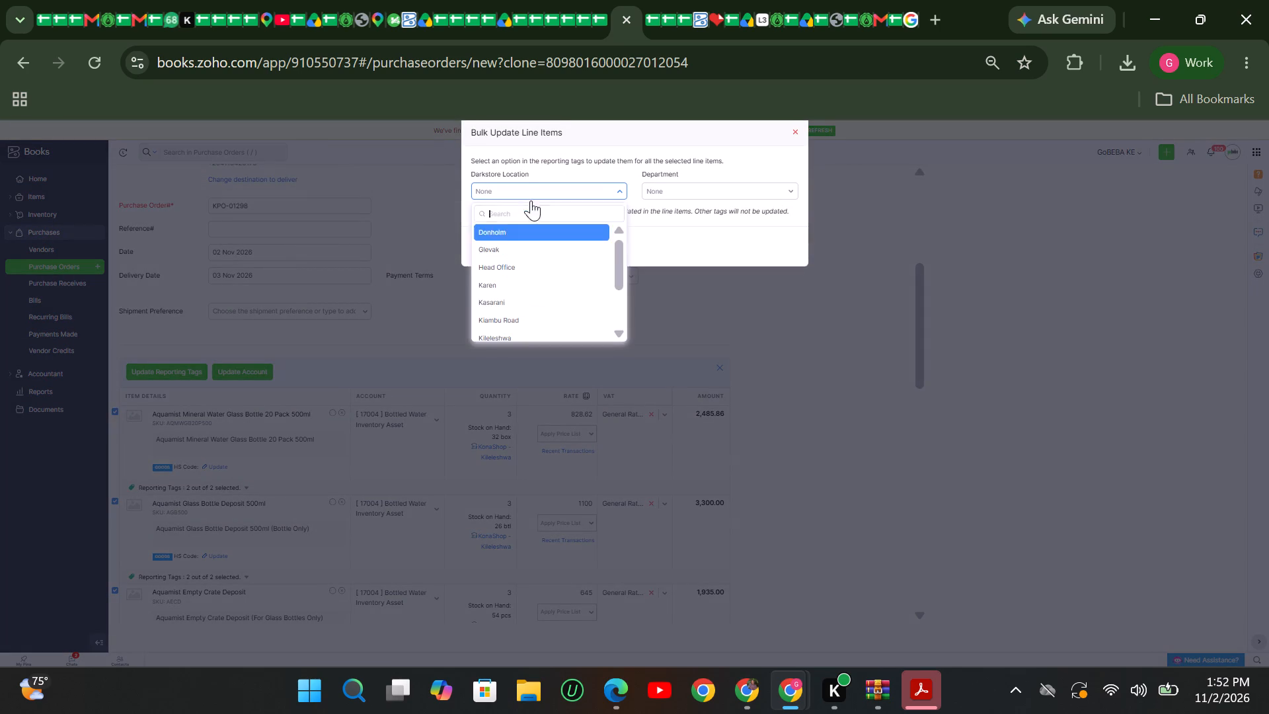
{"action": "left_click", "coordinate": [516, 258]}
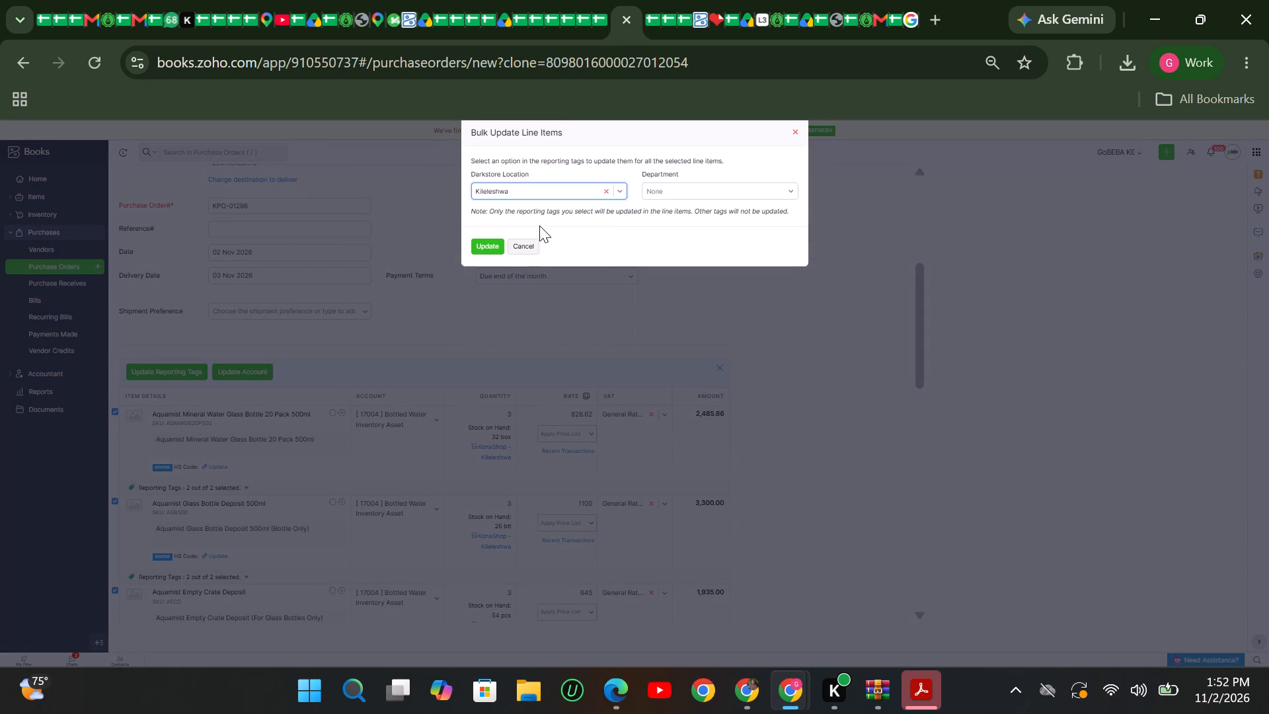
{"action": "left_click", "coordinate": [490, 249]}
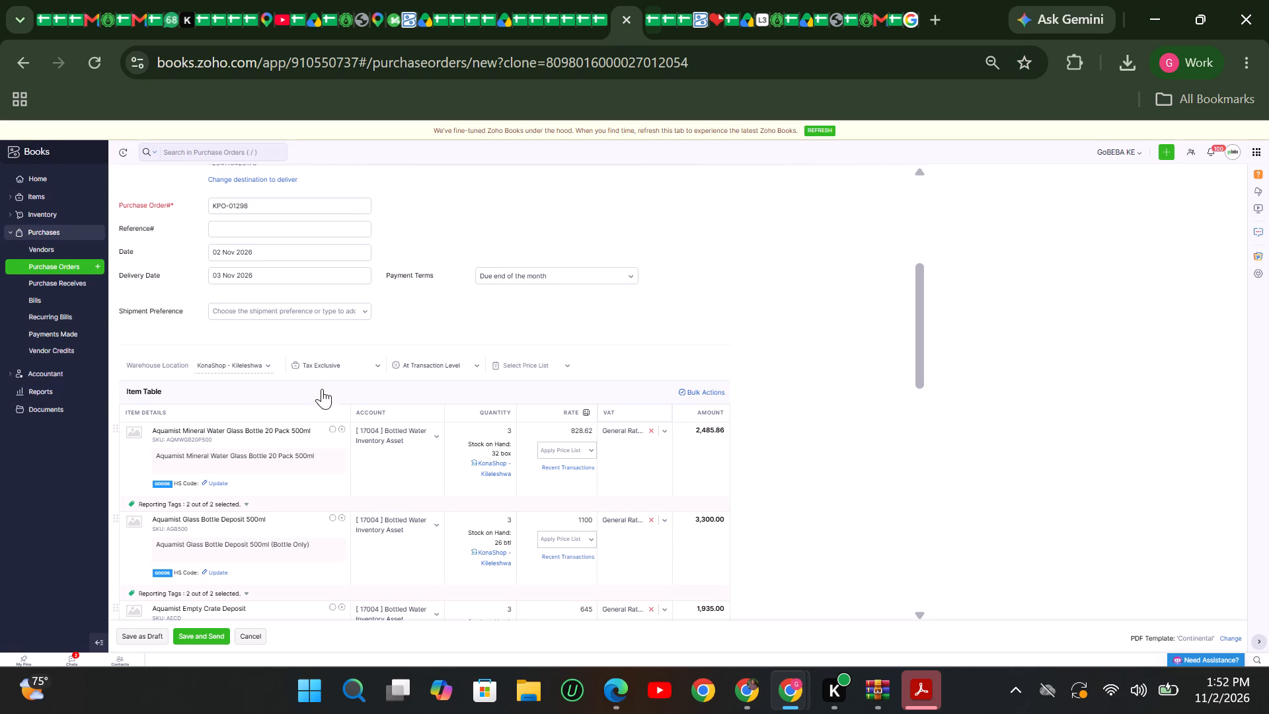
Save the Kileleshwa order and email it to Aquamist Limited, adding six suggested vendor contacts in Cc.
{"action": "left_click", "coordinate": [202, 642]}
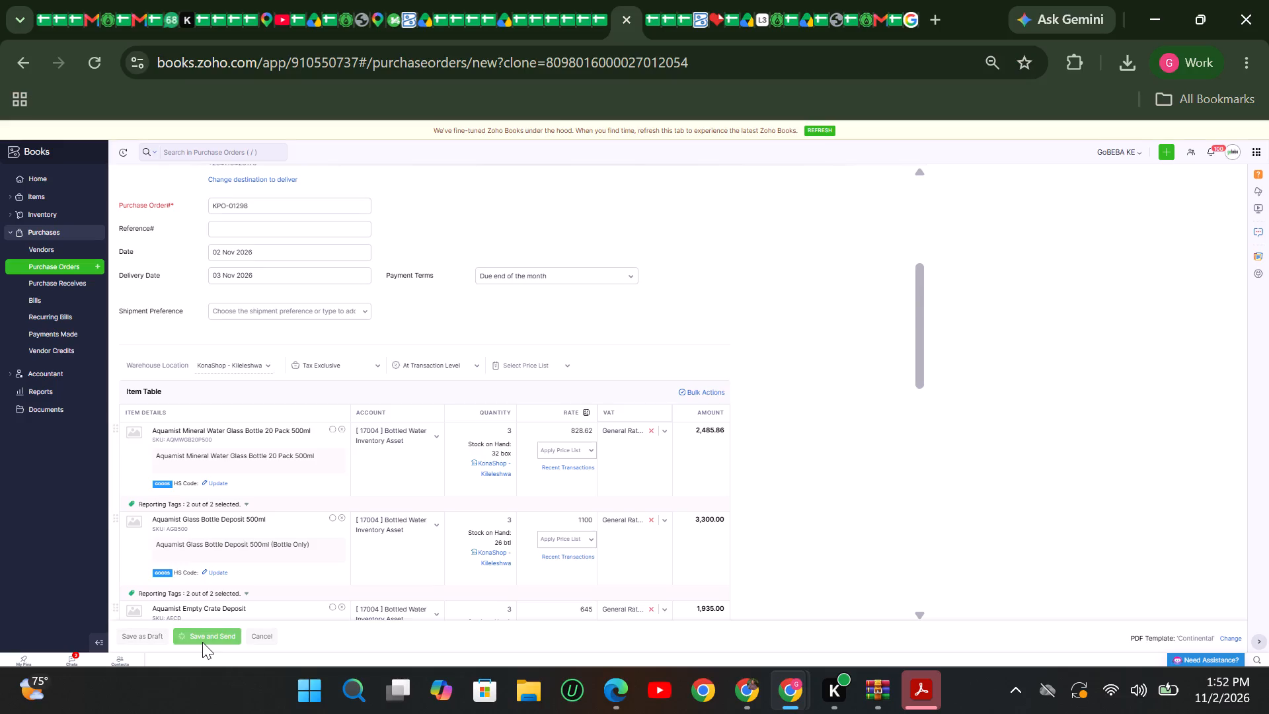
{"action": "scroll", "coordinate": [257, 608], "scroll_direction": "up", "scroll_amount": 1}
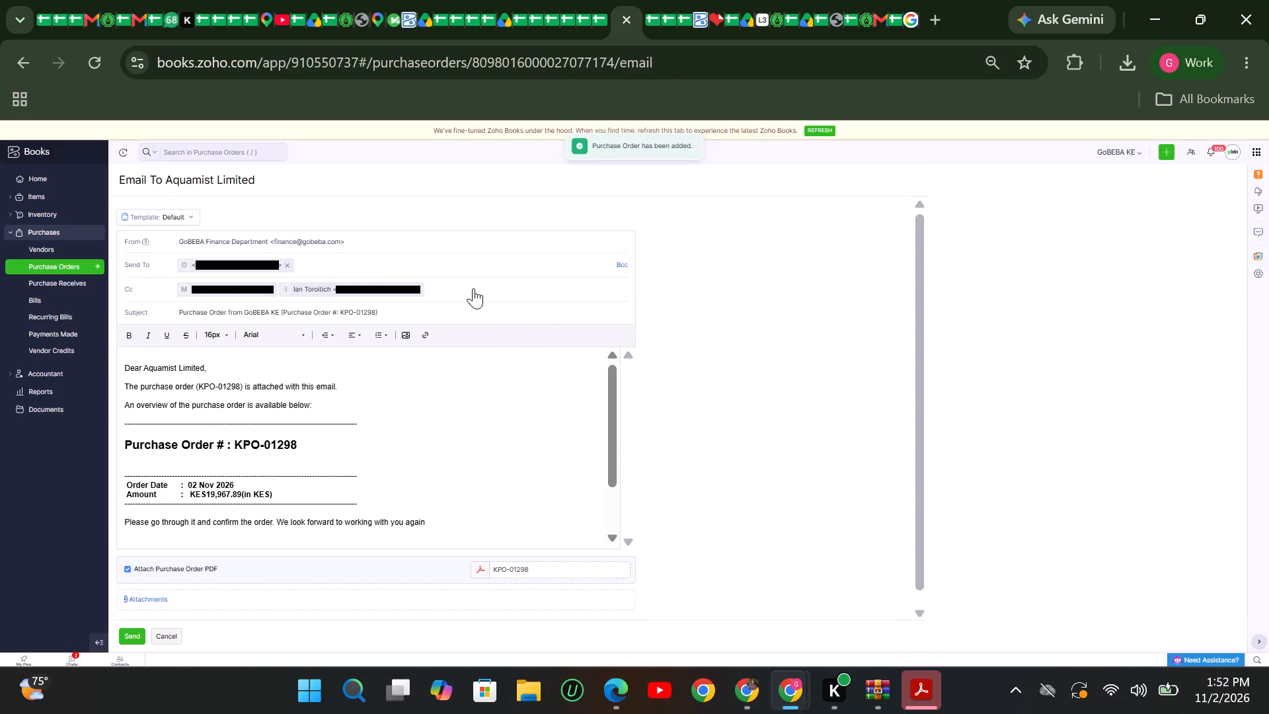
{"action": "left_click", "coordinate": [473, 292]}
{"action": "left_click", "coordinate": [272, 361]}
{"action": "left_click", "coordinate": [584, 296]}
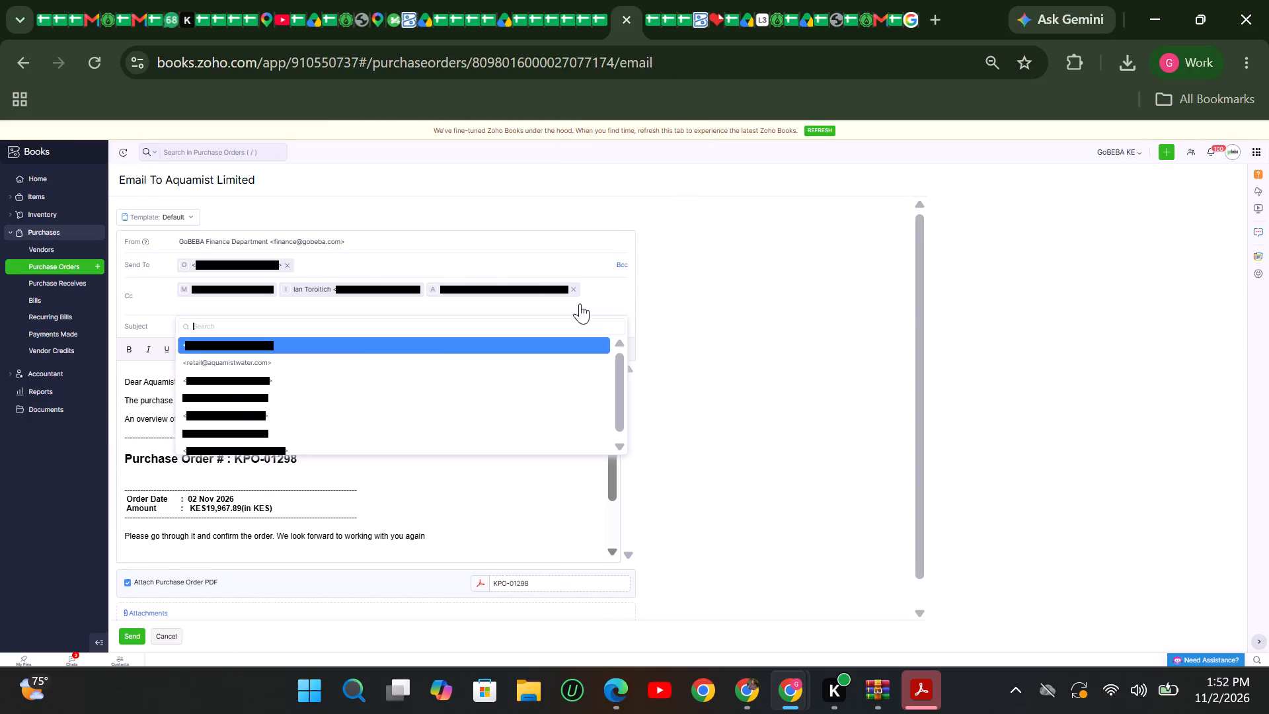
{"action": "left_click", "coordinate": [338, 368]}
{"action": "left_click", "coordinate": [592, 303]}
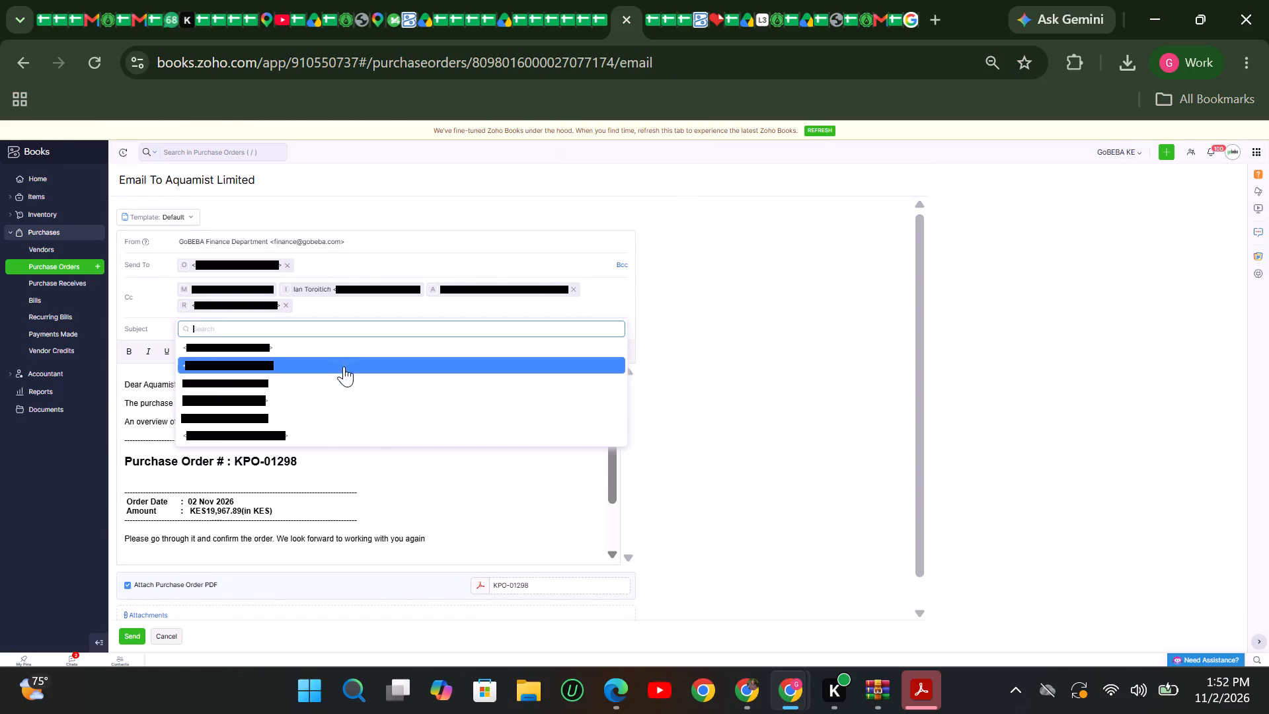
{"action": "left_click", "coordinate": [336, 367]}
{"action": "left_click", "coordinate": [556, 305]}
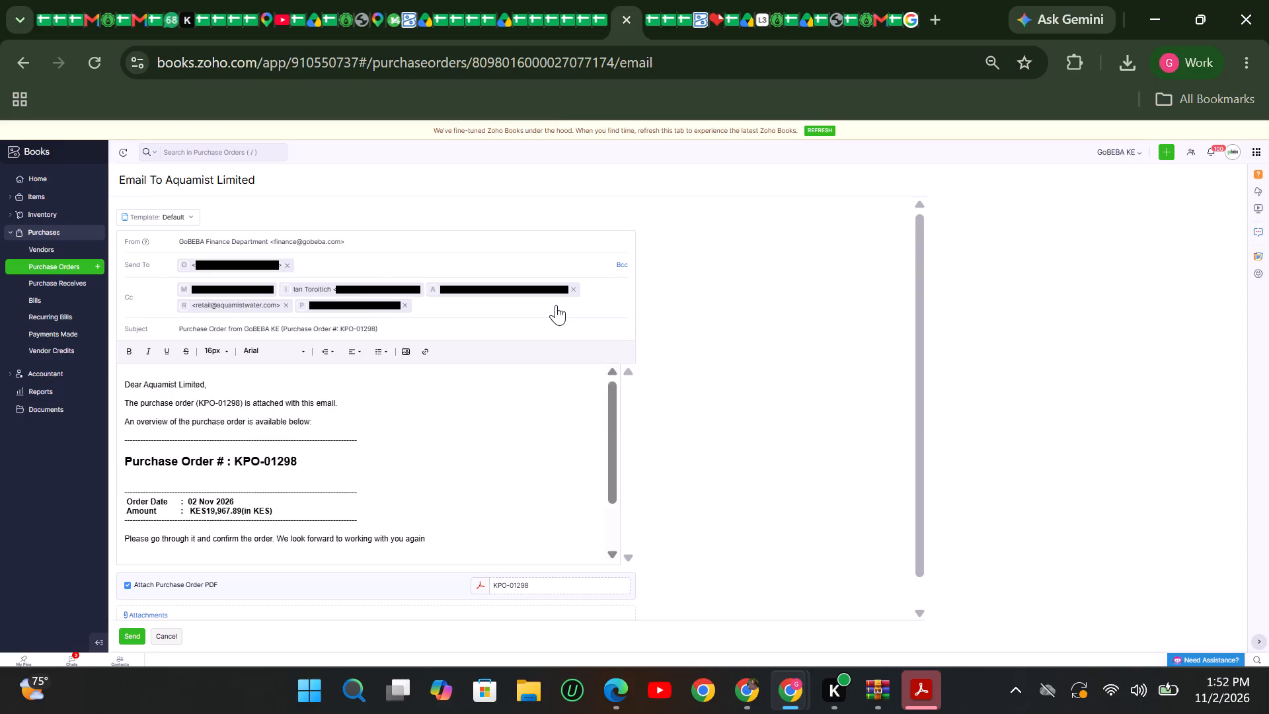
{"action": "left_click", "coordinate": [380, 365]}
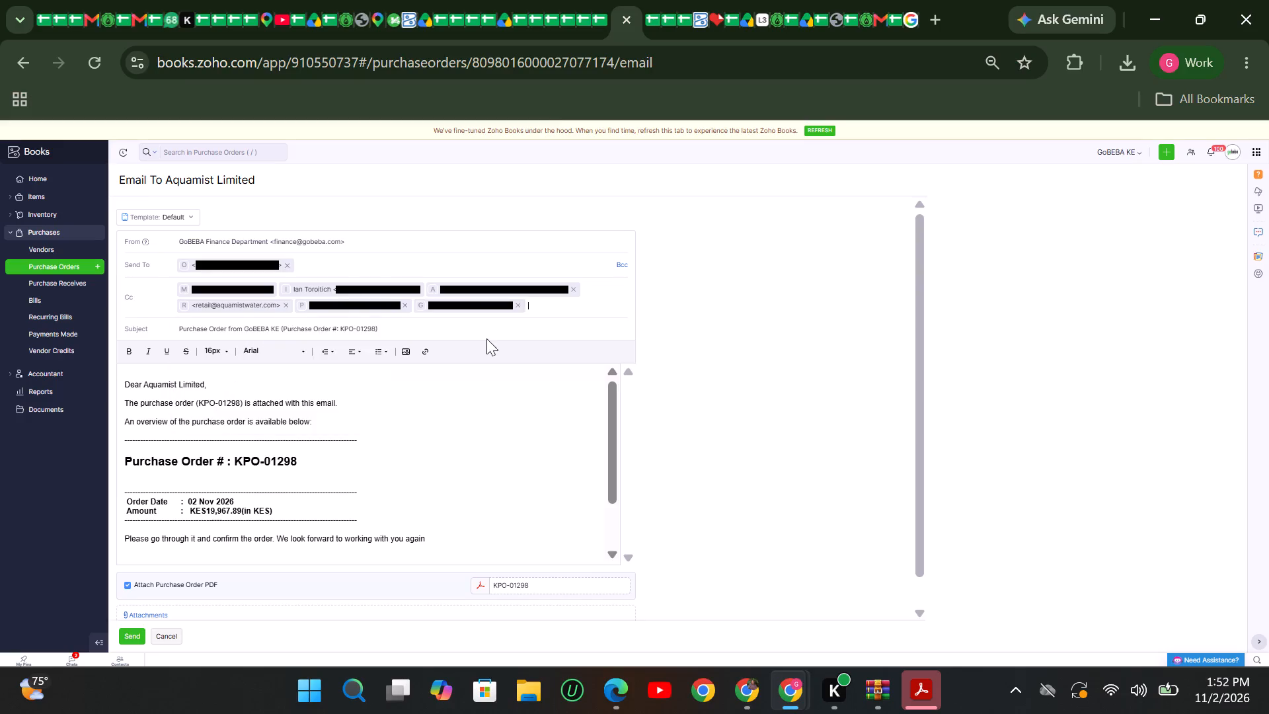
{"action": "left_click", "coordinate": [597, 314]}
{"action": "left_click", "coordinate": [449, 356]}
{"action": "left_click", "coordinate": [609, 319]}
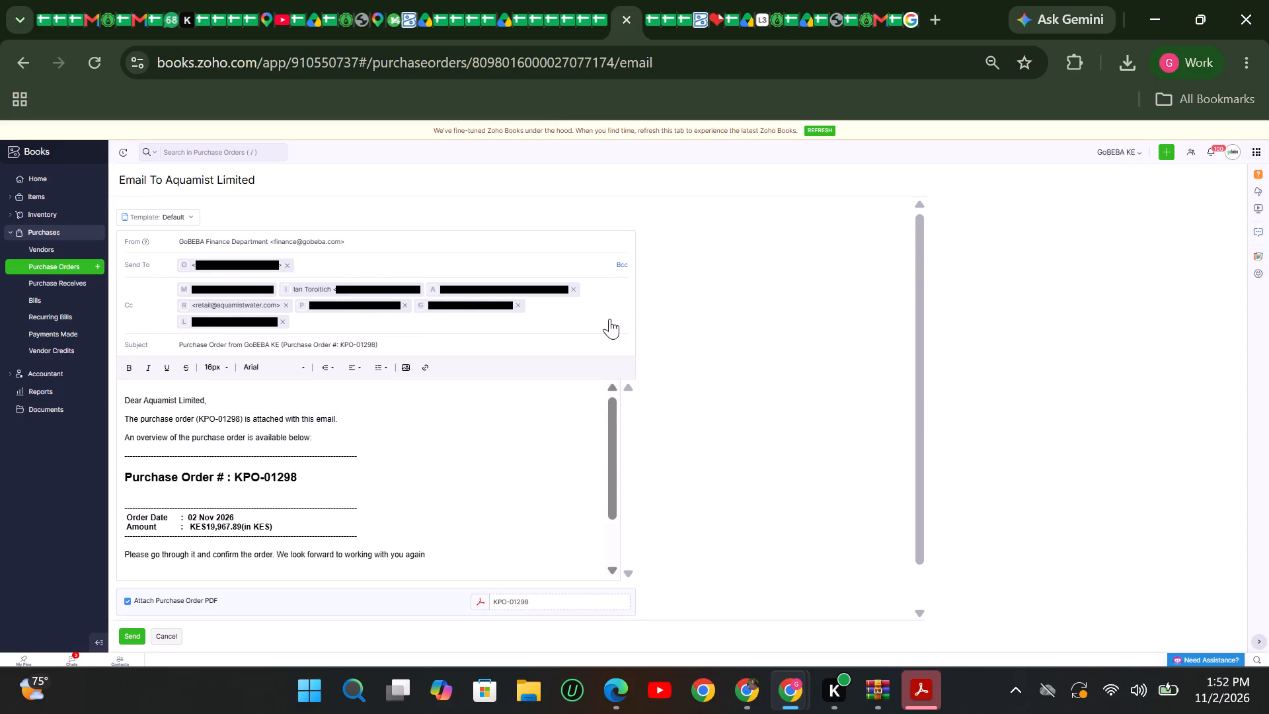
{"action": "left_click", "coordinate": [303, 379]}
{"action": "left_click", "coordinate": [575, 321]}
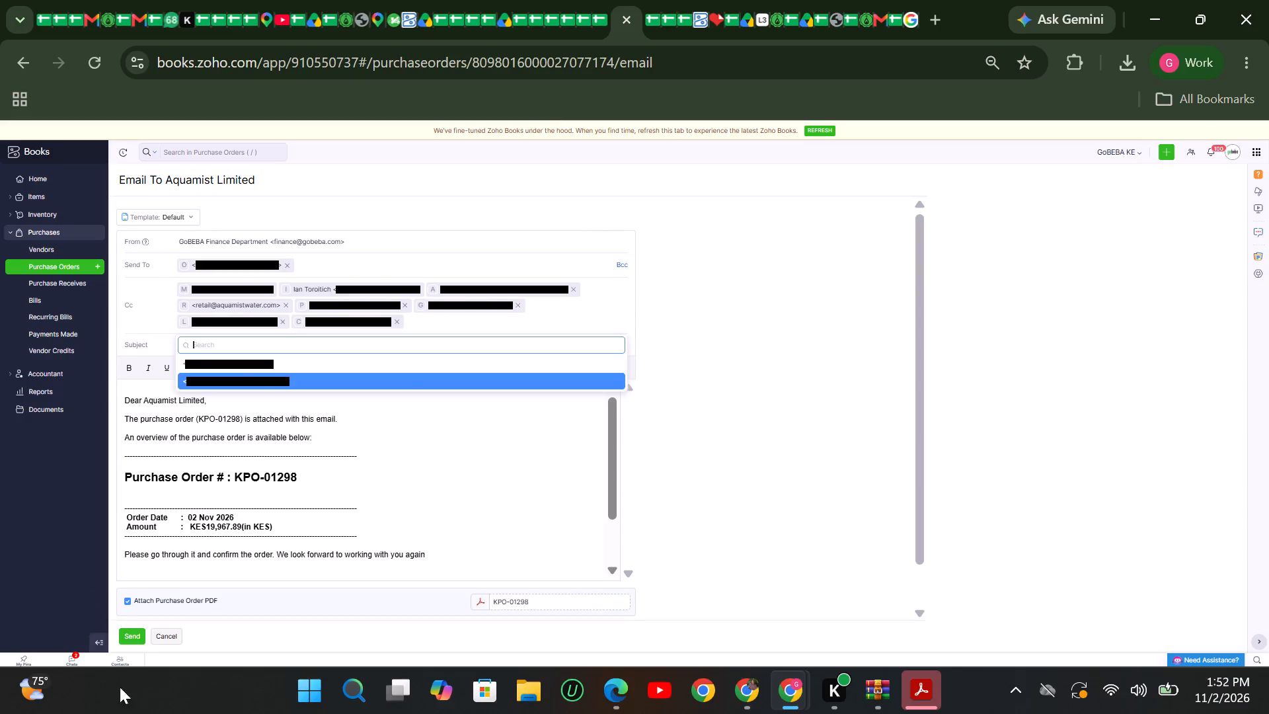
{"action": "left_click", "coordinate": [127, 636]}
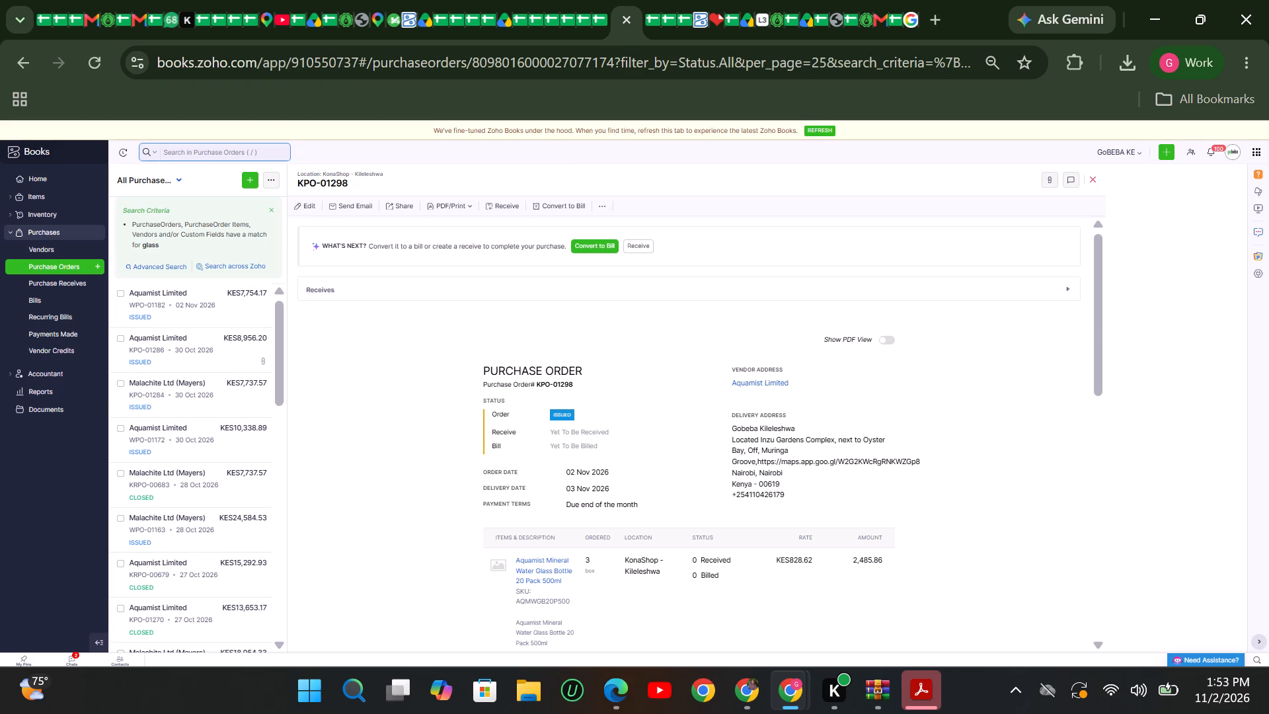
Search the purchase orders for "malachite" and list all matching orders.
{"action": "left_click", "coordinate": [196, 156]}
{"action": "type", "text": "mala"}
{"action": "type", "text": "chite"}
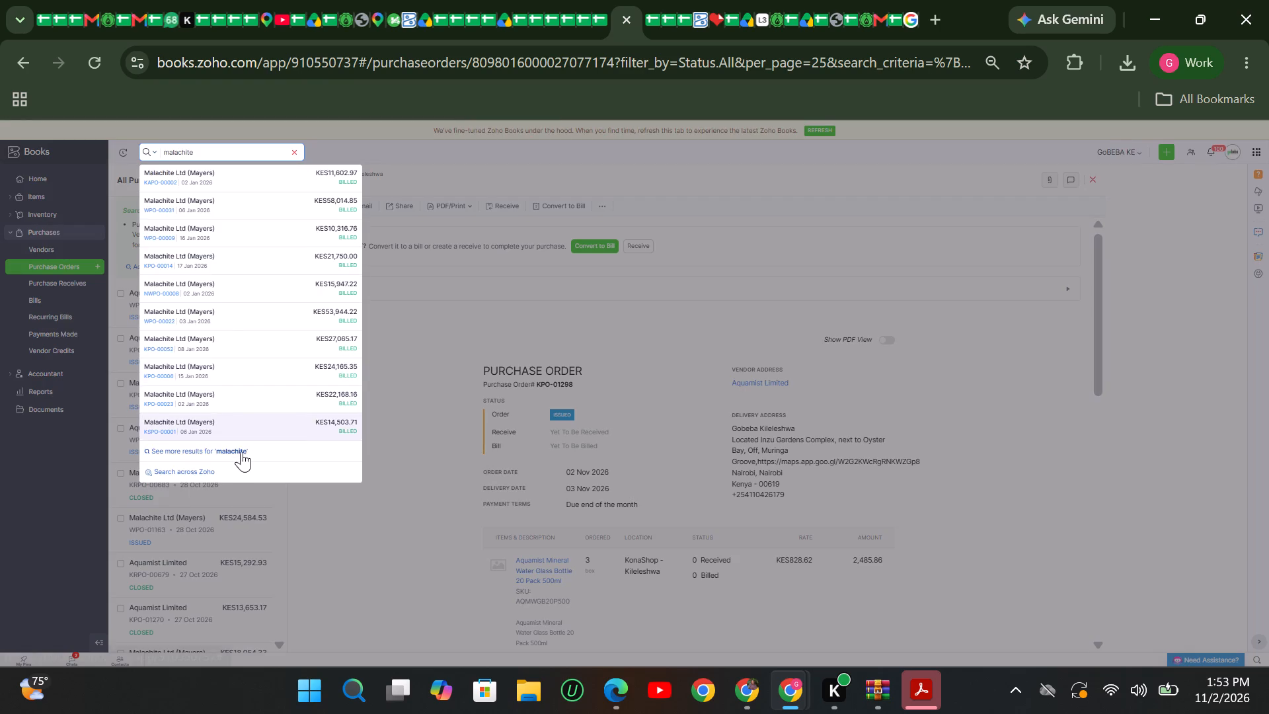
{"action": "left_click", "coordinate": [241, 447]}
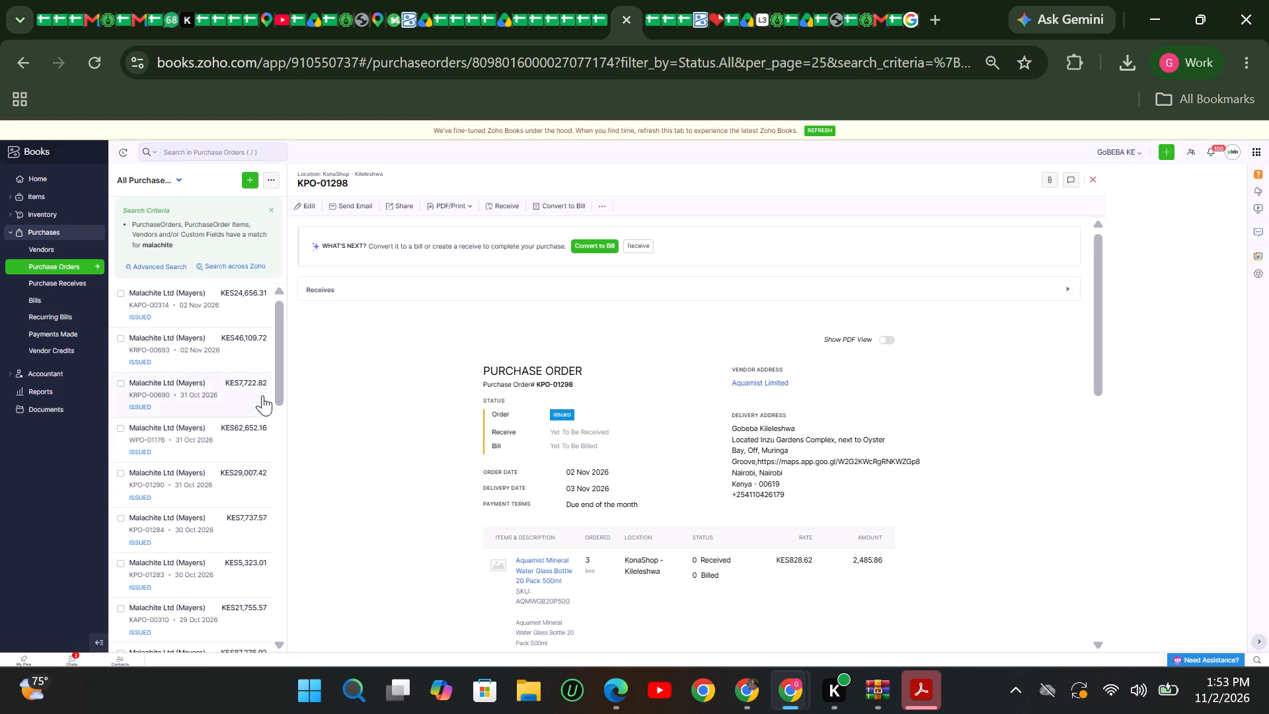
Examine the line items of the Malachite Kileleshwa orders KPO-01290 and KPO-01284.
{"action": "left_click", "coordinate": [149, 480]}
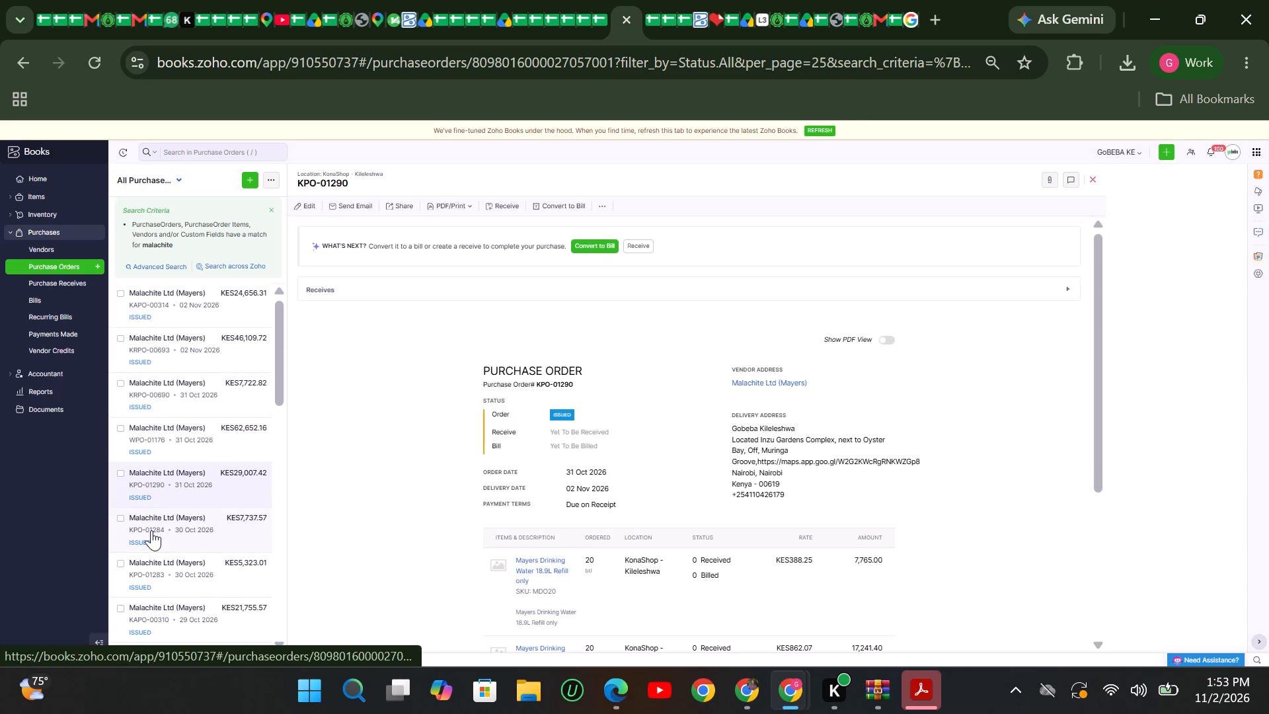
{"action": "scroll", "coordinate": [404, 507], "scroll_direction": "down", "scroll_amount": 3}
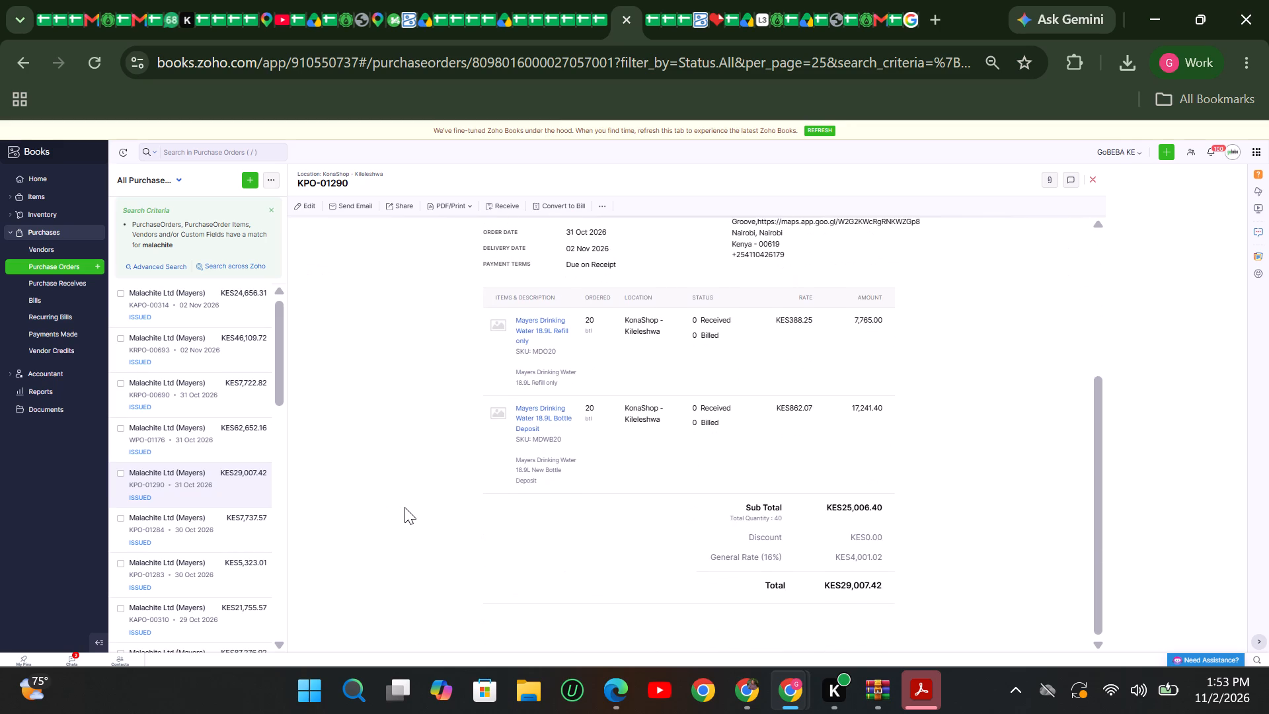
{"action": "left_click", "coordinate": [157, 526]}
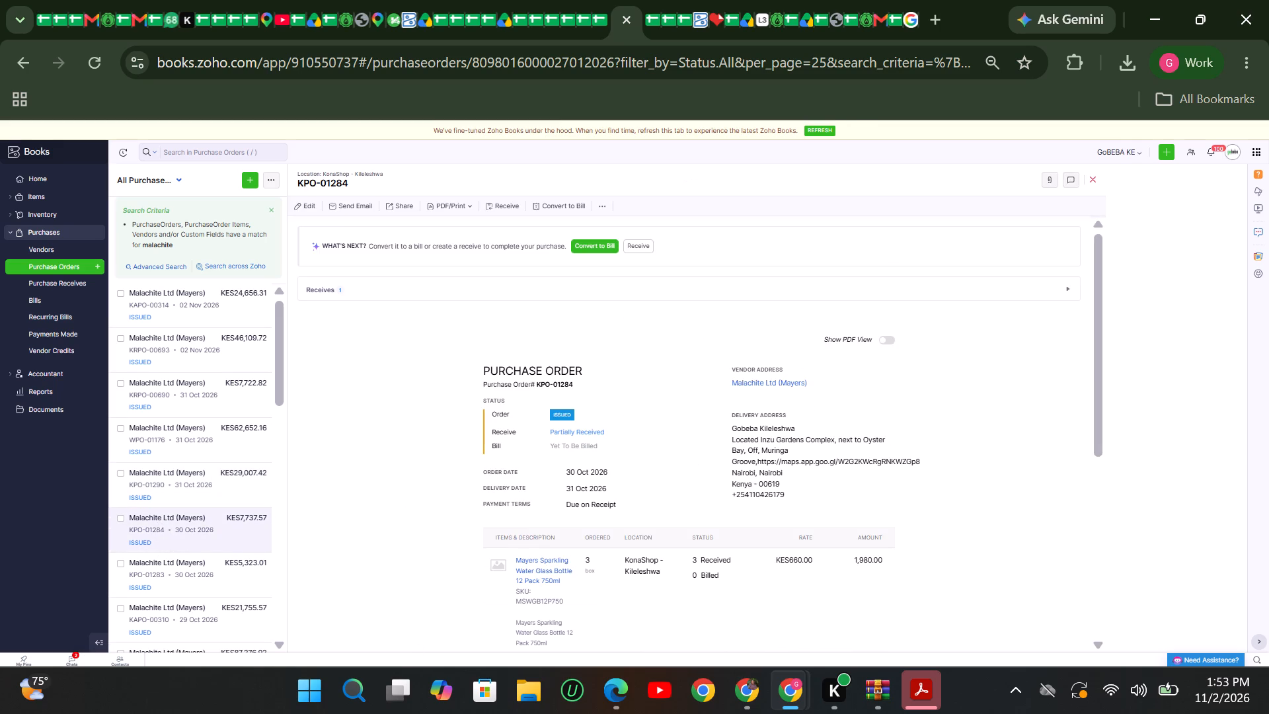
{"action": "scroll", "coordinate": [542, 522], "scroll_direction": "down", "scroll_amount": 3}
{"action": "scroll", "coordinate": [542, 522], "scroll_direction": "up", "scroll_amount": 1}
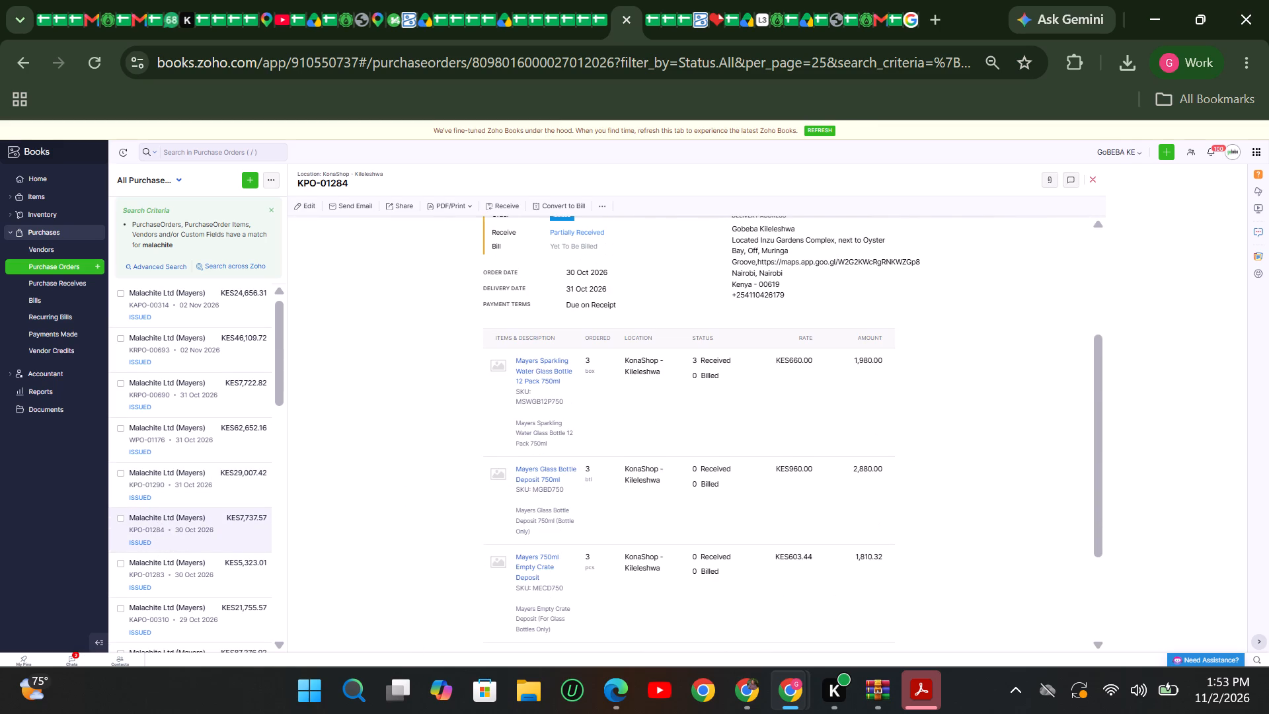
Clone the Malachite Kiambu Road order KRPO-00690 for Mayers Sparkling Water 1lt 12 Pack.
{"action": "left_click", "coordinate": [164, 385]}
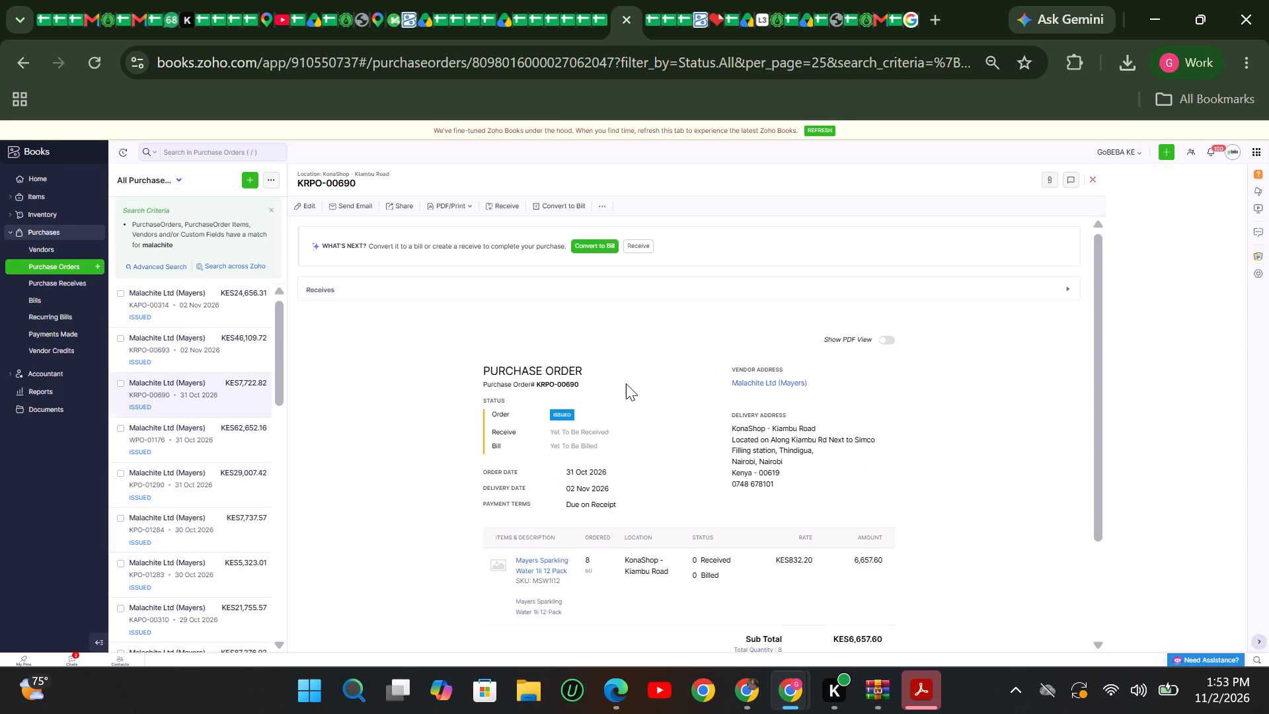
{"action": "scroll", "coordinate": [583, 470], "scroll_direction": "down", "scroll_amount": 3}
{"action": "scroll", "coordinate": [583, 470], "scroll_direction": "up", "scroll_amount": 4}
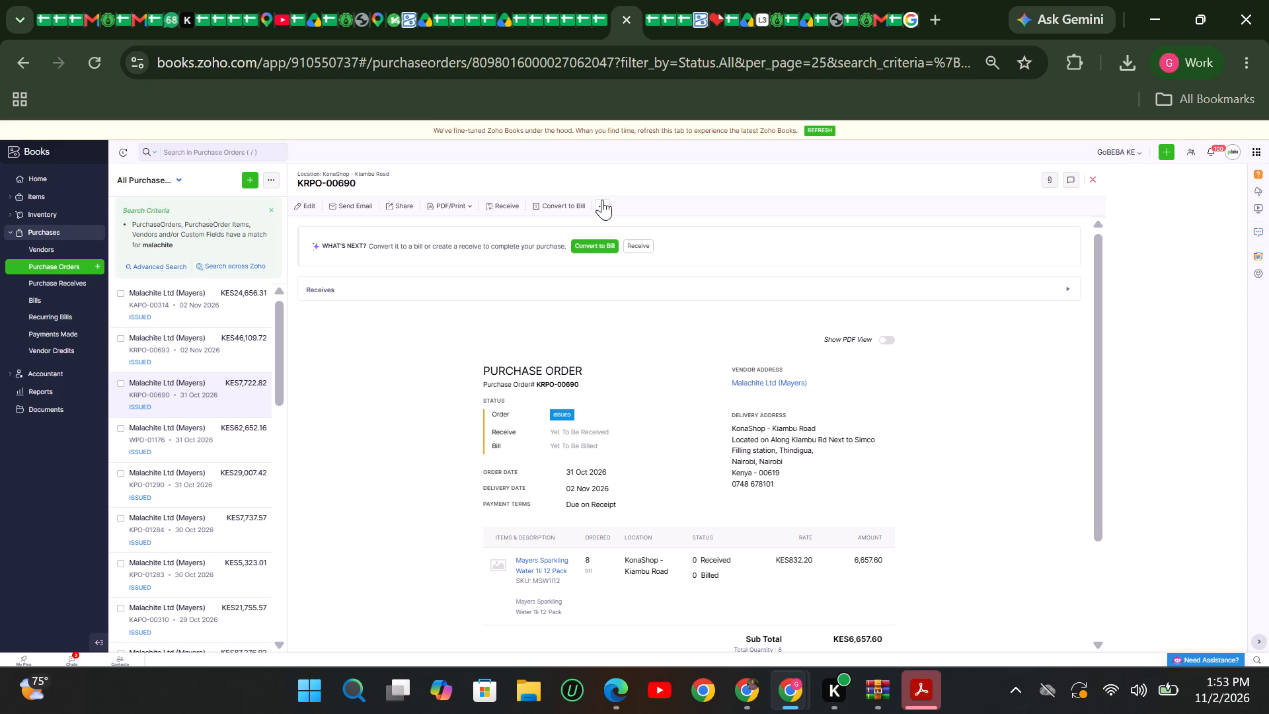
{"action": "left_click", "coordinate": [602, 200]}
{"action": "left_click", "coordinate": [539, 276]}
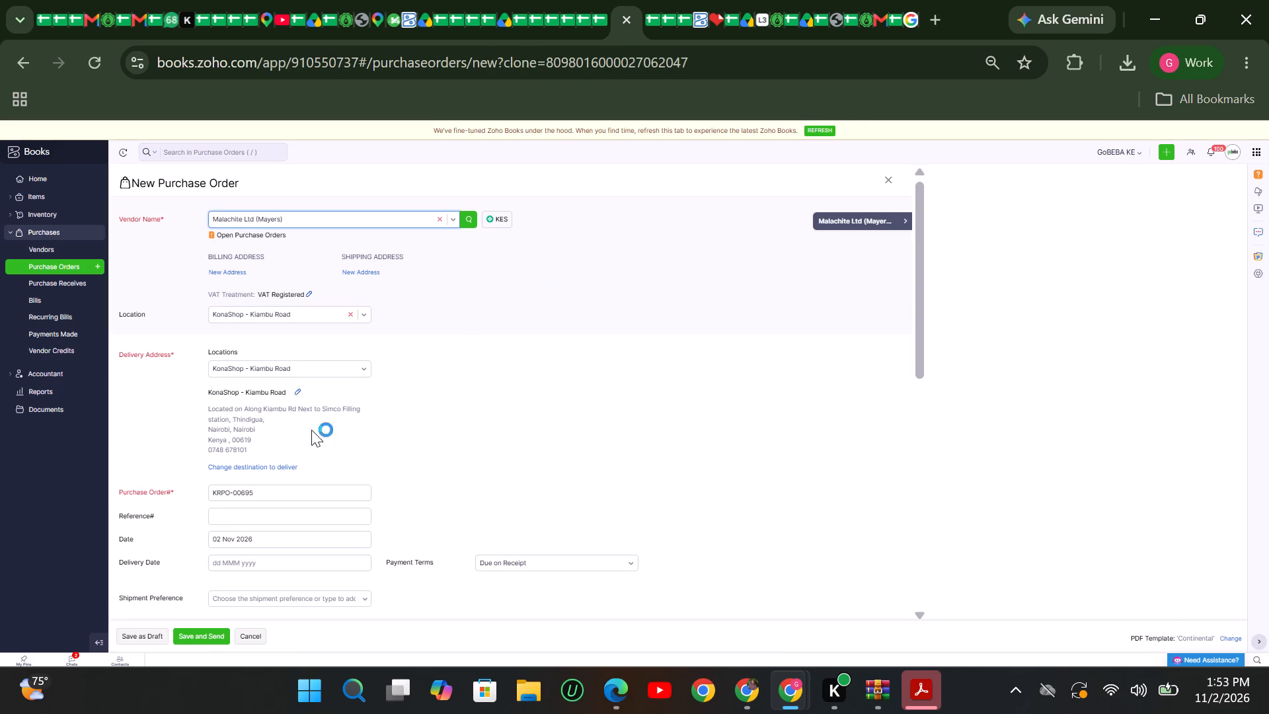
Set the cloned order's location to KonaShop - Kileleshwa and its delivery date to 03 Nov 2026.
{"action": "left_click", "coordinate": [289, 313]}
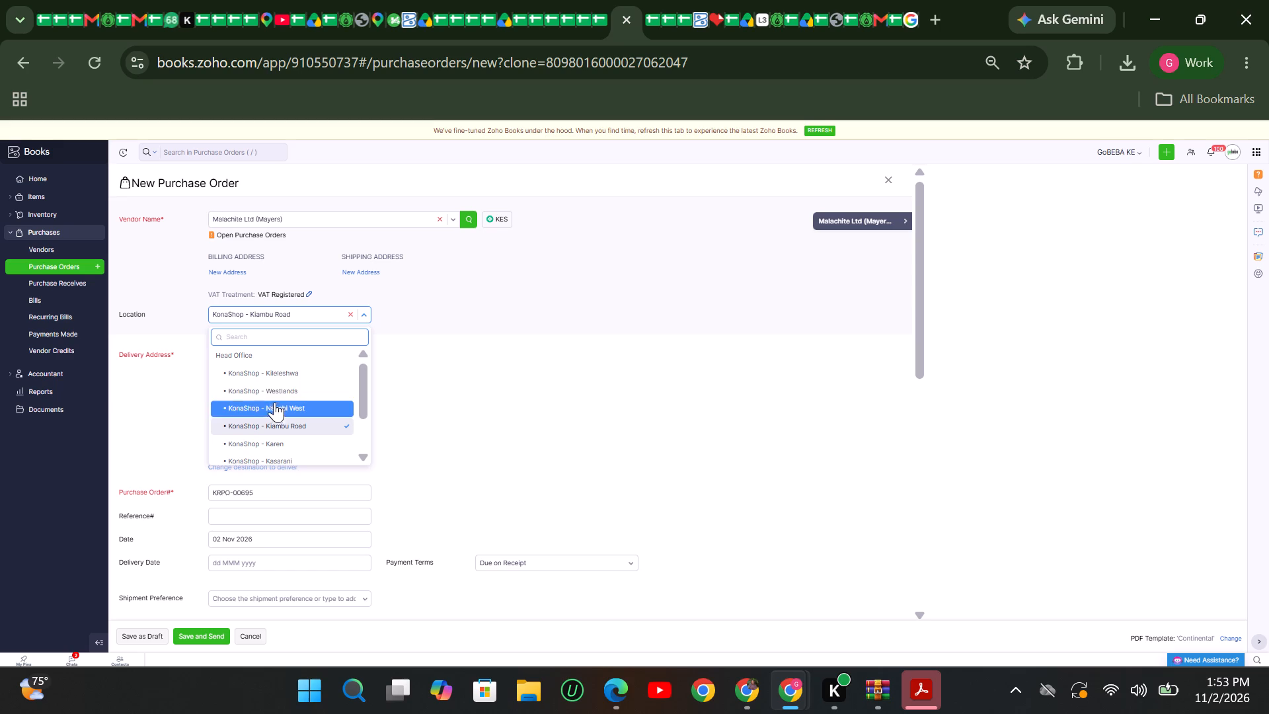
{"action": "left_click", "coordinate": [286, 375]}
{"action": "scroll", "coordinate": [293, 407], "scroll_direction": "down", "scroll_amount": 2}
{"action": "left_click", "coordinate": [244, 377]}
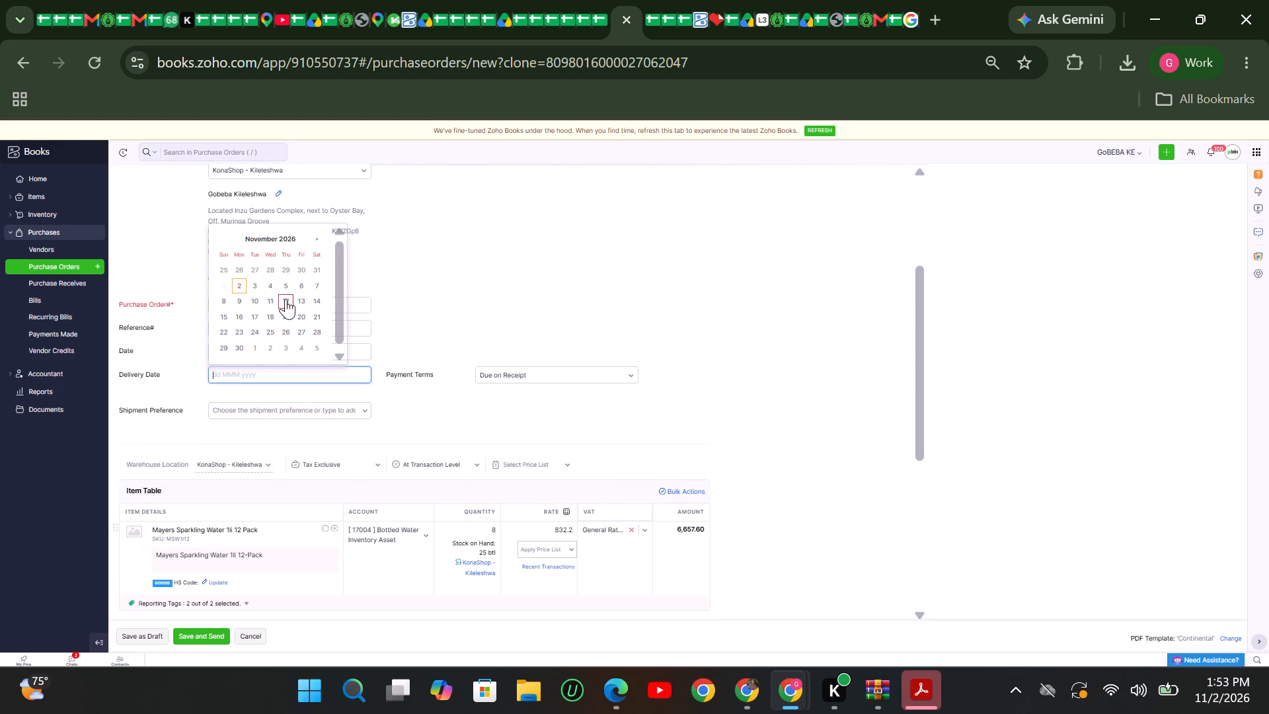
{"action": "left_click", "coordinate": [253, 288]}
Set the quantity of the Mayers Sparkling Water 1lt 12 Pack line to 6.
{"action": "scroll", "coordinate": [371, 460], "scroll_direction": "down", "scroll_amount": 2}
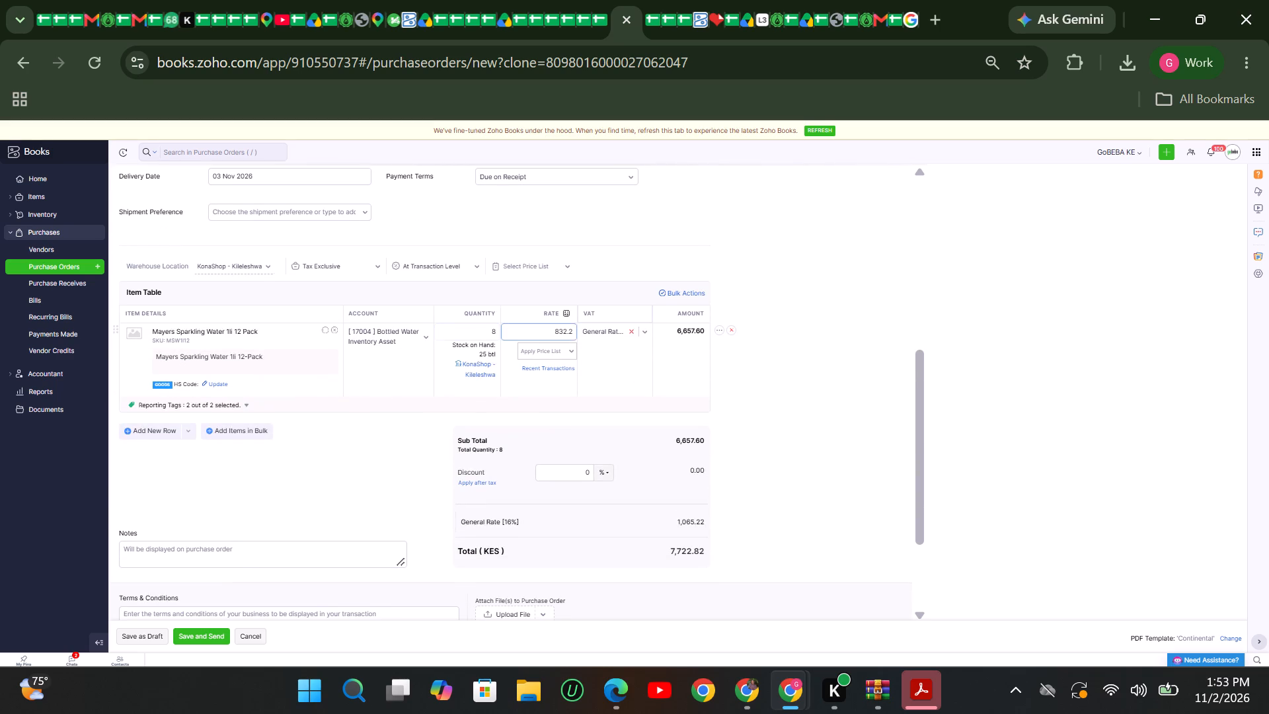
{"action": "left_click_drag", "start_coordinate": [496, 331], "coordinate": [453, 331]}
{"action": "key", "text": "6"}
Change the line's Darkstore Location reporting tag to Kileleshwa.
{"action": "left_click", "coordinate": [241, 401]}
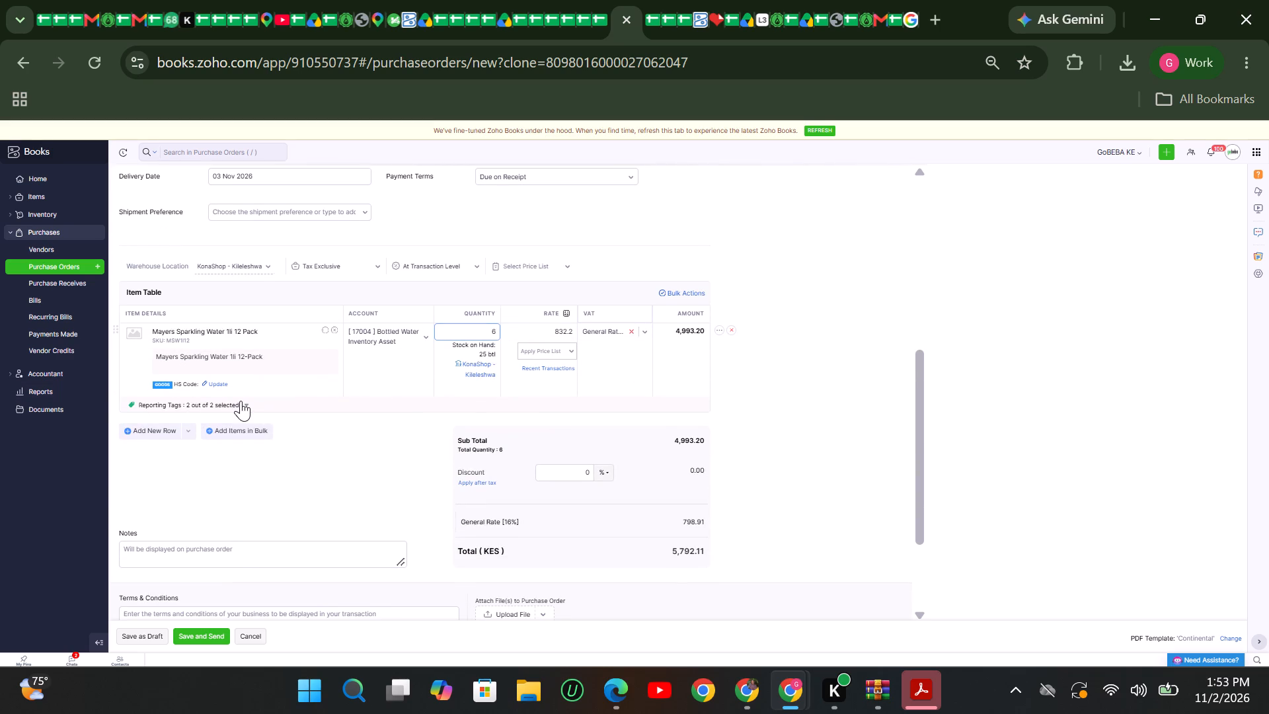
{"action": "left_click", "coordinate": [198, 463]}
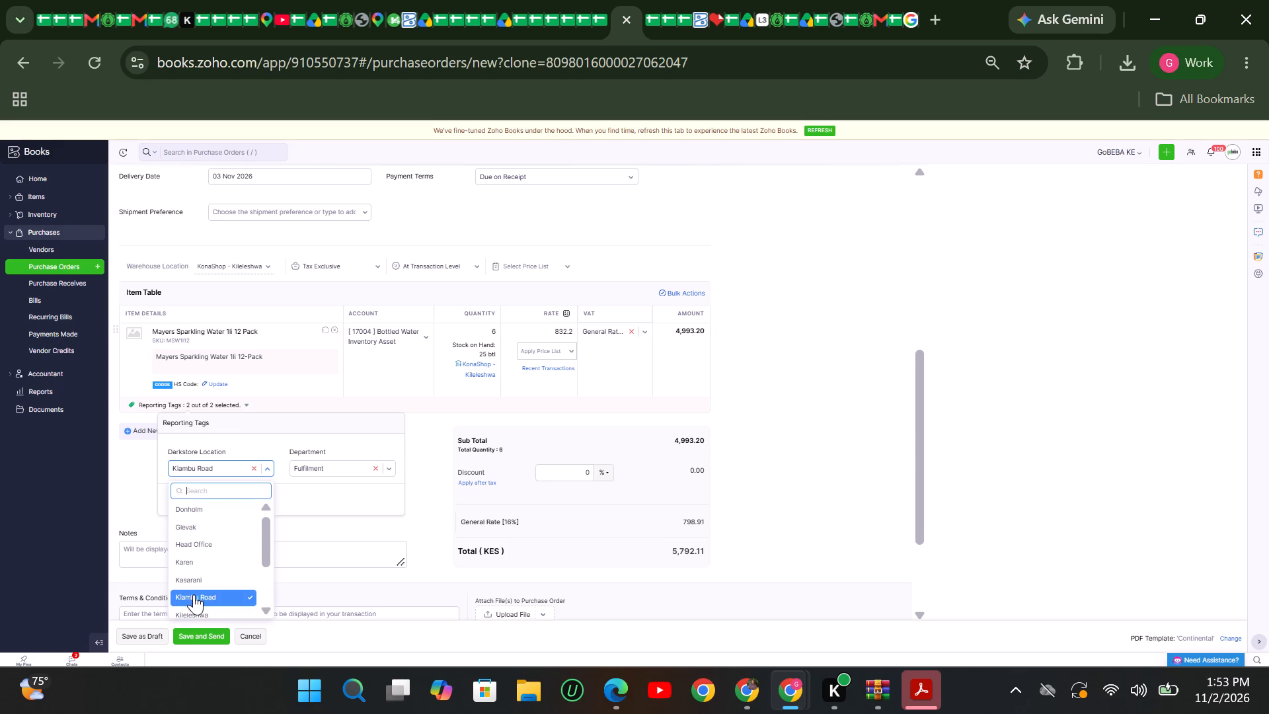
{"action": "scroll", "coordinate": [194, 594], "scroll_direction": "down", "scroll_amount": 1}
{"action": "left_click", "coordinate": [200, 539]}
{"action": "left_click", "coordinate": [184, 497]}
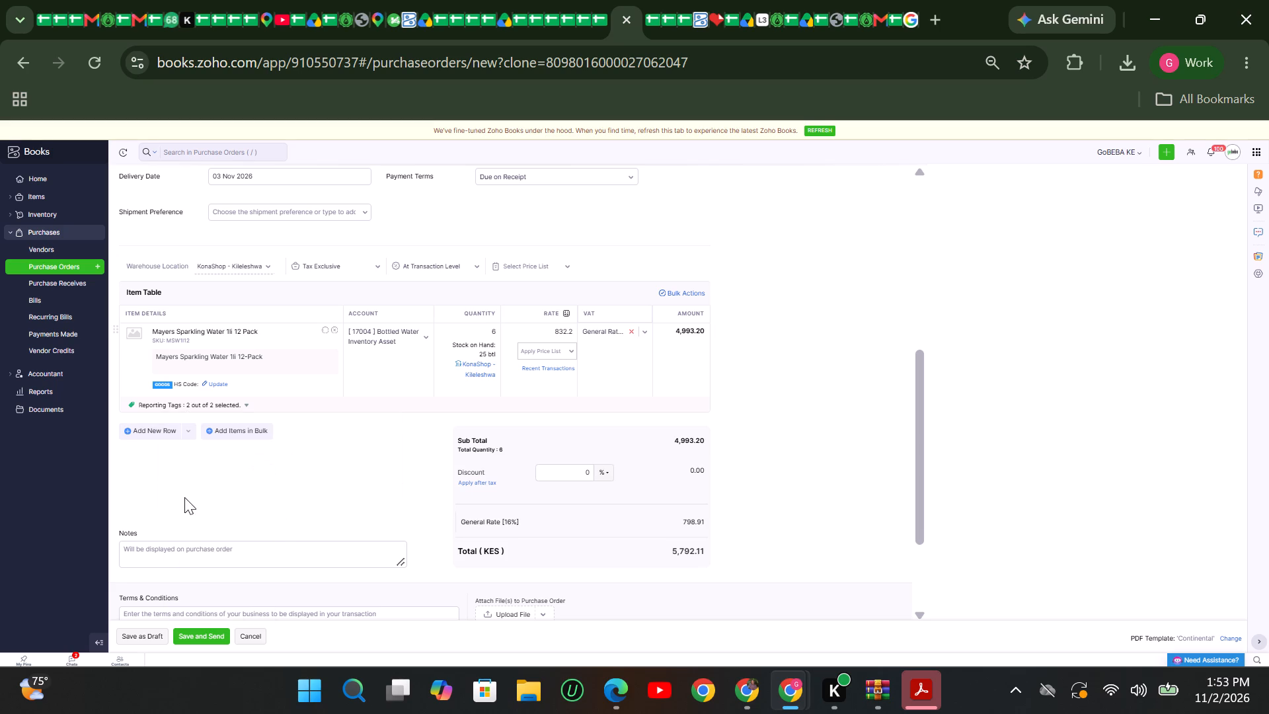
{"action": "left_click", "coordinate": [139, 636]}
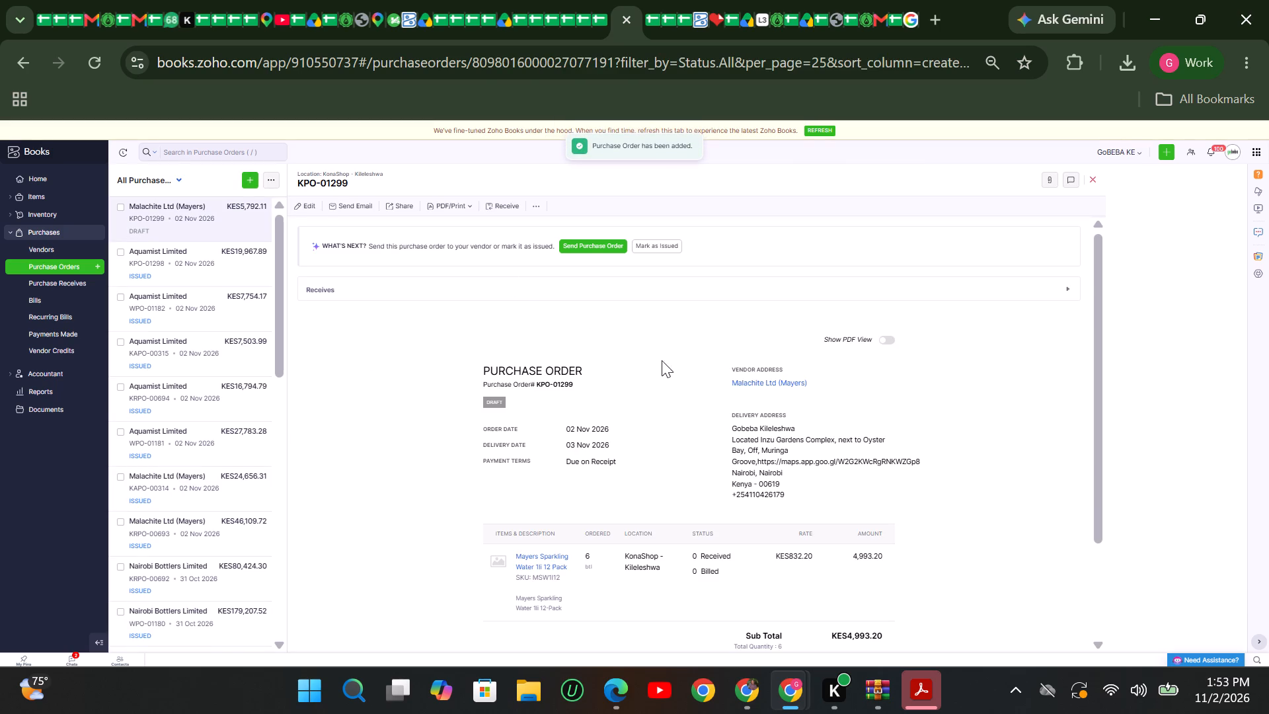
{"action": "left_click", "coordinate": [648, 246]}
{"action": "left_click", "coordinate": [440, 204]}
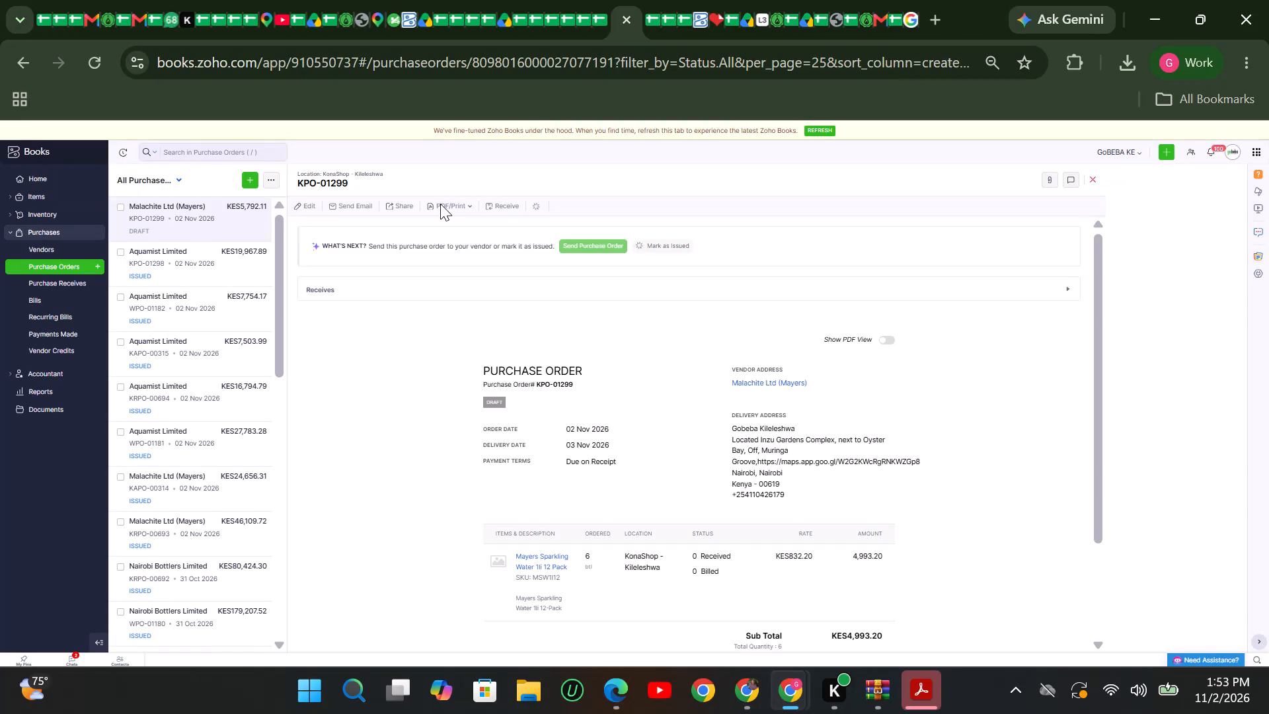
Export the Kileleshwa purchase order KPO-01299 as a PDF and reduce the Adobe Acrobat window showing it from full screen.
{"action": "left_click", "coordinate": [437, 220]}
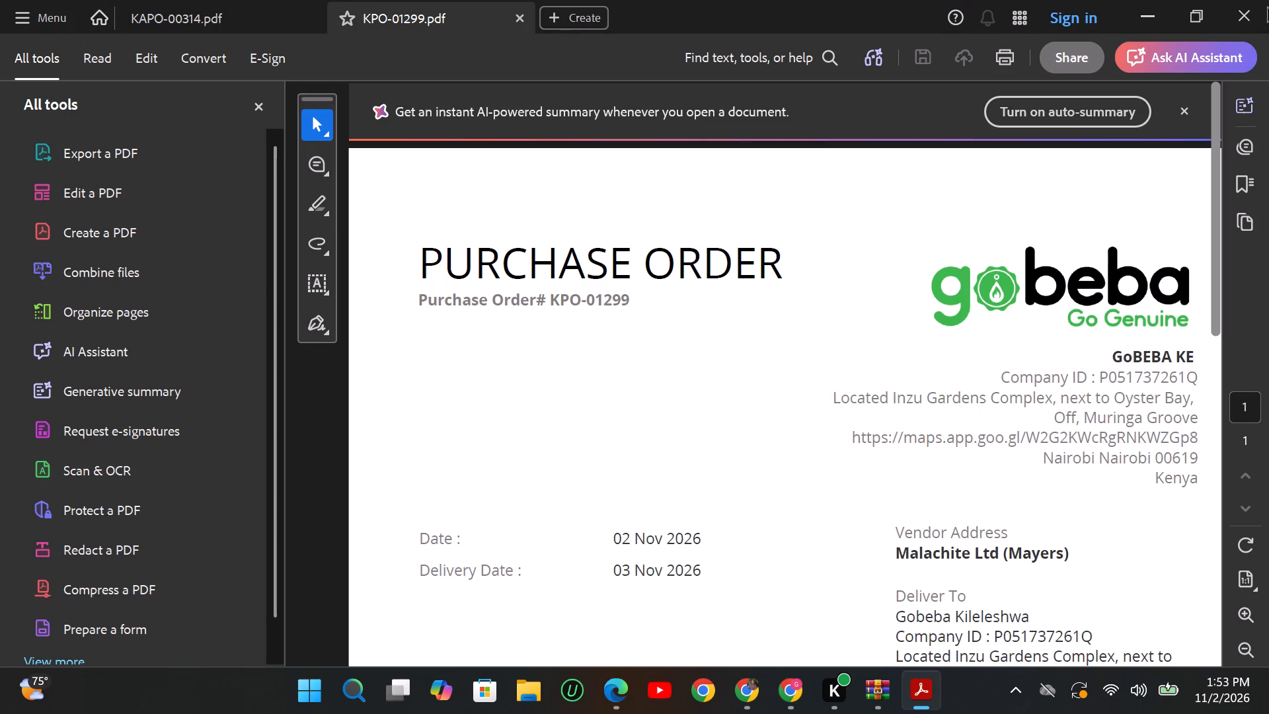
{"action": "left_click", "coordinate": [1215, 9]}
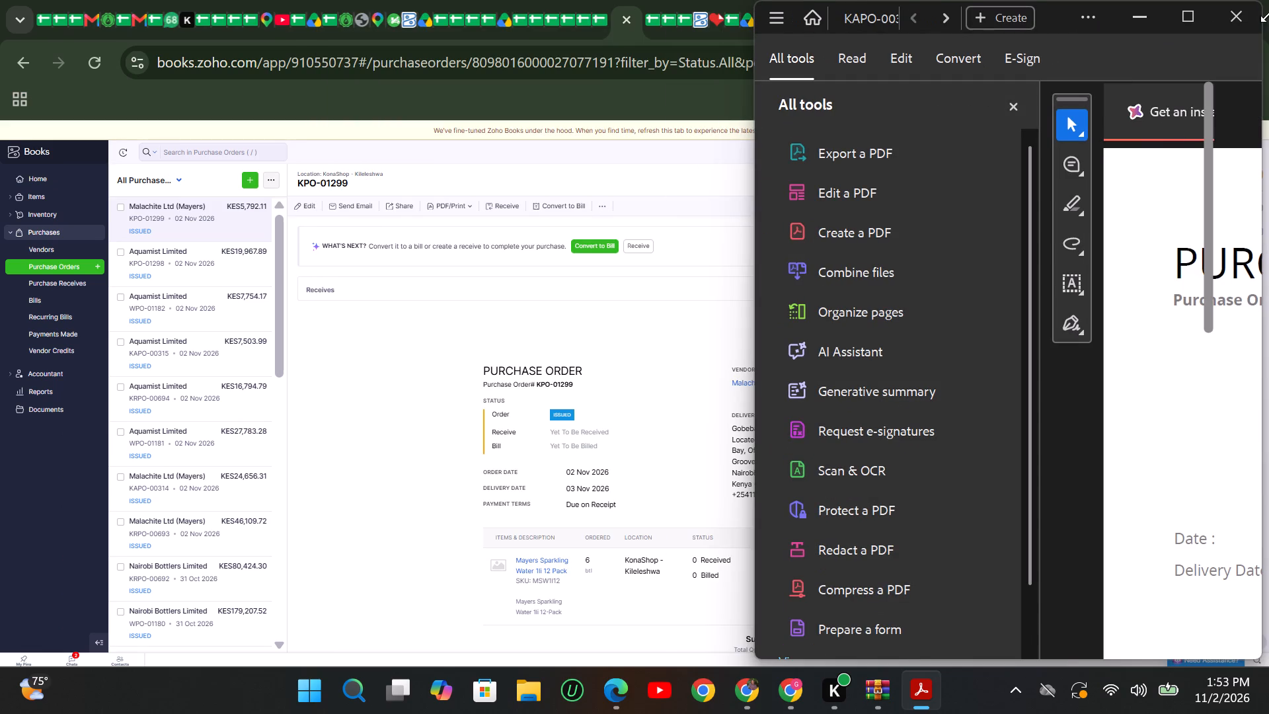
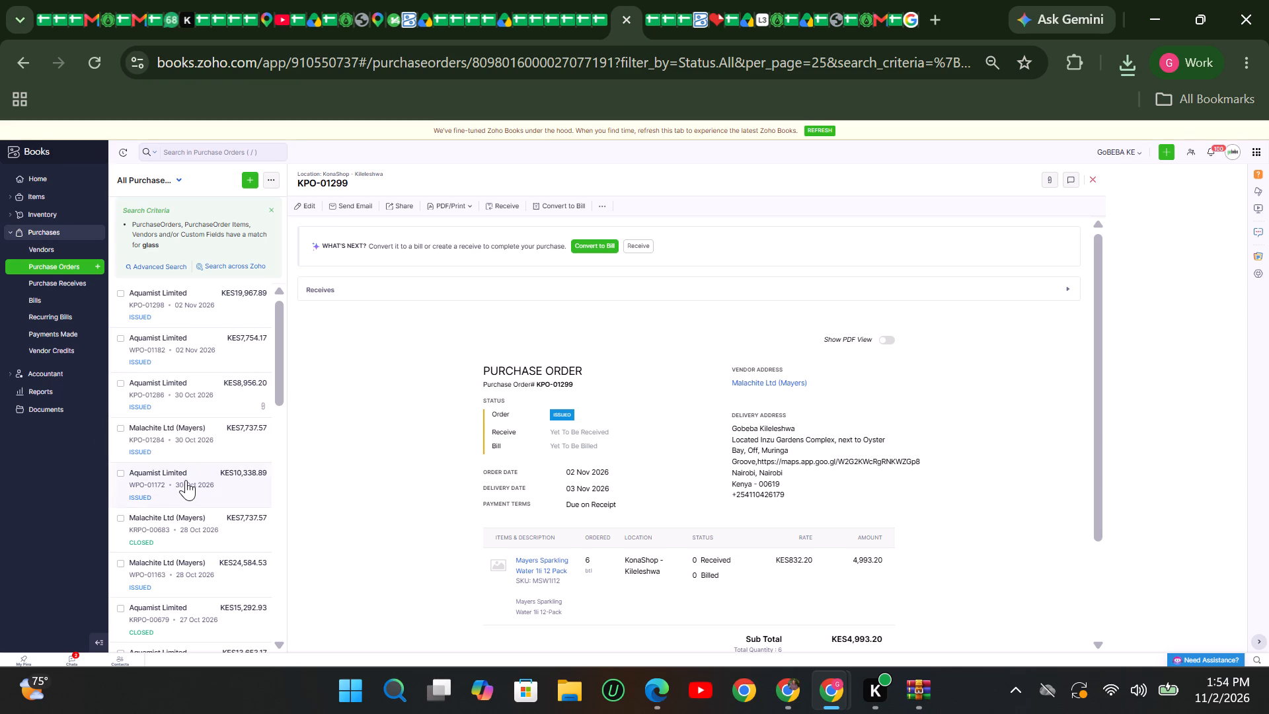
{"action": "left_click", "coordinate": [157, 570]}
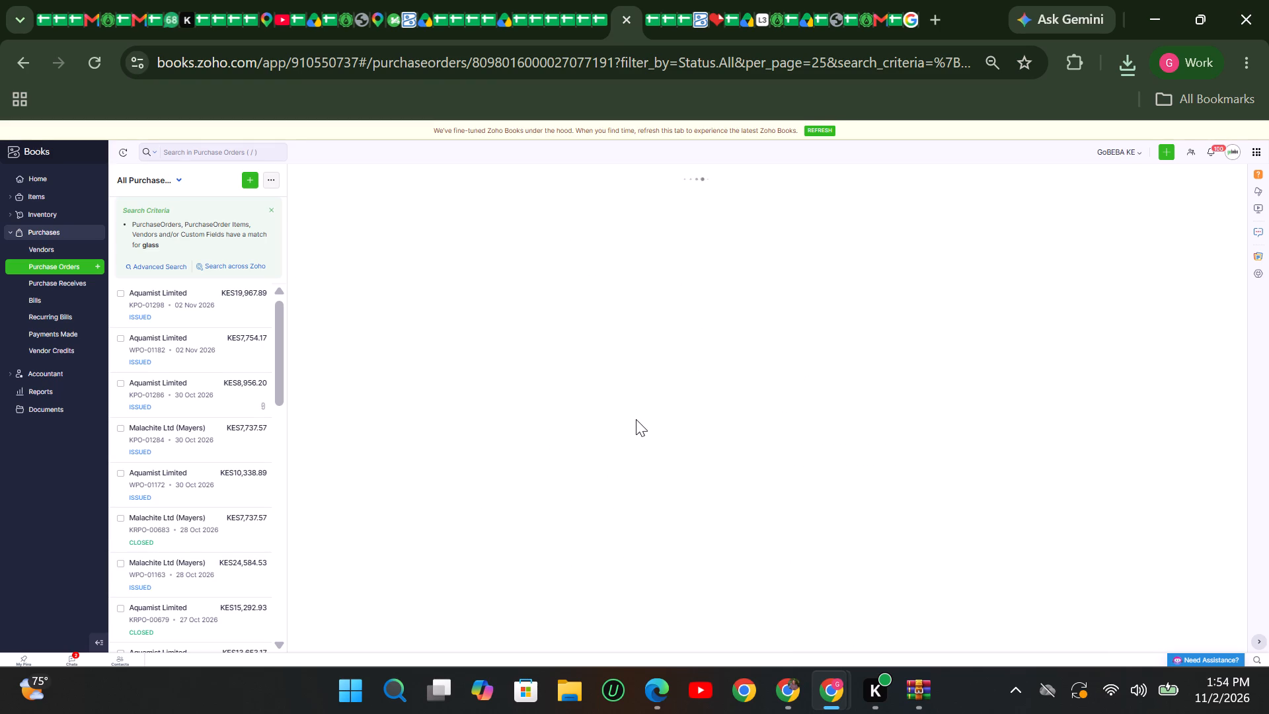
{"action": "scroll", "coordinate": [636, 419], "scroll_direction": "down", "scroll_amount": 2}
{"action": "scroll", "coordinate": [512, 475], "scroll_direction": "down", "scroll_amount": 3}
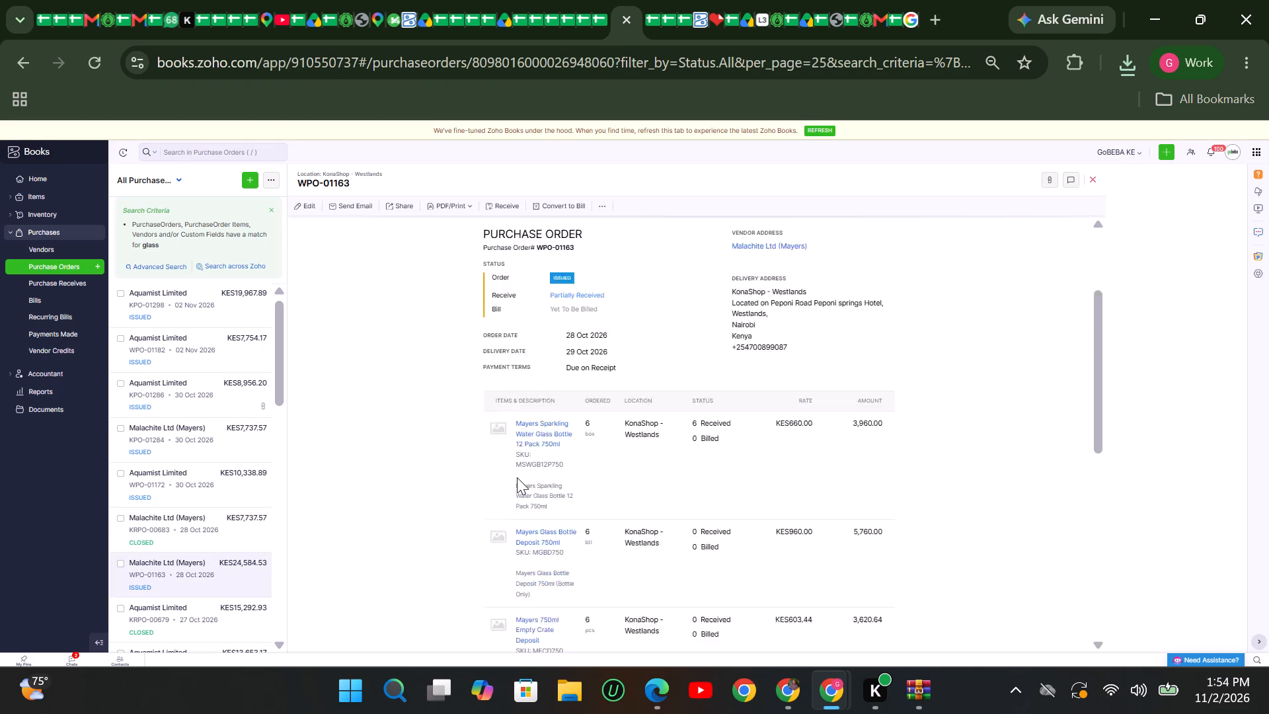
{"action": "scroll", "coordinate": [517, 477], "scroll_direction": "down", "scroll_amount": 2}
{"action": "scroll", "coordinate": [672, 477], "scroll_direction": "down", "scroll_amount": 2}
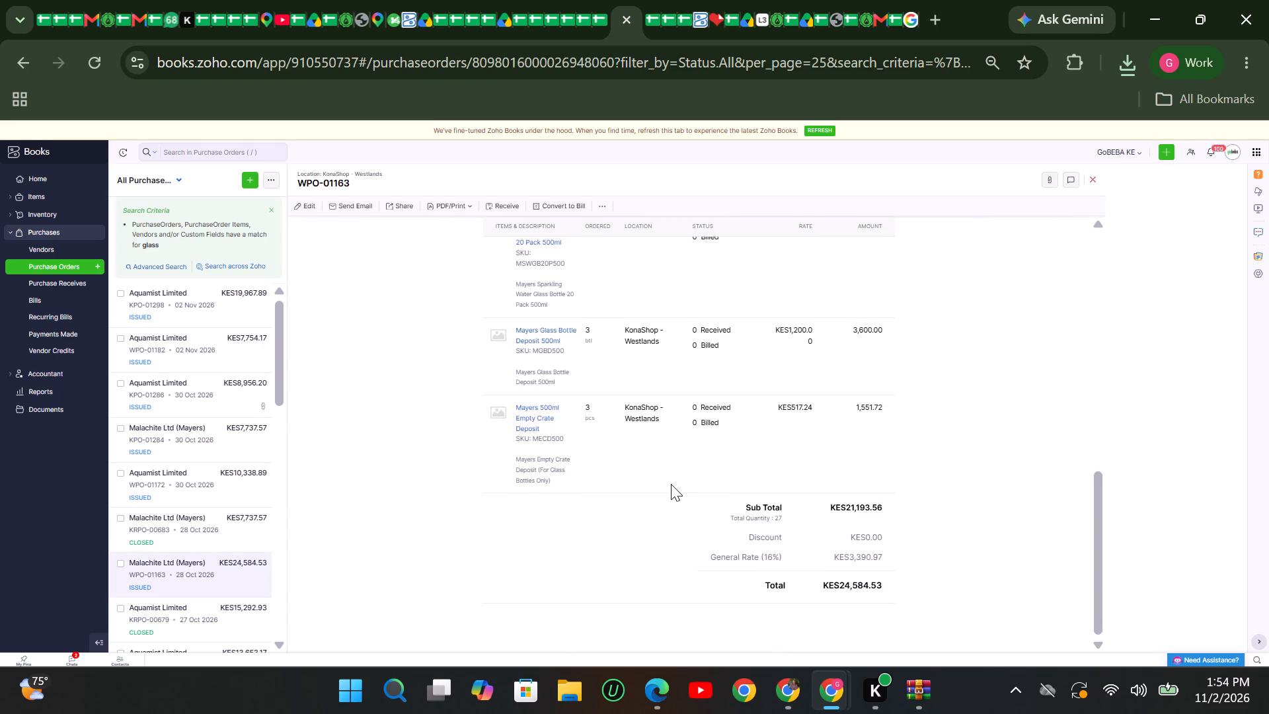
{"action": "scroll", "coordinate": [671, 484], "scroll_direction": "up", "scroll_amount": 5}
{"action": "scroll", "coordinate": [671, 484], "scroll_direction": "down", "scroll_amount": 2}
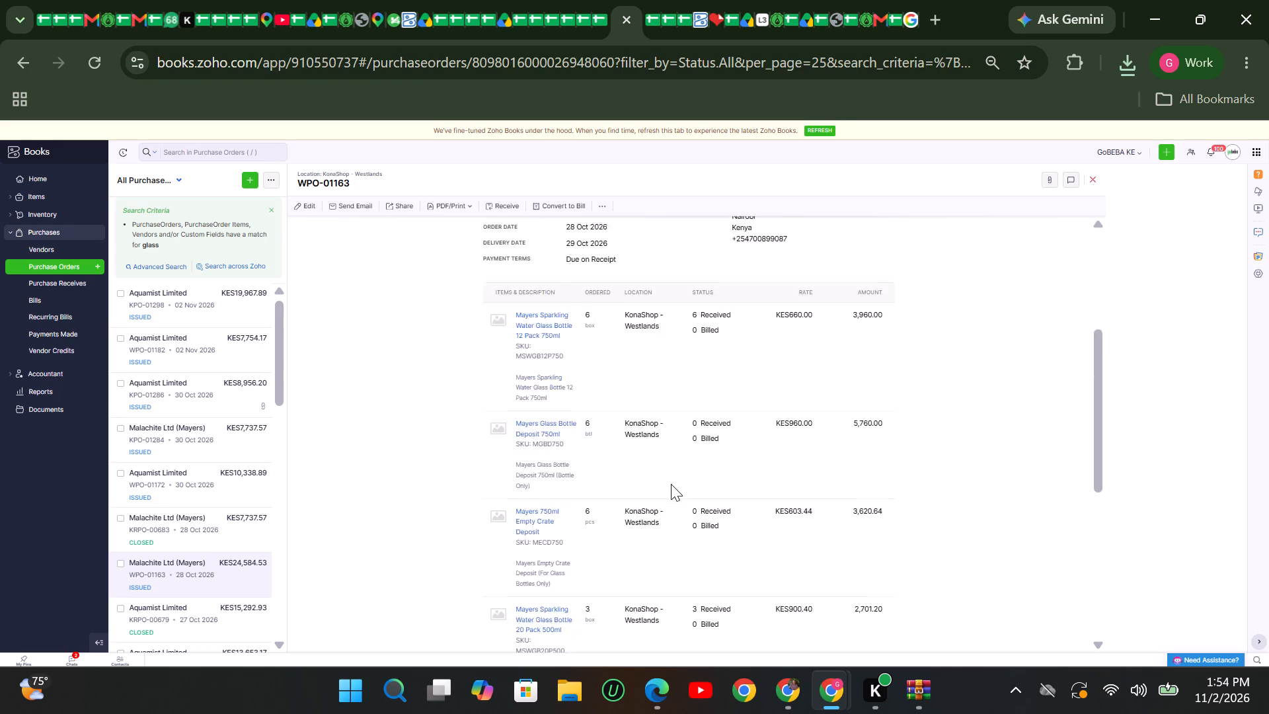
{"action": "scroll", "coordinate": [671, 484], "scroll_direction": "down", "scroll_amount": 2}
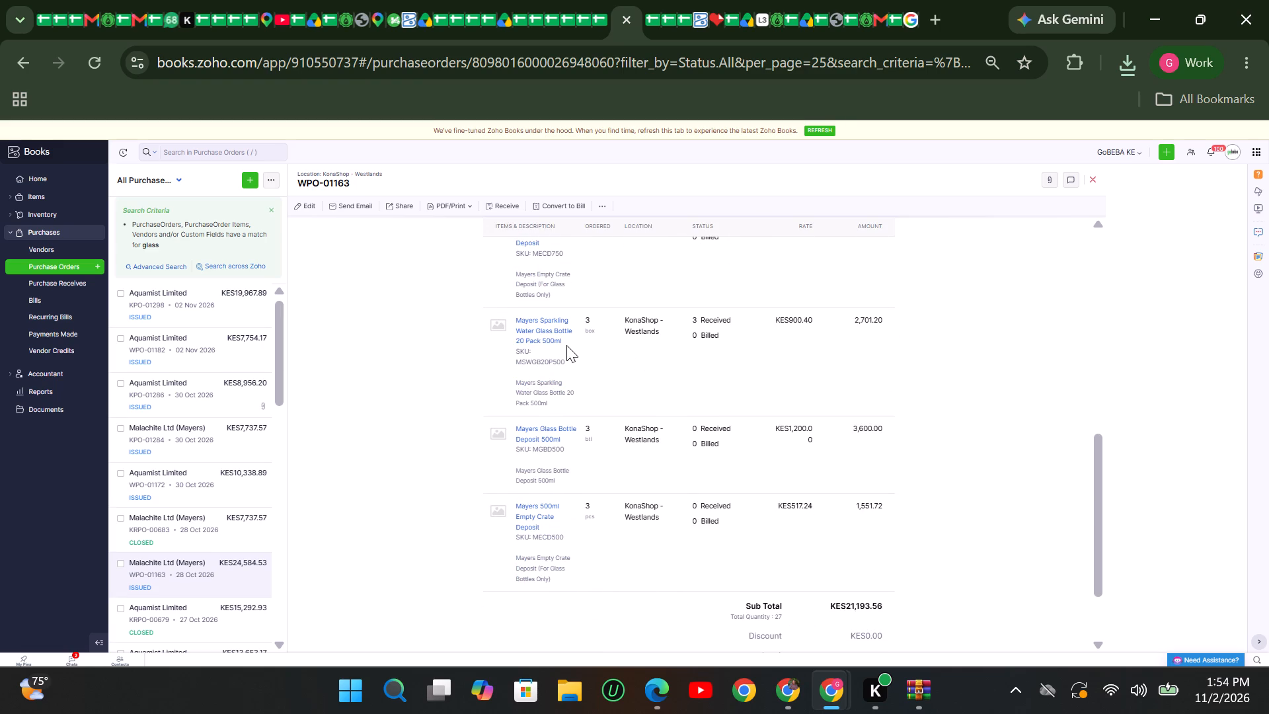
{"action": "scroll", "coordinate": [205, 545], "scroll_direction": "down", "scroll_amount": 1}
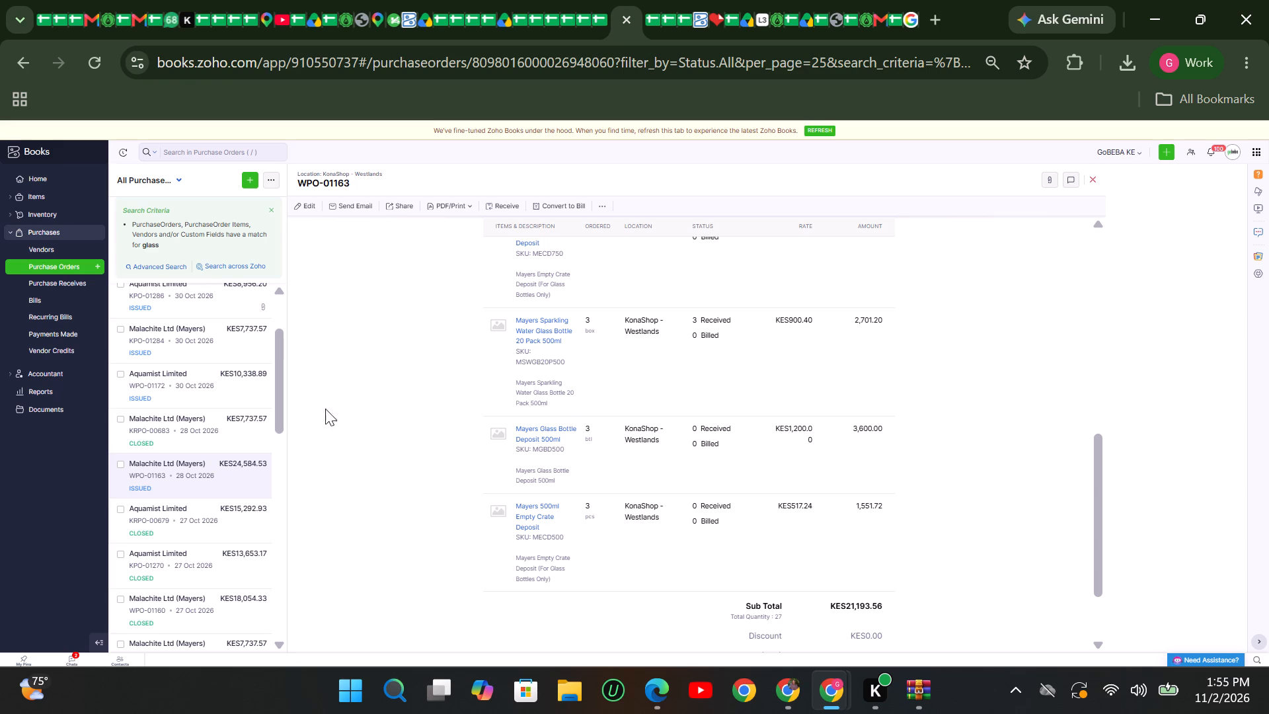
{"action": "scroll", "coordinate": [188, 364], "scroll_direction": "up", "scroll_amount": 11}
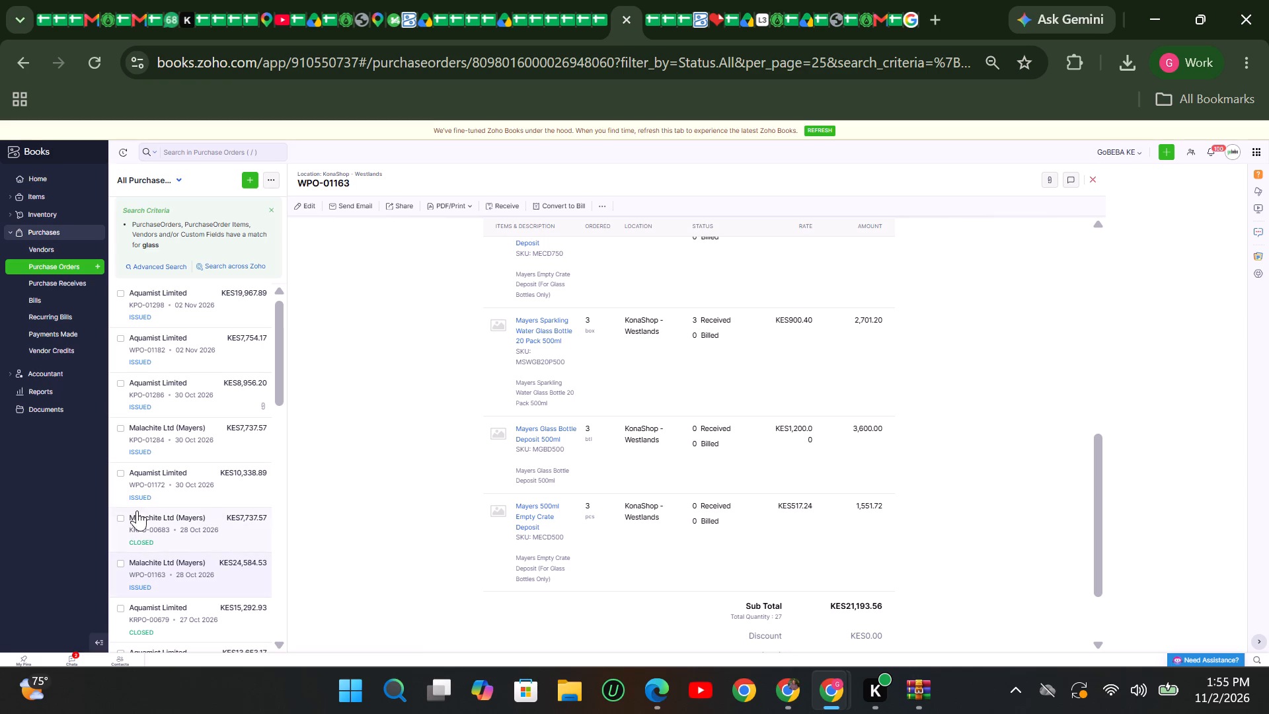
{"action": "left_click", "coordinate": [183, 573]}
{"action": "scroll", "coordinate": [494, 565], "scroll_direction": "up", "scroll_amount": 2}
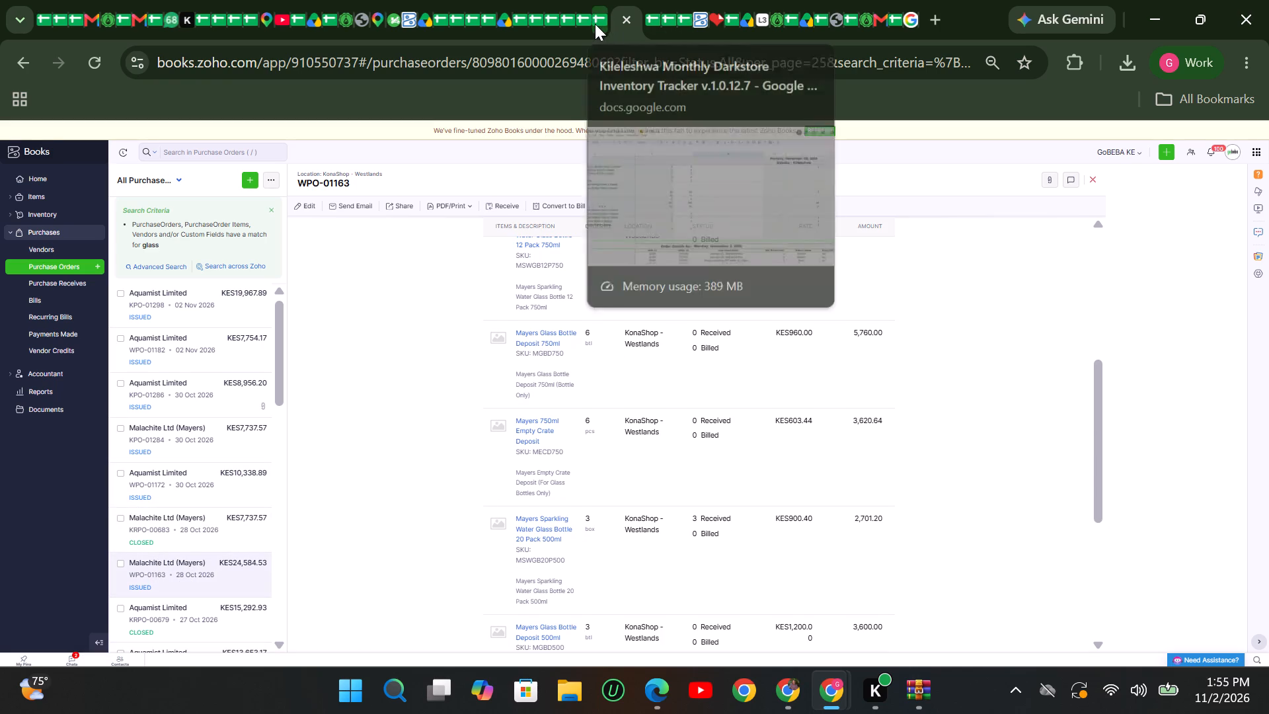
Switch to the Westlands Monthly Darkstore Inventory Tracker and bring up the Monday, November 02, 2026 beverage columns.
{"action": "left_click", "coordinate": [584, 24]}
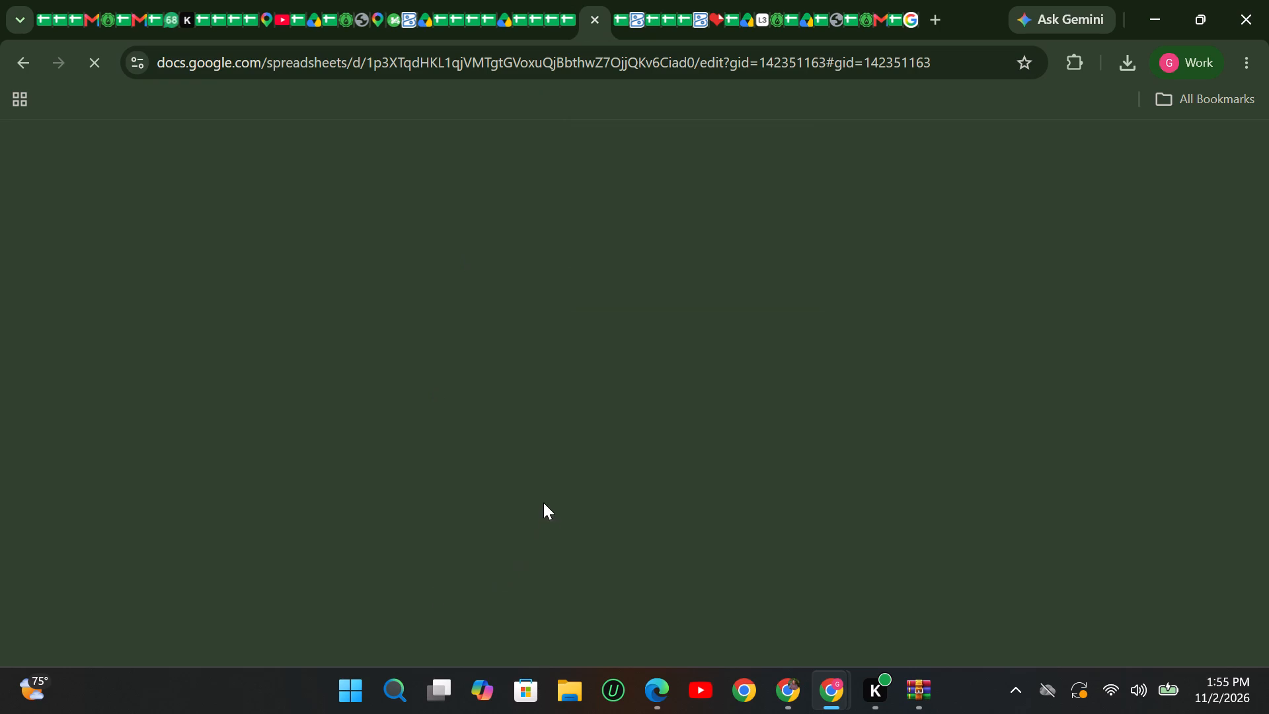
{"action": "scroll", "coordinate": [557, 540], "scroll_direction": "down", "scroll_amount": 8}
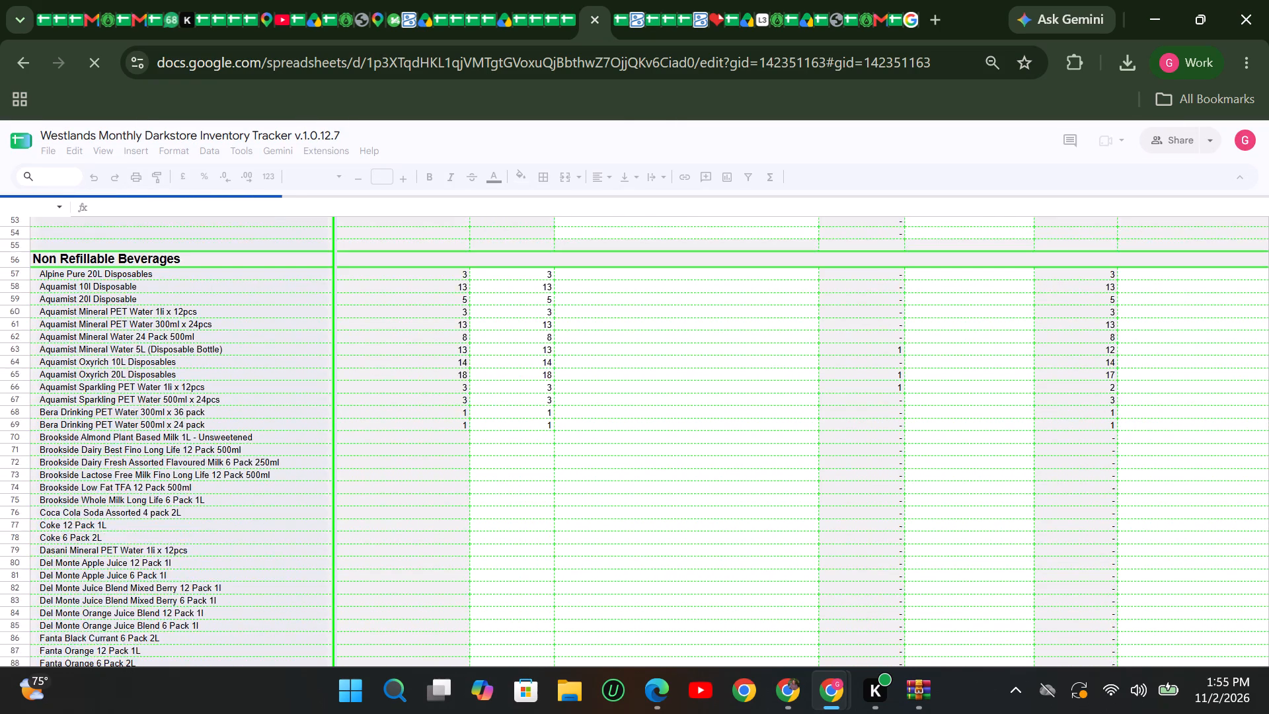
{"action": "scroll", "coordinate": [557, 544], "scroll_direction": "down", "scroll_amount": 7}
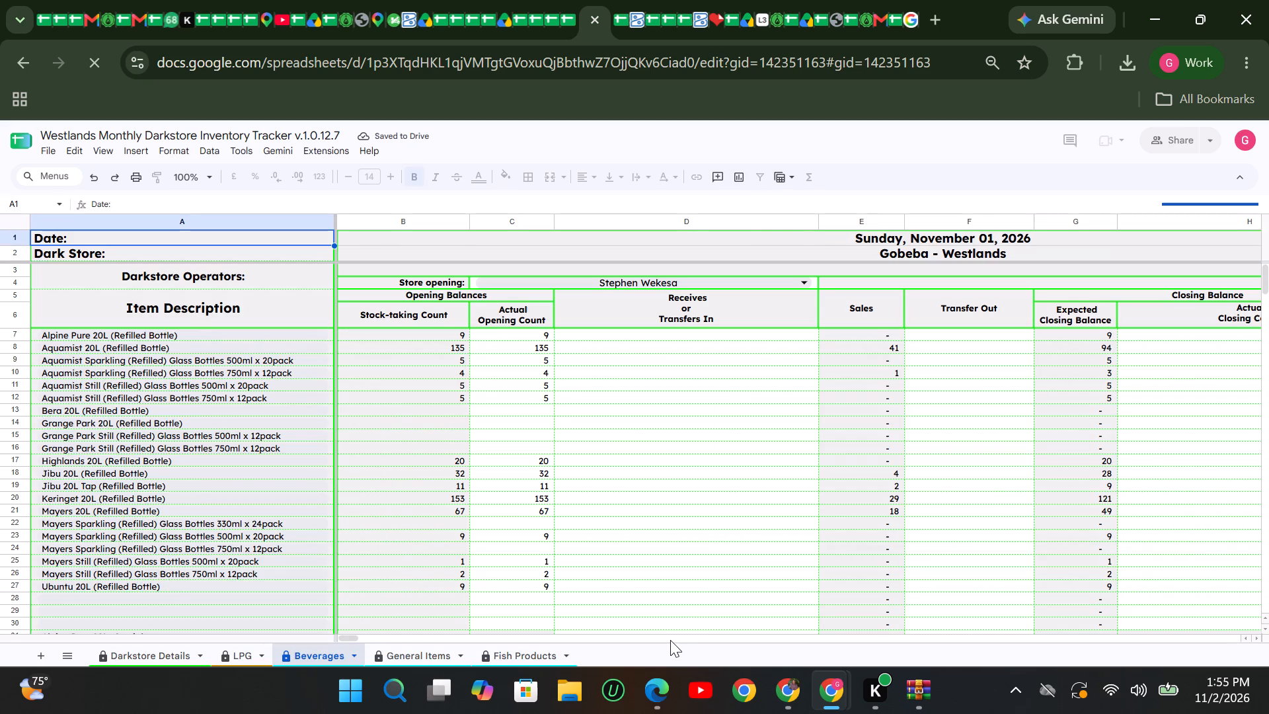
{"action": "left_click", "coordinate": [670, 640]}
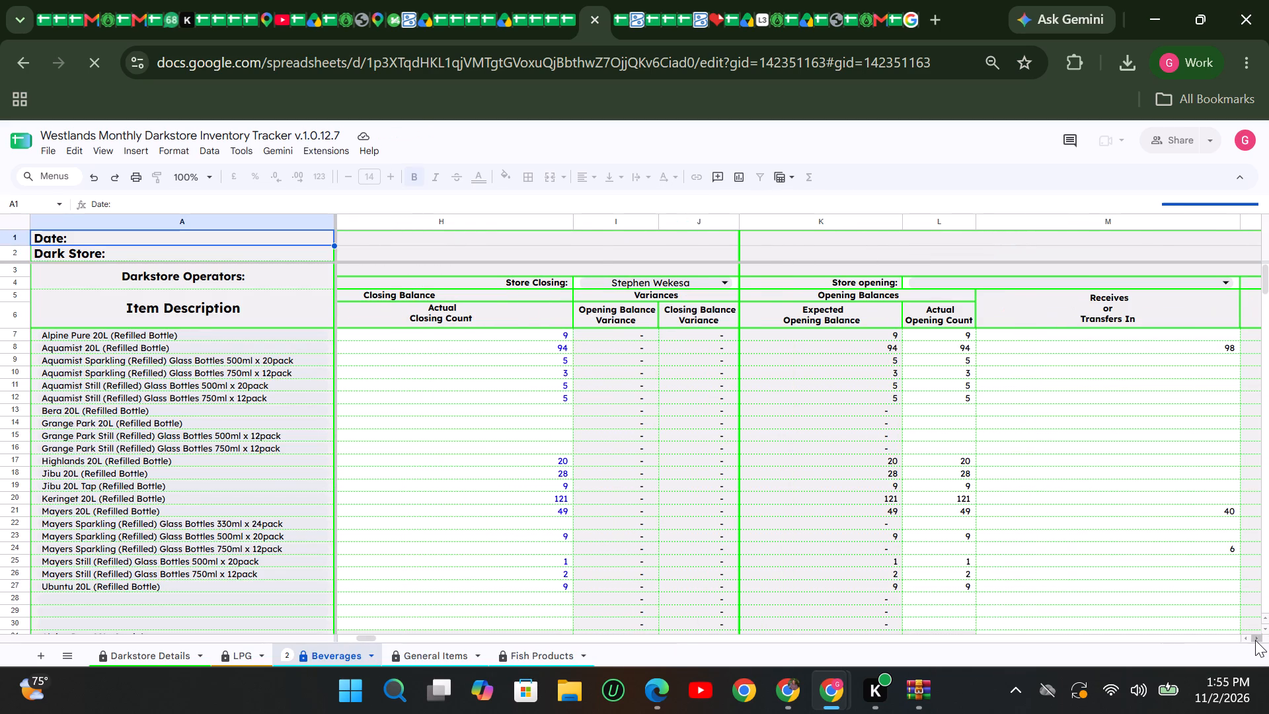
{"action": "left_click", "coordinate": [1253, 641]}
{"action": "triple_click", "coordinate": [1258, 634]}
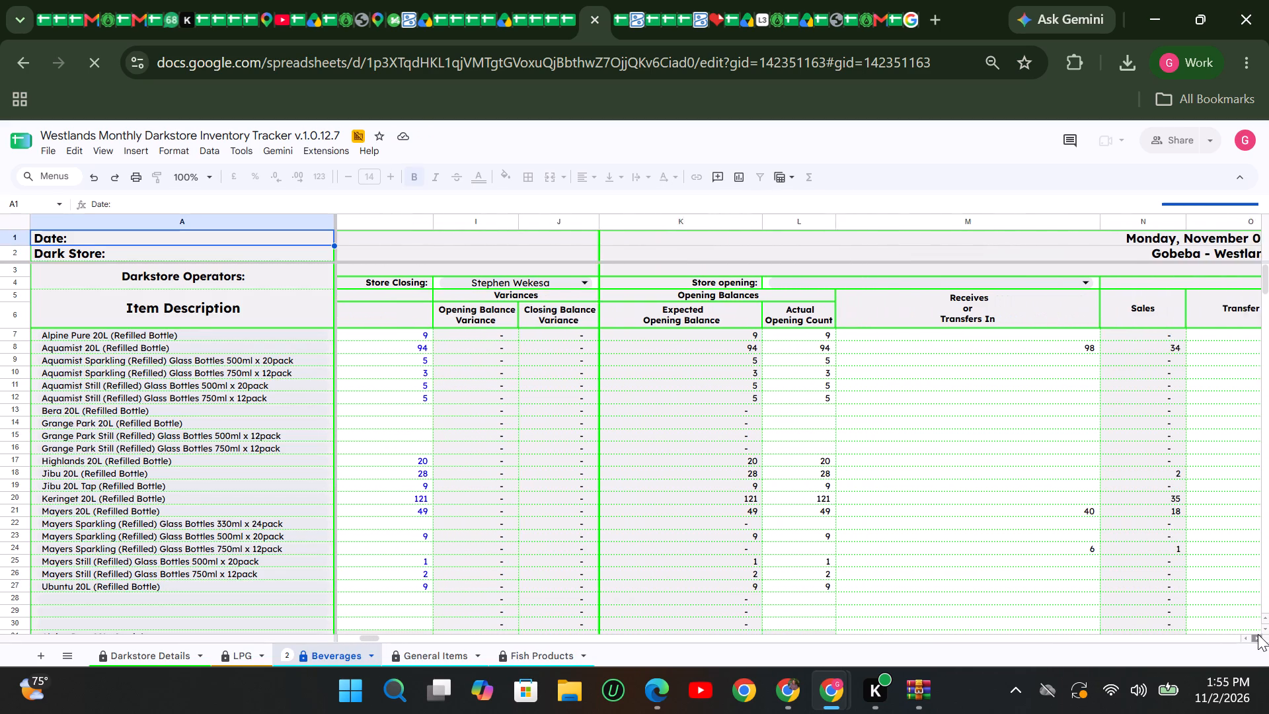
{"action": "triple_click", "coordinate": [1258, 634]}
{"action": "left_click", "coordinate": [1258, 634]}
Examine the Westlands empty-bottle stock for November 2, checking the Mayers sparkling and still empty glass bottle rows.
{"action": "scroll", "coordinate": [1115, 602], "scroll_direction": "down", "scroll_amount": 9}
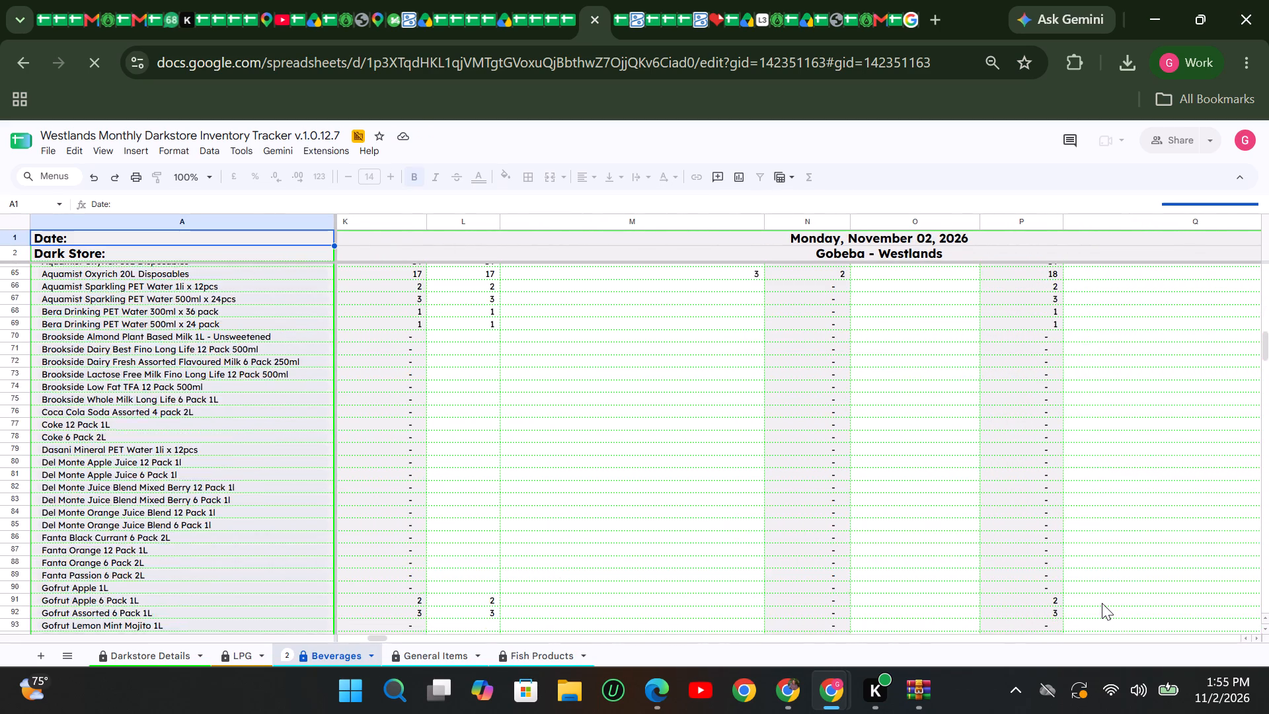
{"action": "scroll", "coordinate": [1102, 603], "scroll_direction": "down", "scroll_amount": 7}
{"action": "scroll", "coordinate": [1102, 603], "scroll_direction": "up", "scroll_amount": 6}
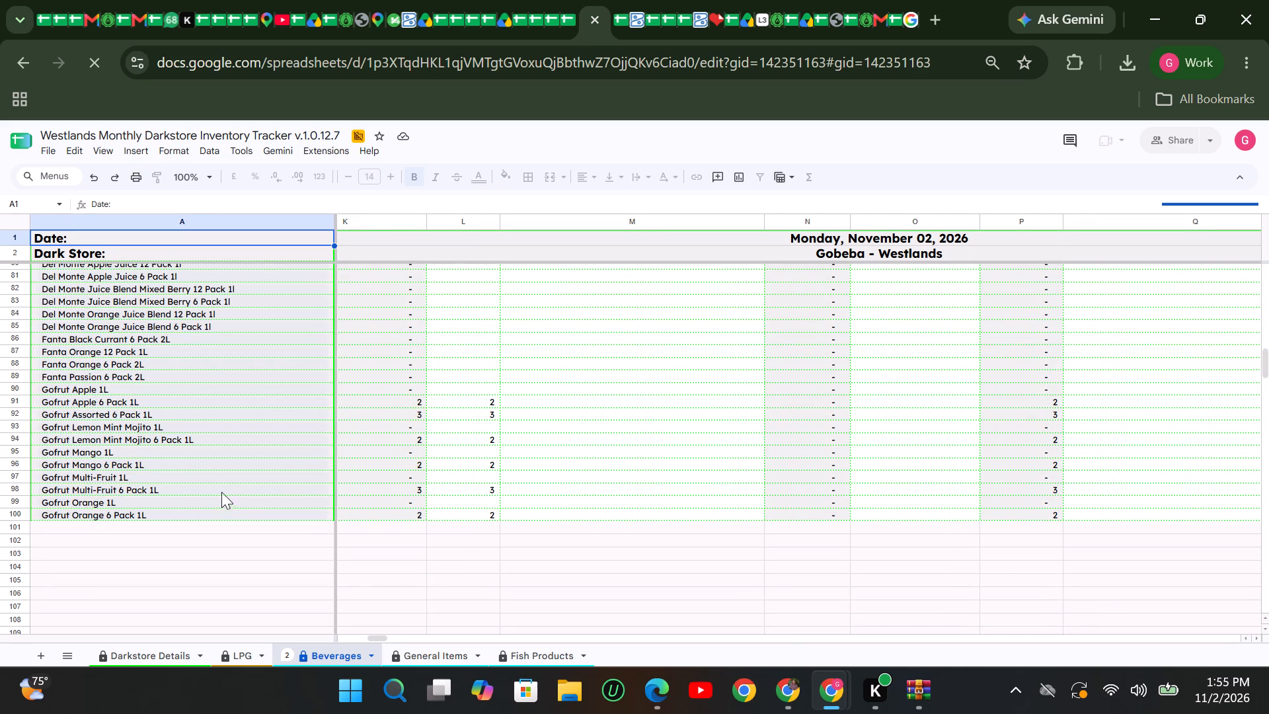
{"action": "scroll", "coordinate": [212, 495], "scroll_direction": "down", "scroll_amount": 7}
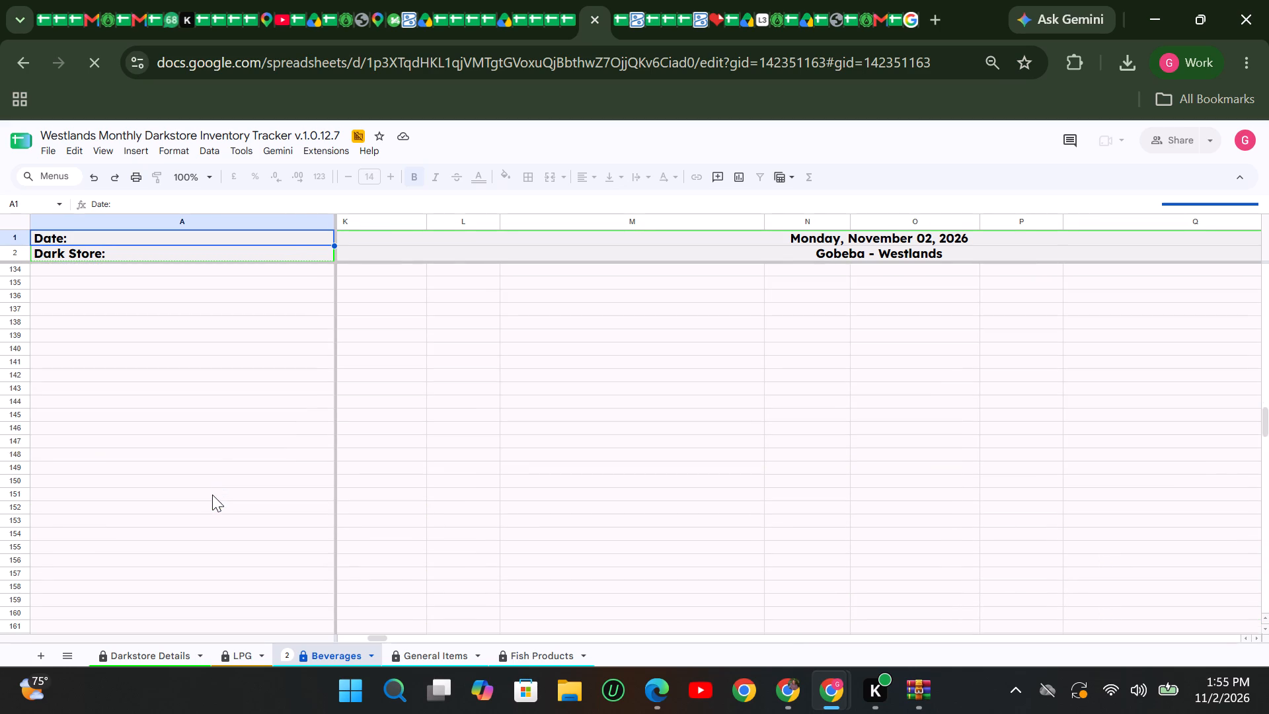
{"action": "scroll", "coordinate": [212, 495], "scroll_direction": "down", "scroll_amount": 6}
{"action": "scroll", "coordinate": [217, 499], "scroll_direction": "up", "scroll_amount": 15}
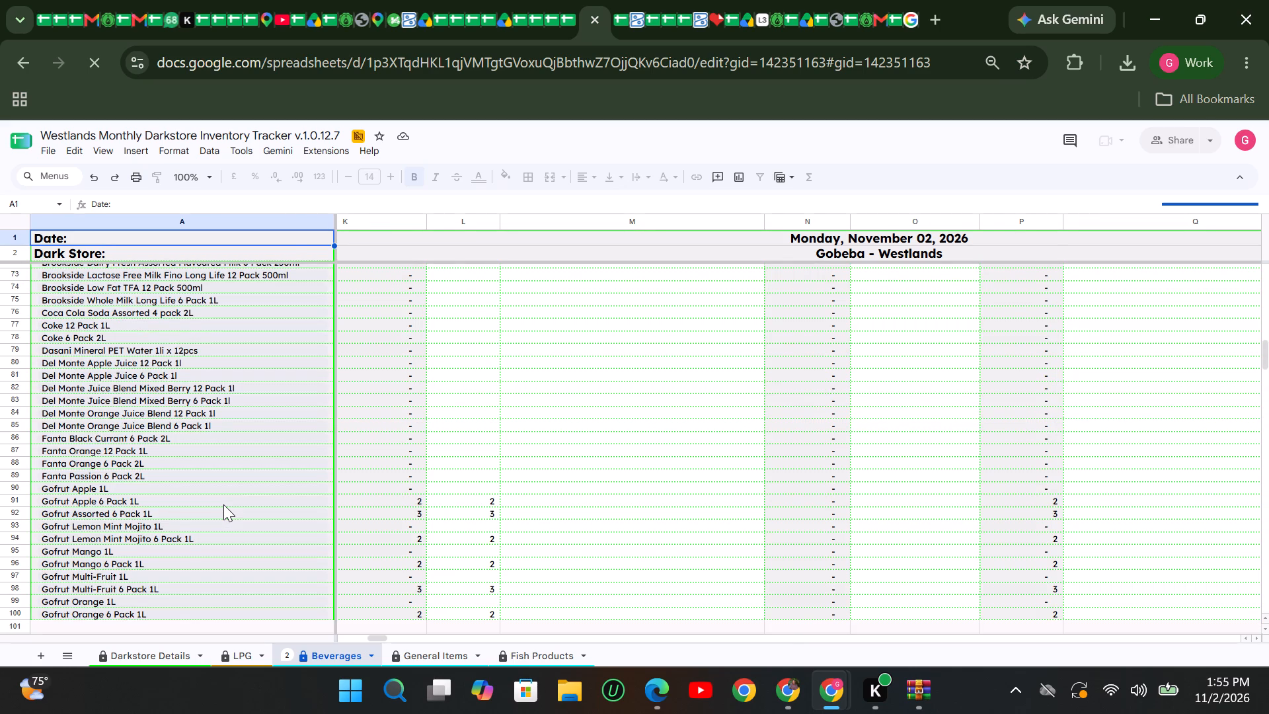
{"action": "scroll", "coordinate": [237, 512], "scroll_direction": "down", "scroll_amount": 8}
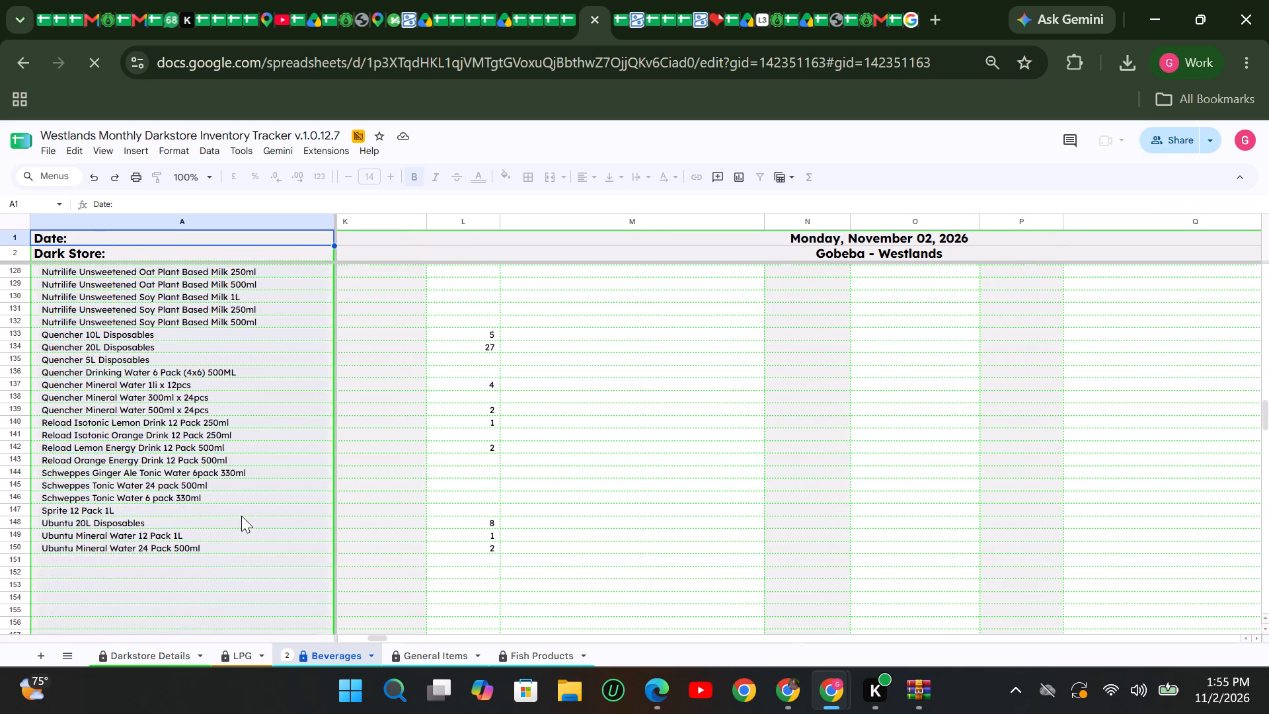
{"action": "scroll", "coordinate": [241, 516], "scroll_direction": "down", "scroll_amount": 5}
{"action": "left_click", "coordinate": [436, 462]}
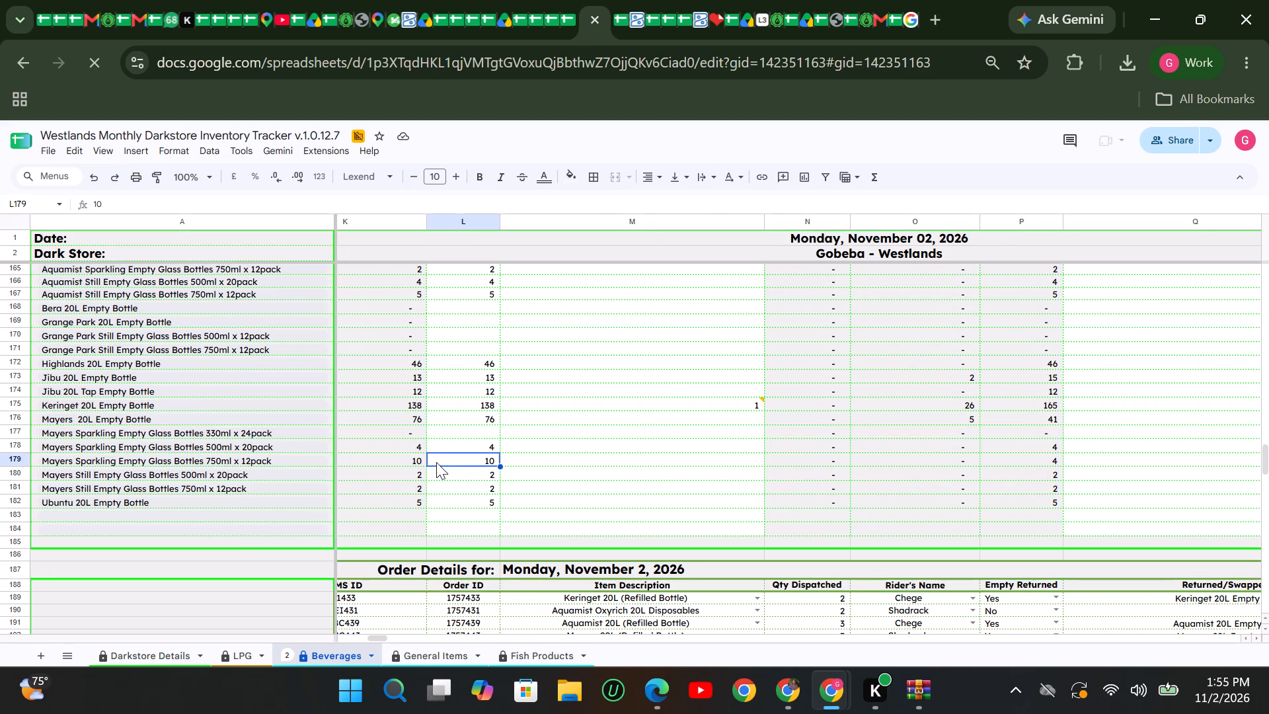
{"action": "left_click", "coordinate": [19, 460]}
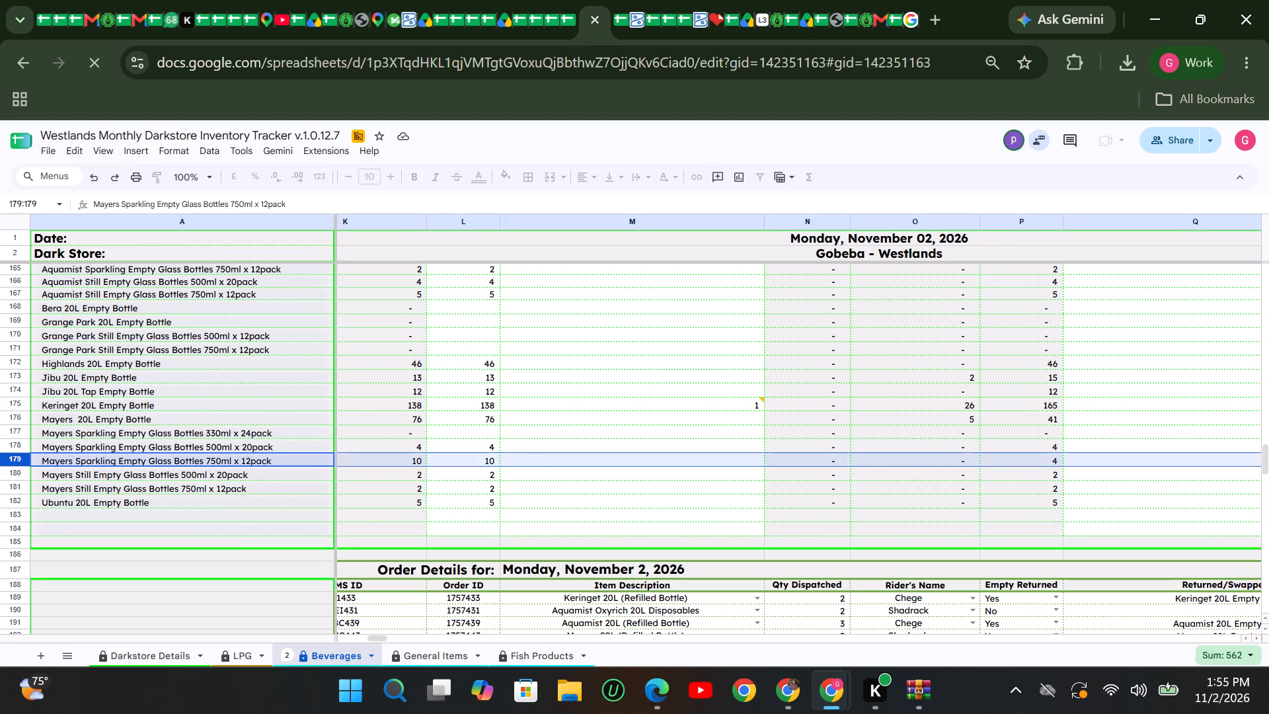
{"action": "left_click", "coordinate": [10, 471]}
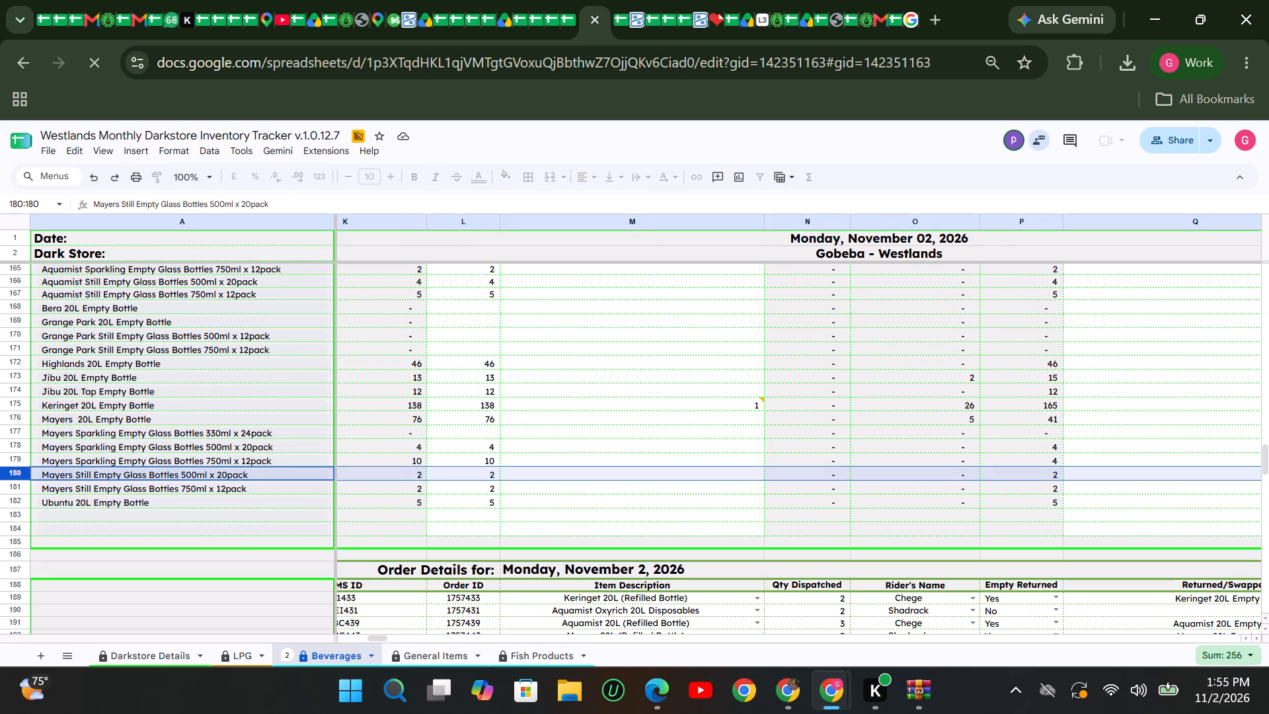
{"action": "left_click", "coordinate": [19, 489]}
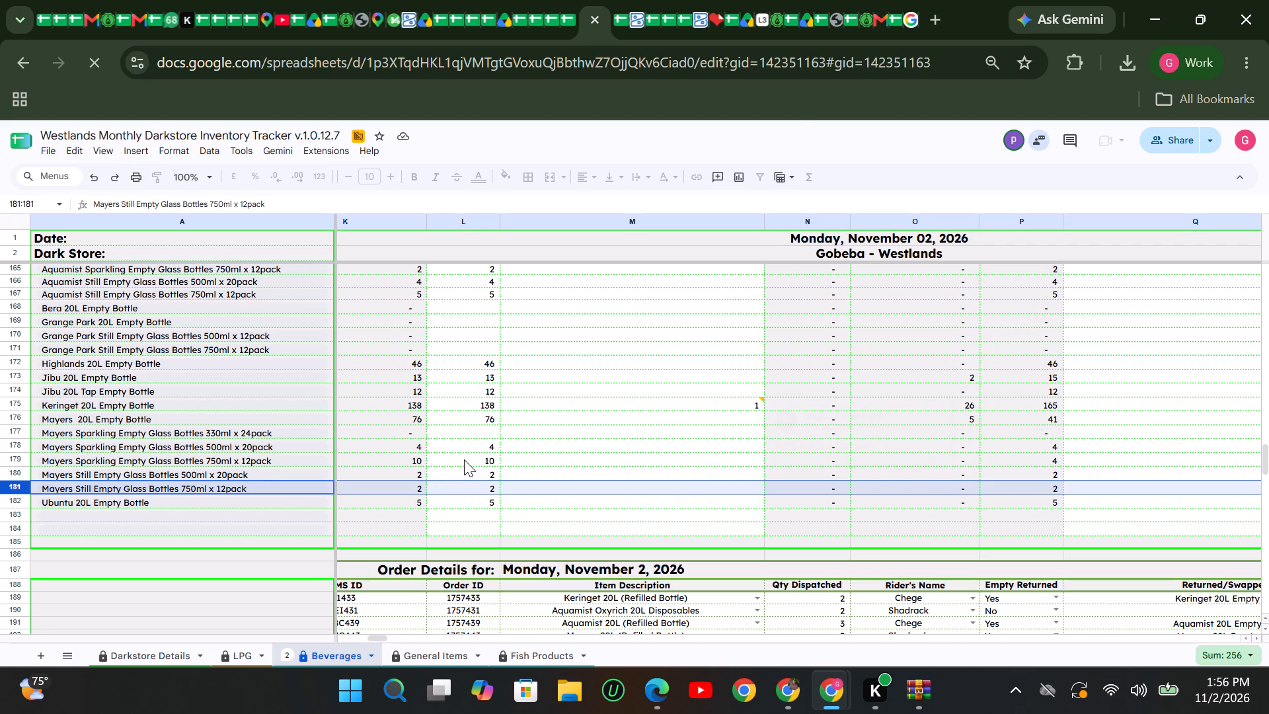
Return to the purchase orders in Zoho Books and clone the Westlands Mayers order WPO-01163.
{"action": "left_click", "coordinate": [637, 25]}
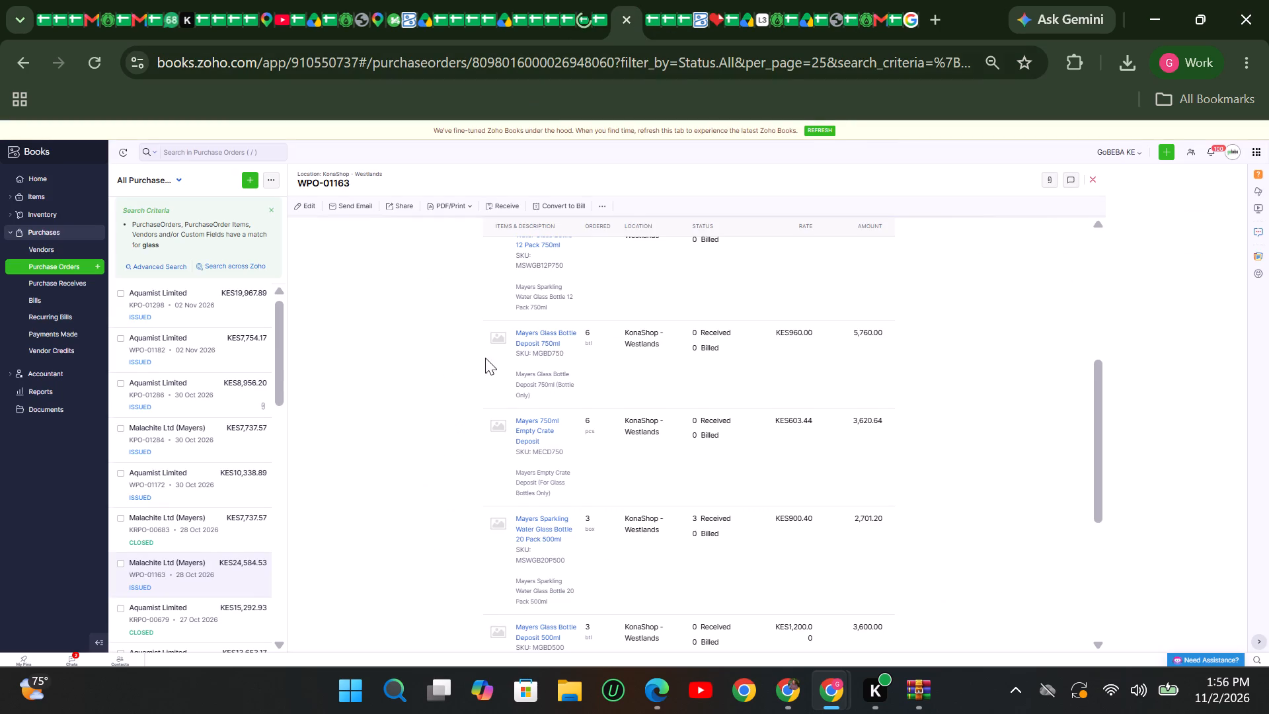
{"action": "scroll", "coordinate": [492, 395], "scroll_direction": "up", "scroll_amount": 5}
{"action": "left_click", "coordinate": [597, 208]}
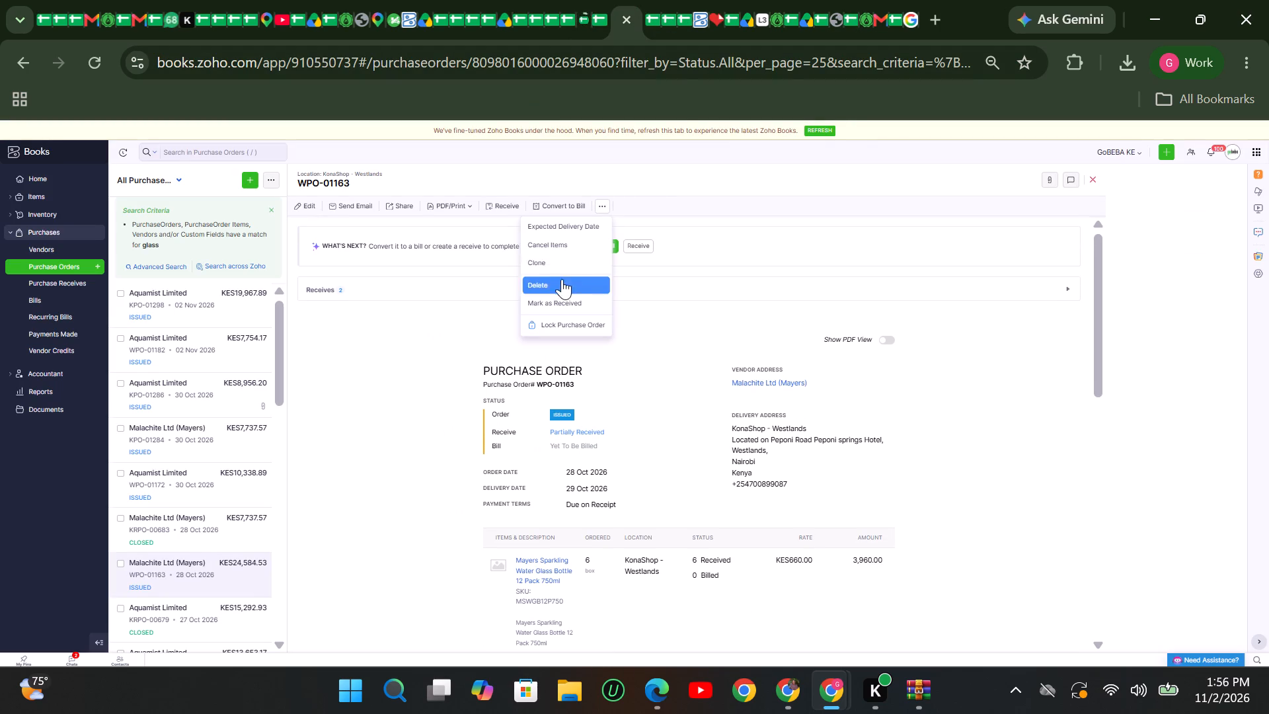
{"action": "left_click", "coordinate": [555, 262]}
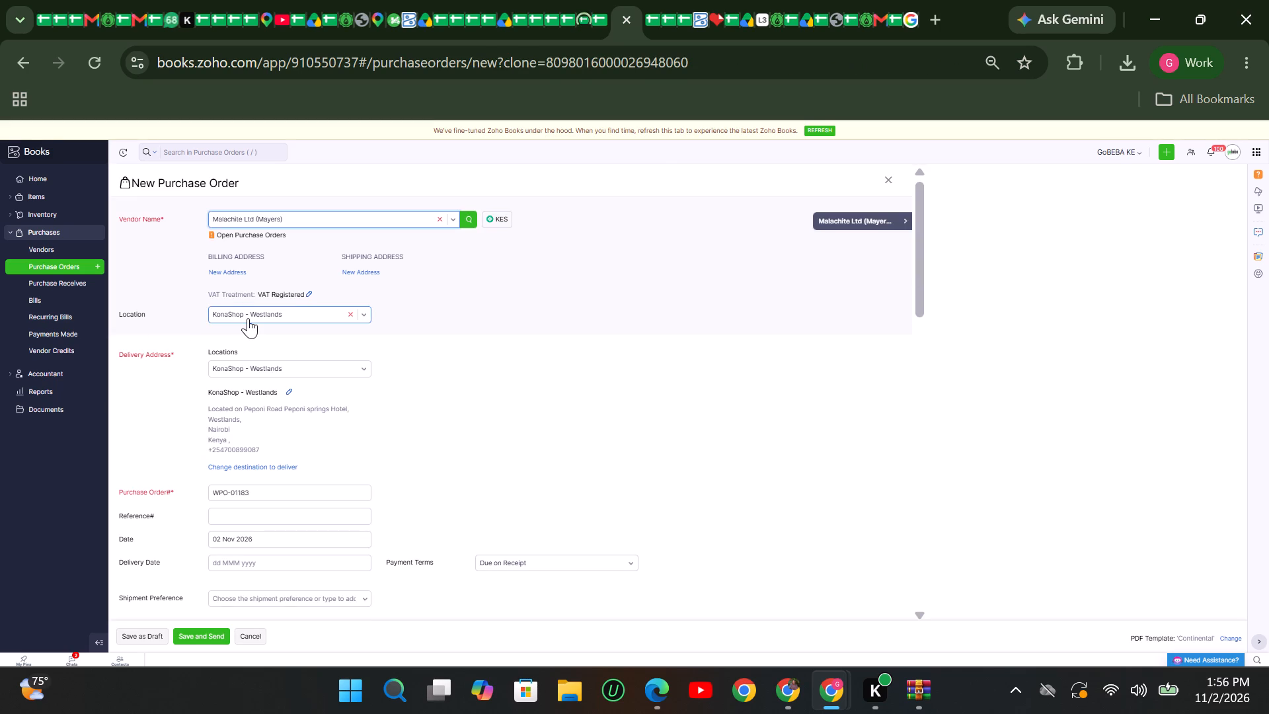
Set the cloned order's delivery date to 03 Nov 2026.
{"action": "scroll", "coordinate": [245, 421], "scroll_direction": "down", "scroll_amount": 1}
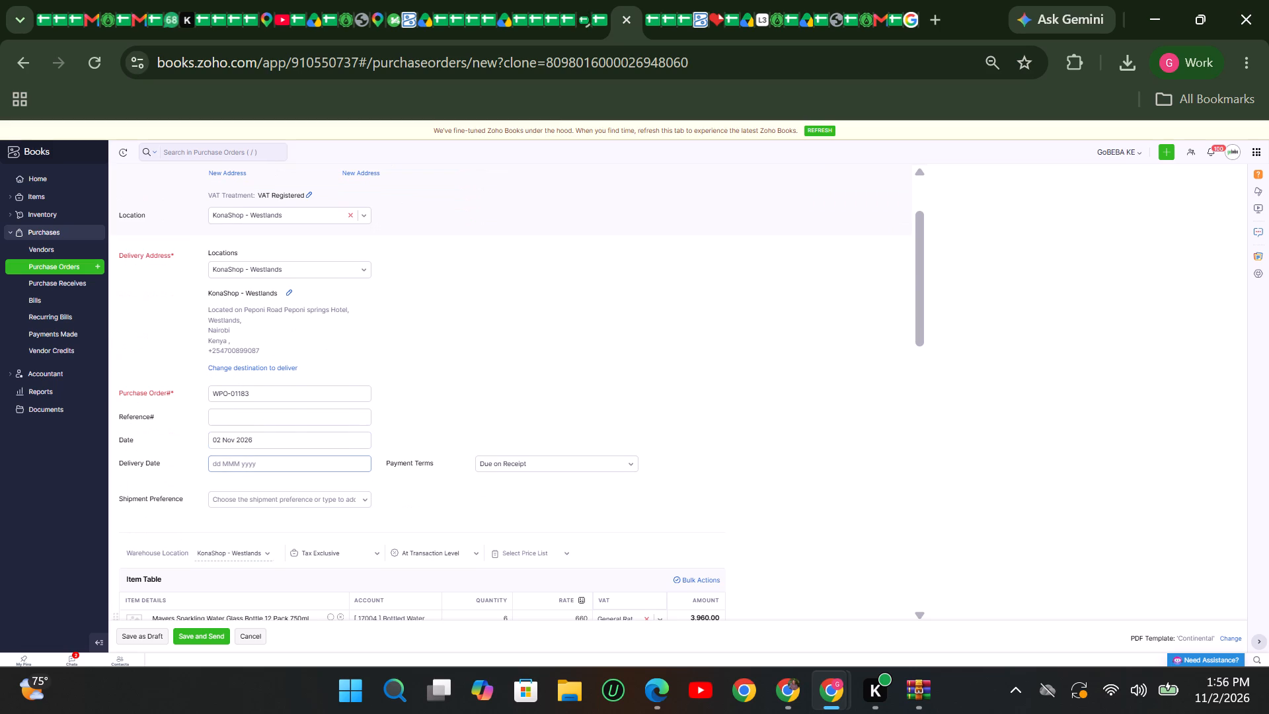
{"action": "left_click", "coordinate": [235, 457]}
{"action": "left_click", "coordinate": [254, 379]}
Set the quantity to 10 on the Mayers Sparkling 12 Pack 750ml, Glass Bottle Deposit 750ml and 750ml Empty Crate Deposit lines.
{"action": "scroll", "coordinate": [276, 423], "scroll_direction": "down", "scroll_amount": 1}
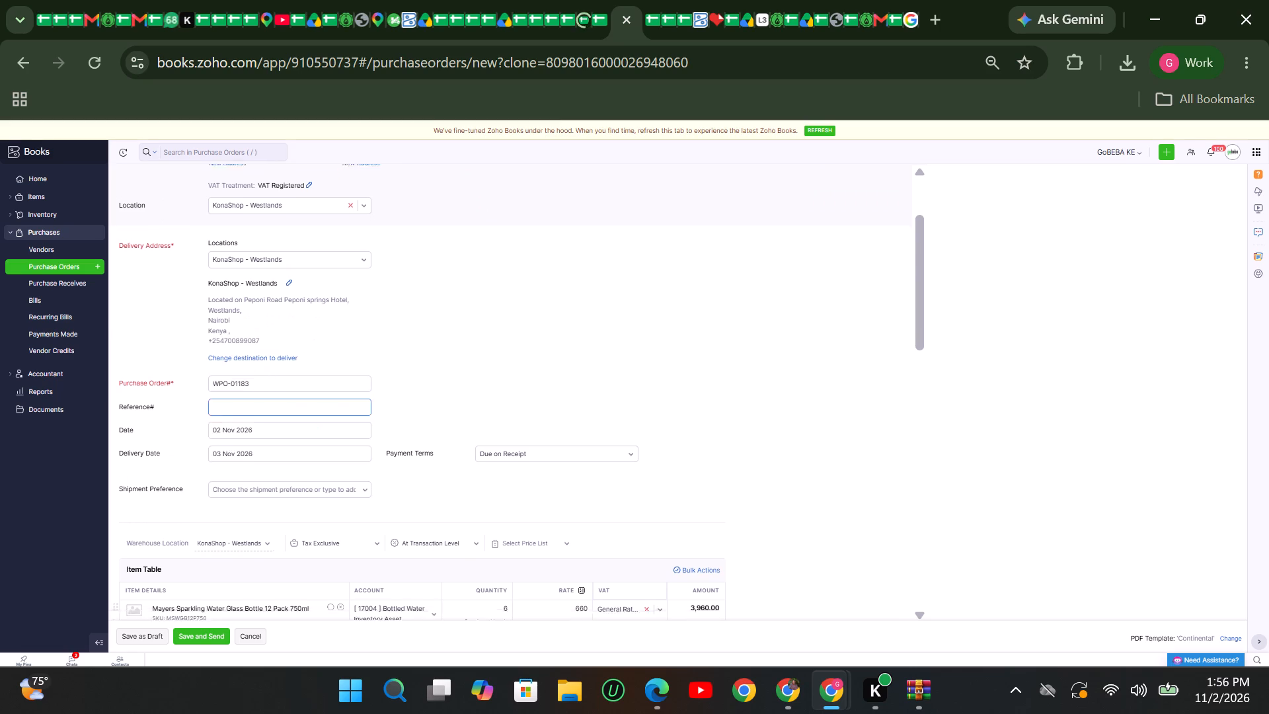
{"action": "scroll", "coordinate": [276, 423], "scroll_direction": "down", "scroll_amount": 2}
{"action": "left_click_drag", "start_coordinate": [509, 321], "coordinate": [496, 325]}
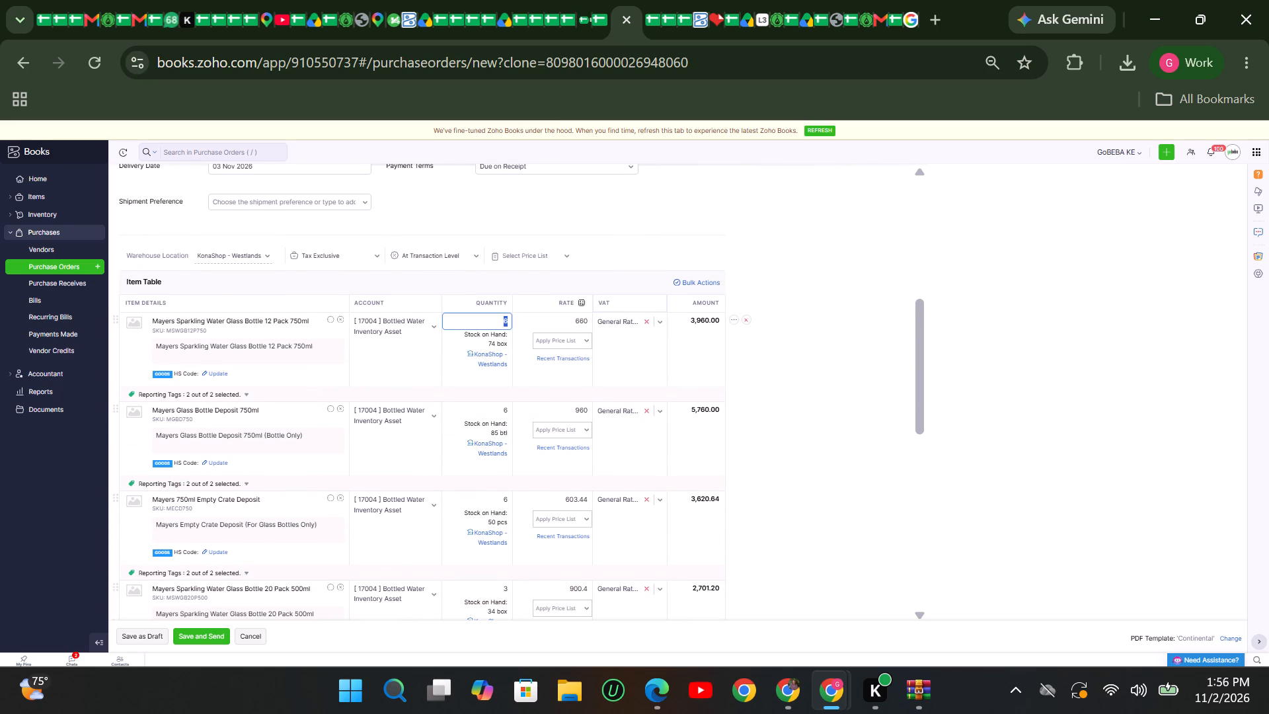
{"action": "type", "text": "10"}
{"action": "left_click_drag", "start_coordinate": [506, 409], "coordinate": [492, 418]}
{"action": "key", "text": "1"}
{"action": "key", "text": "0"}
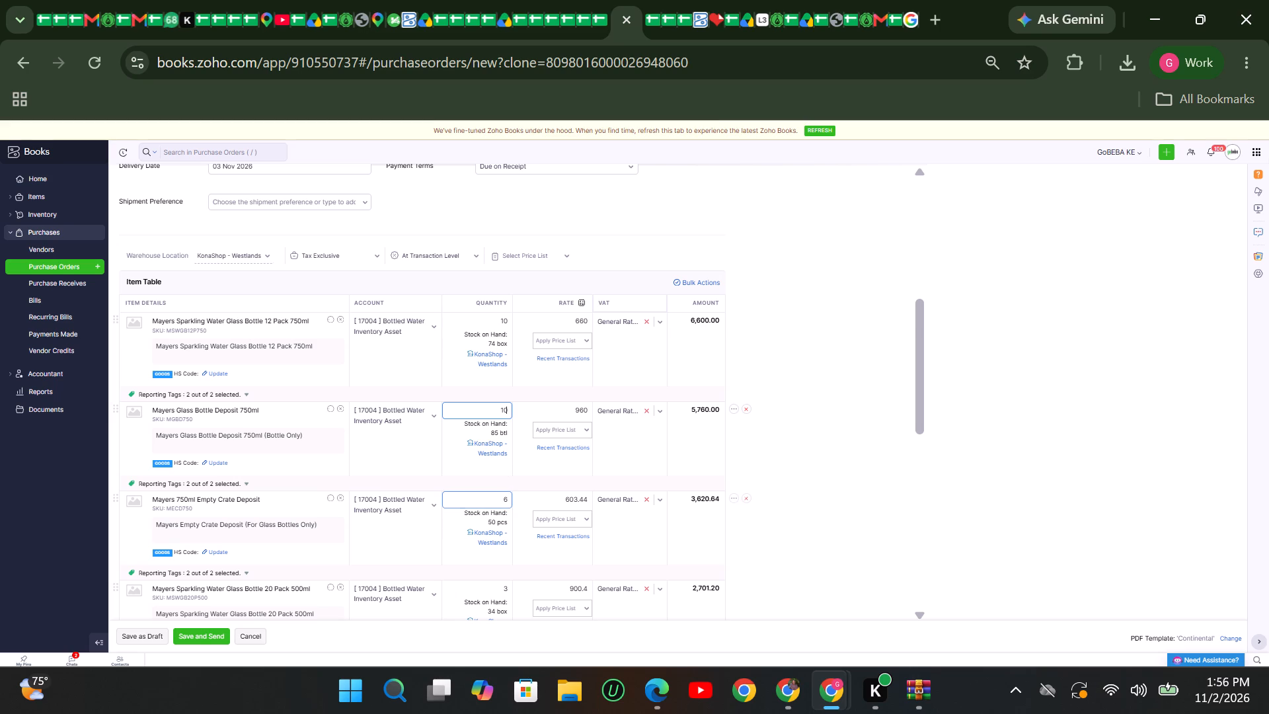
{"action": "left_click", "coordinate": [504, 500]}
{"action": "left_click_drag", "start_coordinate": [509, 496], "coordinate": [470, 496]}
{"action": "type", "text": "10"}
Replace the Mayers Sparkling Water Glass Bottle 20 Pack 500ml line with Mayers Still Water Glass Bottle 20 Pack 500ml.
{"action": "scroll", "coordinate": [470, 496], "scroll_direction": "down", "scroll_amount": 2}
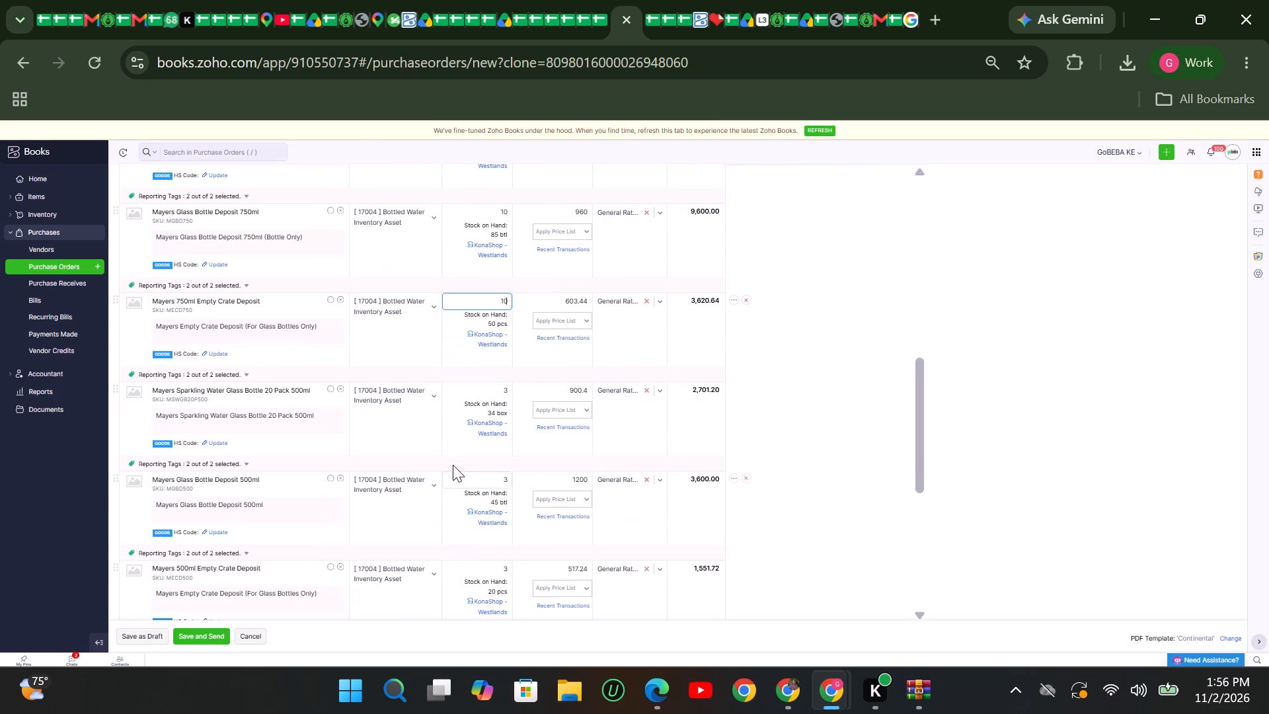
{"action": "left_click", "coordinate": [341, 388]}
{"action": "type", "text": "mayers"}
{"action": "scroll", "coordinate": [259, 497], "scroll_direction": "down", "scroll_amount": 2}
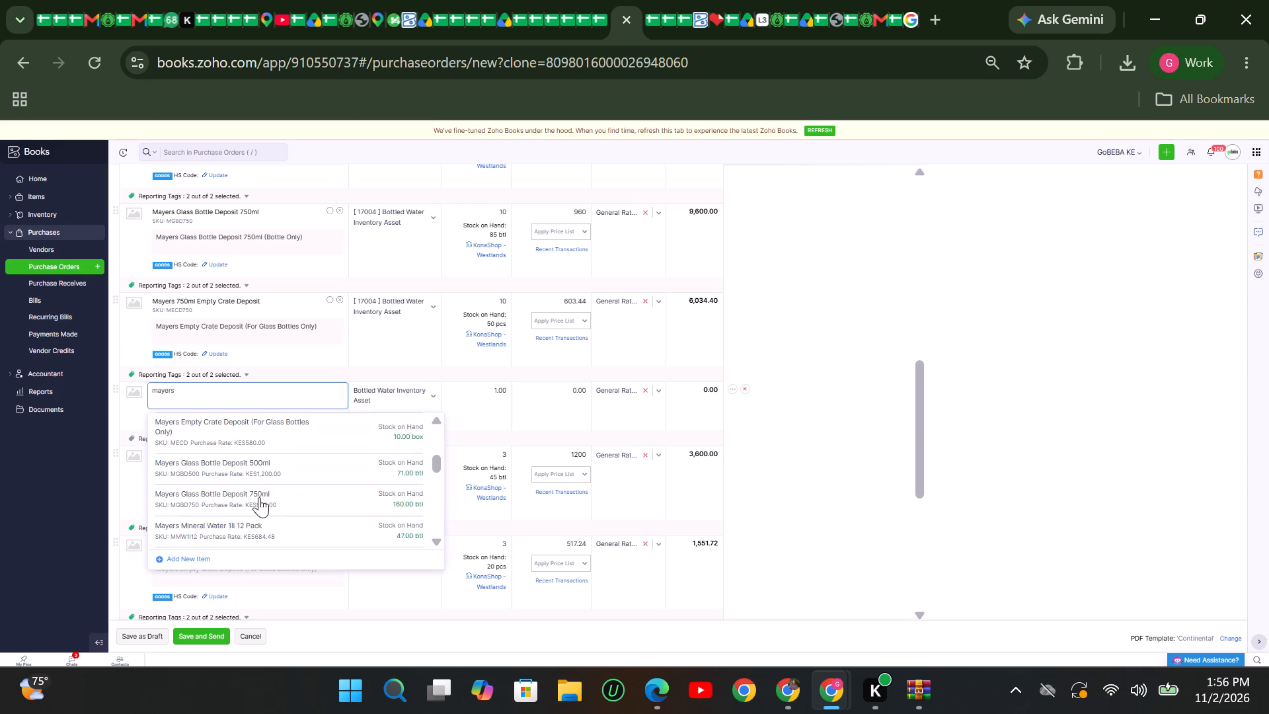
{"action": "scroll", "coordinate": [259, 497], "scroll_direction": "down", "scroll_amount": 2}
{"action": "scroll", "coordinate": [196, 502], "scroll_direction": "down", "scroll_amount": 1}
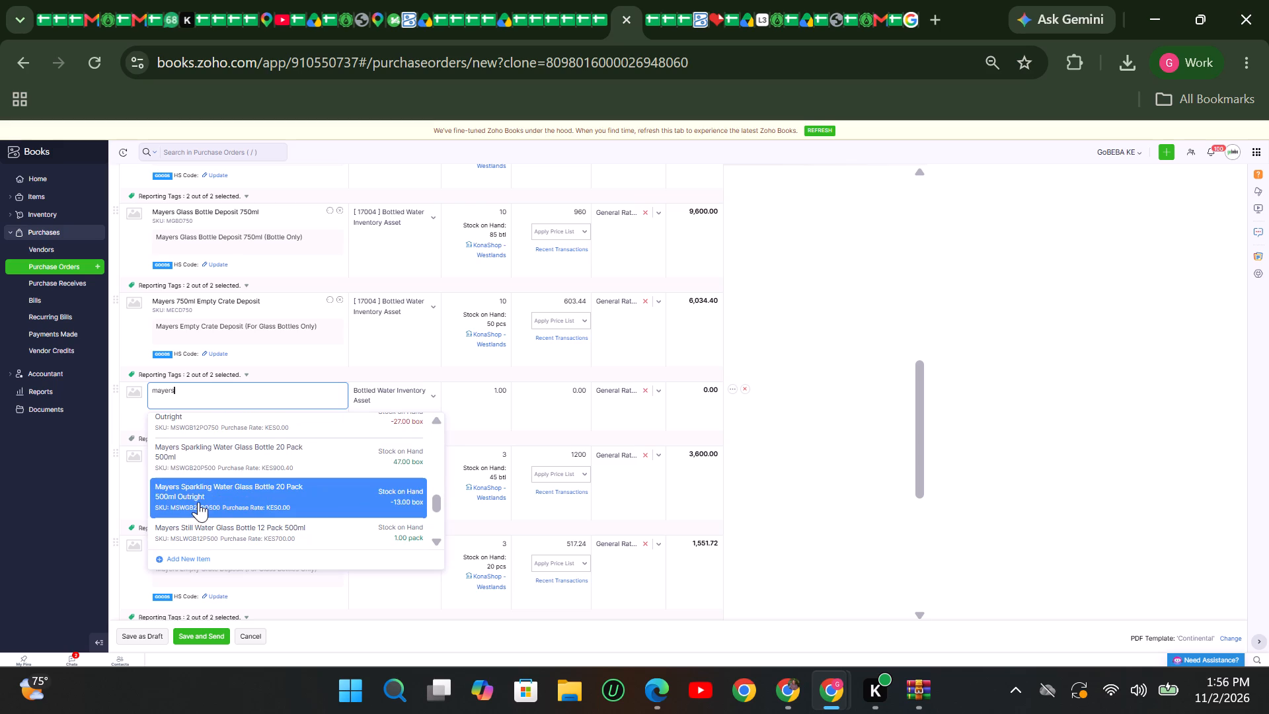
{"action": "scroll", "coordinate": [206, 493], "scroll_direction": "down", "scroll_amount": 1}
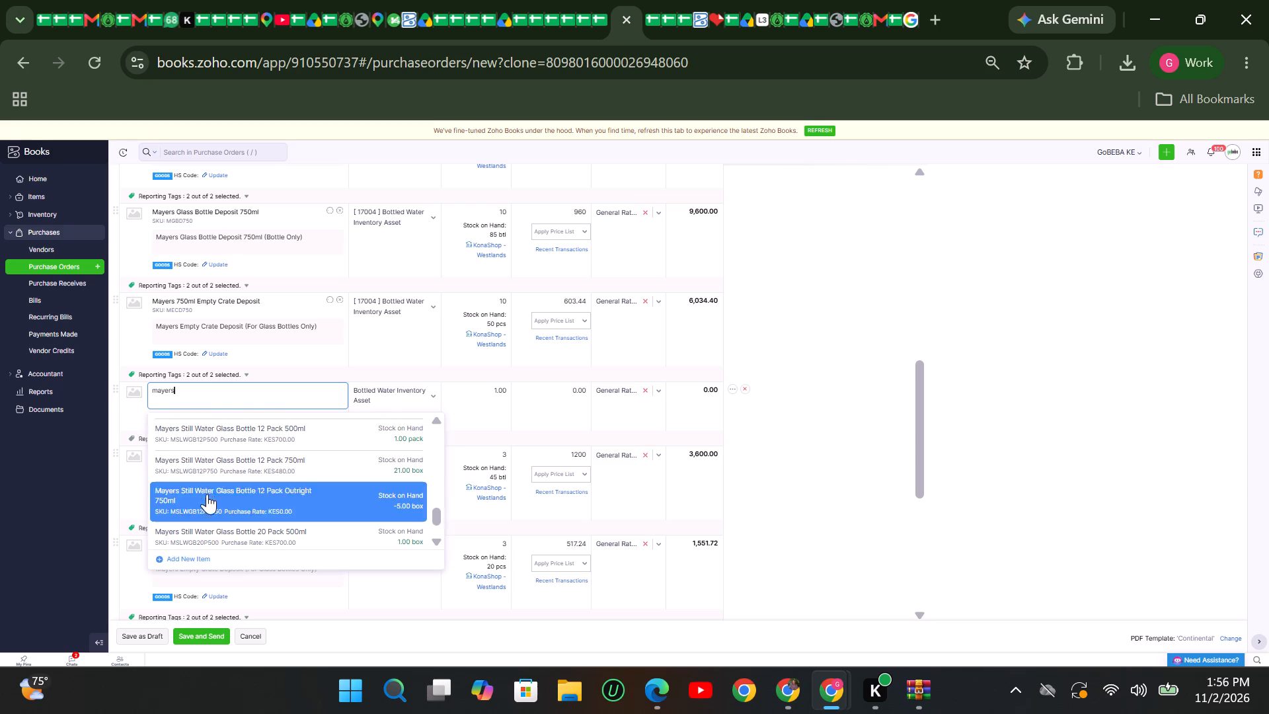
{"action": "left_click", "coordinate": [202, 530]}
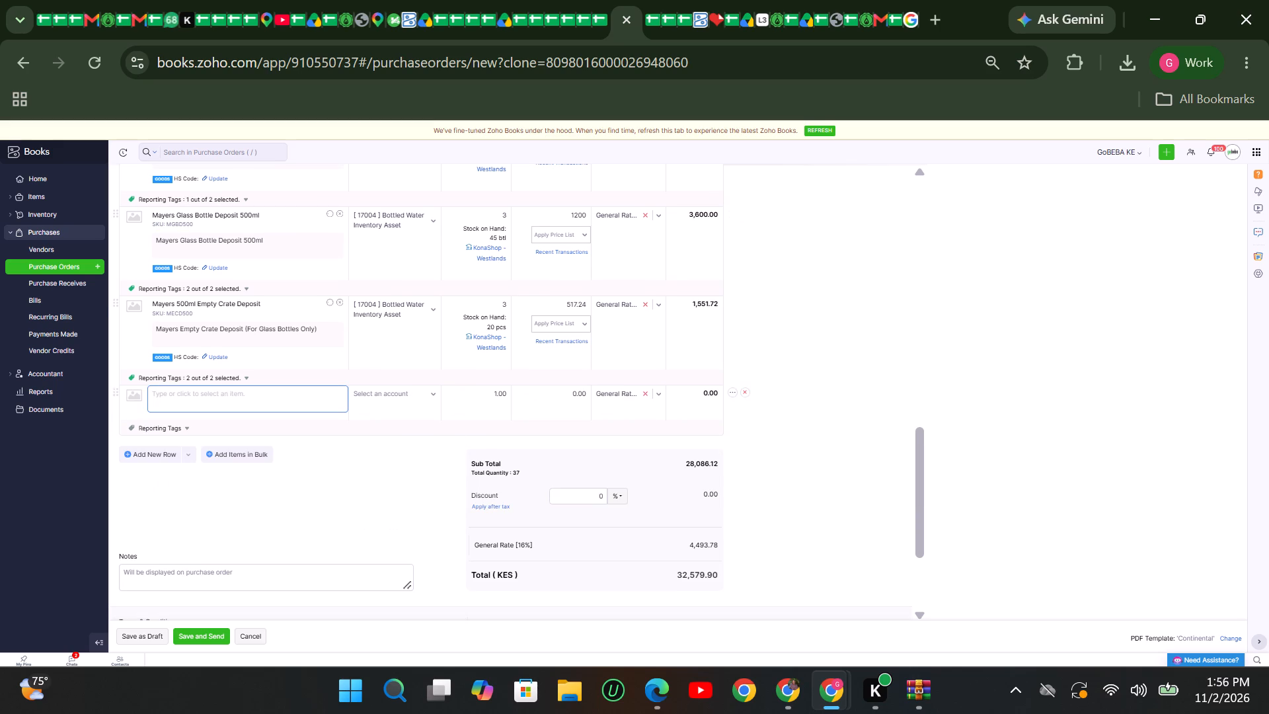
Set the quantity to 2 on the Still Water 20 Pack 500ml, Glass Bottle Deposit 500ml and 500ml Empty Crate Deposit lines.
{"action": "scroll", "coordinate": [496, 486], "scroll_direction": "up", "scroll_amount": 2}
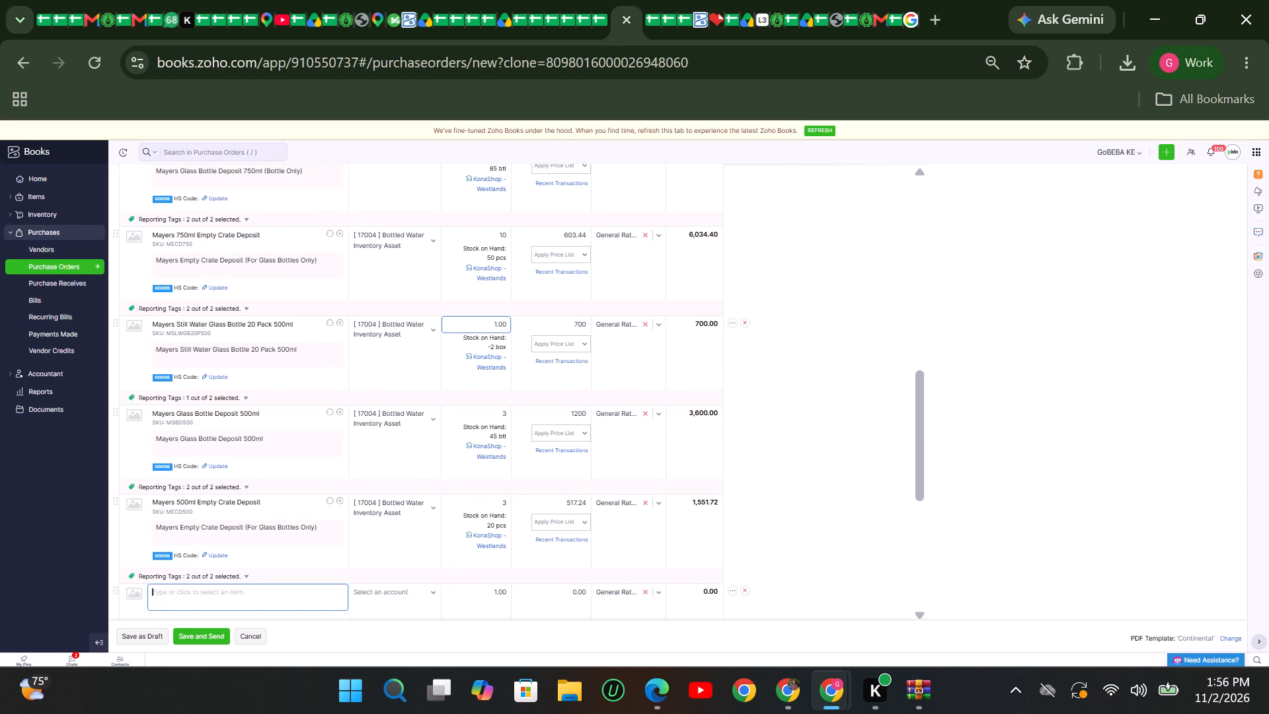
{"action": "left_click_drag", "start_coordinate": [496, 321], "coordinate": [485, 327]}
{"action": "key", "text": "1"}
{"action": "key", "text": "BackSpace"}
{"action": "key", "text": "2"}
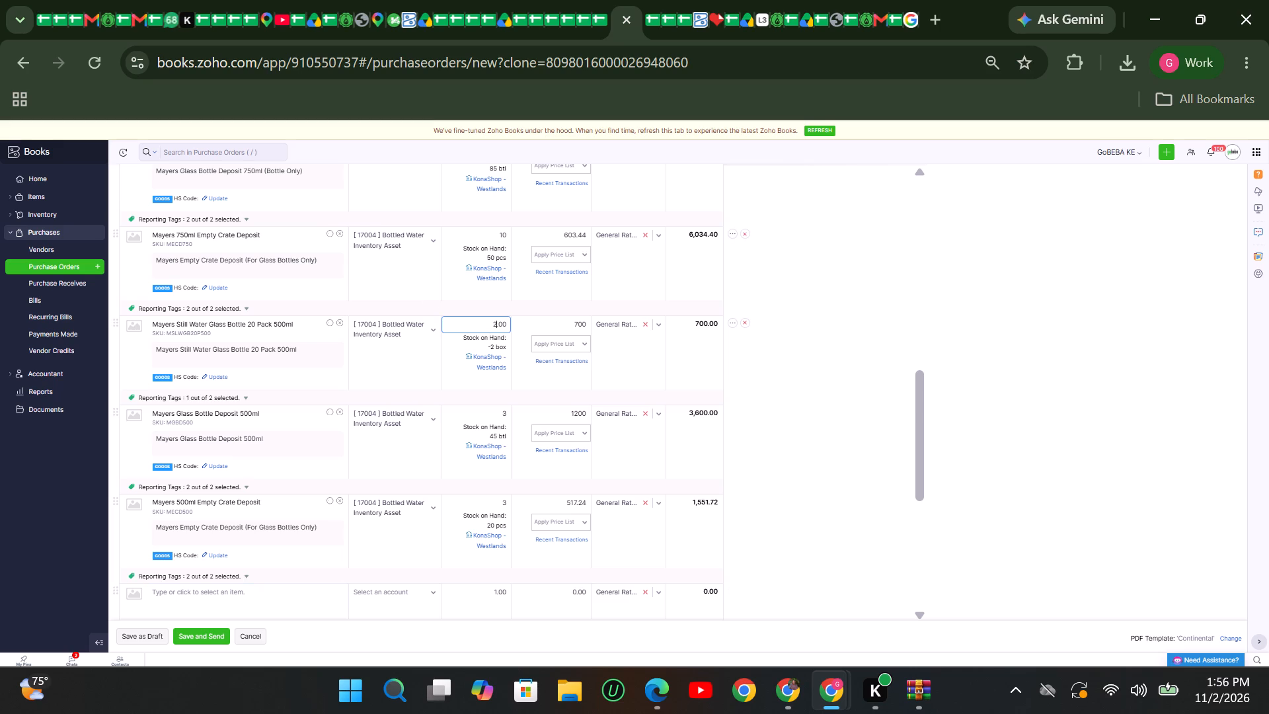
{"action": "left_click_drag", "start_coordinate": [510, 416], "coordinate": [496, 418]}
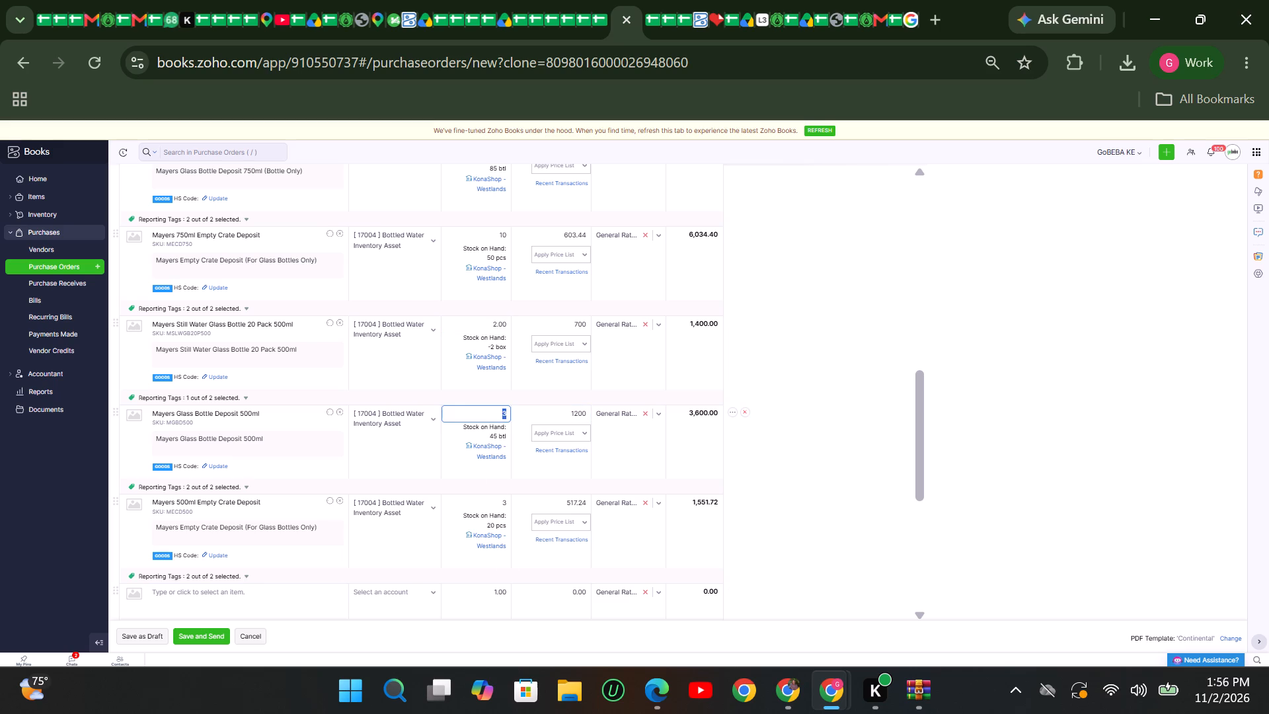
{"action": "key", "text": "2"}
{"action": "left_click_drag", "start_coordinate": [508, 502], "coordinate": [495, 504]}
{"action": "key", "text": "2"}
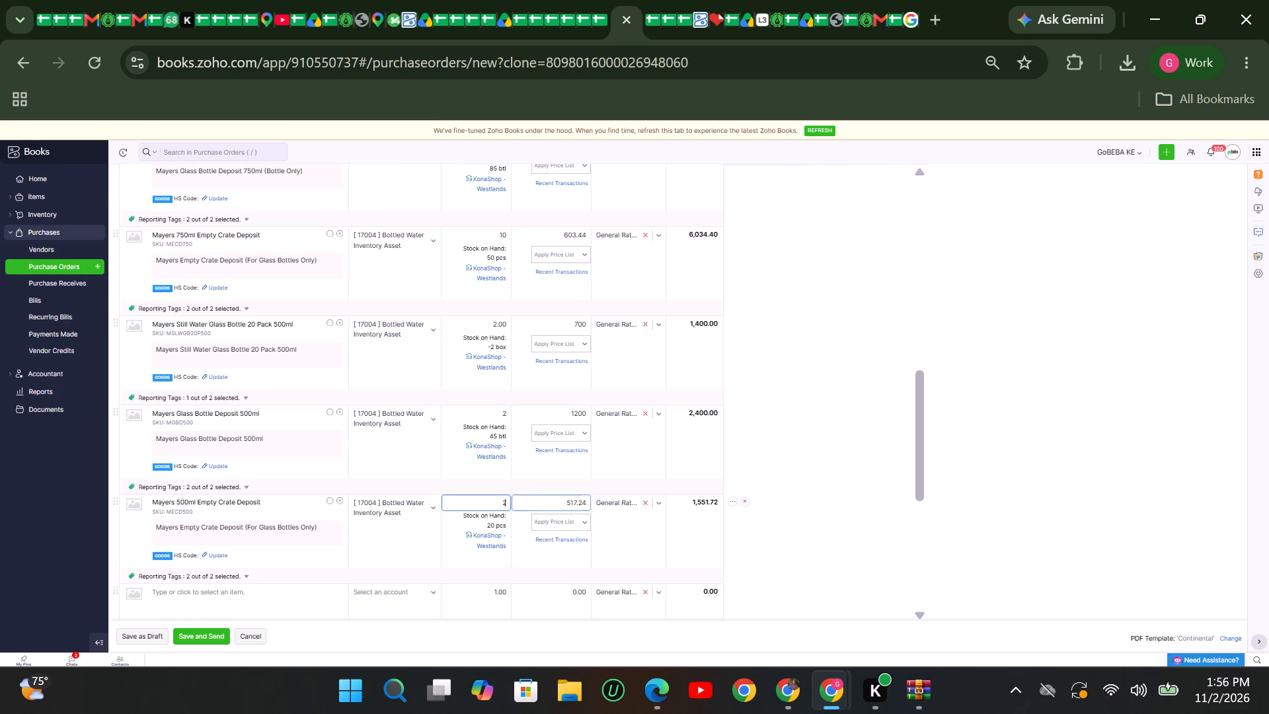
Bulk update the reporting tags of all line items, setting Darkstore Location to Westlands.
{"action": "scroll", "coordinate": [570, 506], "scroll_direction": "up", "scroll_amount": 1}
{"action": "scroll", "coordinate": [489, 312], "scroll_direction": "up", "scroll_amount": 2}
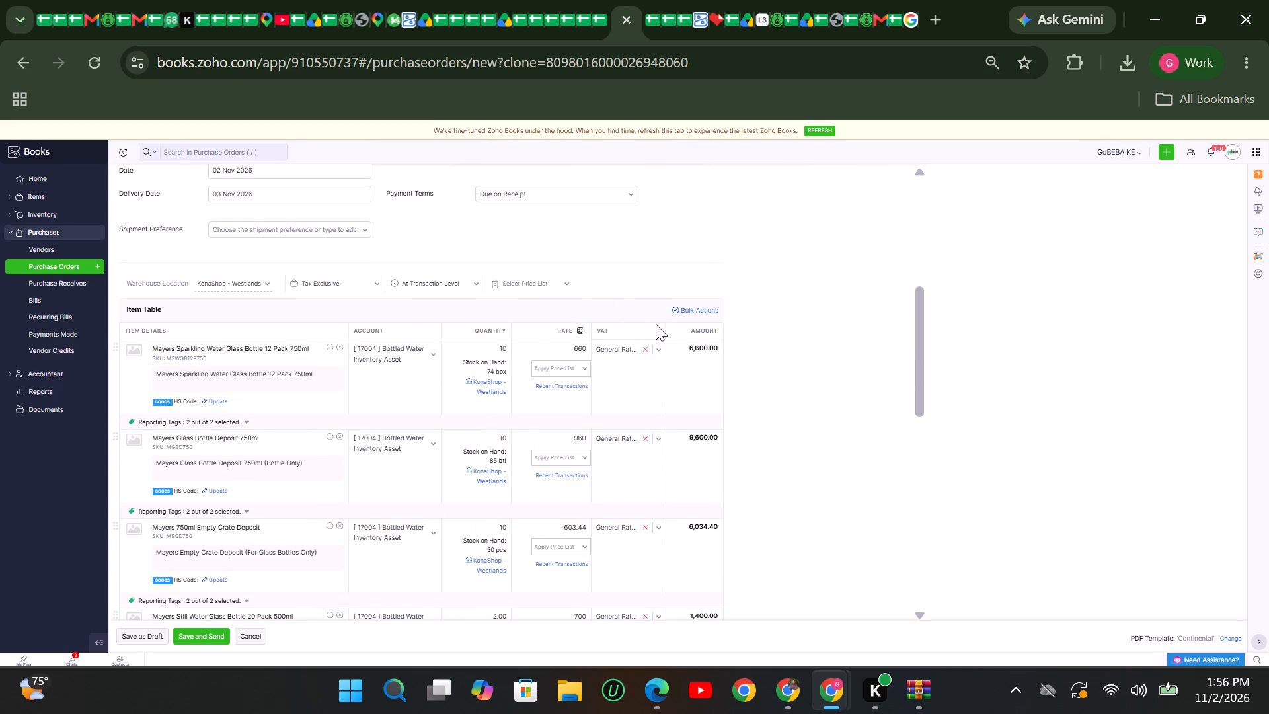
{"action": "left_click", "coordinate": [697, 313]}
{"action": "left_click", "coordinate": [648, 335]}
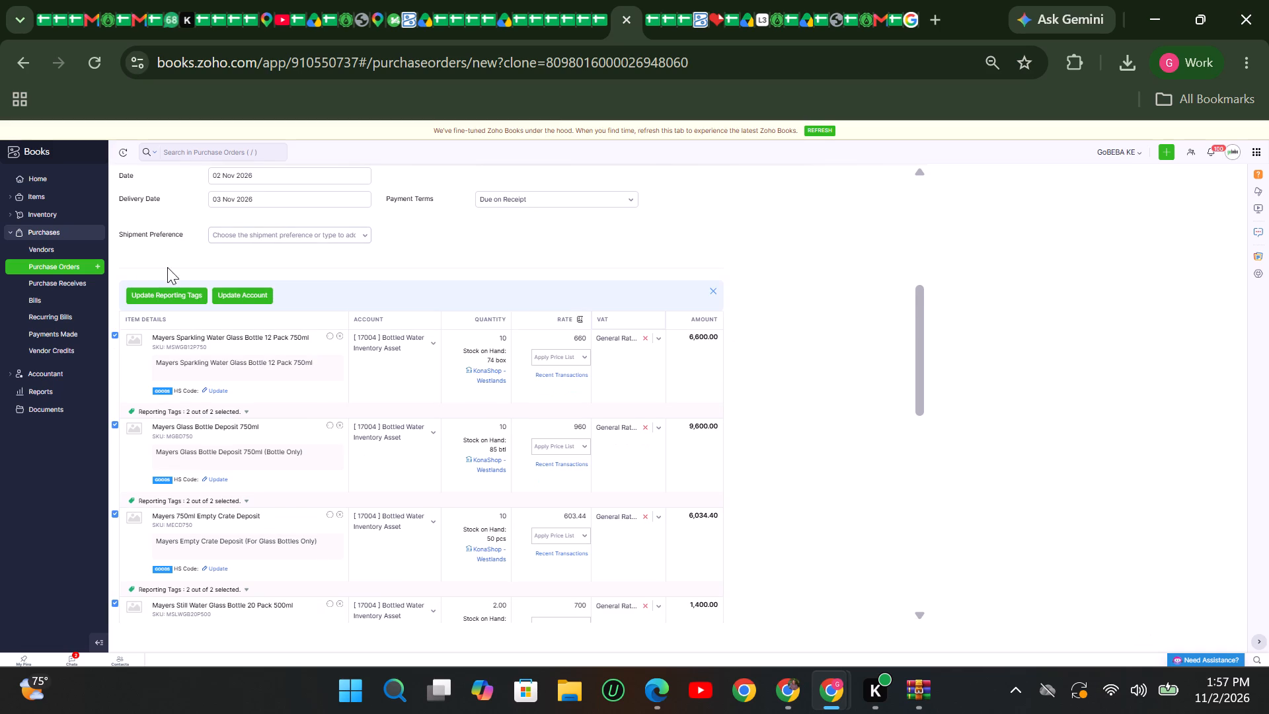
{"action": "left_click", "coordinate": [159, 297]}
{"action": "left_click", "coordinate": [504, 191]}
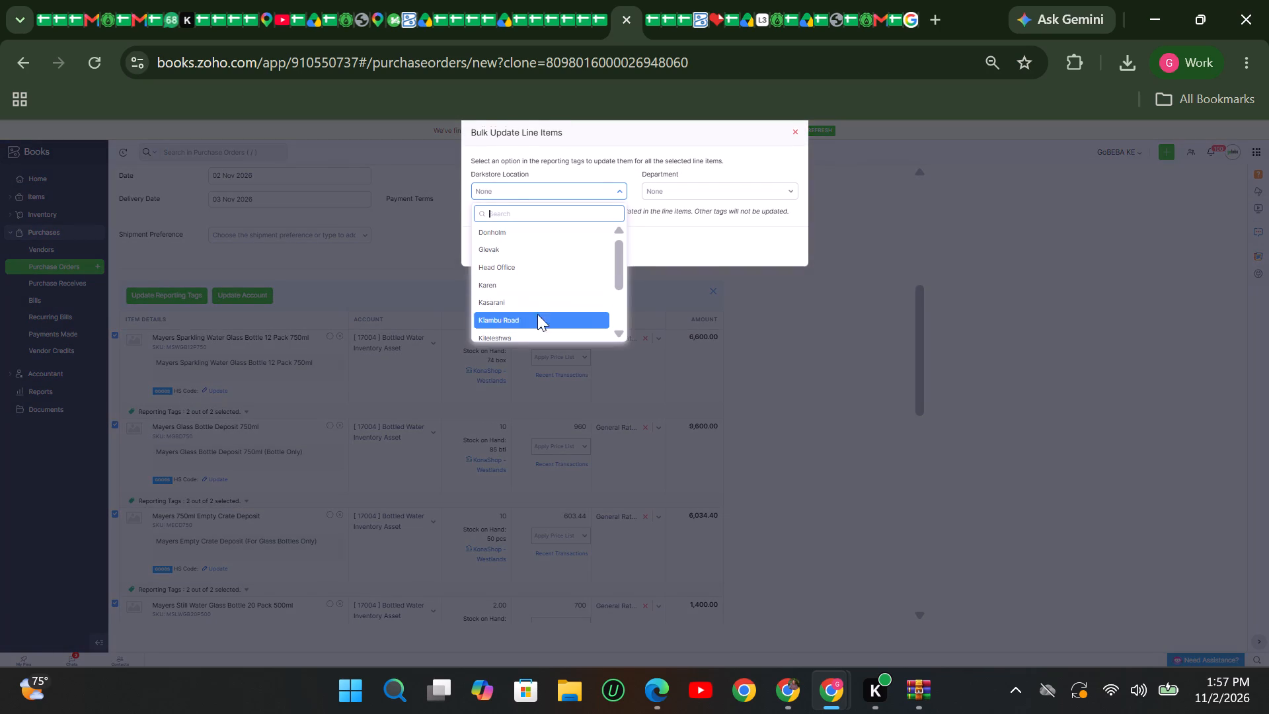
{"action": "scroll", "coordinate": [537, 314], "scroll_direction": "down", "scroll_amount": 2}
{"action": "left_click", "coordinate": [512, 322]}
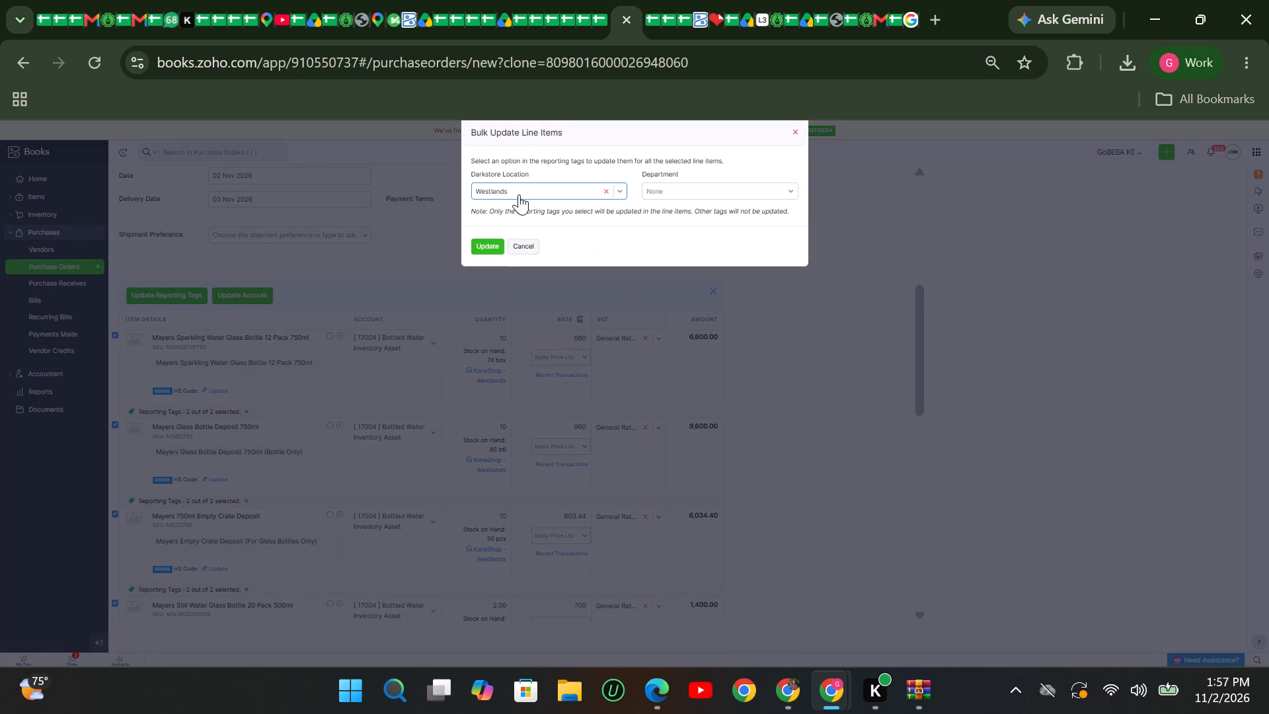
{"action": "left_click", "coordinate": [488, 243]}
{"action": "scroll", "coordinate": [291, 446], "scroll_direction": "down", "scroll_amount": 5}
{"action": "scroll", "coordinate": [218, 537], "scroll_direction": "up", "scroll_amount": 2}
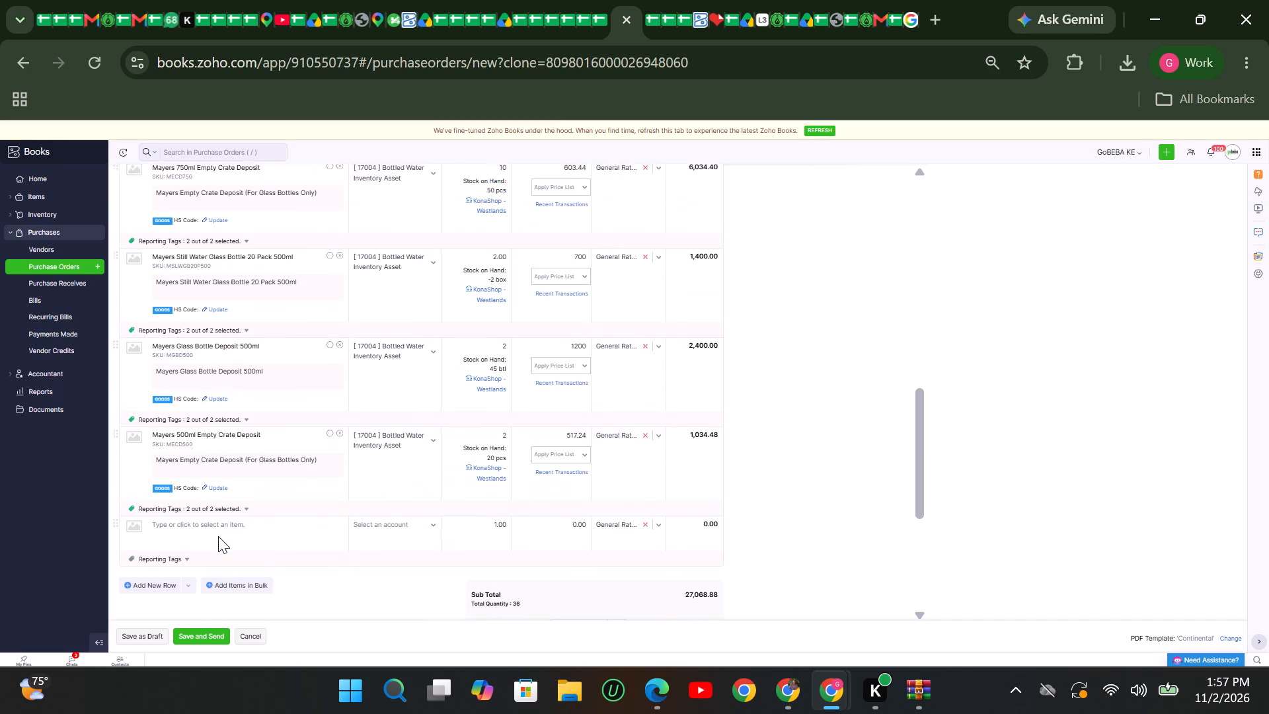
Add Mayers Still Water Glass Bottle 12 Pack 750ml as a new line in the item table.
{"action": "scroll", "coordinate": [241, 514], "scroll_direction": "down", "scroll_amount": 2}
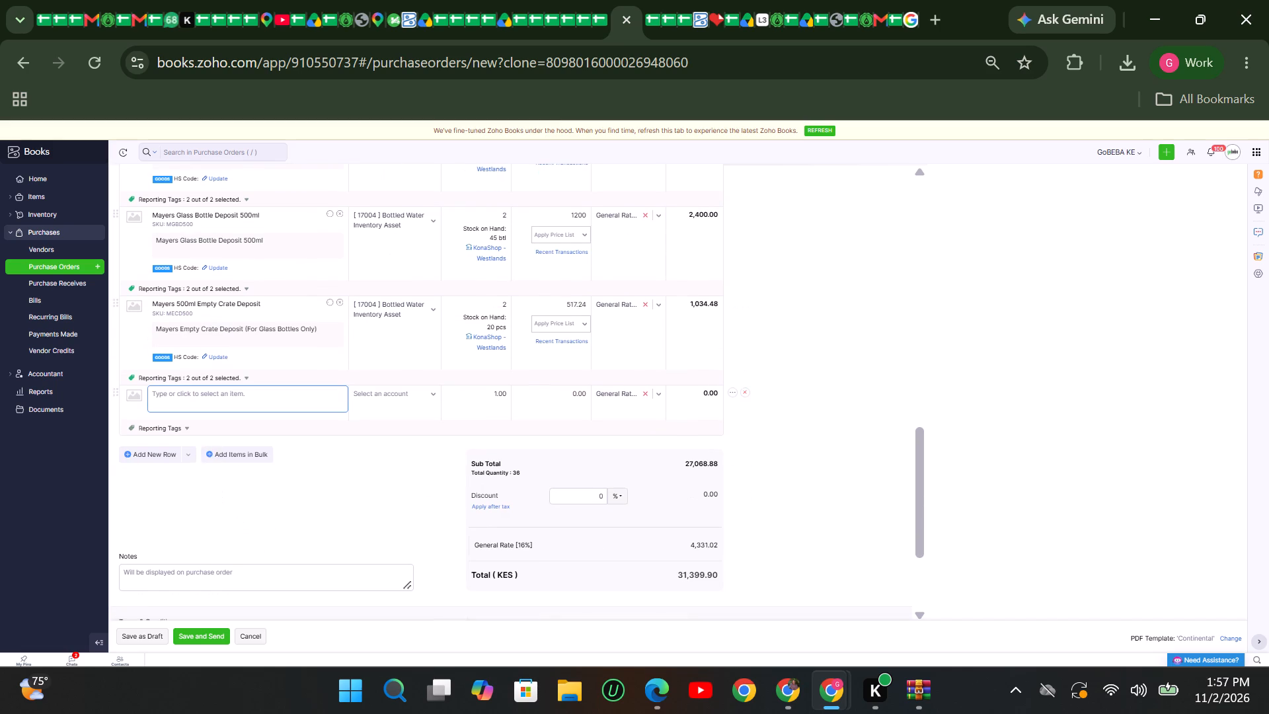
{"action": "left_click", "coordinate": [213, 408]}
{"action": "type", "text": "mayers"}
{"action": "scroll", "coordinate": [239, 525], "scroll_direction": "down", "scroll_amount": 6}
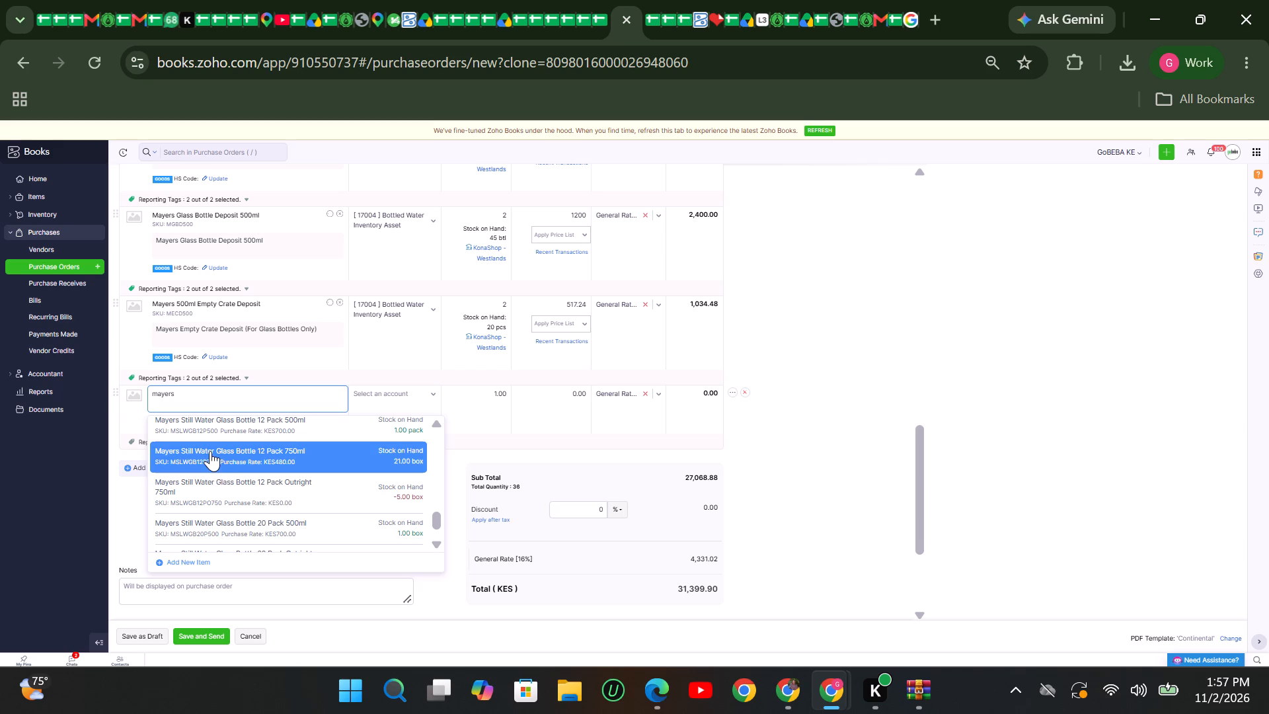
{"action": "left_click", "coordinate": [210, 451]}
Add lines for Mayers 750ml Empty Crate Deposit and Mayers Glass Bottle Deposit 750ml beneath the still water 750ml item.
{"action": "left_click", "coordinate": [190, 493]}
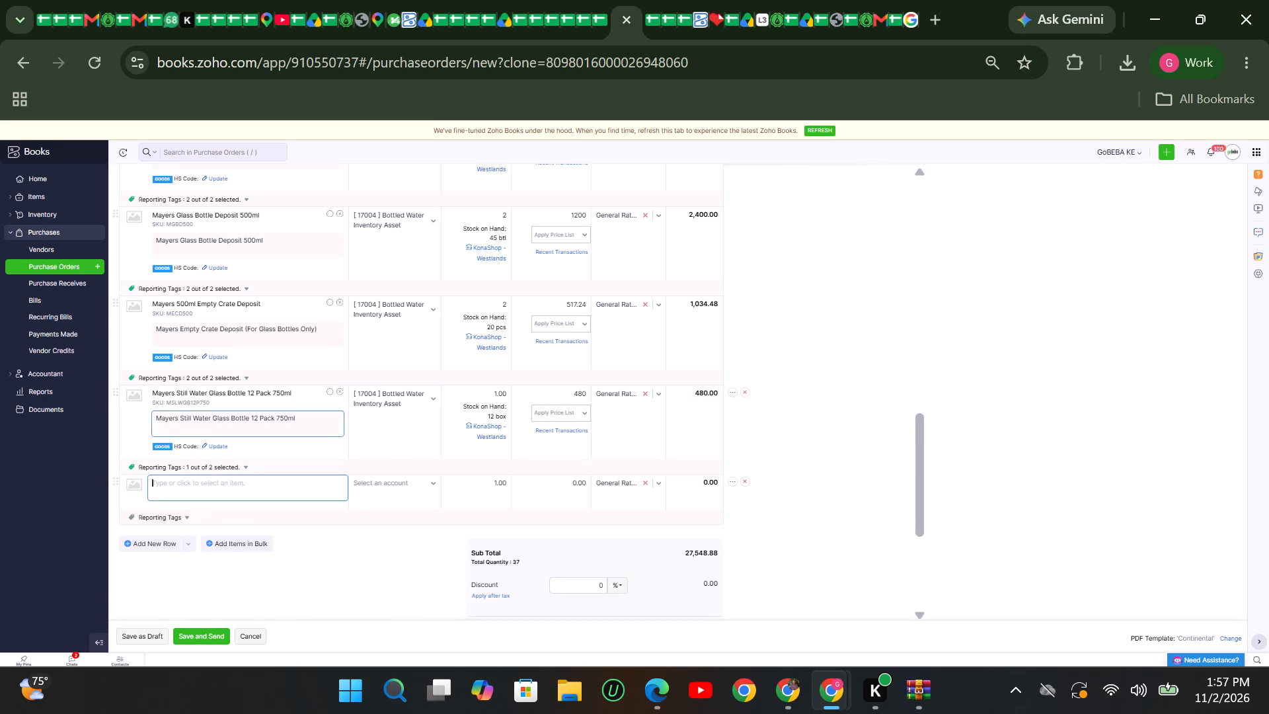
{"action": "type", "text": "mayers"}
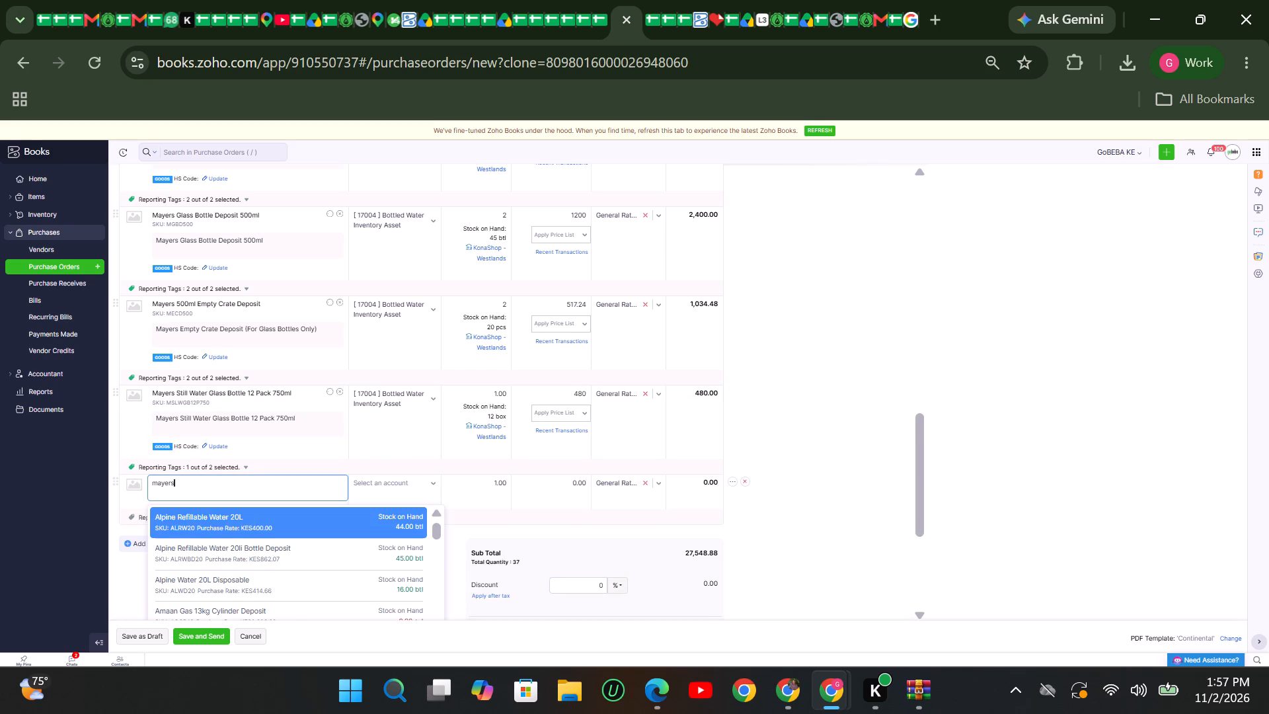
{"action": "left_click", "coordinate": [223, 550]}
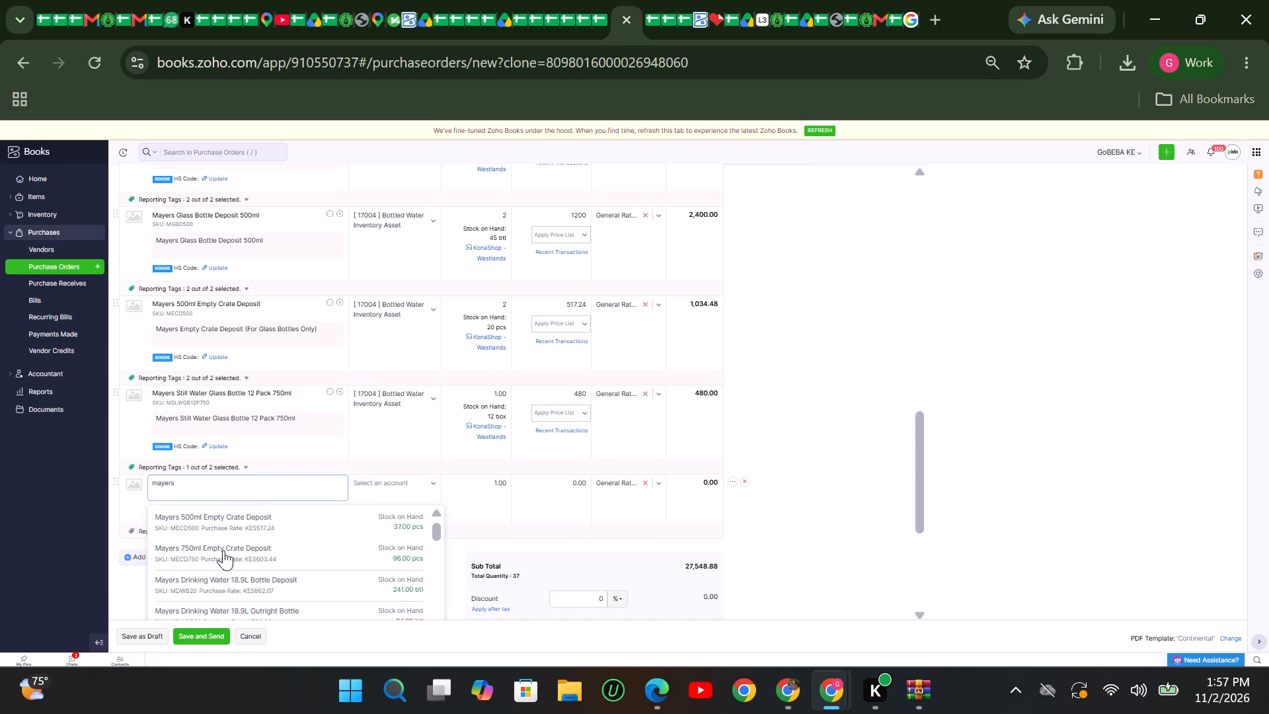
{"action": "left_click", "coordinate": [176, 574]}
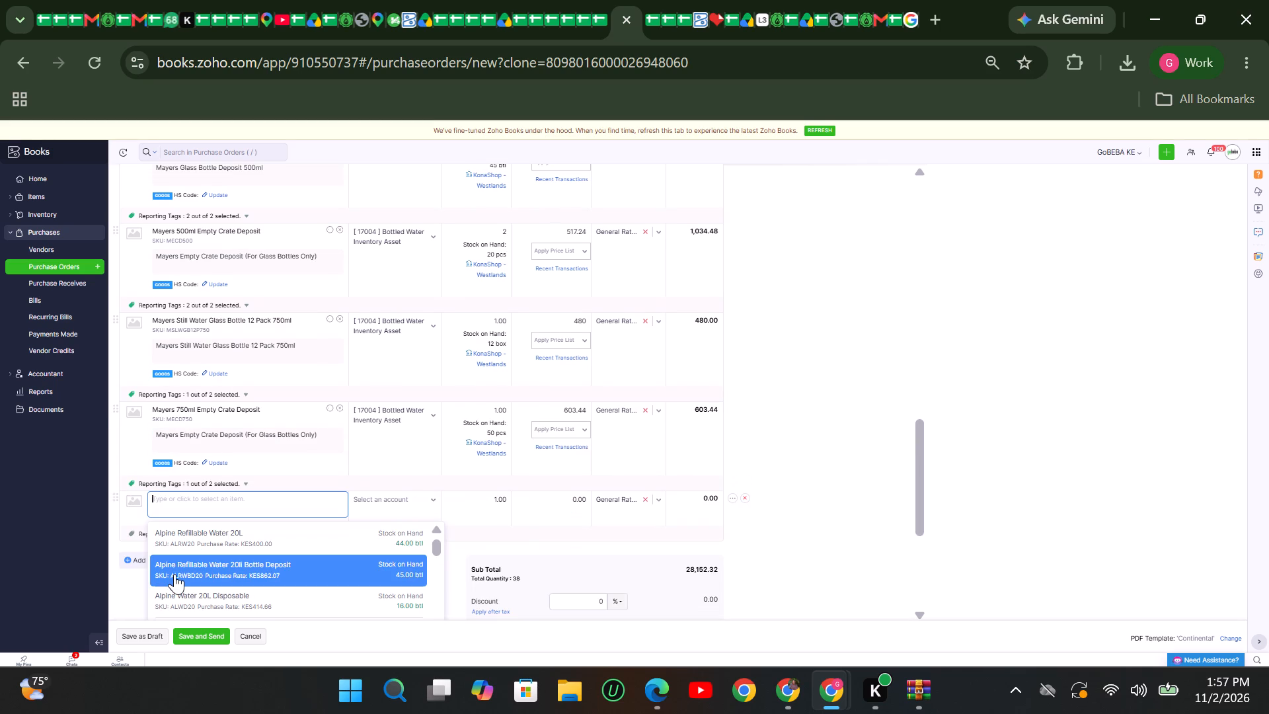
{"action": "type", "text": "mayers"}
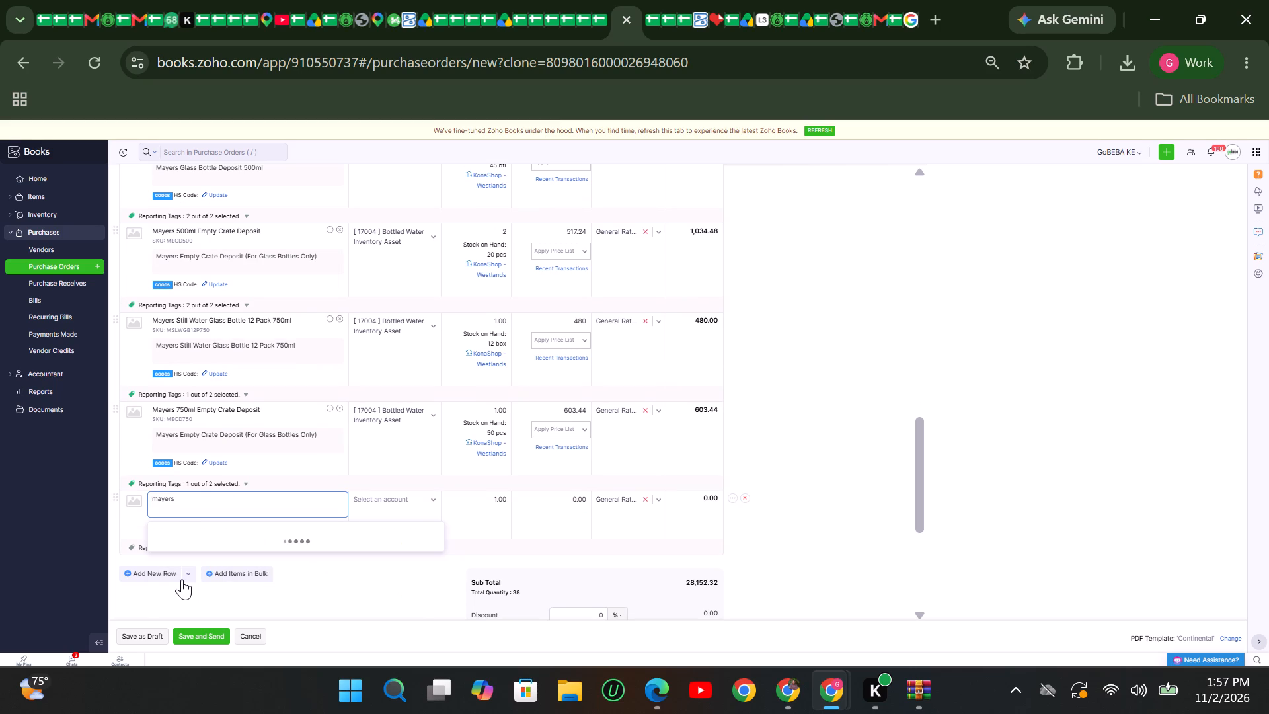
{"action": "scroll", "coordinate": [182, 579], "scroll_direction": "down", "scroll_amount": 2}
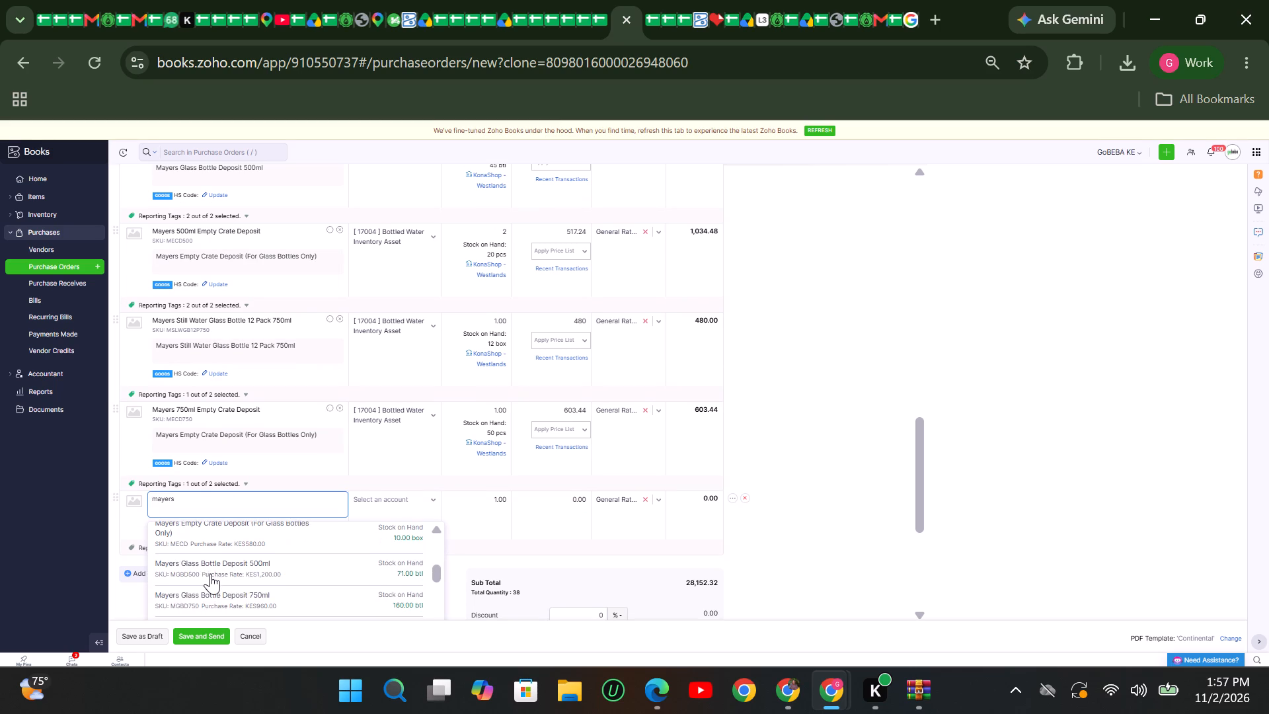
{"action": "left_click", "coordinate": [208, 592]}
Move the newly added Mayers Glass Bottle Deposit 750ml line above the 750ml Empty Crate Deposit line.
{"action": "left_click_drag", "start_coordinate": [132, 500], "coordinate": [136, 428]}
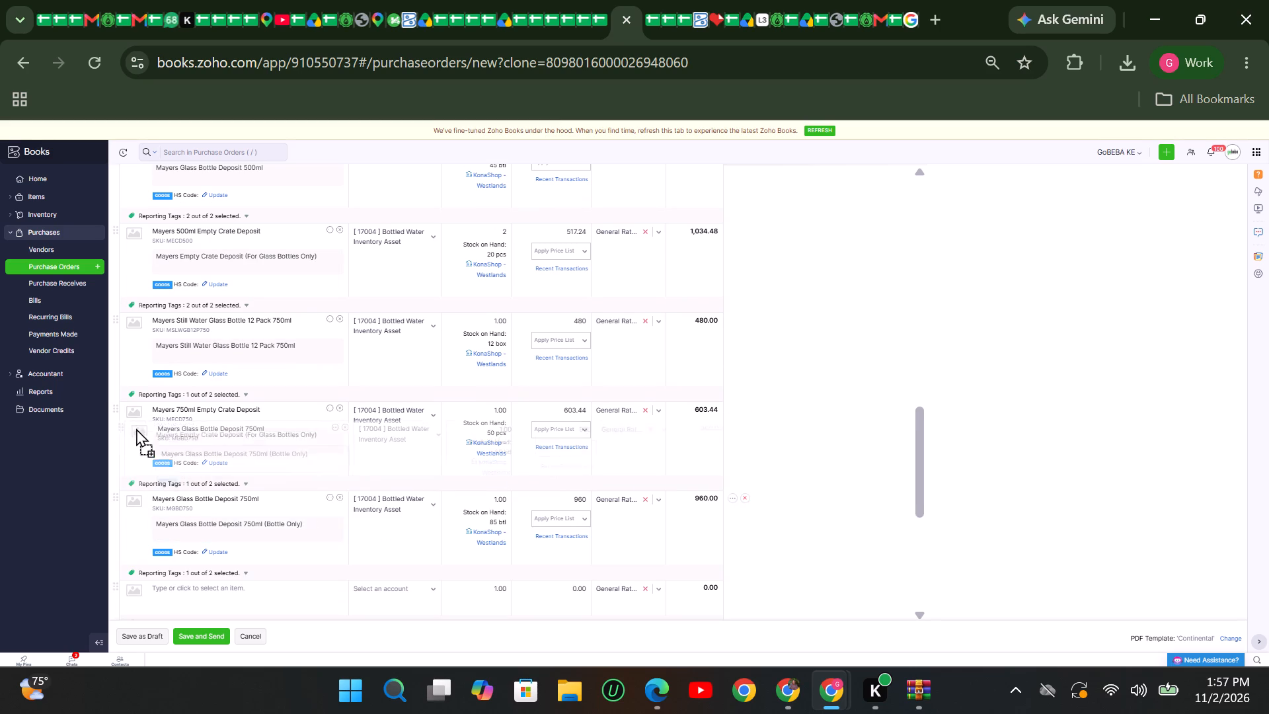
{"action": "left_click_drag", "start_coordinate": [136, 428], "coordinate": [134, 417]}
Set the quantity to 2 on the added Still Water 12 Pack 750ml, Glass Bottle Deposit 750ml and 750ml Empty Crate Deposit lines.
{"action": "scroll", "coordinate": [416, 585], "scroll_direction": "up", "scroll_amount": 1}
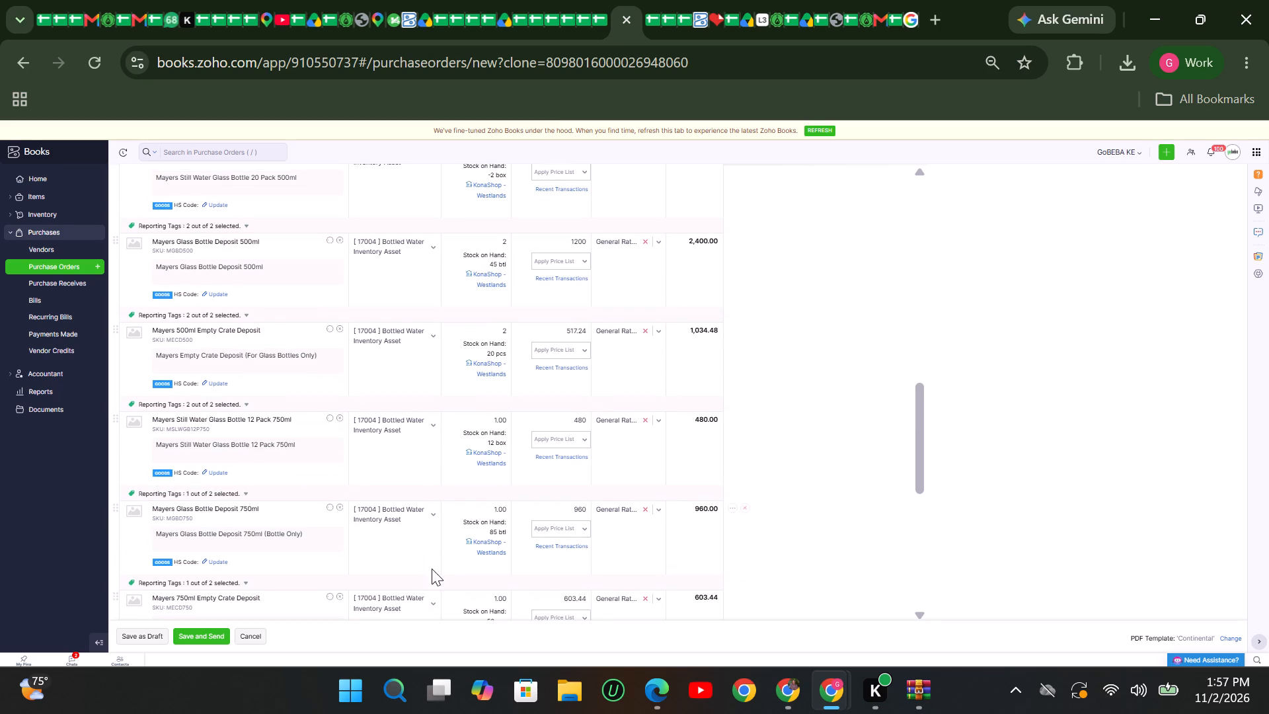
{"action": "left_click_drag", "start_coordinate": [496, 420], "coordinate": [481, 433]}
{"action": "key", "text": "2"}
{"action": "left_click_drag", "start_coordinate": [496, 512], "coordinate": [491, 520]}
{"action": "key", "text": "2"}
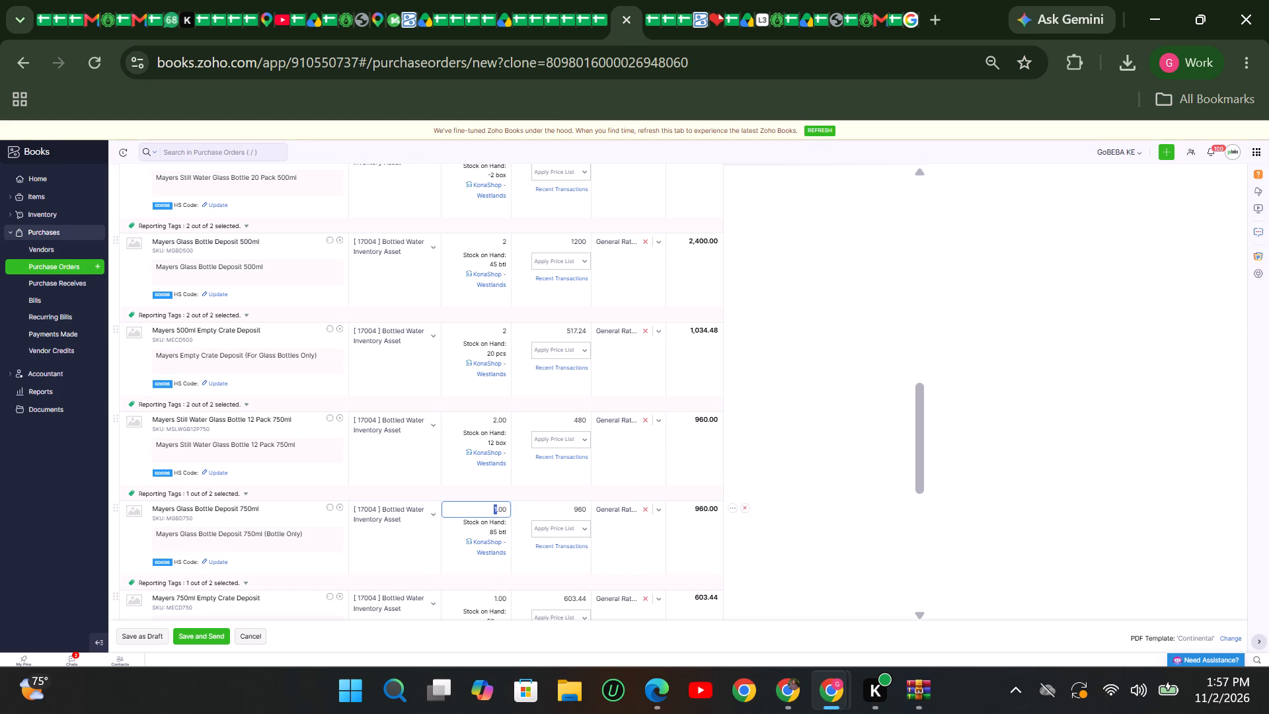
{"action": "scroll", "coordinate": [478, 601], "scroll_direction": "down", "scroll_amount": 1}
{"action": "left_click_drag", "start_coordinate": [496, 500], "coordinate": [480, 507]}
{"action": "key", "text": "2"}
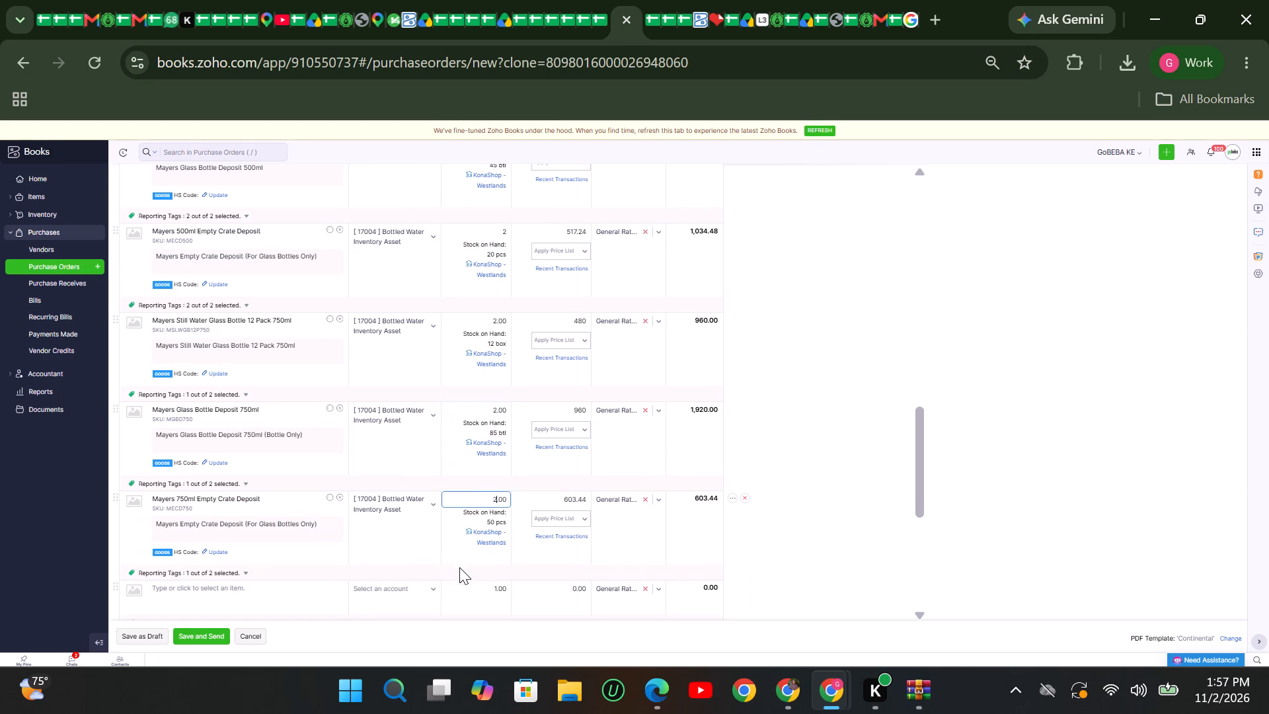
Bulk update the reporting tags of all line items to Darkstore Location Westlands and Department Fulfilment.
{"action": "scroll", "coordinate": [510, 528], "scroll_direction": "up", "scroll_amount": 5}
{"action": "left_click", "coordinate": [694, 239]}
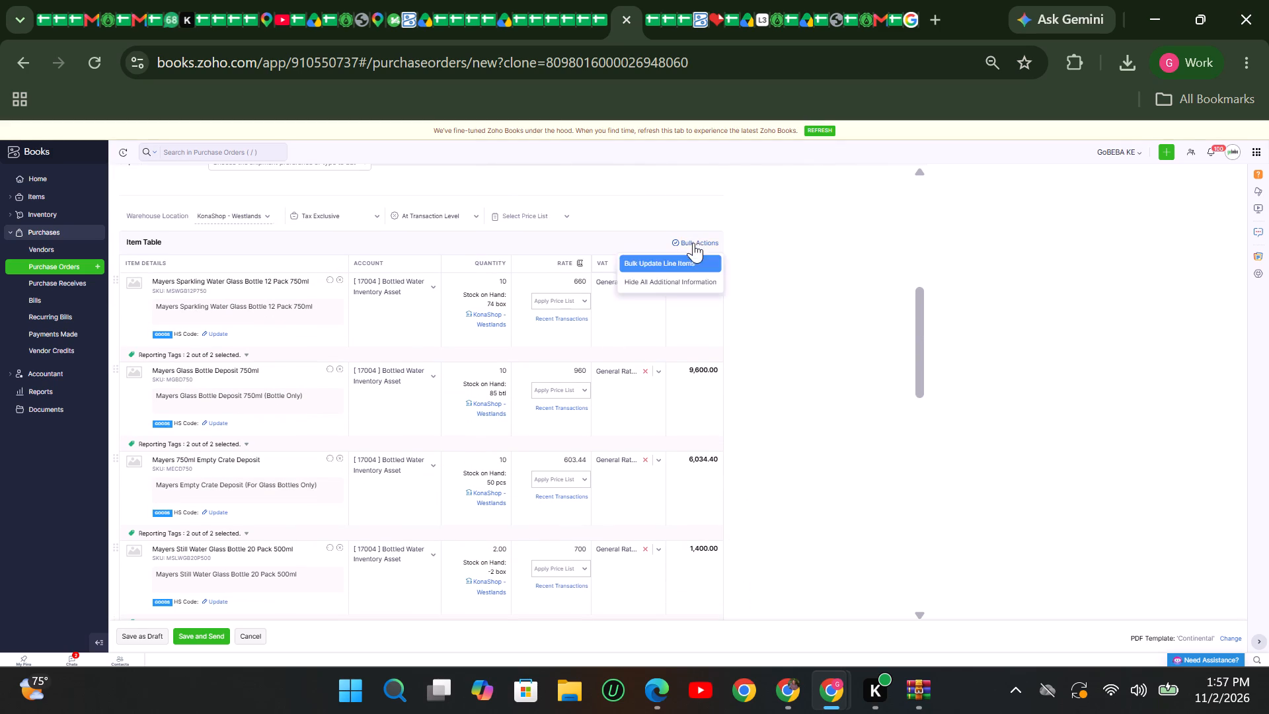
{"action": "left_click", "coordinate": [670, 261]}
{"action": "left_click", "coordinate": [176, 227]}
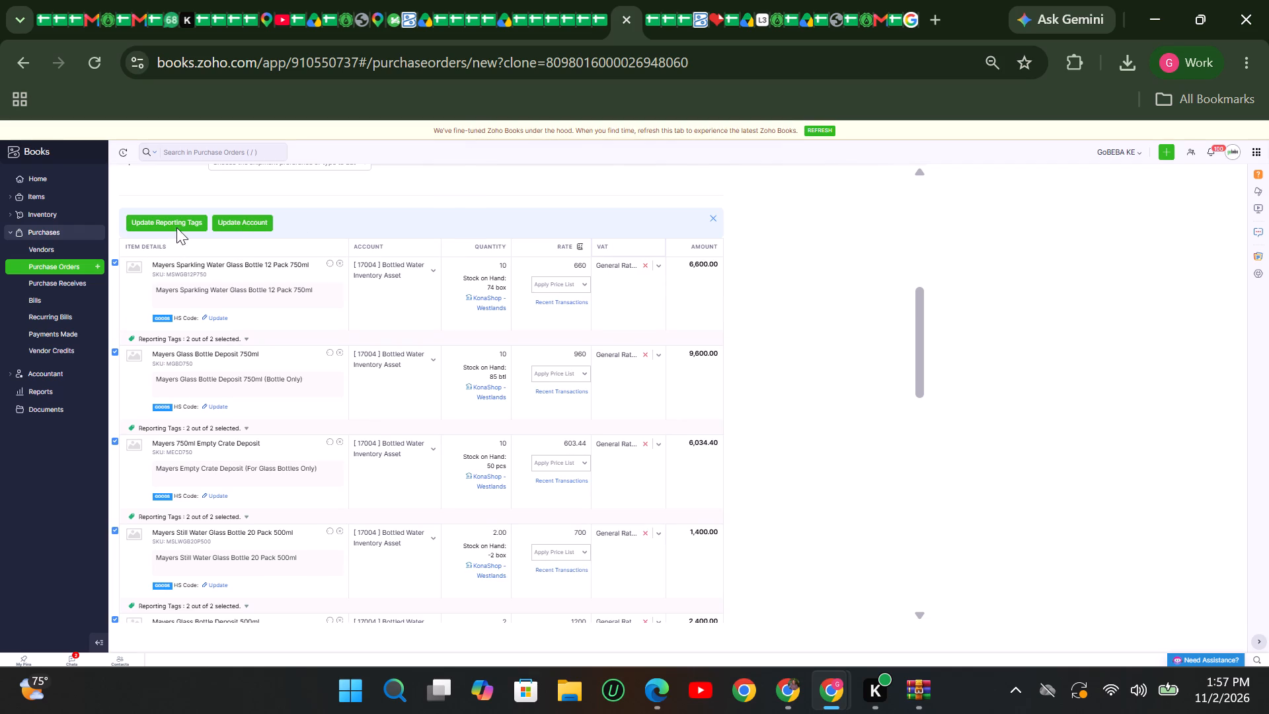
{"action": "left_click", "coordinate": [518, 193]}
{"action": "scroll", "coordinate": [523, 294], "scroll_direction": "down", "scroll_amount": 3}
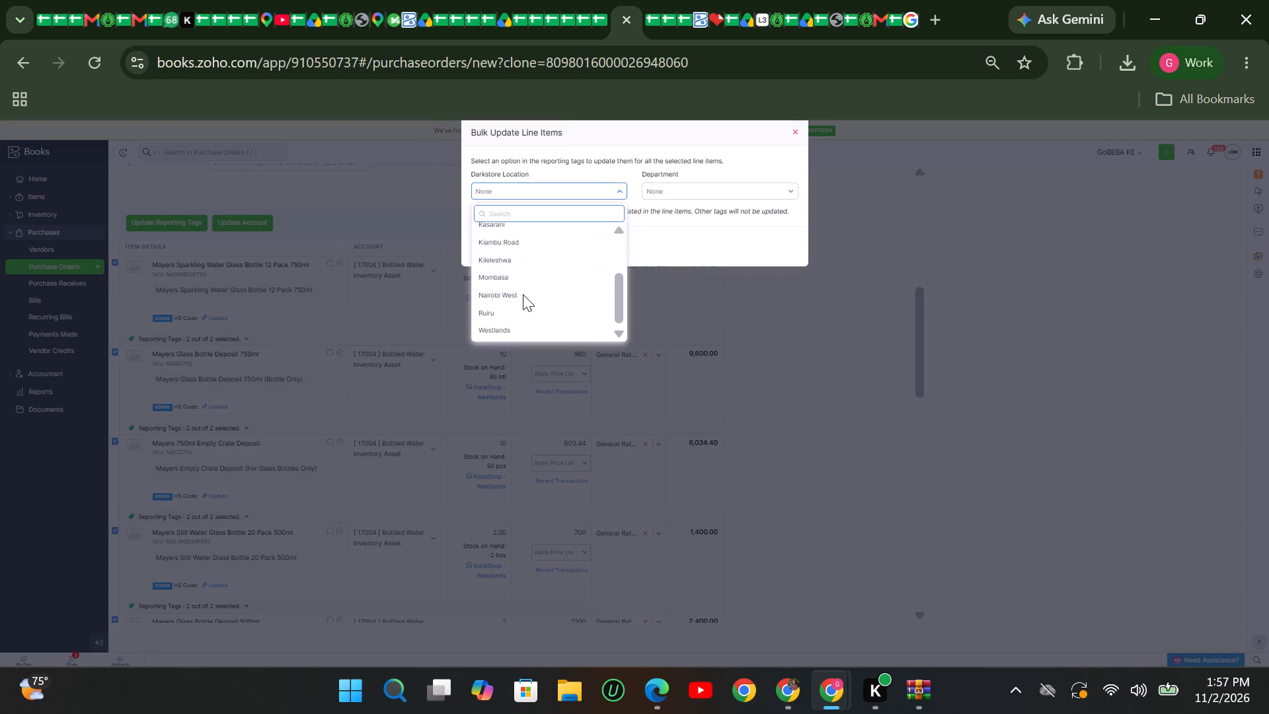
{"action": "left_click", "coordinate": [478, 328]}
{"action": "left_click", "coordinate": [653, 191]}
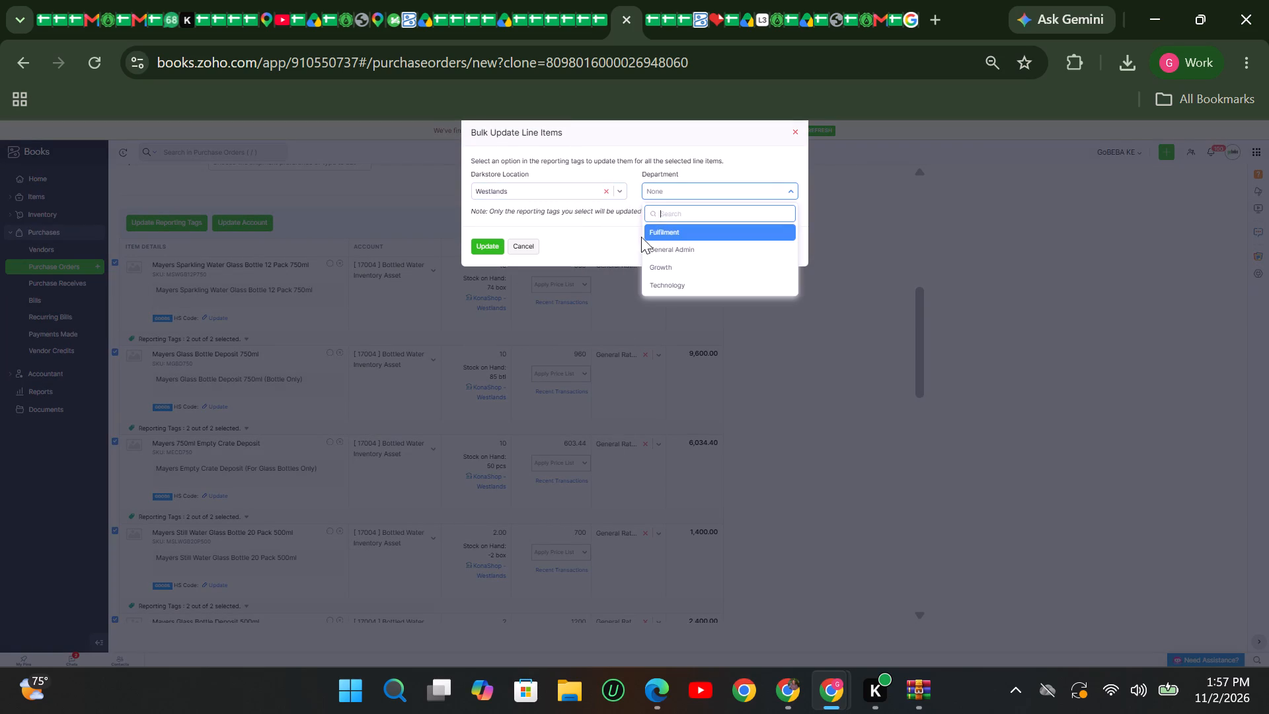
{"action": "left_click", "coordinate": [654, 231]}
{"action": "left_click", "coordinate": [482, 253]}
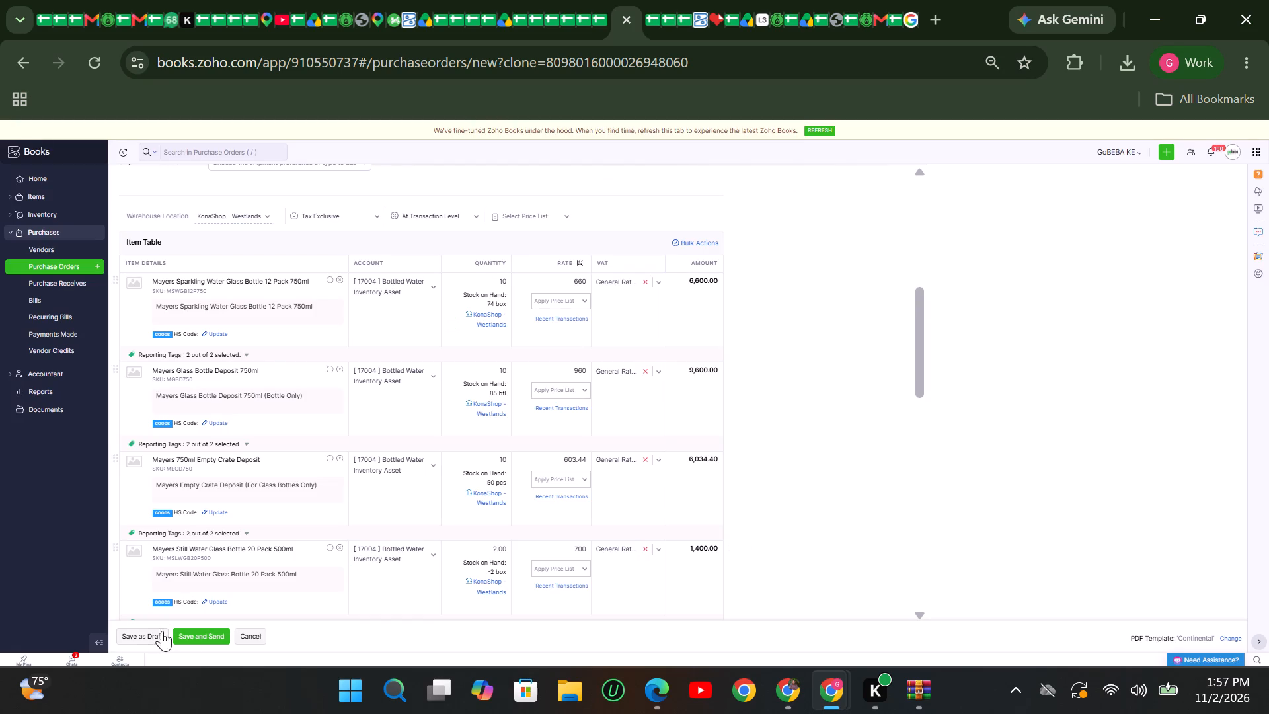
Save the Westlands Mayers purchase order as a draft and mark it as issued.
{"action": "left_click", "coordinate": [151, 636]}
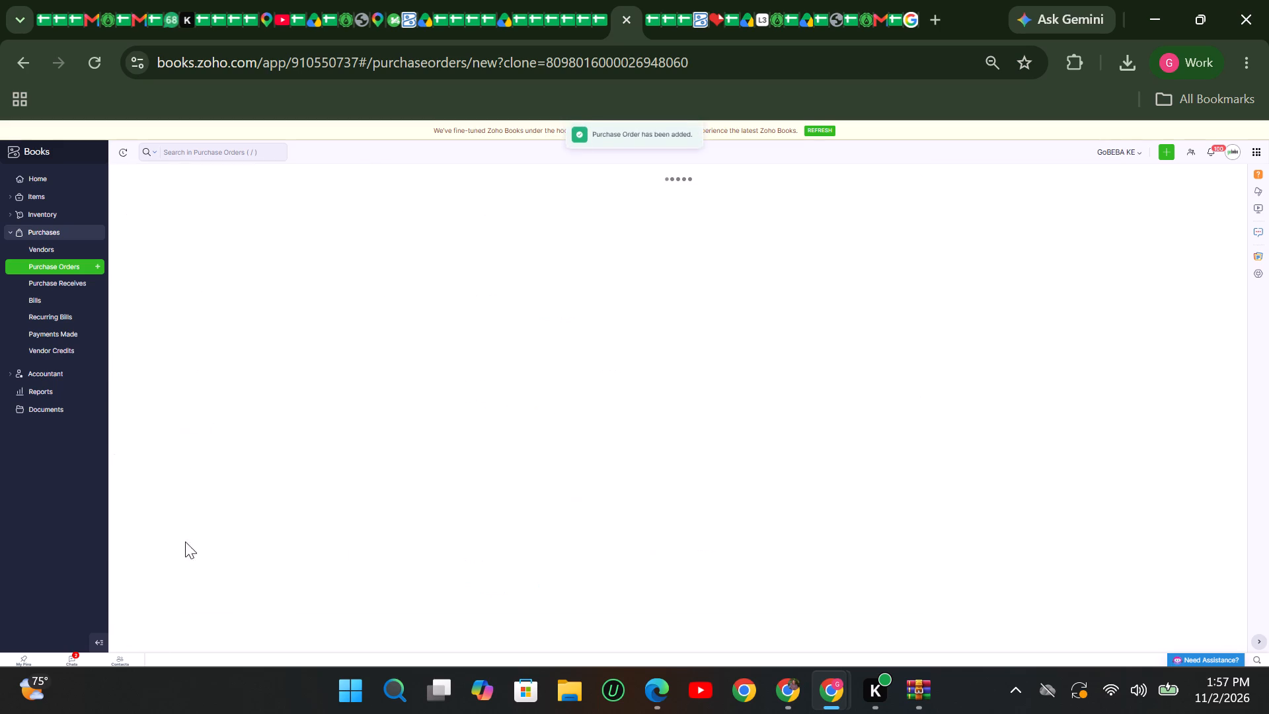
{"action": "left_click", "coordinate": [658, 250]}
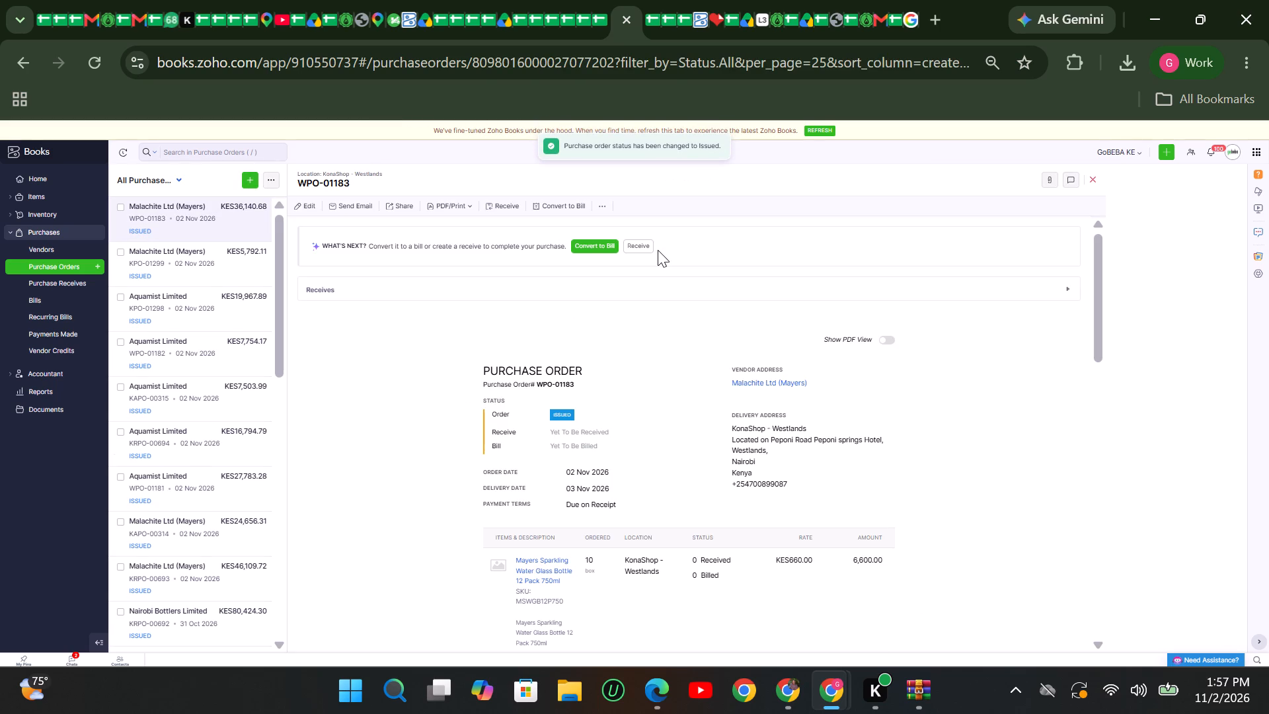
Open the PDF and print options for the issued Westlands Mayers purchase order.
{"action": "left_click", "coordinate": [467, 208]}
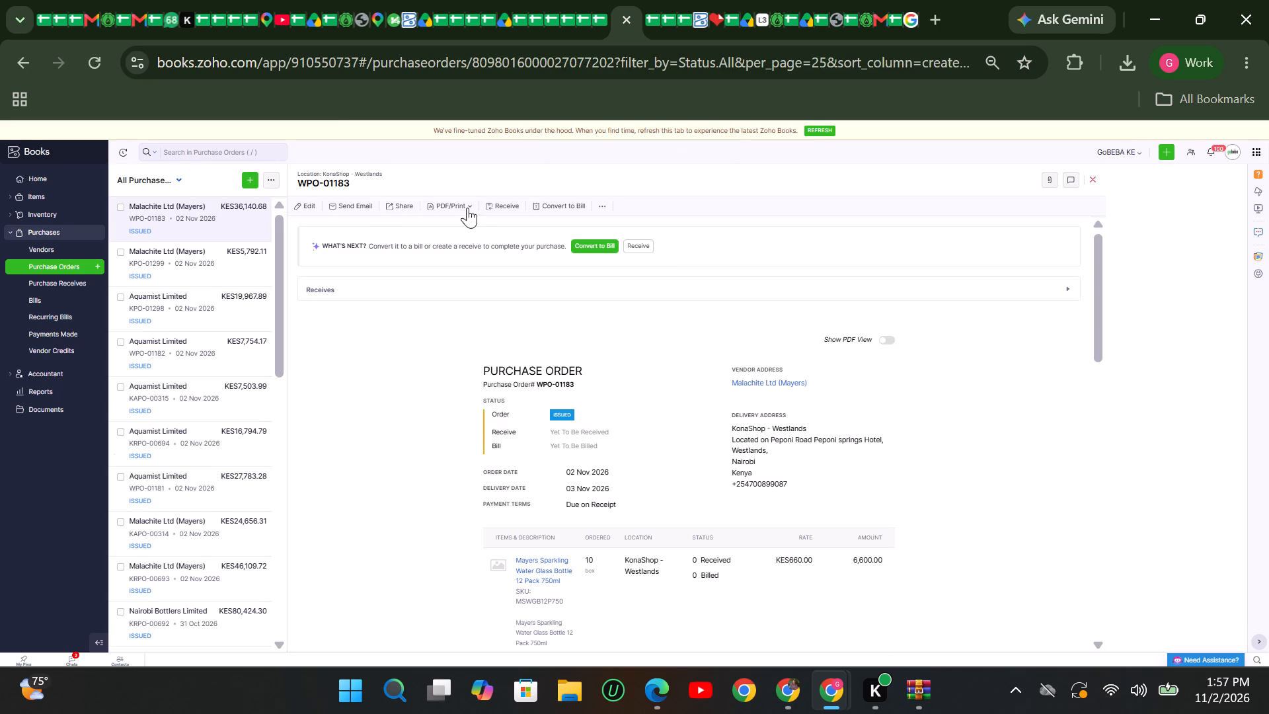
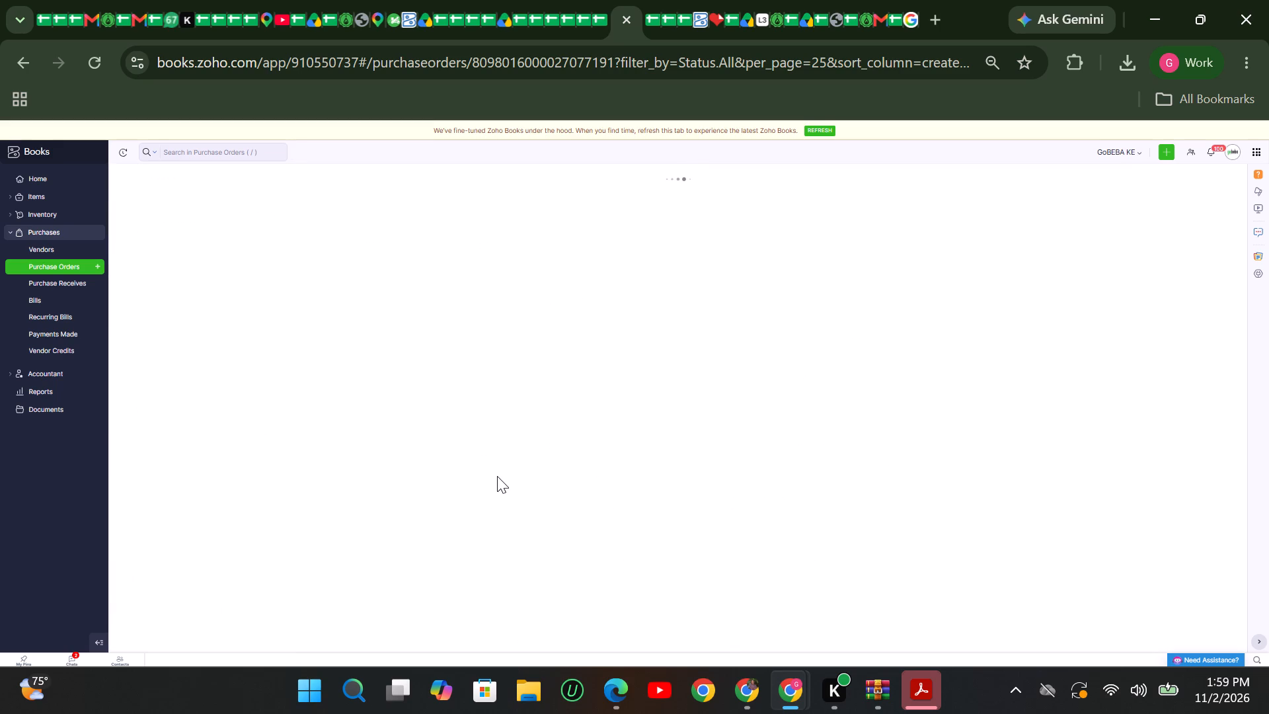
Set the cloned Malachite (Mayers) purchase order's location to KonaShop - Westlands and its delivery date to 03 Nov 2026.
{"action": "left_click", "coordinate": [272, 315]}
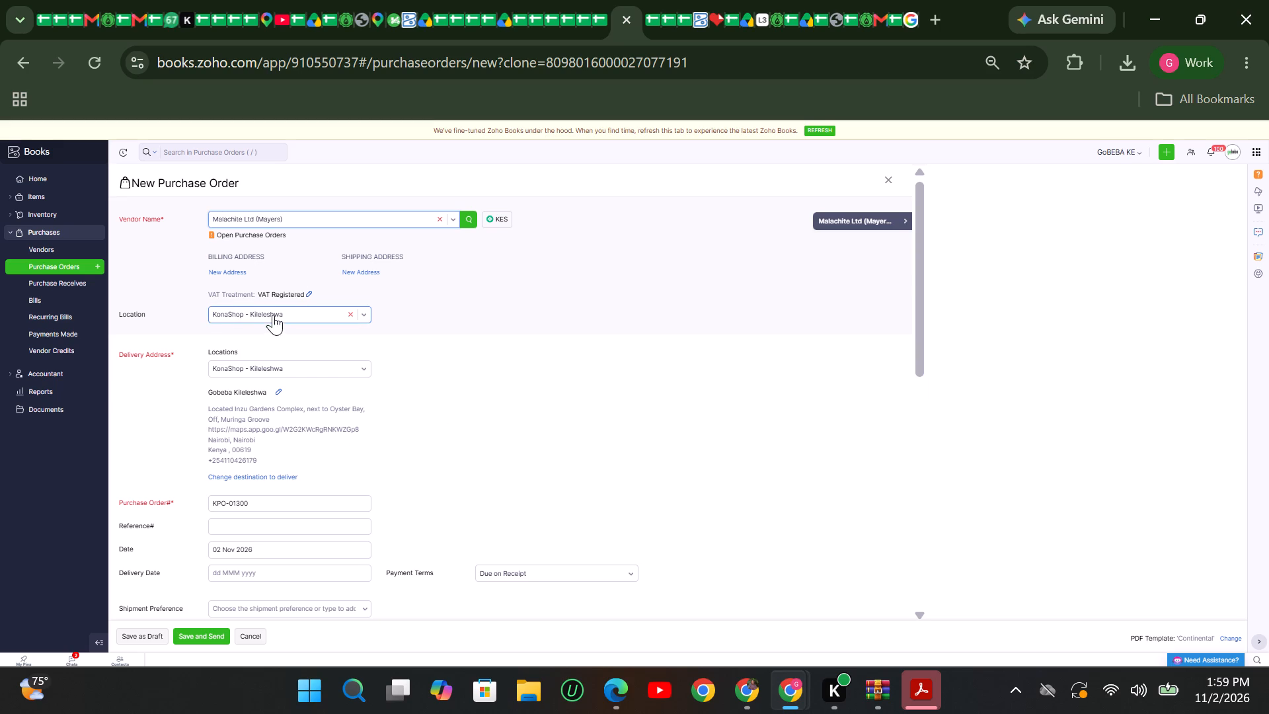
{"action": "left_click", "coordinate": [298, 386]}
{"action": "scroll", "coordinate": [313, 411], "scroll_direction": "down", "scroll_amount": 3}
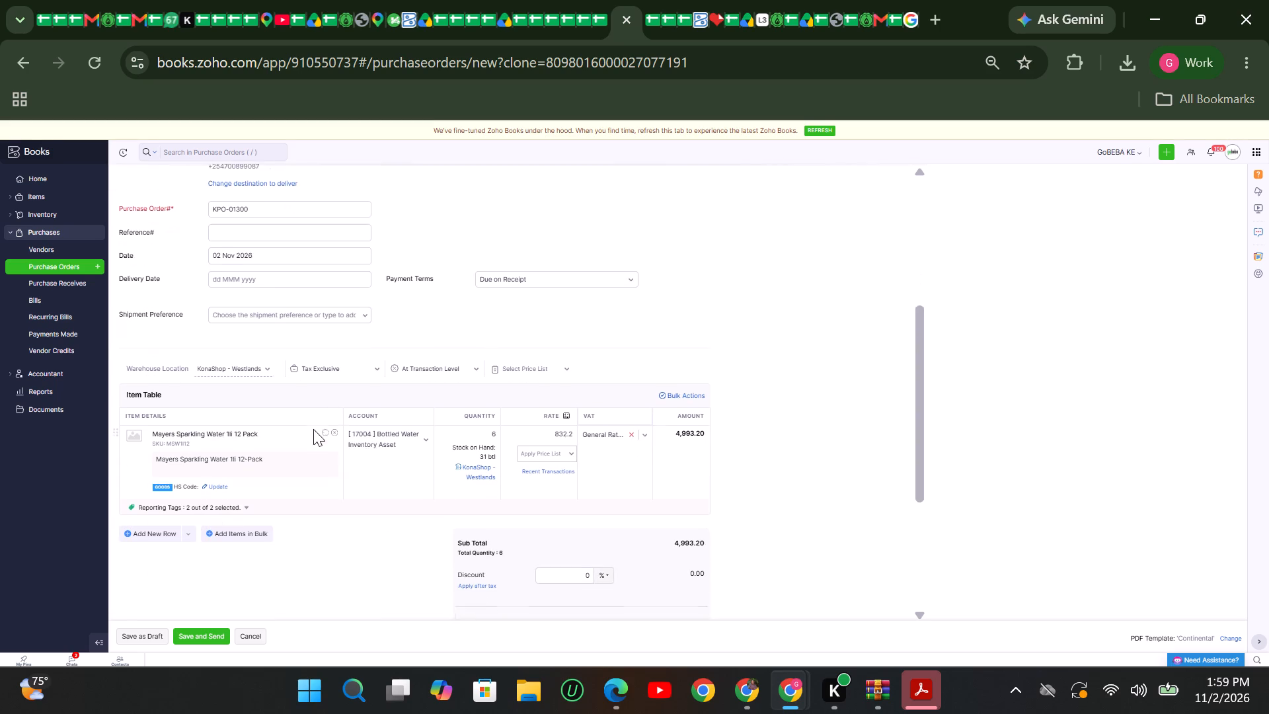
{"action": "left_click", "coordinate": [256, 264]}
{"action": "left_click", "coordinate": [259, 338]}
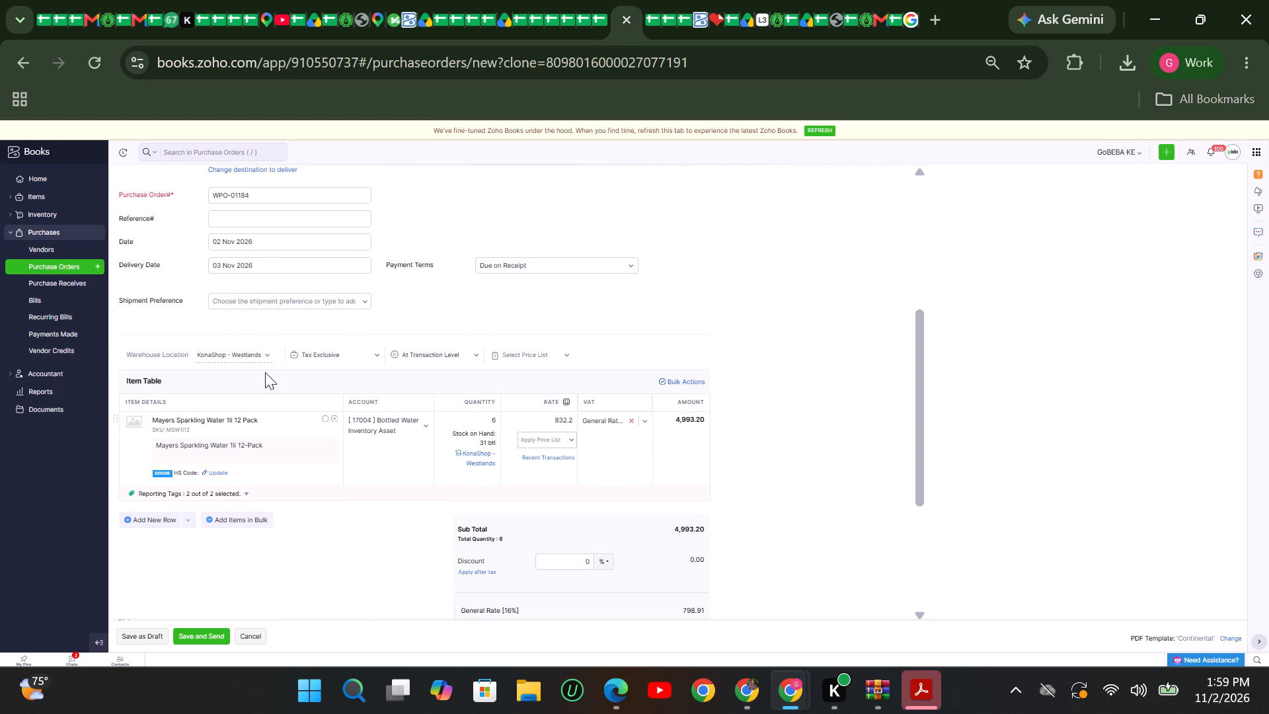
Set the quantity of the Mayers Sparkling Water 1lt 12 Pack line to 4.
{"action": "left_click_drag", "start_coordinate": [496, 423], "coordinate": [476, 427]}
{"action": "key", "text": "4"}
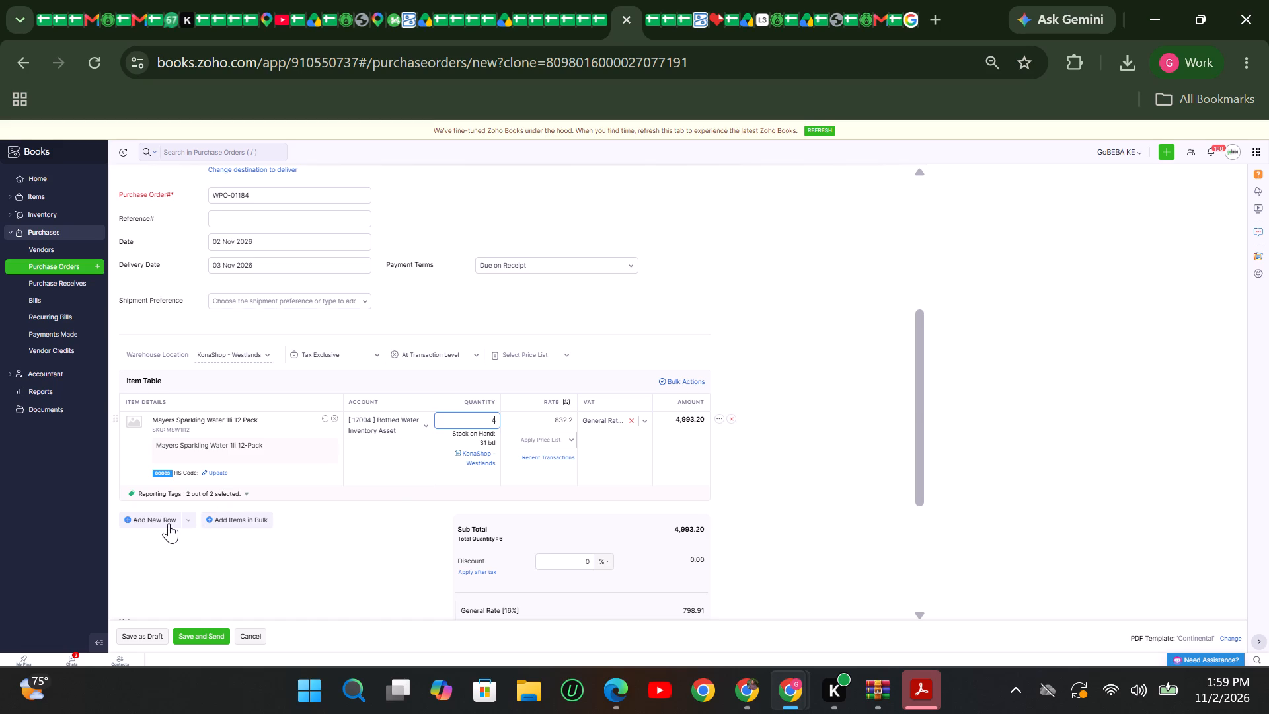
Add a line item for Mayers Sparkling Water 500ml 24 Pack with a quantity of 2.
{"action": "left_click", "coordinate": [169, 523]}
{"action": "type", "text": "mayers"}
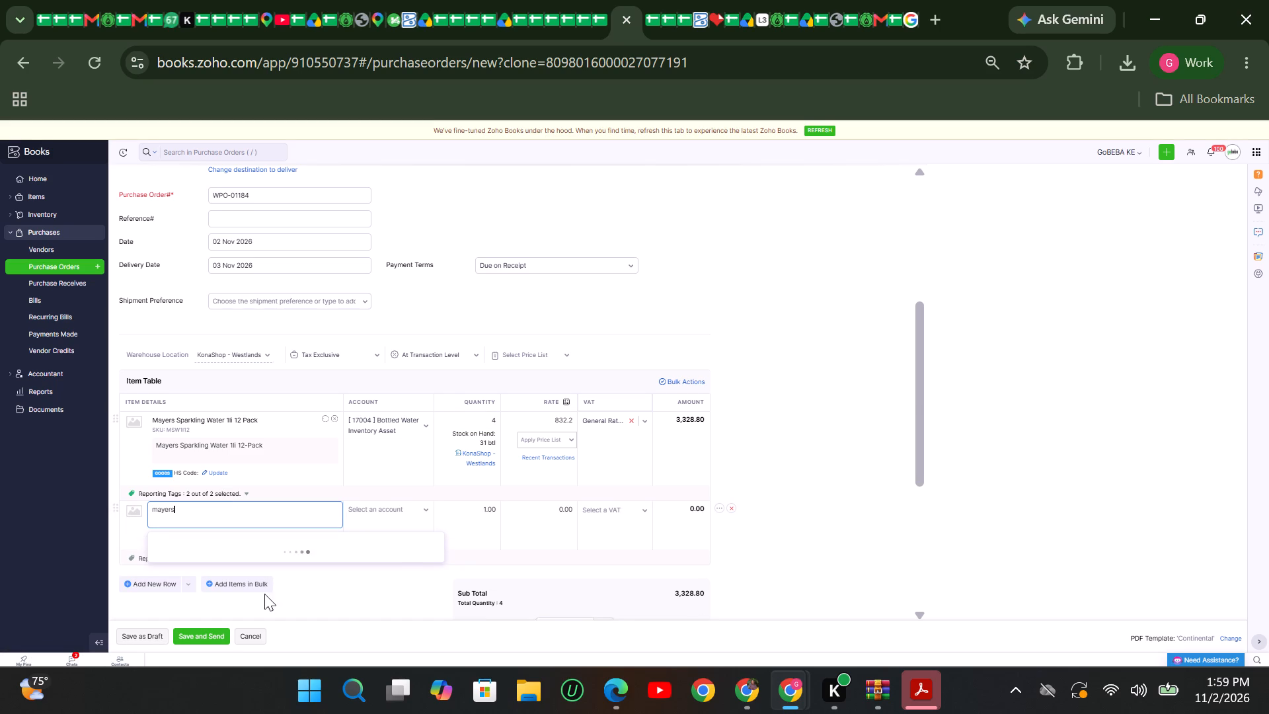
{"action": "scroll", "coordinate": [272, 557], "scroll_direction": "down", "scroll_amount": 3}
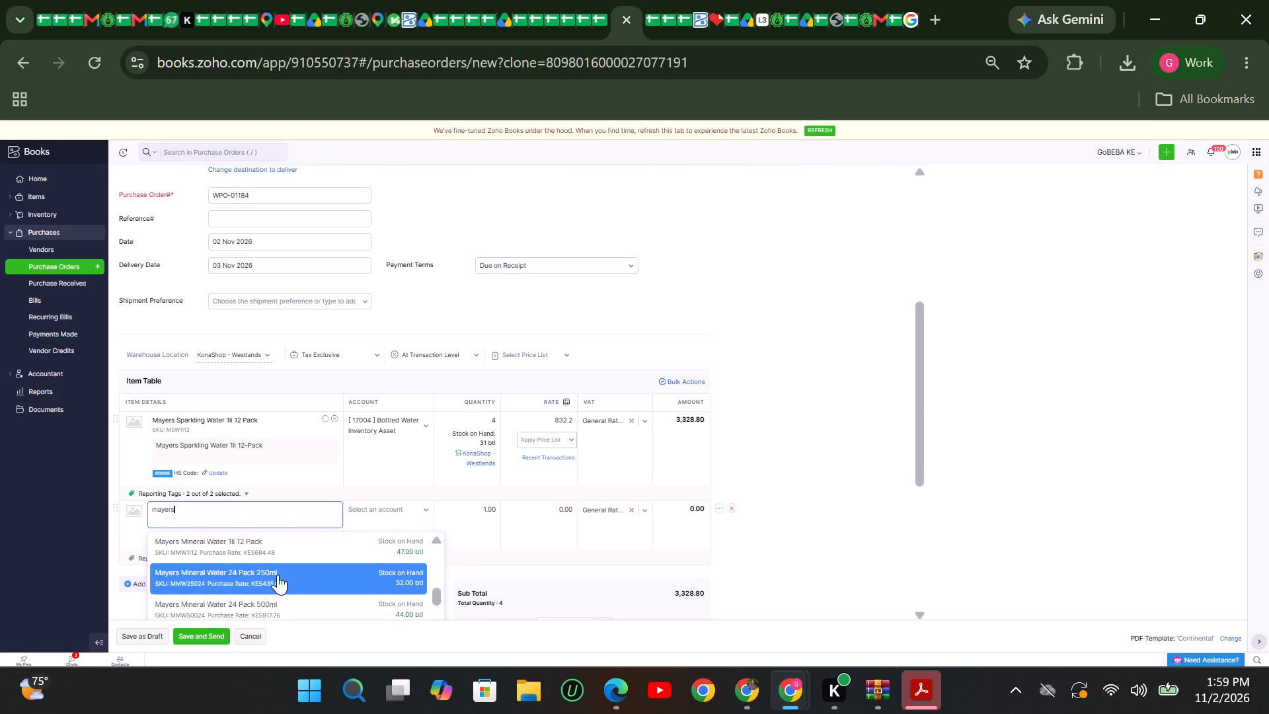
{"action": "scroll", "coordinate": [278, 575], "scroll_direction": "down", "scroll_amount": 1}
{"action": "left_click", "coordinate": [263, 575]}
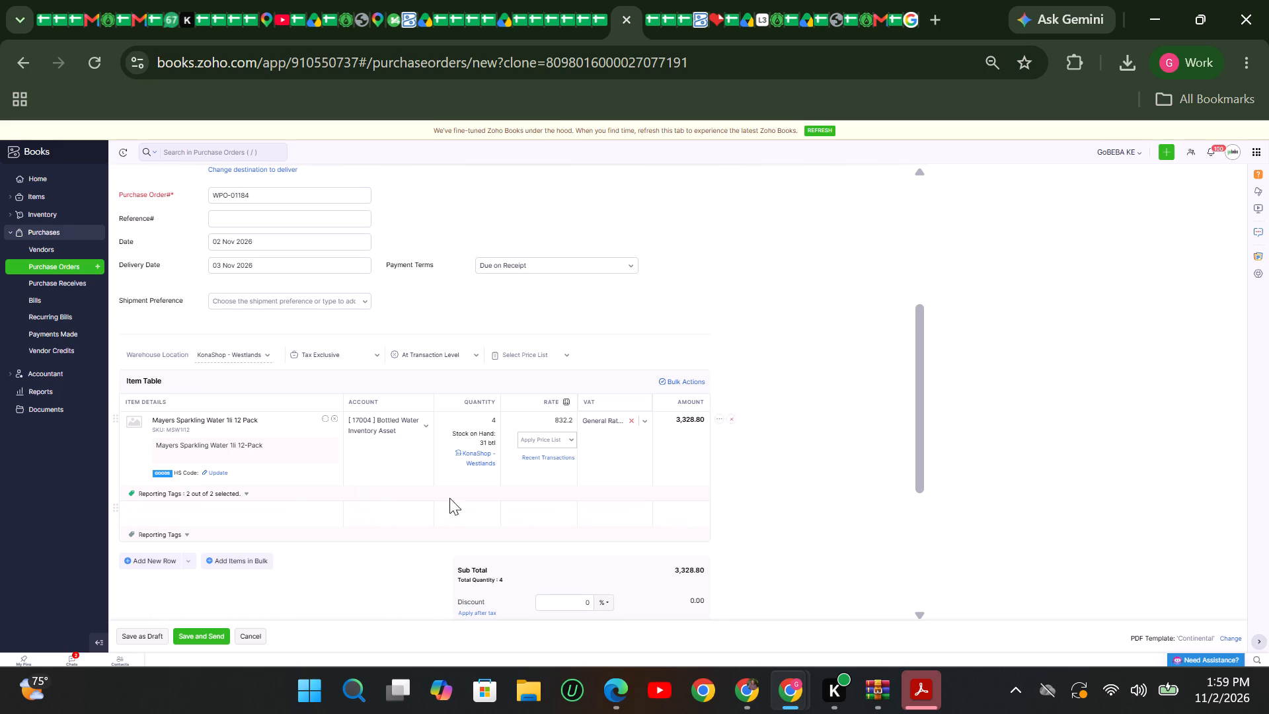
{"action": "left_click", "coordinate": [484, 508]}
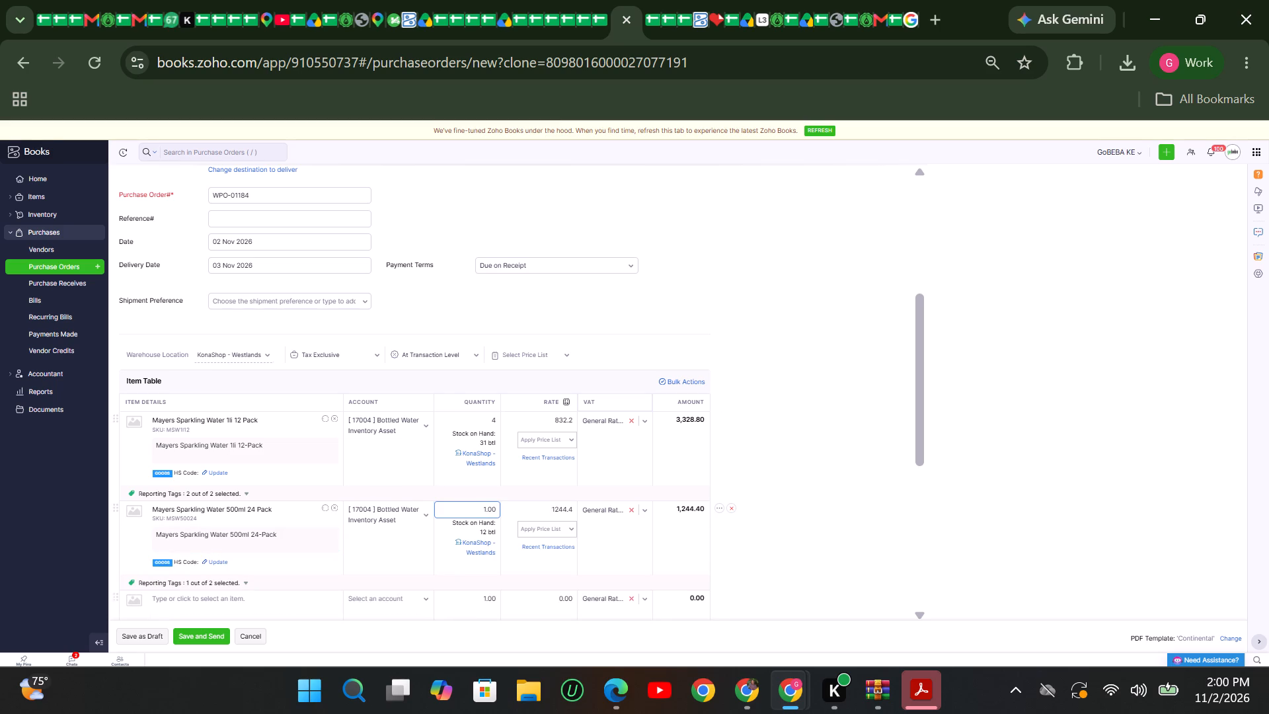
{"action": "key", "text": "Right"}
{"action": "key", "text": "BackSpace"}
{"action": "key", "text": "2"}
Bulk update the reporting tags of all line items, setting the Darkstore Location to Westlands.
{"action": "left_click", "coordinate": [693, 369]}
{"action": "left_click", "coordinate": [687, 383]}
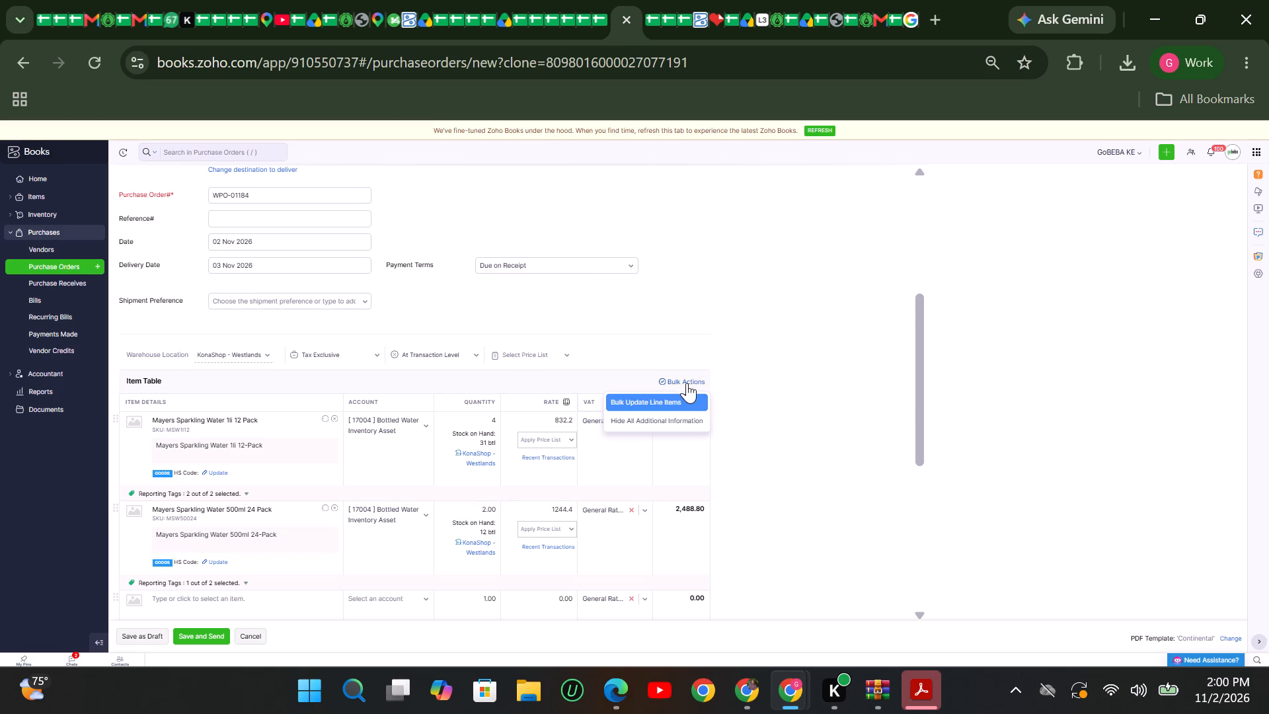
{"action": "left_click", "coordinate": [634, 401]}
{"action": "left_click", "coordinate": [187, 360]}
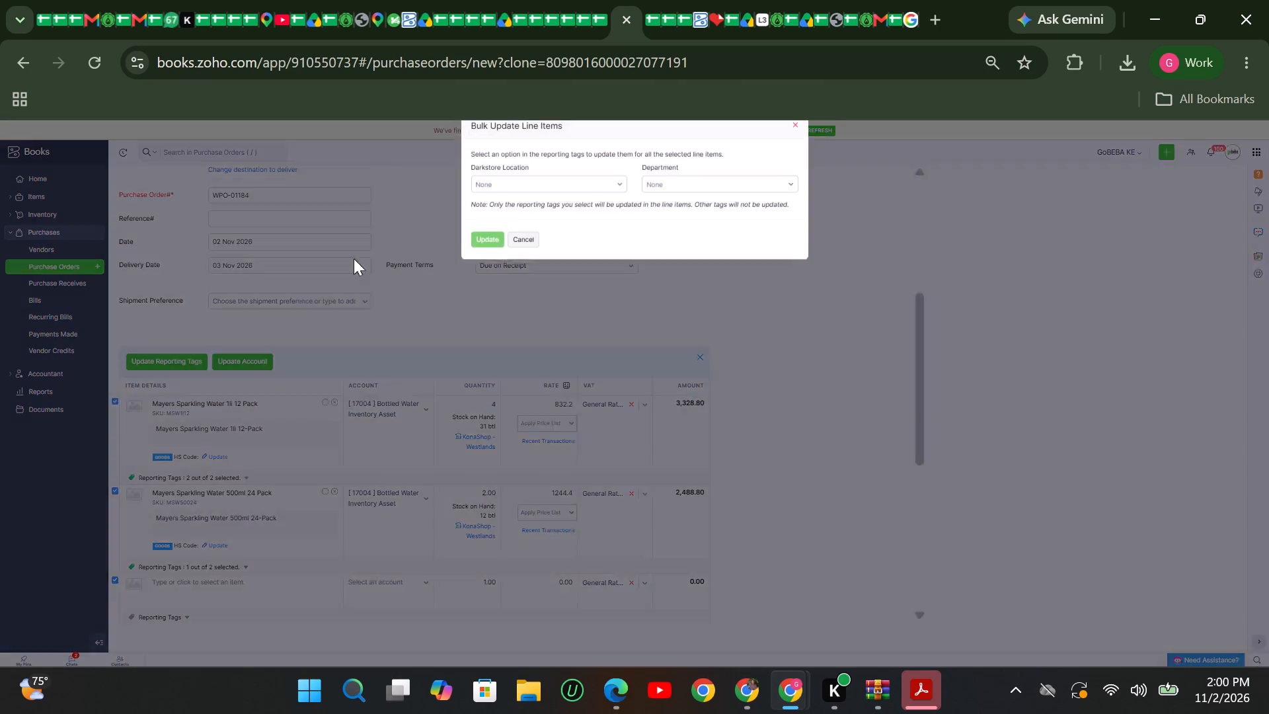
{"action": "left_click", "coordinate": [531, 191]}
{"action": "scroll", "coordinate": [508, 284], "scroll_direction": "down", "scroll_amount": 4}
{"action": "left_click", "coordinate": [504, 326]}
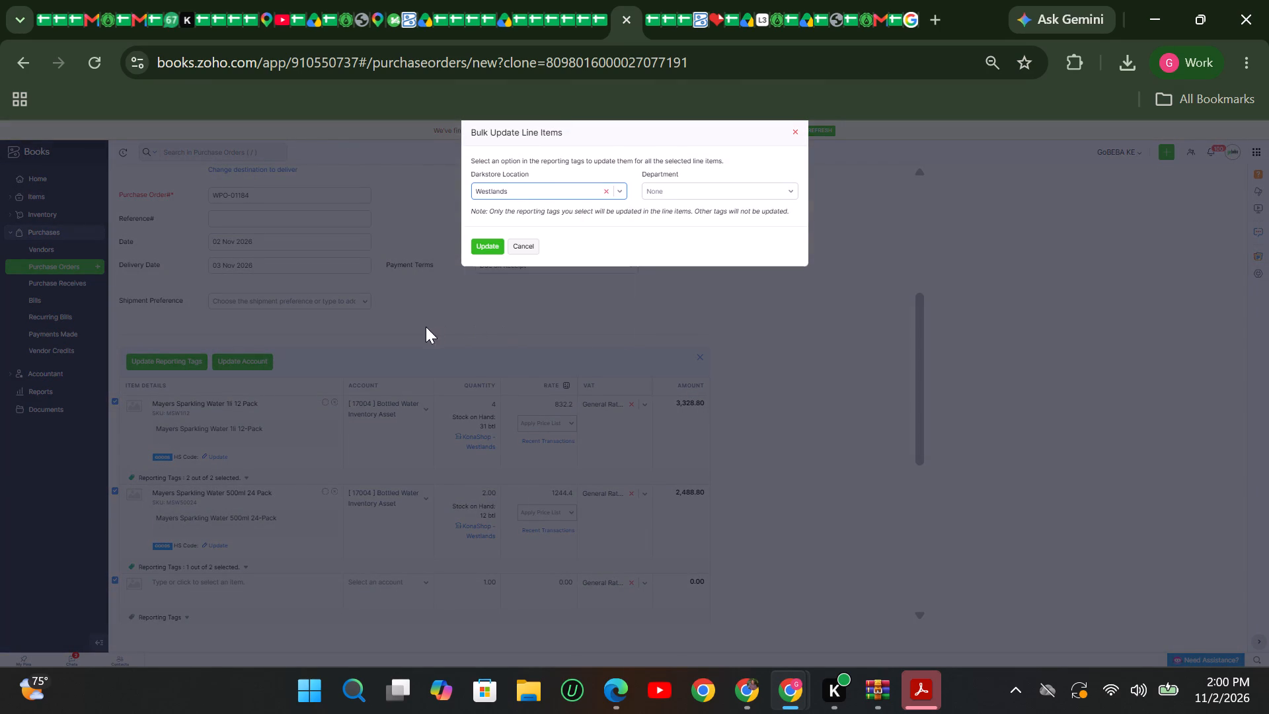
{"action": "left_click", "coordinate": [484, 248]}
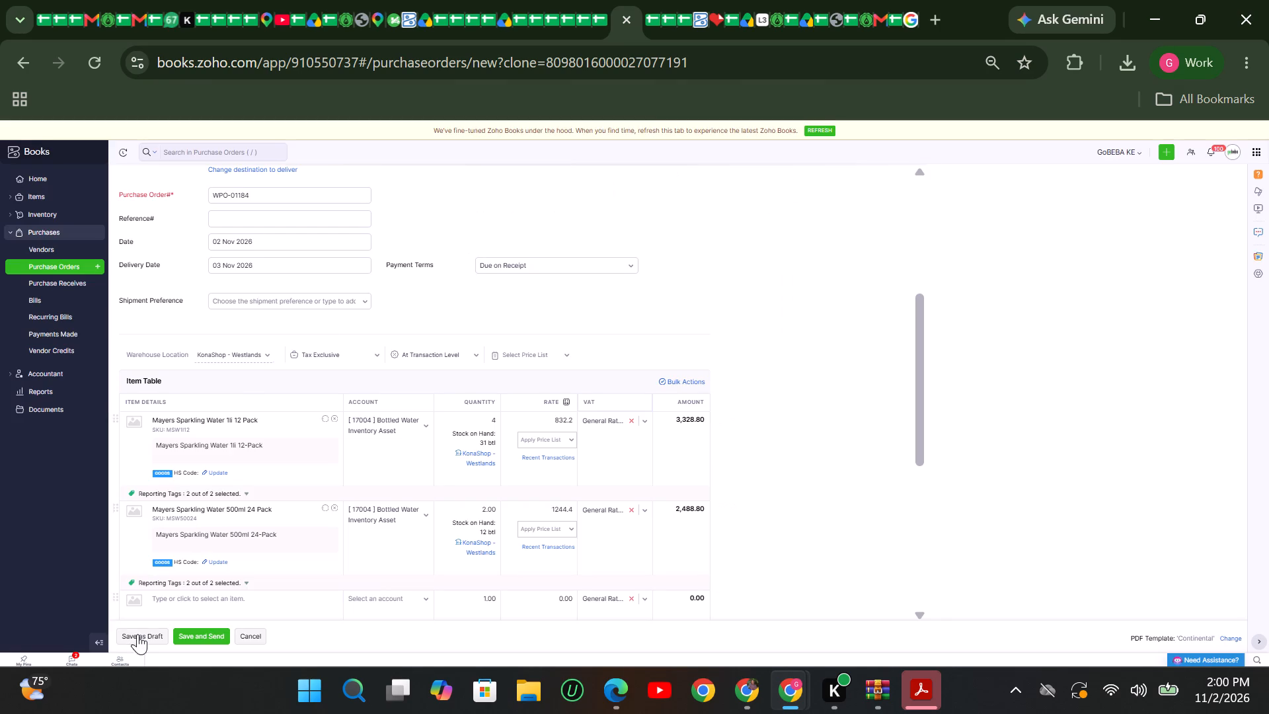
Save the Westlands Malachite (Mayers) purchase order as a draft and mark it as issued.
{"action": "left_click", "coordinate": [137, 634]}
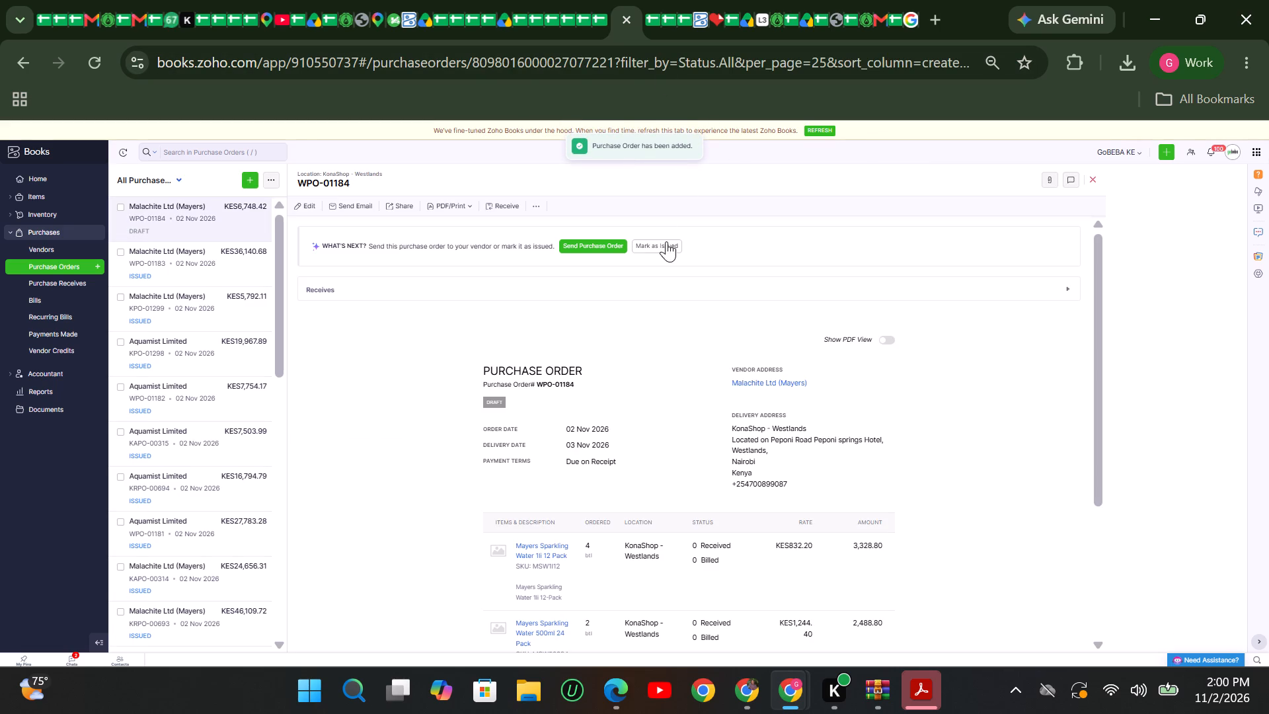
{"action": "left_click", "coordinate": [657, 246]}
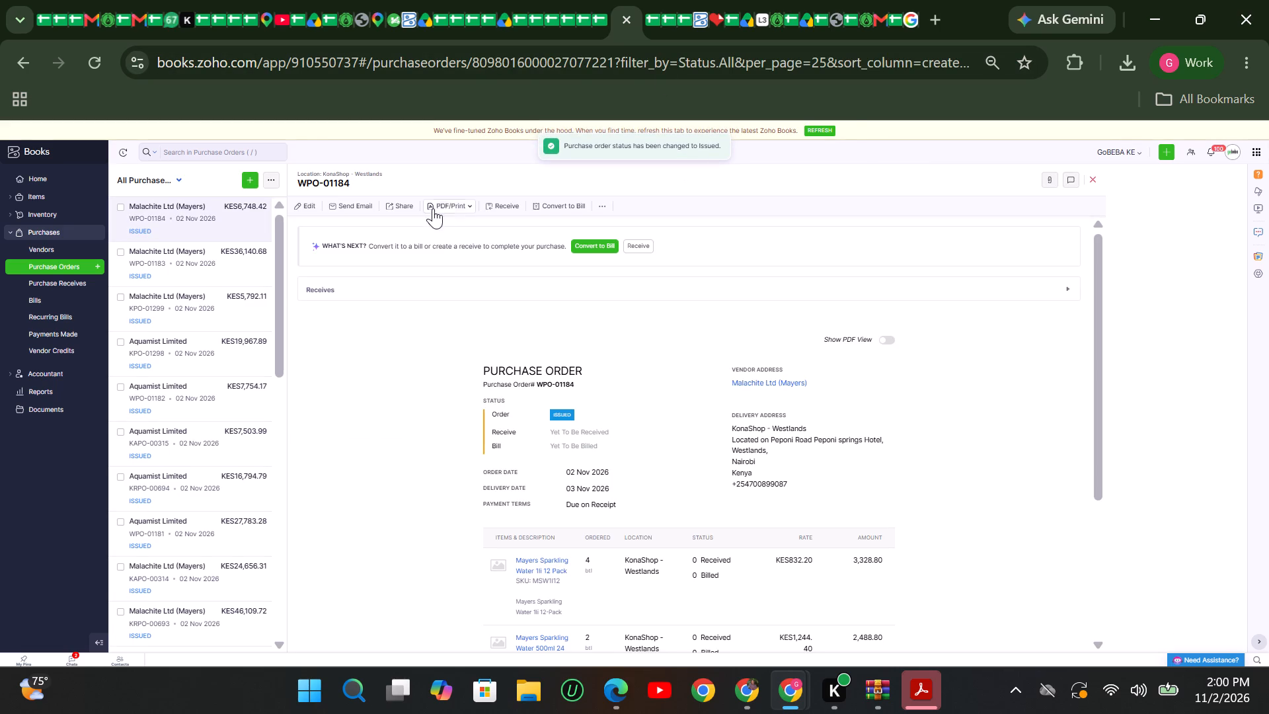
Export the issued Westlands Mayers sparkling water purchase order as a PDF.
{"action": "left_click", "coordinate": [461, 206]}
{"action": "left_click", "coordinate": [449, 225]}
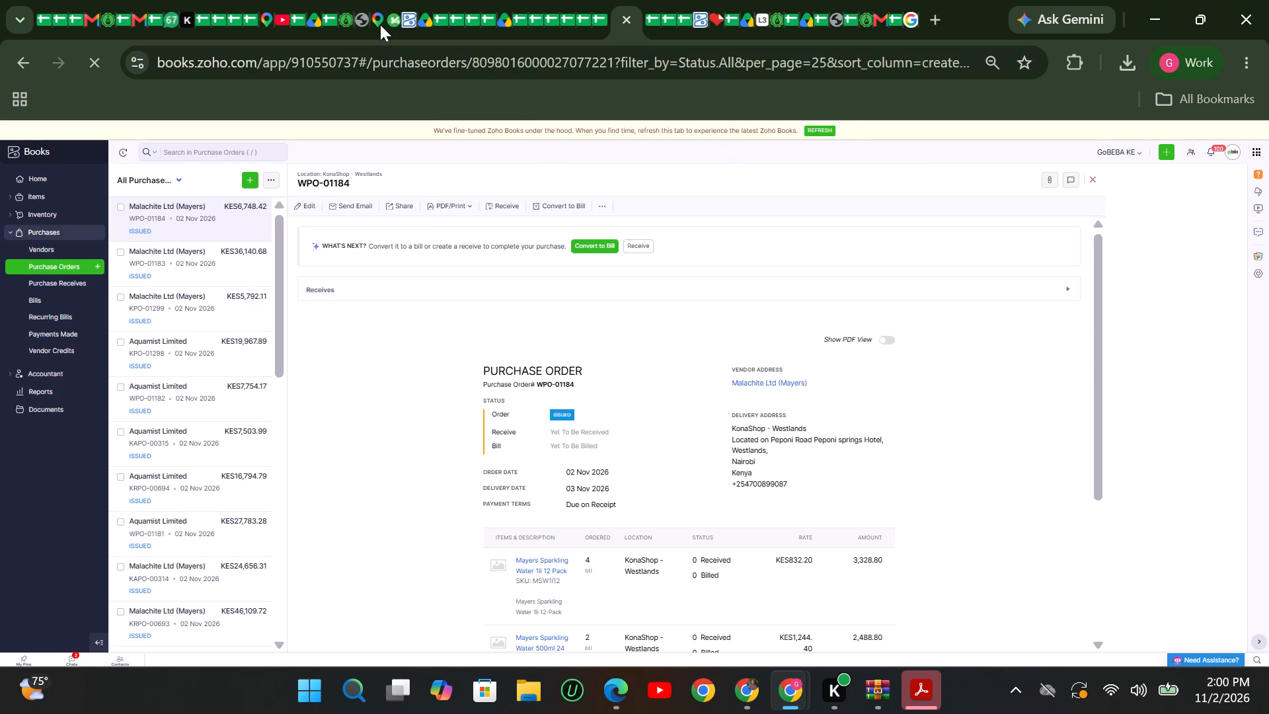
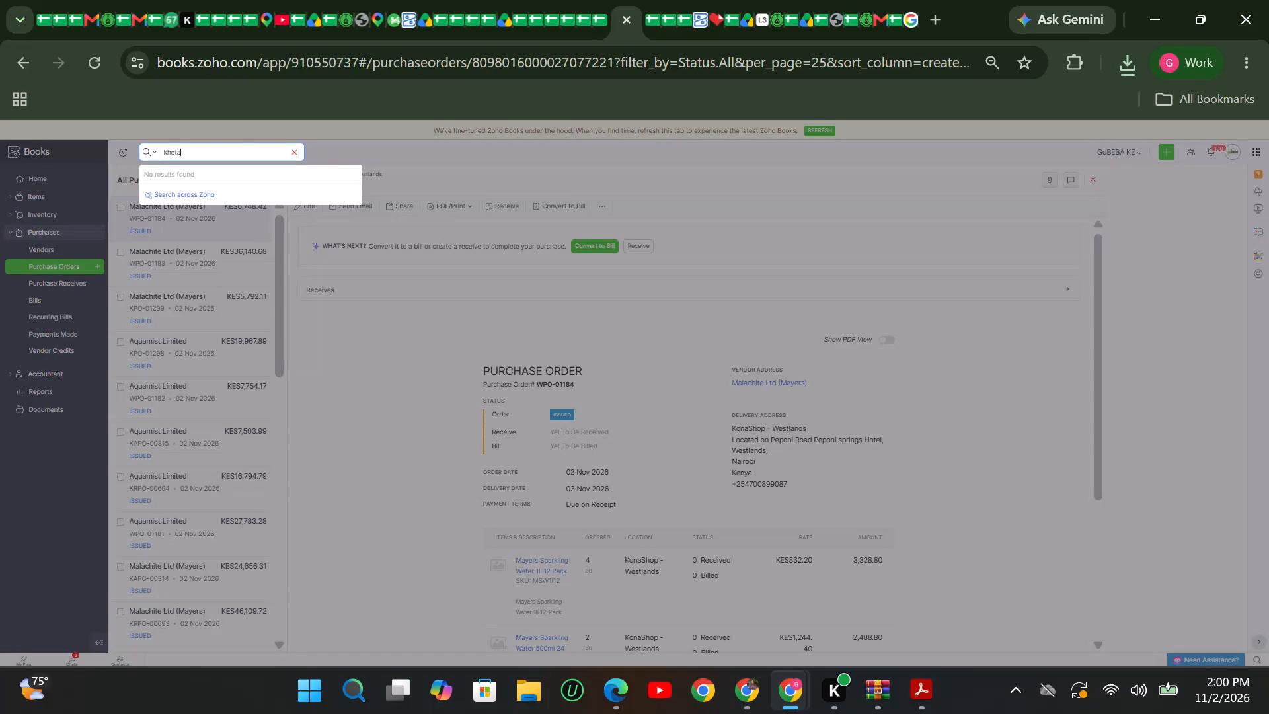
Search the purchase orders for khetia and list all matching orders.
{"action": "key", "text": "BackSpace"}
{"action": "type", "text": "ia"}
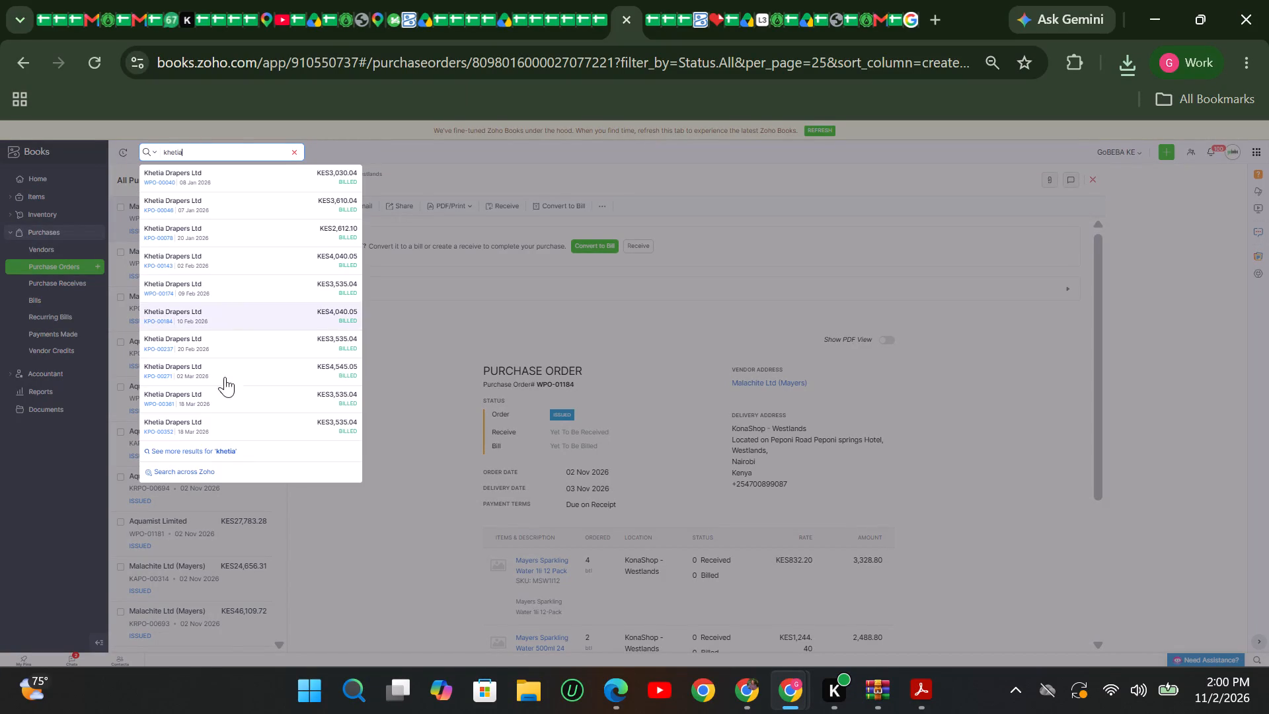
{"action": "left_click", "coordinate": [234, 451]}
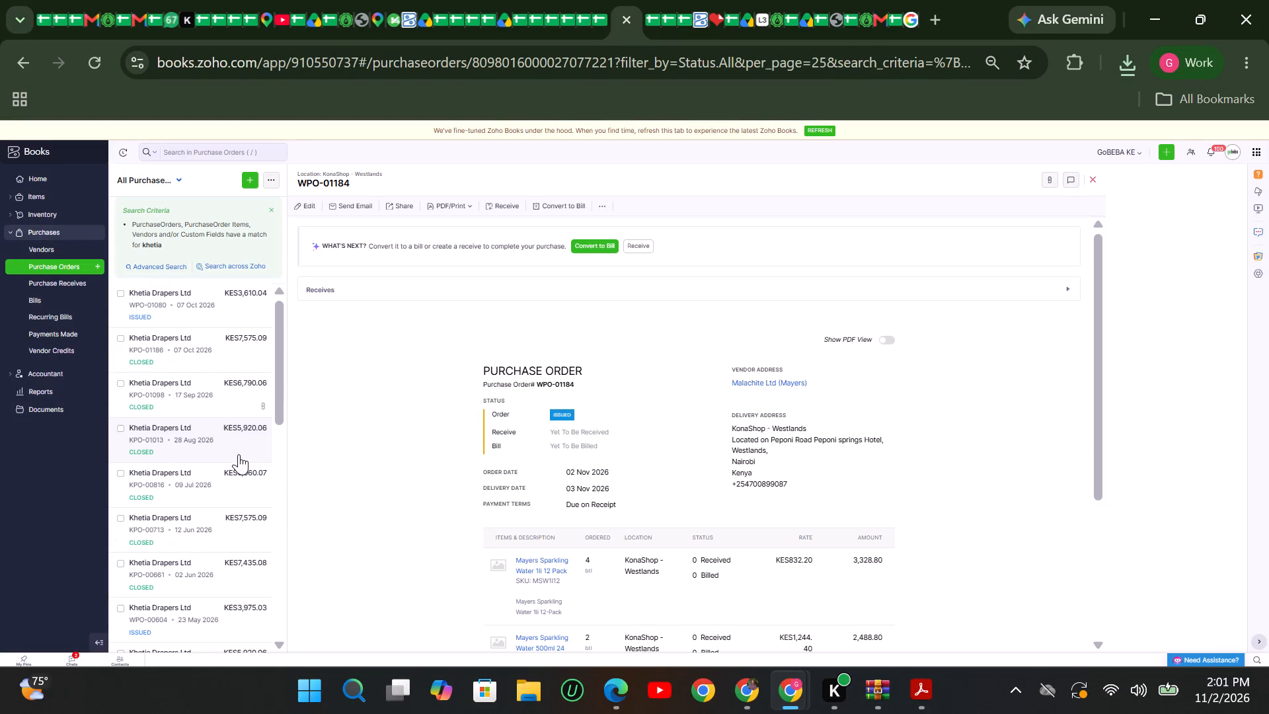
Open Khetia Drapers Ltd purchase orders WPO-01080 and KPO-01186 in turn and examine their line items.
{"action": "left_click", "coordinate": [167, 295]}
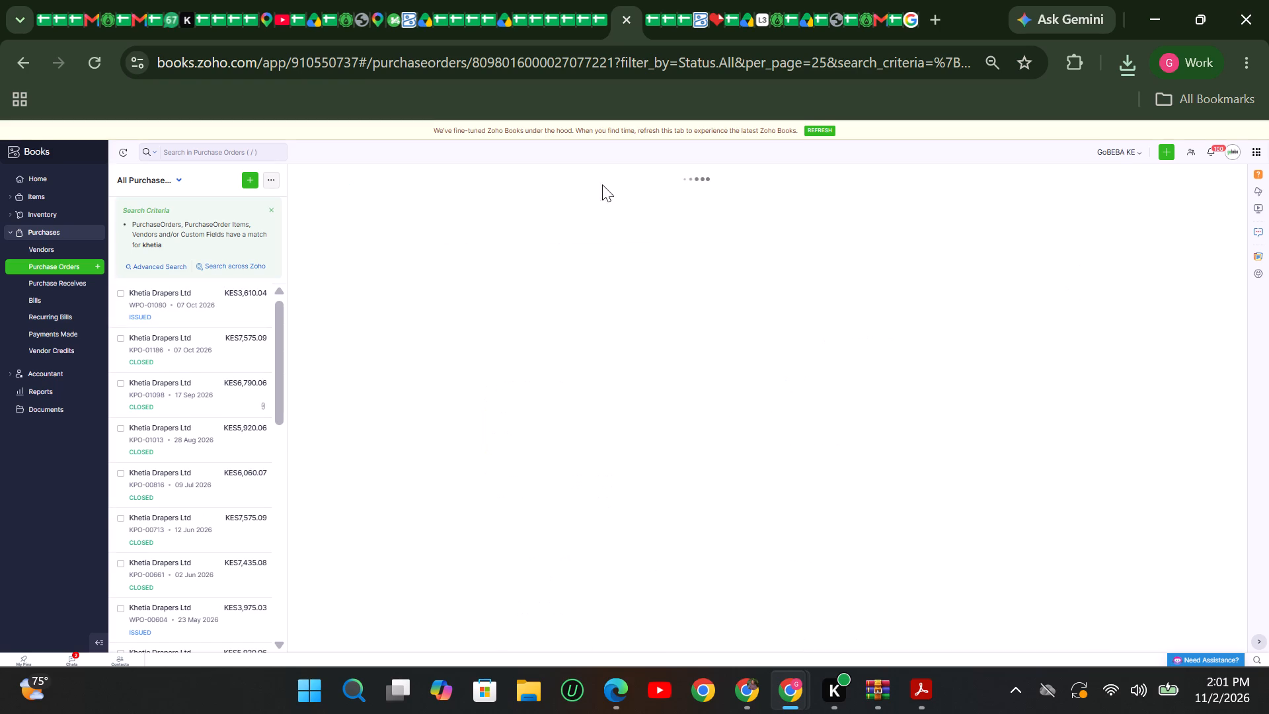
{"action": "scroll", "coordinate": [543, 510], "scroll_direction": "down", "scroll_amount": 2}
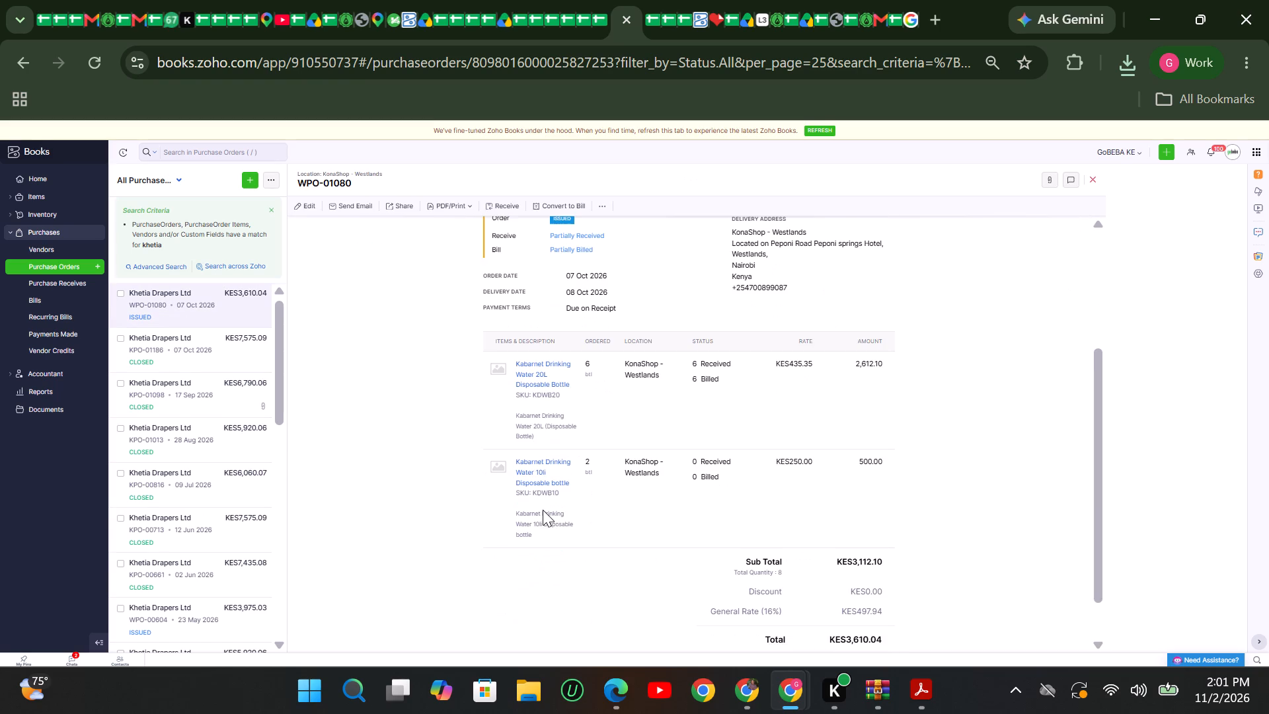
{"action": "scroll", "coordinate": [543, 510], "scroll_direction": "up", "scroll_amount": 3}
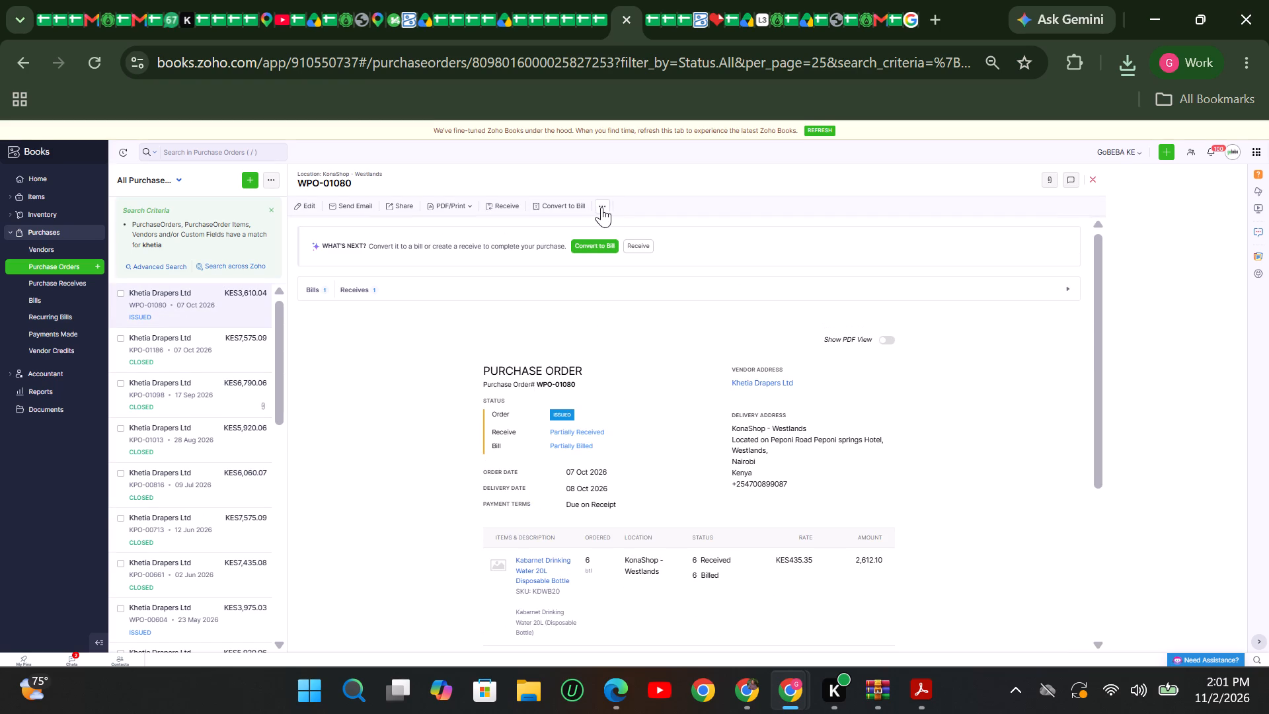
{"action": "left_click", "coordinate": [174, 335]}
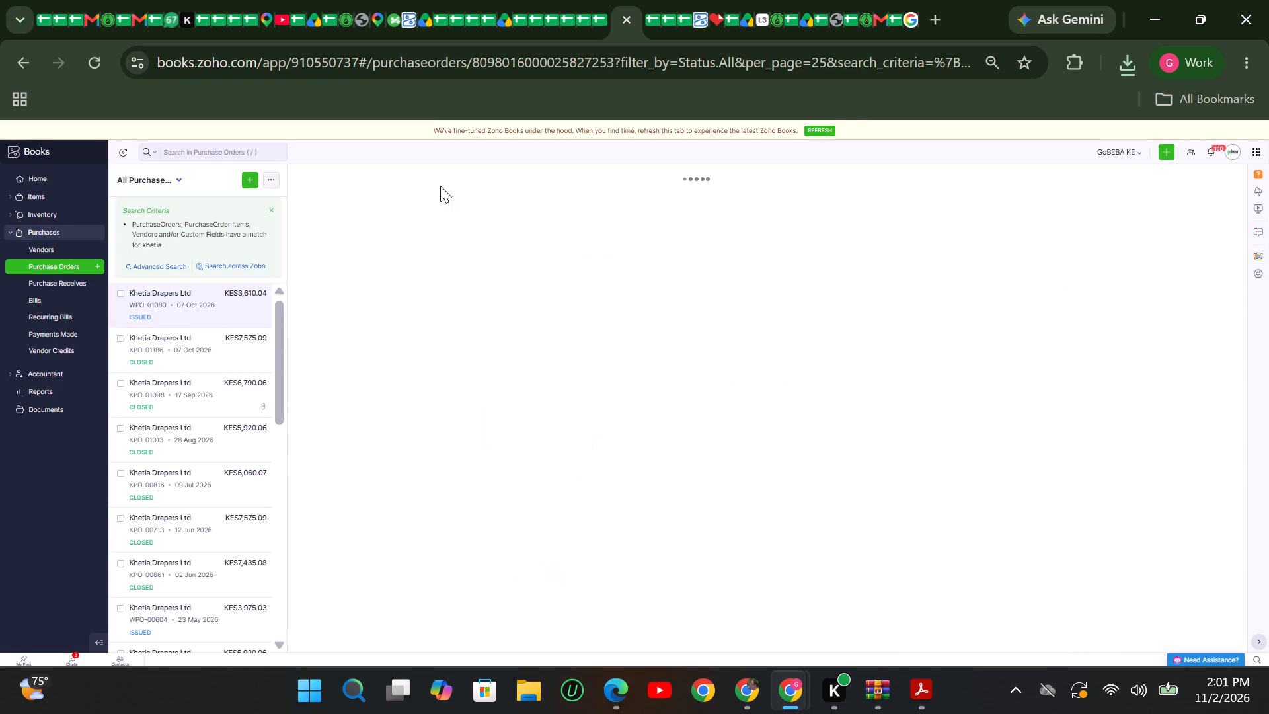
{"action": "scroll", "coordinate": [571, 457], "scroll_direction": "down", "scroll_amount": 1}
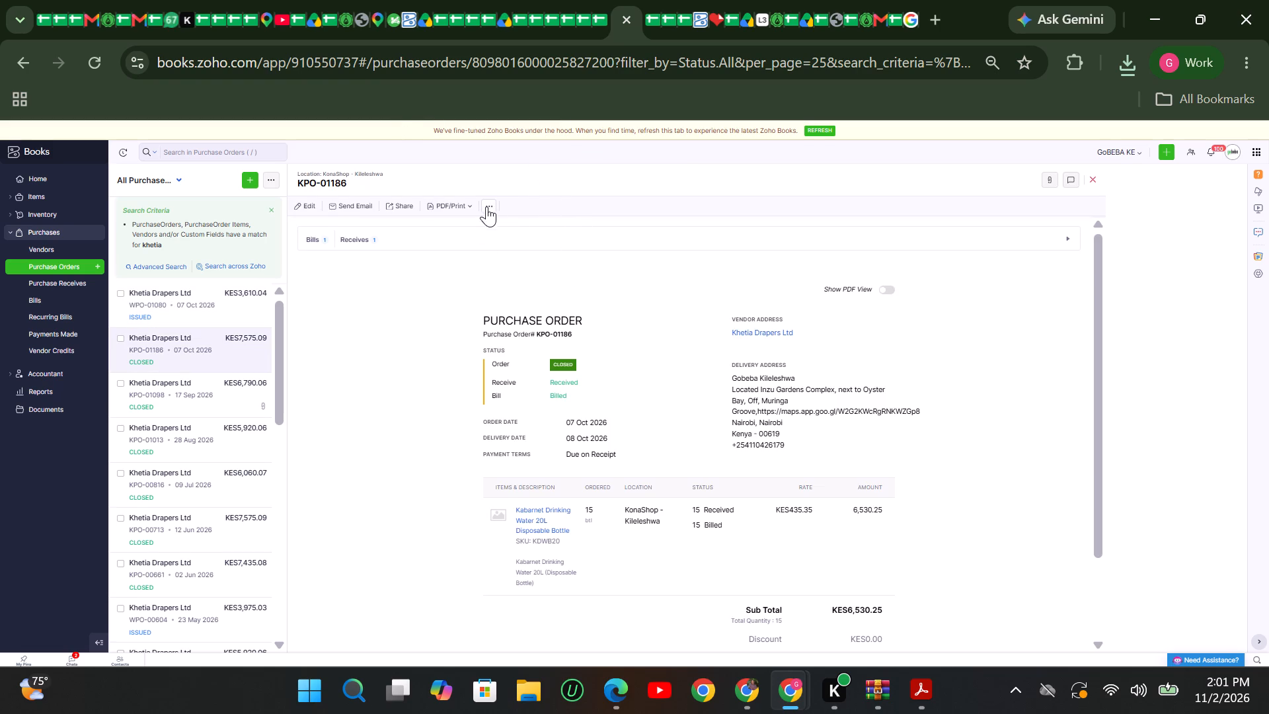
Clone the Khetia Drapers Ltd purchase order KPO-01186 for KonaShop - Kileleshwa and set its delivery date to 03 Nov 2026.
{"action": "left_click", "coordinate": [492, 203]}
{"action": "left_click", "coordinate": [466, 244]}
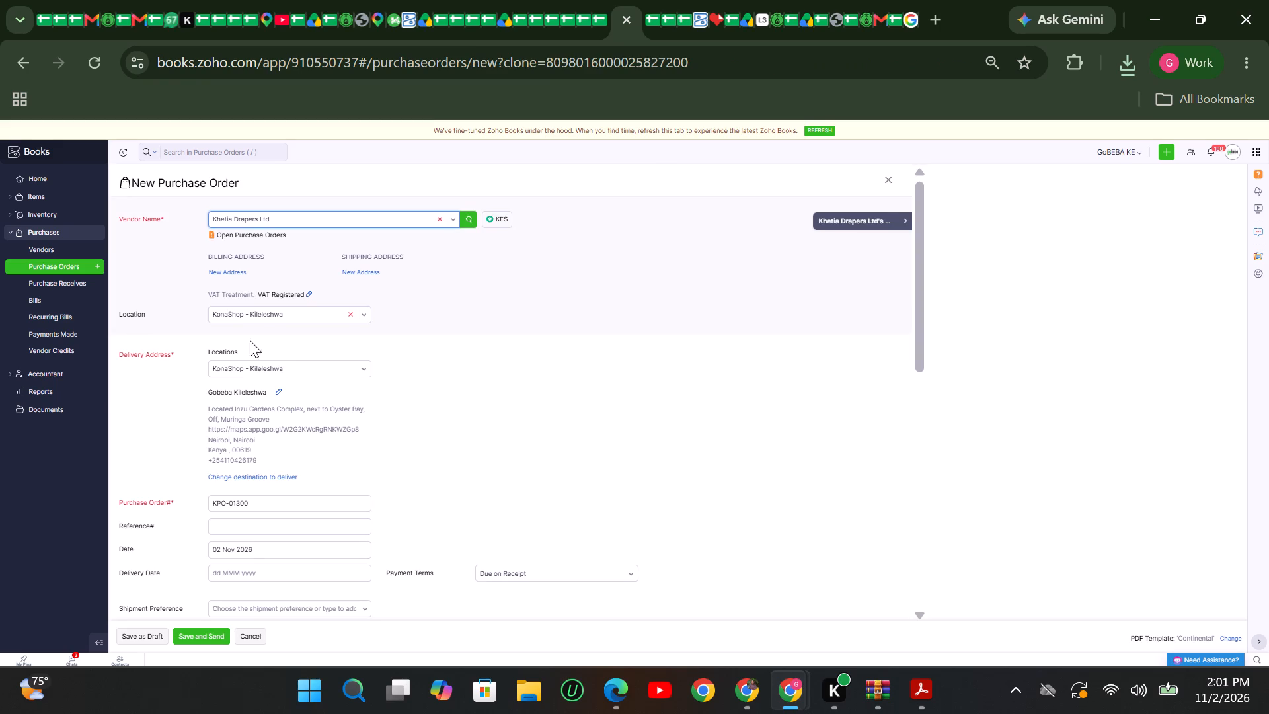
{"action": "scroll", "coordinate": [238, 299], "scroll_direction": "down", "scroll_amount": 2}
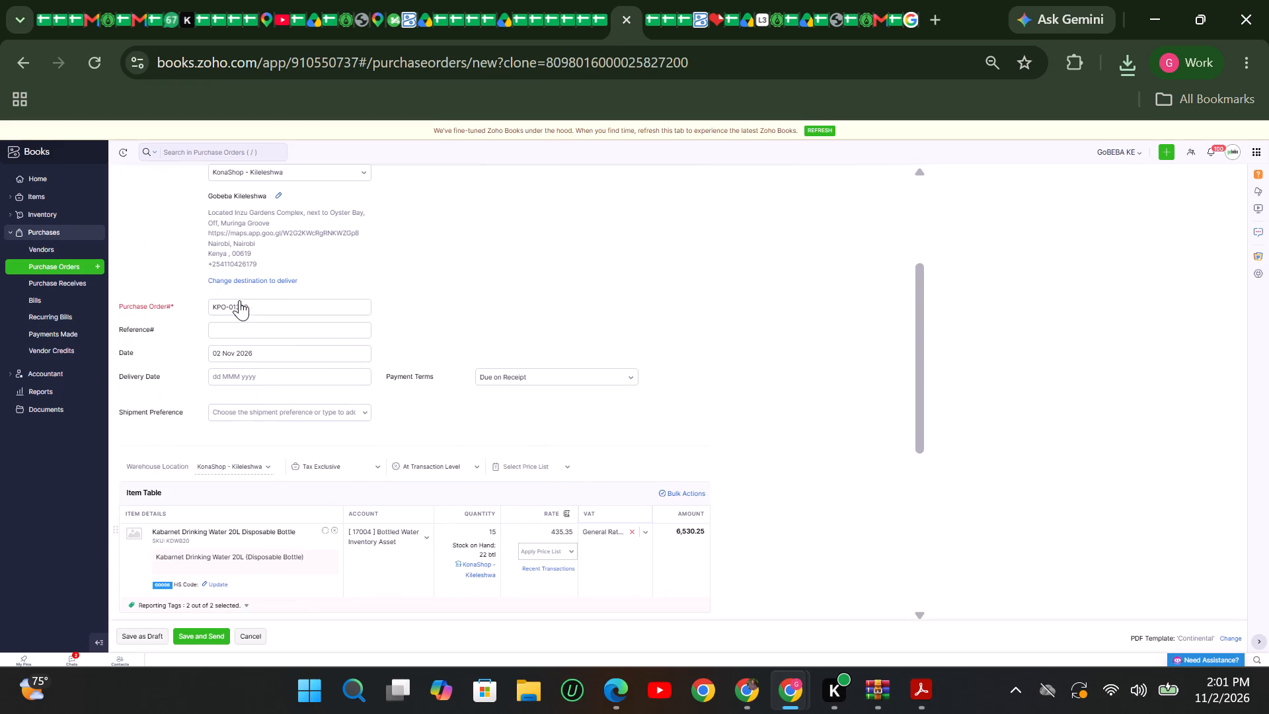
{"action": "left_click", "coordinate": [234, 377]}
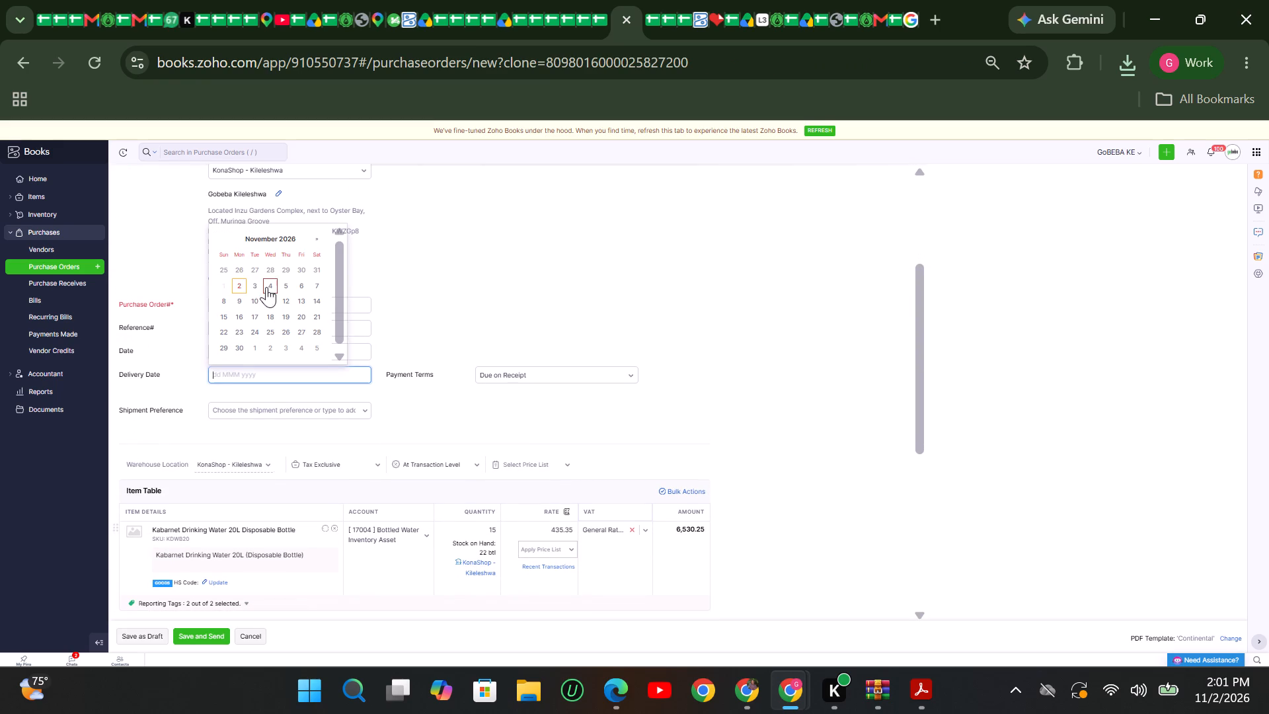
{"action": "left_click", "coordinate": [254, 287]}
Set the Kabarnet Drinking Water 20L Disposable Bottle quantity to 12 and save the purchase order for sending.
{"action": "scroll", "coordinate": [332, 371], "scroll_direction": "down", "scroll_amount": 2}
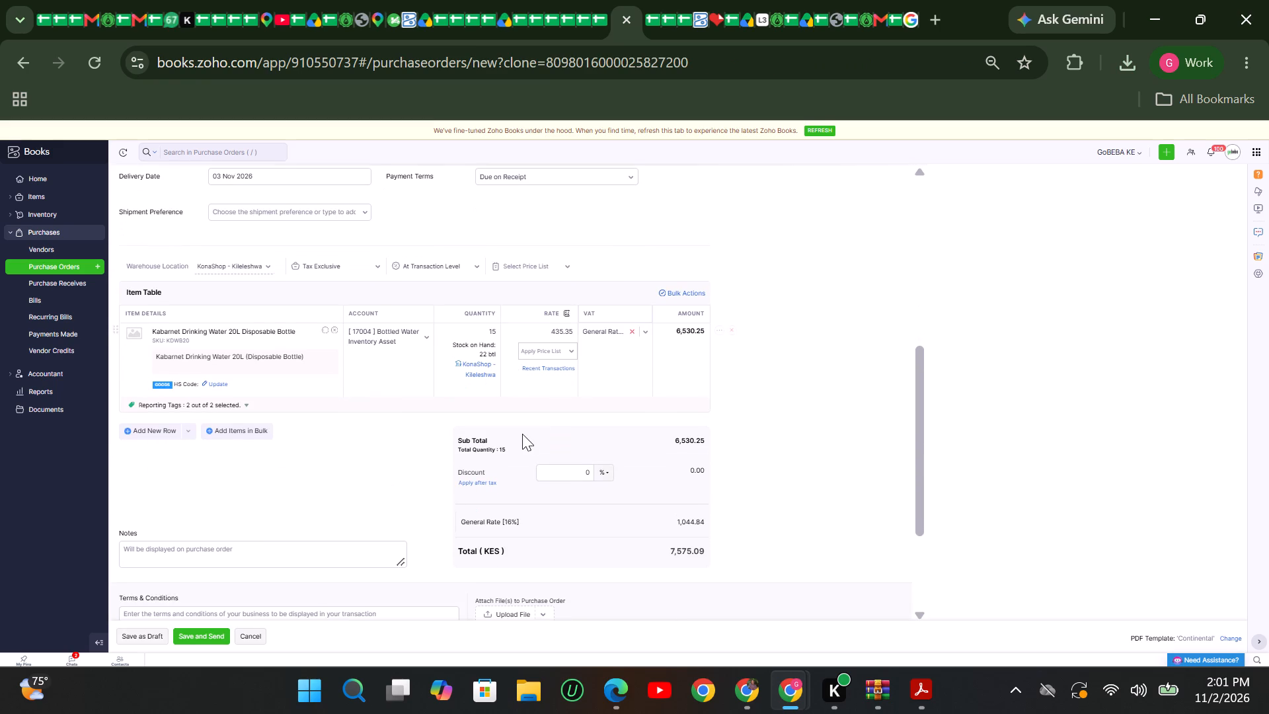
{"action": "left_click", "coordinate": [495, 329]}
{"action": "key", "text": "BackSpace"}
{"action": "key", "text": "2"}
{"action": "left_click", "coordinate": [246, 397]}
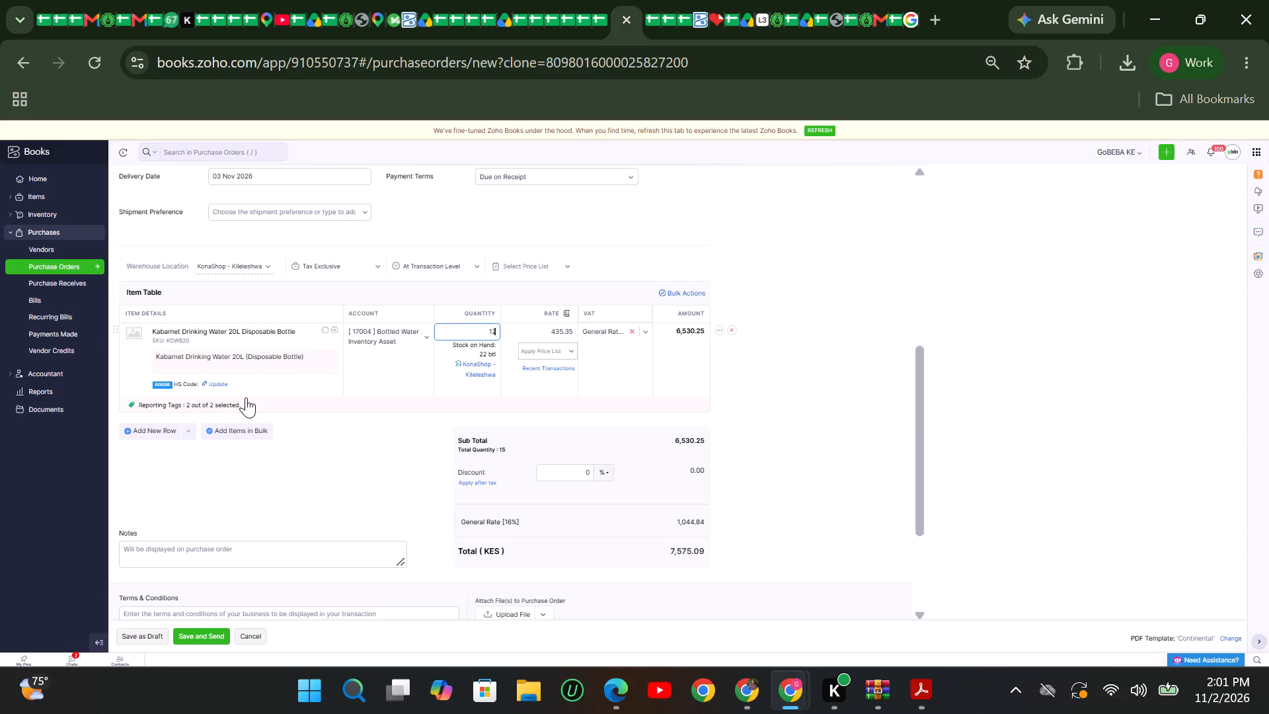
{"action": "left_click", "coordinate": [243, 404]}
{"action": "left_click", "coordinate": [168, 498]}
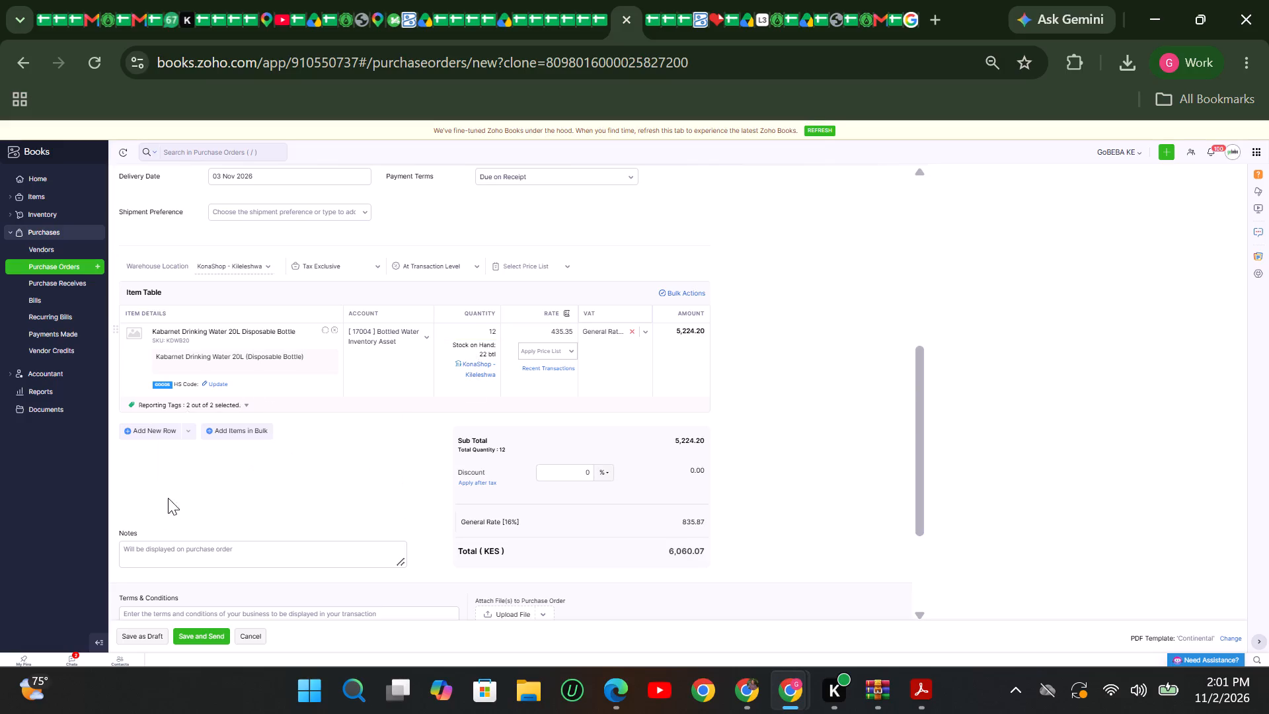
{"action": "left_click", "coordinate": [206, 632]}
Add the vendor's accounts, sales and three other contacts as Cc recipients of the Khetia Drapers purchase order email.
{"action": "scroll", "coordinate": [213, 626], "scroll_direction": "up", "scroll_amount": 8}
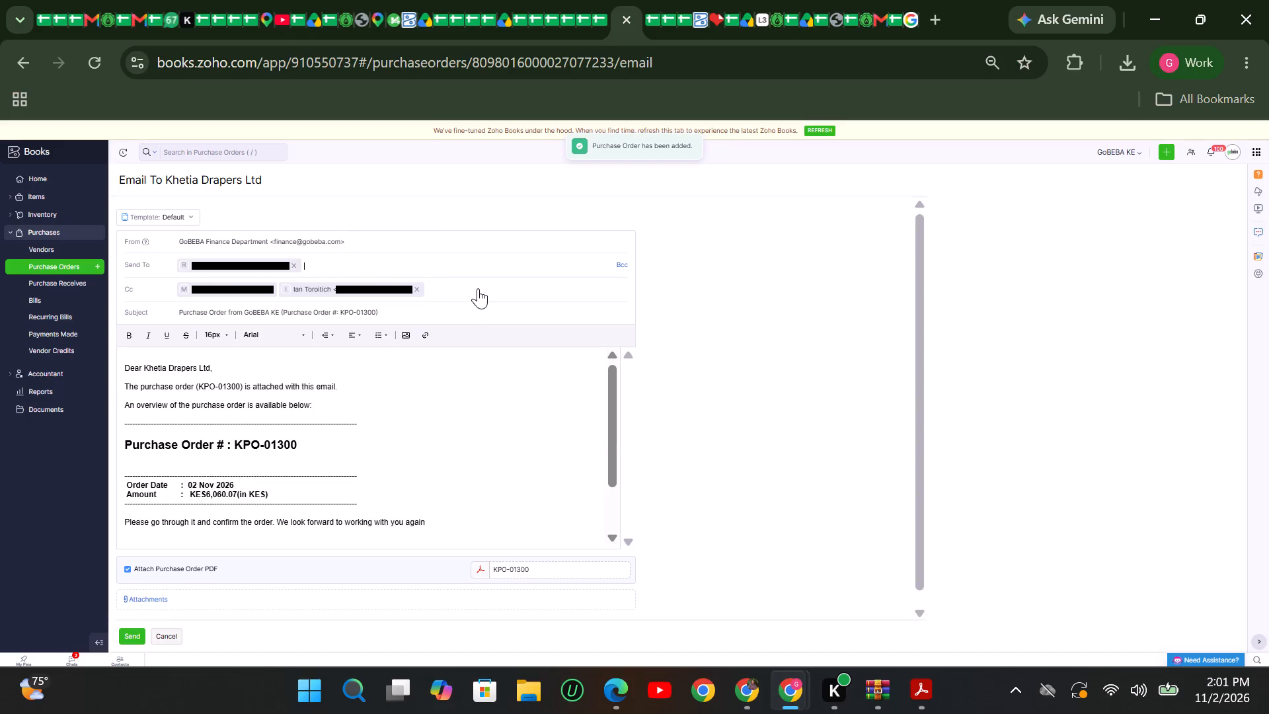
{"action": "left_click", "coordinate": [478, 288]}
{"action": "left_click", "coordinate": [336, 353]}
{"action": "left_click", "coordinate": [569, 292]}
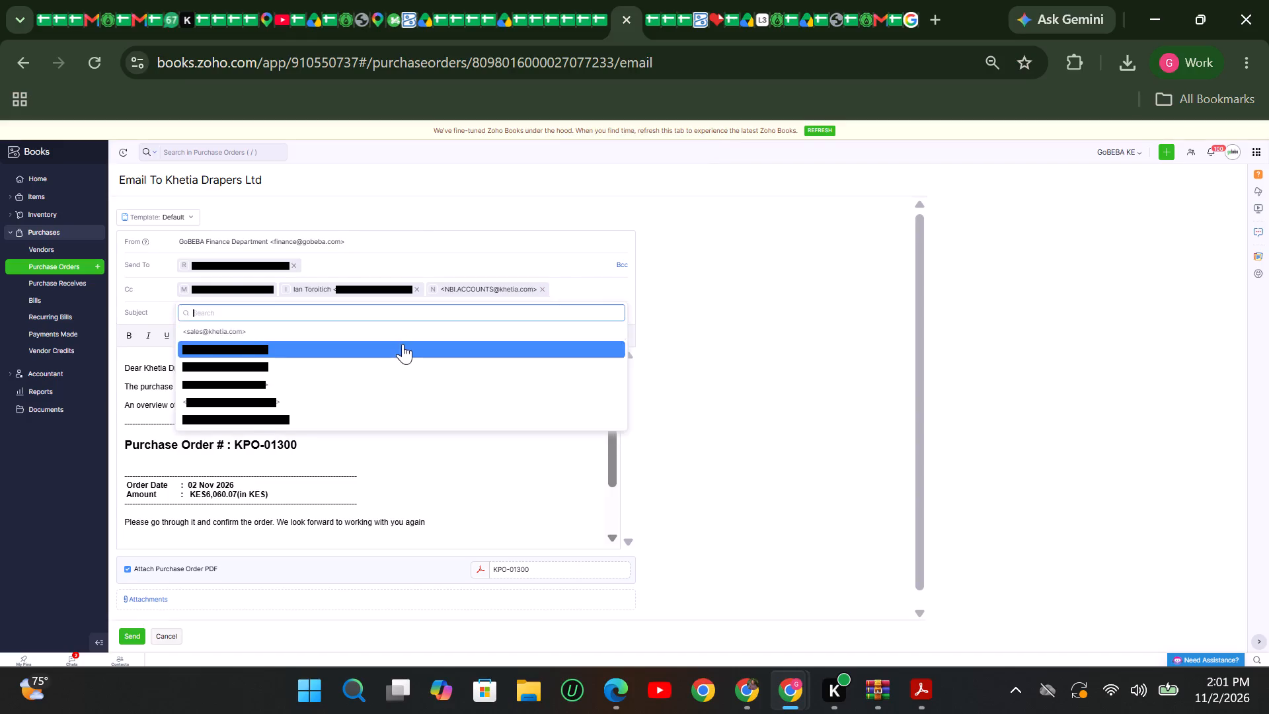
{"action": "left_click", "coordinate": [403, 344]}
{"action": "left_click", "coordinate": [558, 295]}
{"action": "left_click", "coordinate": [280, 358]}
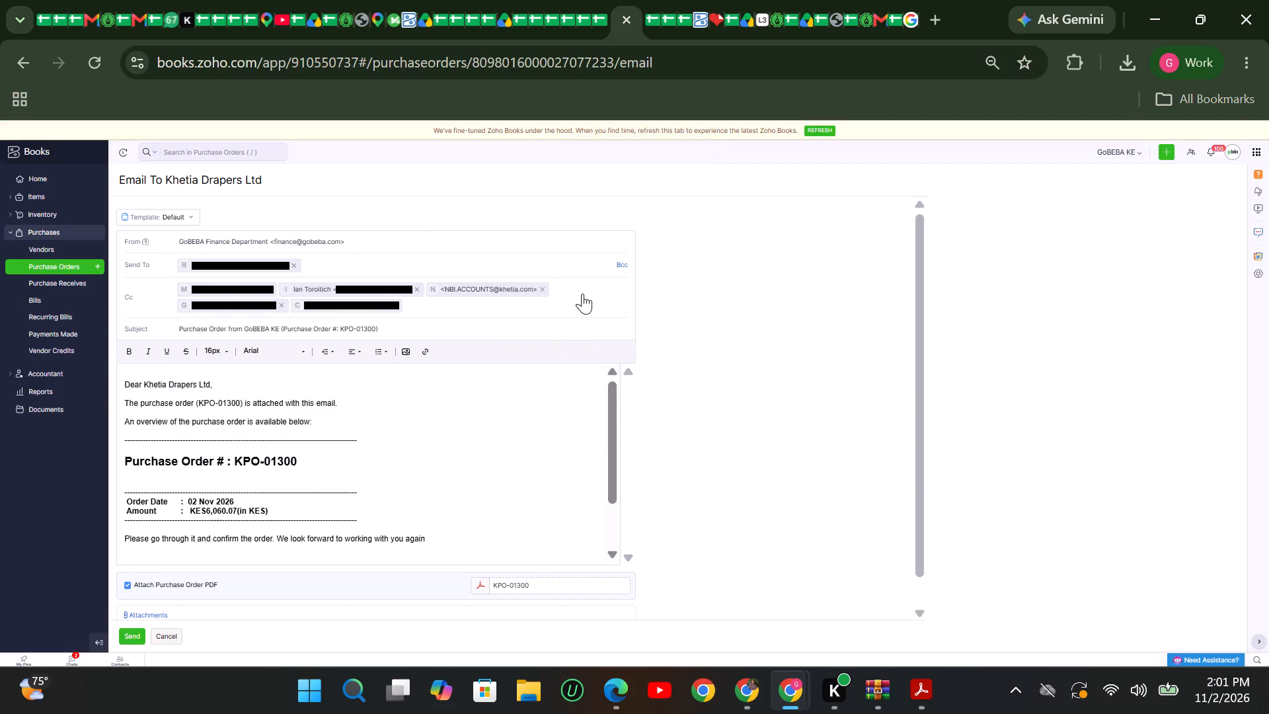
{"action": "left_click", "coordinate": [582, 294]}
{"action": "left_click", "coordinate": [230, 358]}
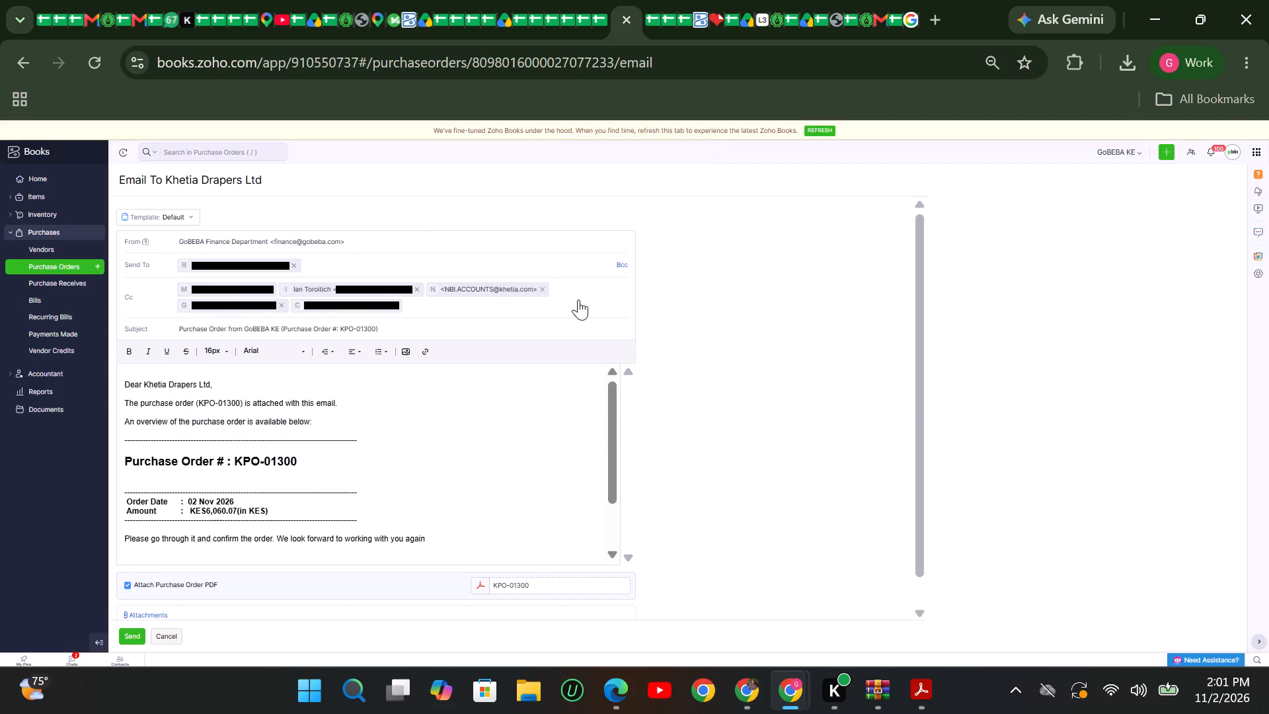
{"action": "left_click", "coordinate": [578, 299]}
{"action": "left_click", "coordinate": [276, 346]}
{"action": "left_click", "coordinate": [601, 282]}
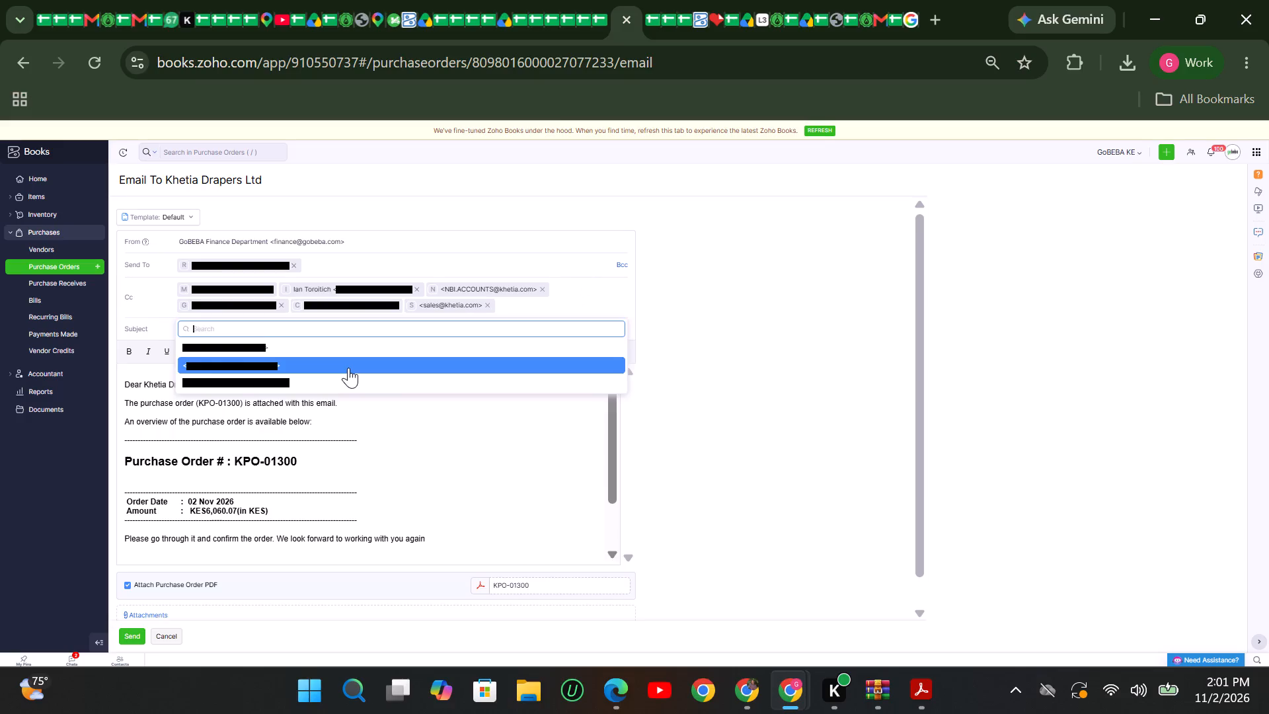
{"action": "left_click", "coordinate": [348, 368]}
{"action": "left_click", "coordinate": [584, 311]}
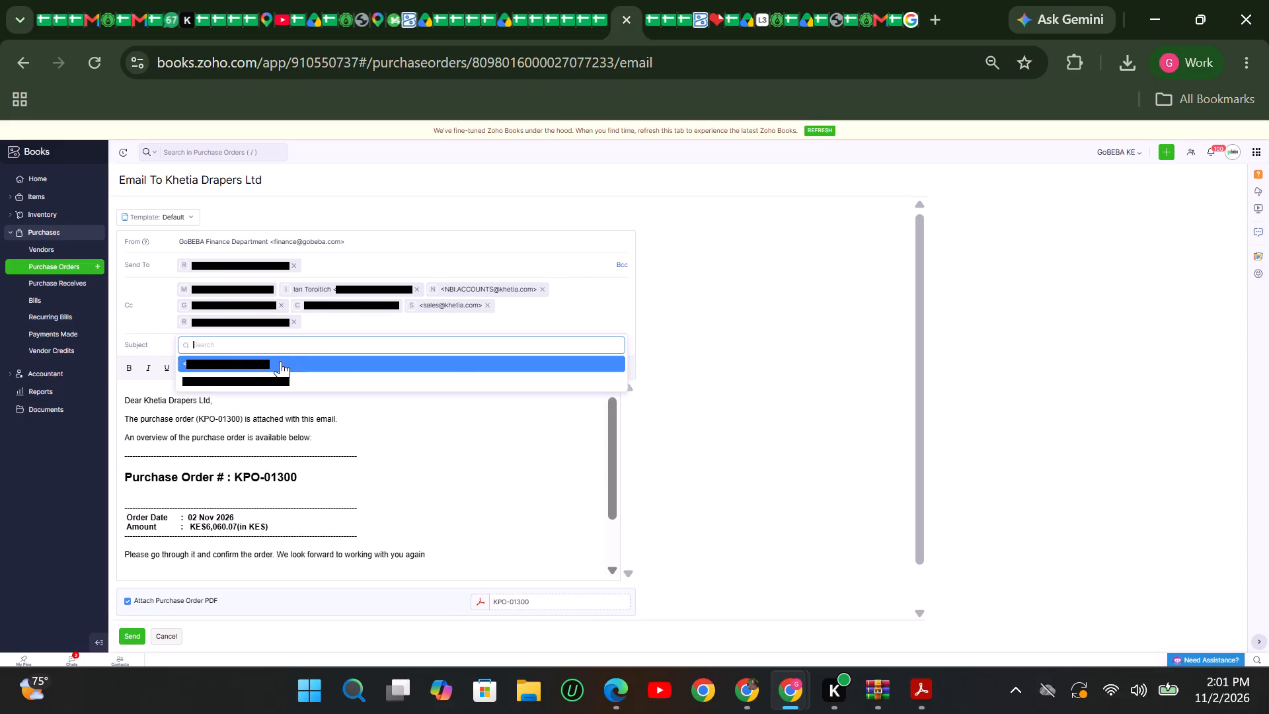
{"action": "left_click", "coordinate": [280, 361]}
{"action": "left_click", "coordinate": [292, 317]}
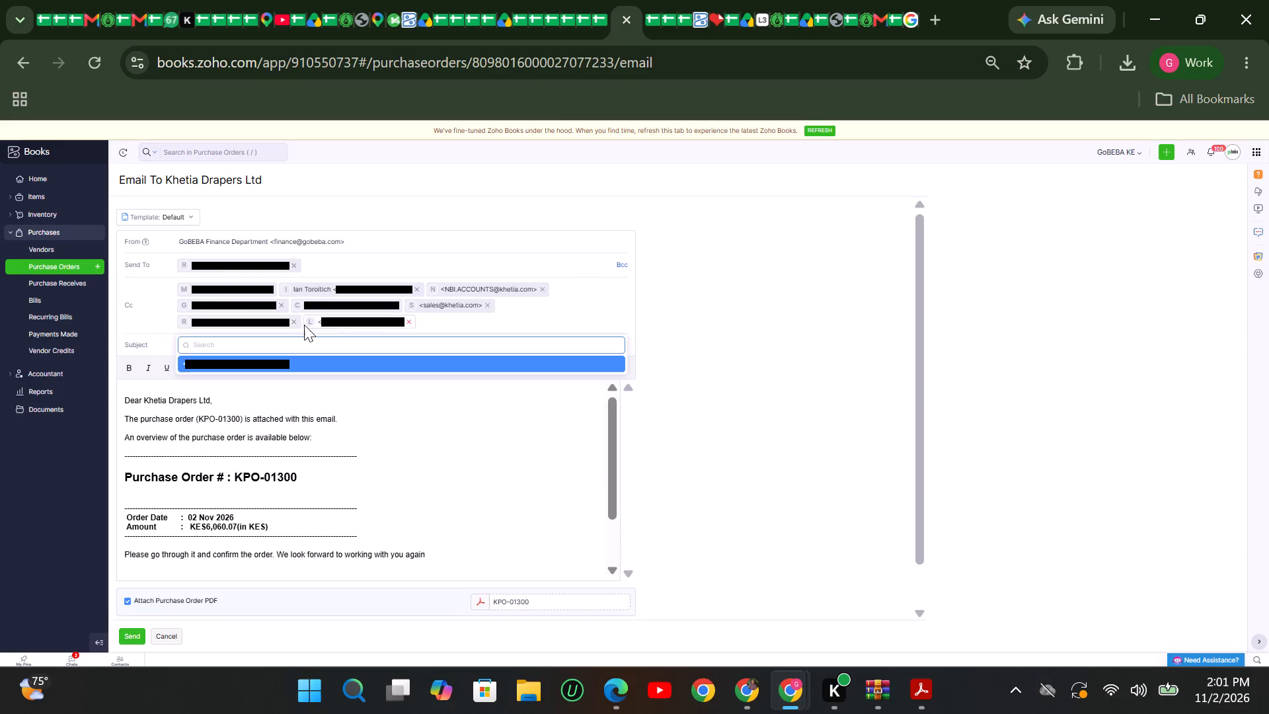
{"action": "left_click", "coordinate": [294, 320]}
{"action": "left_click", "coordinate": [484, 322]}
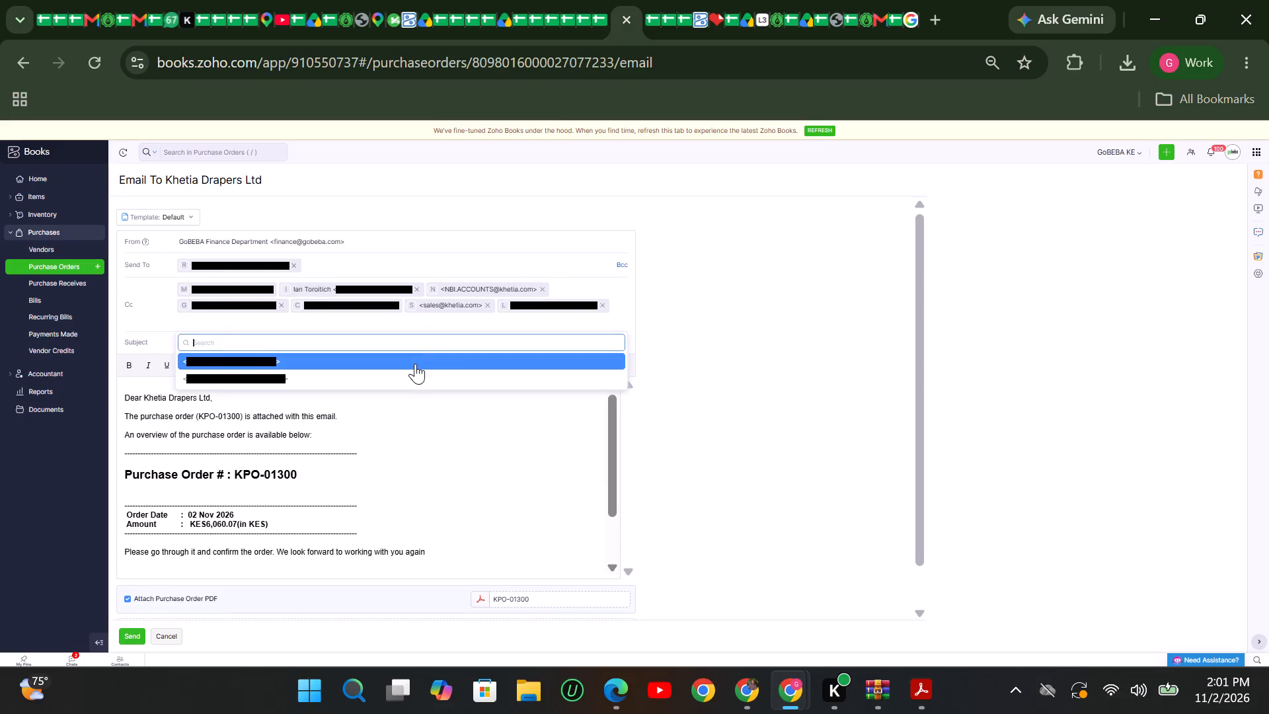
Send the purchase order email to Khetia Drapers Ltd with the order PDF attached.
{"action": "scroll", "coordinate": [415, 364], "scroll_direction": "down", "scroll_amount": 2}
{"action": "left_click", "coordinate": [132, 635]}
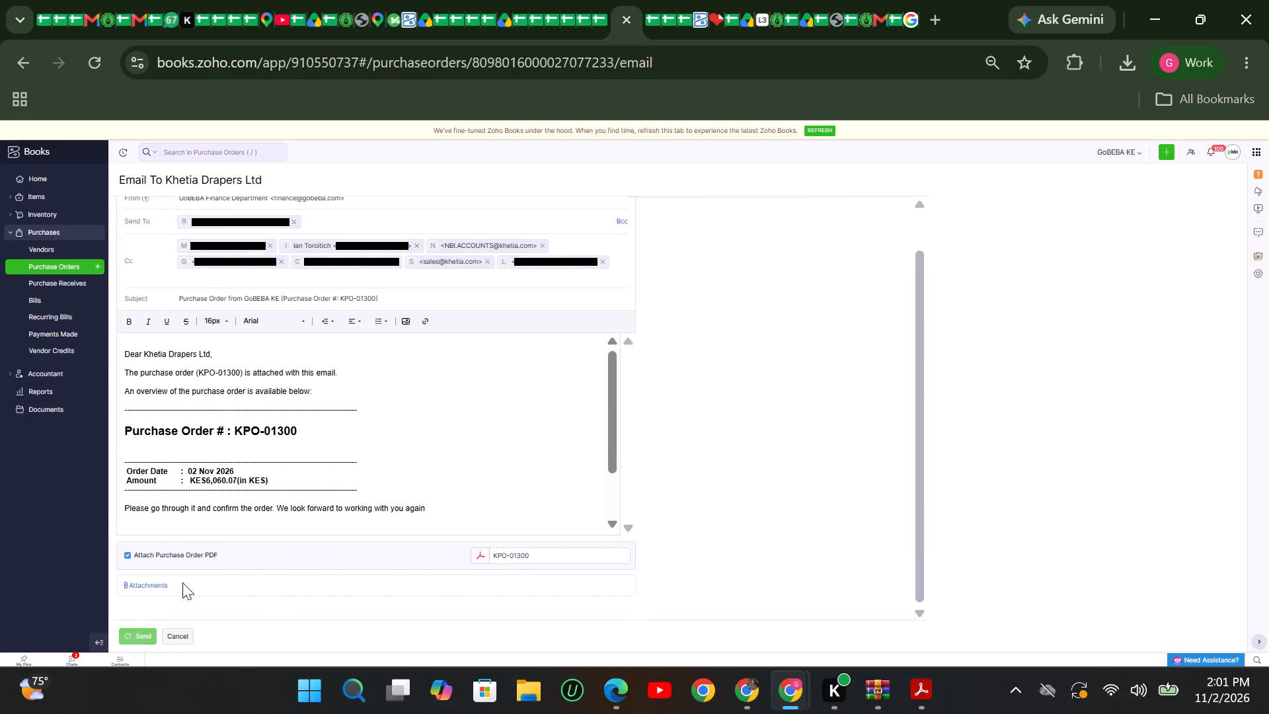
Open the PDF and print options for the newly sent Khetia Drapers purchase order for Kileleshwa.
{"action": "scroll", "coordinate": [189, 578], "scroll_direction": "up", "scroll_amount": 7}
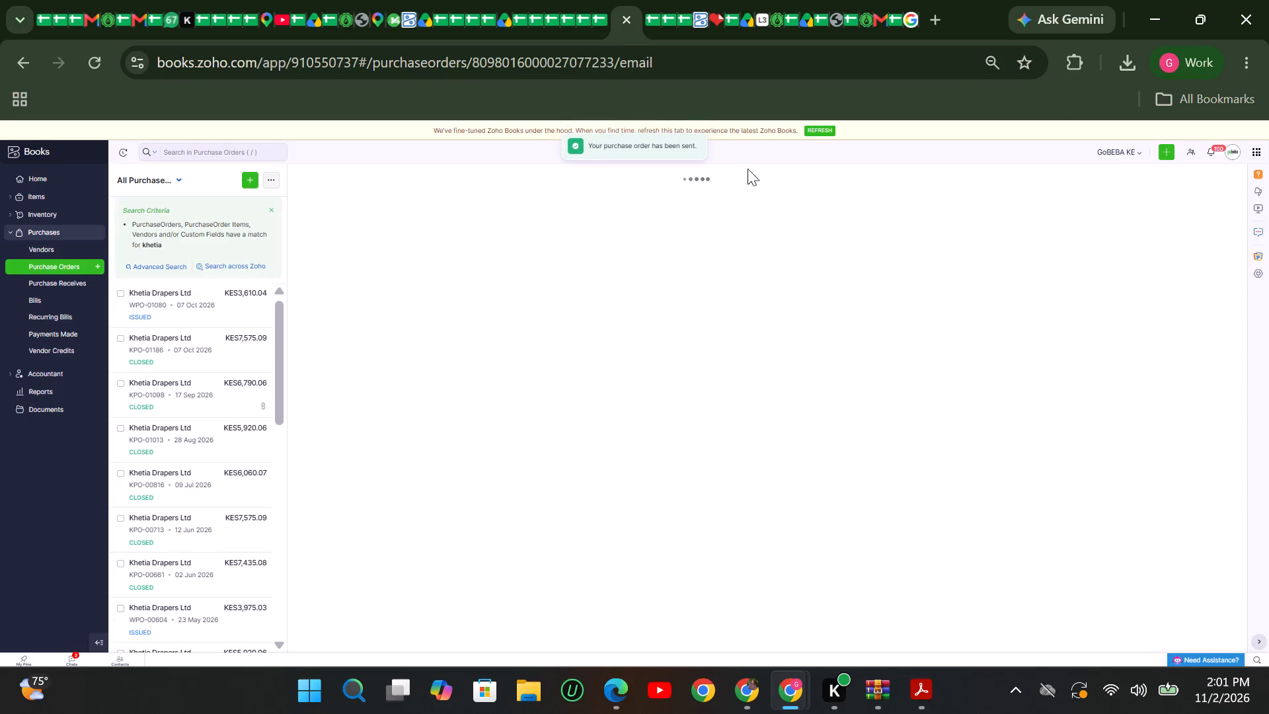
{"action": "scroll", "coordinate": [761, 298], "scroll_direction": "down", "scroll_amount": 3}
{"action": "scroll", "coordinate": [660, 417], "scroll_direction": "up", "scroll_amount": 4}
{"action": "left_click", "coordinate": [444, 210]}
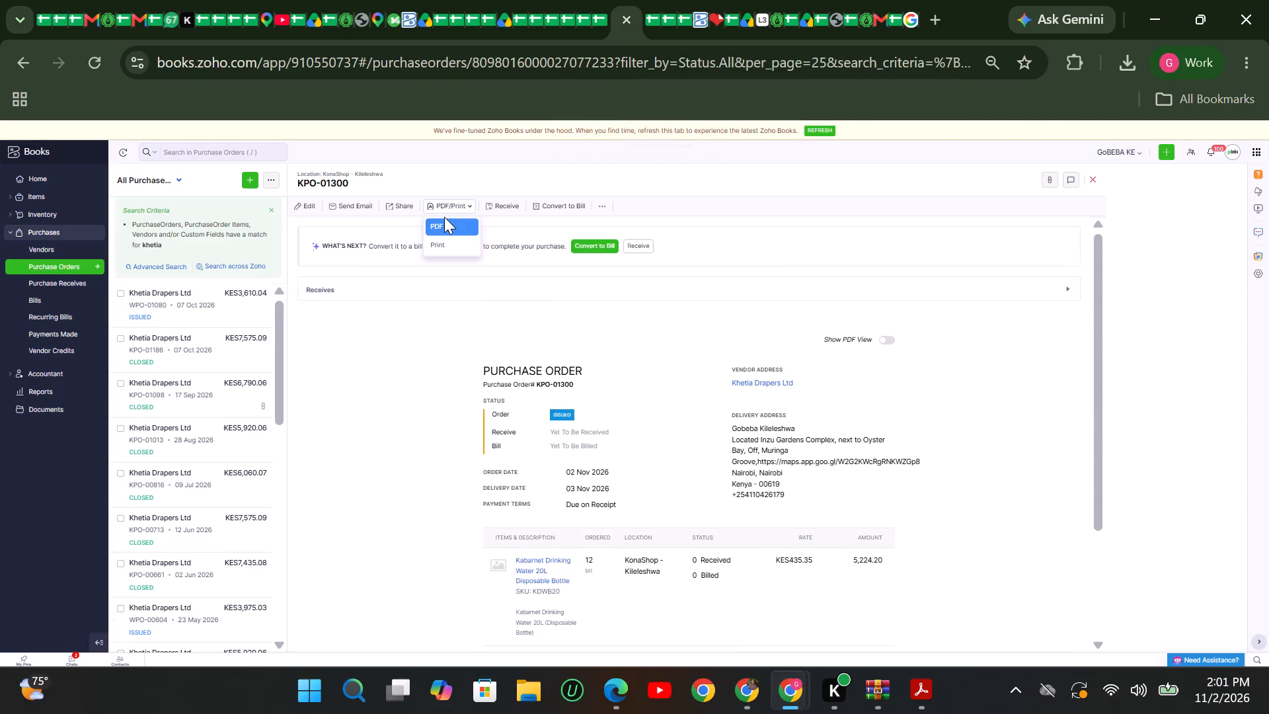
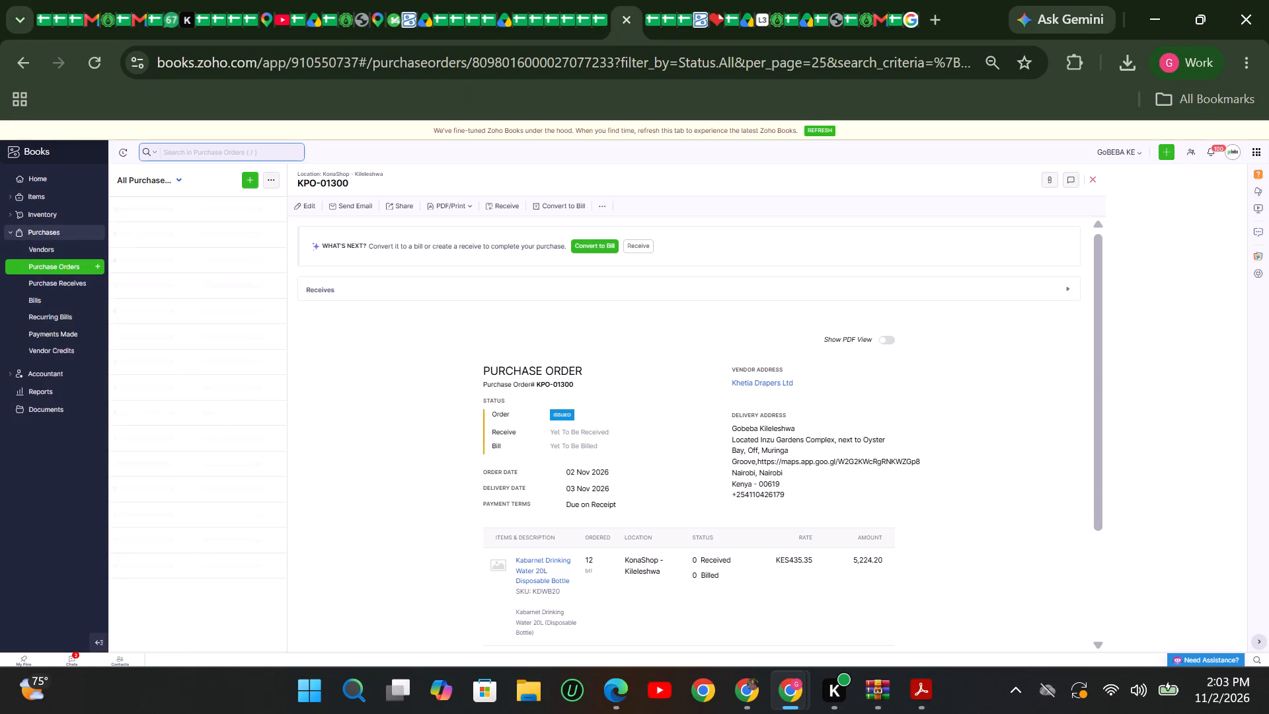
Close the Kileleshwa purchase order's details and review the list of purchase orders matching Khetia.
{"action": "left_click", "coordinate": [1093, 177]}
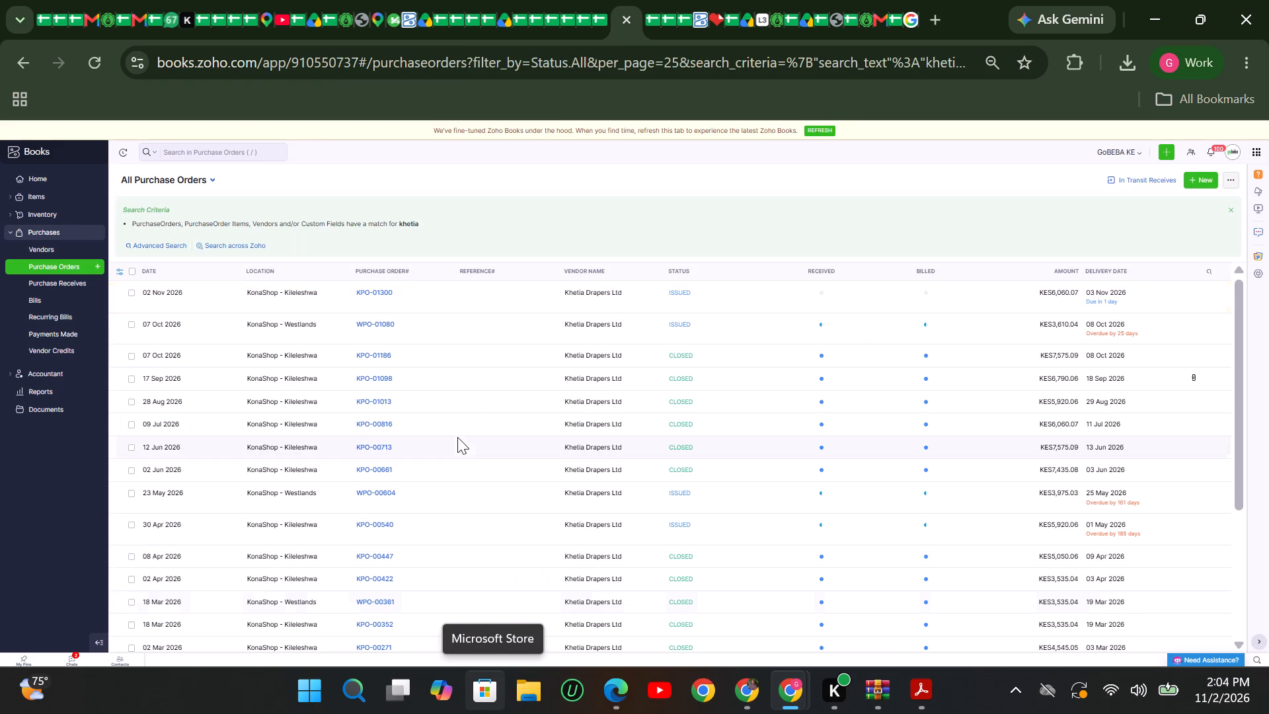
{"action": "scroll", "coordinate": [612, 465], "scroll_direction": "up", "scroll_amount": 5}
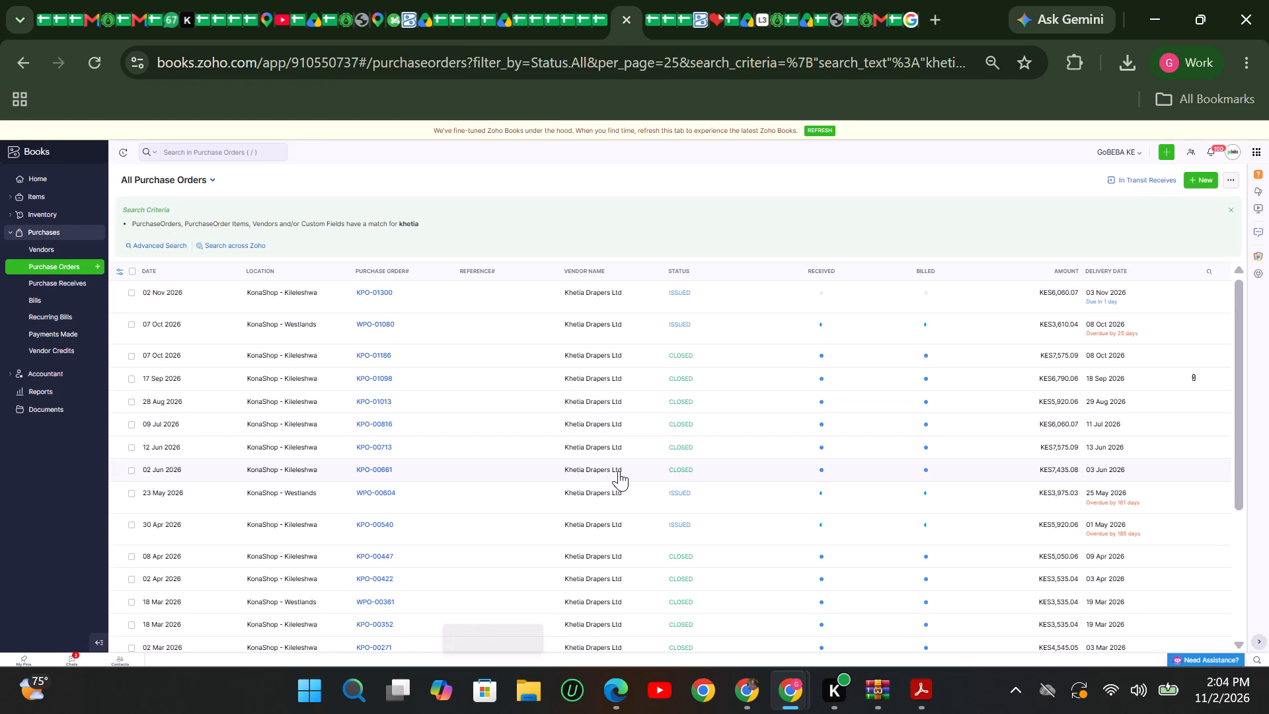
{"action": "scroll", "coordinate": [619, 471], "scroll_direction": "up", "scroll_amount": 2}
{"action": "scroll", "coordinate": [220, 541], "scroll_direction": "down", "scroll_amount": 3}
{"action": "scroll", "coordinate": [223, 543], "scroll_direction": "up", "scroll_amount": 3}
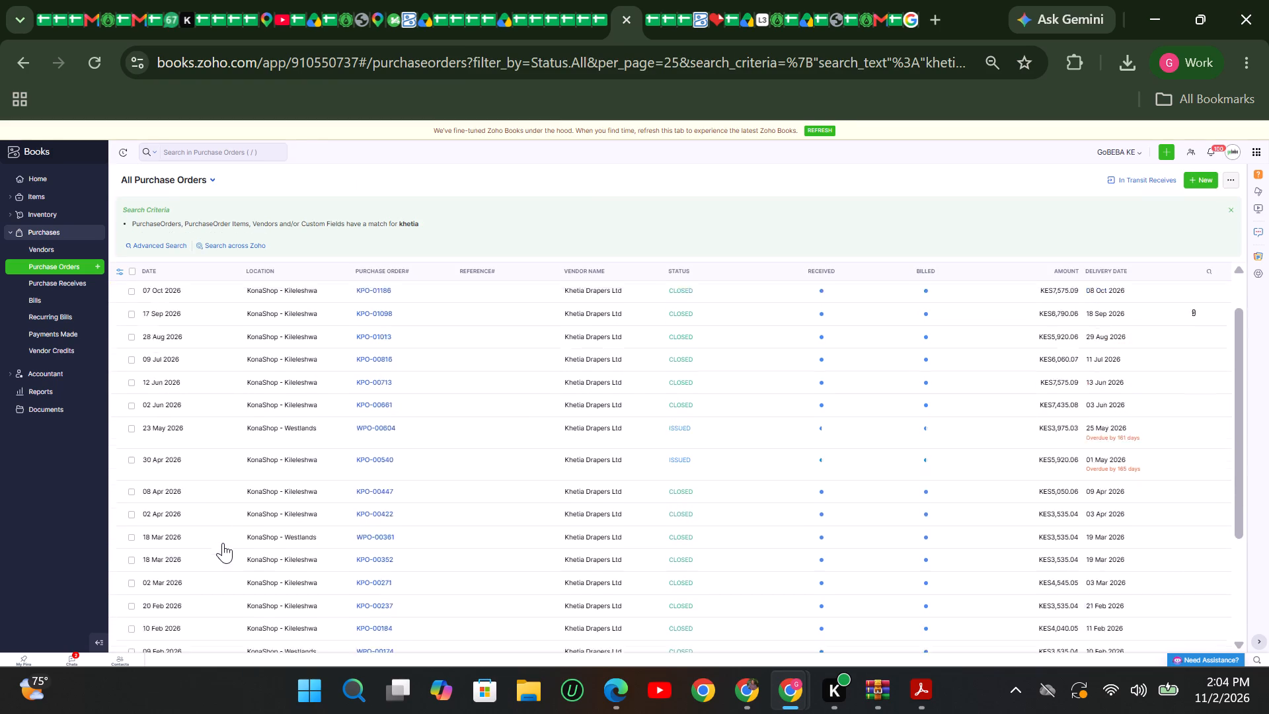
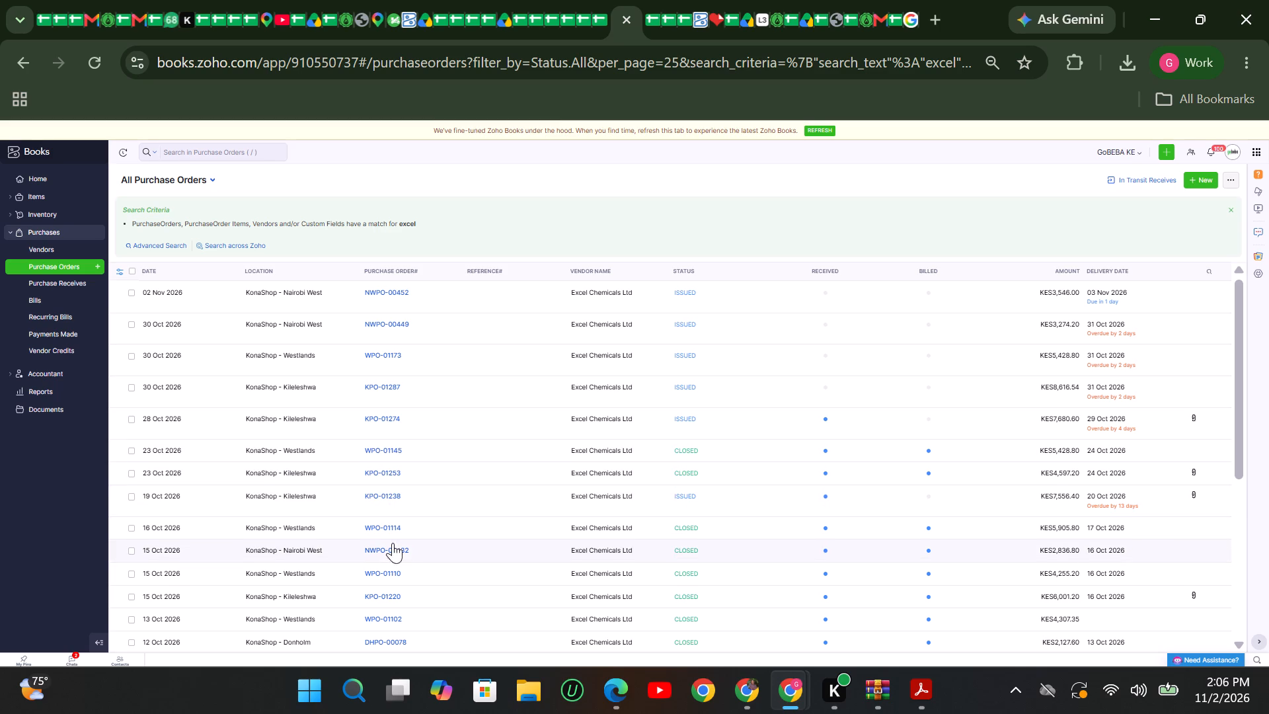
Clone Excel Chemicals purchase order NWPO-00452 for location KonaShop - Kiambu Road, with delivery date 03 Nov 2026.
{"action": "left_click", "coordinate": [395, 292]}
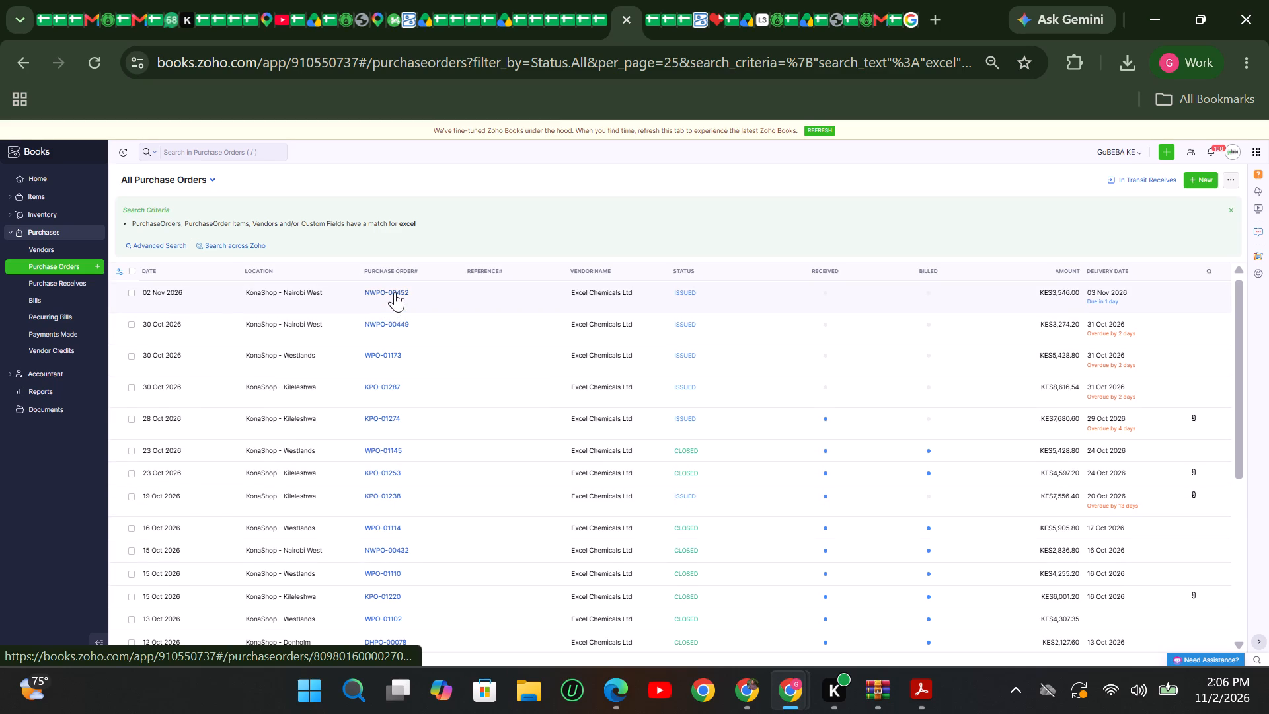
{"action": "left_click", "coordinate": [606, 202]}
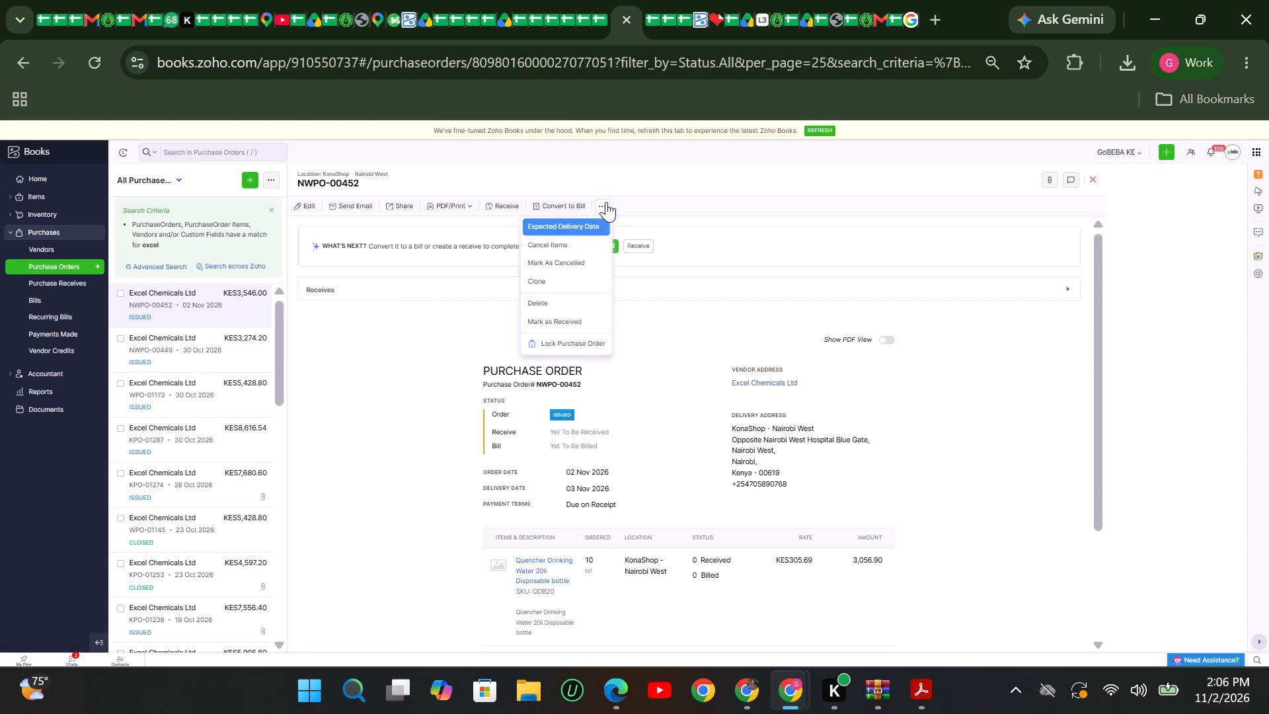
{"action": "left_click", "coordinate": [542, 285]}
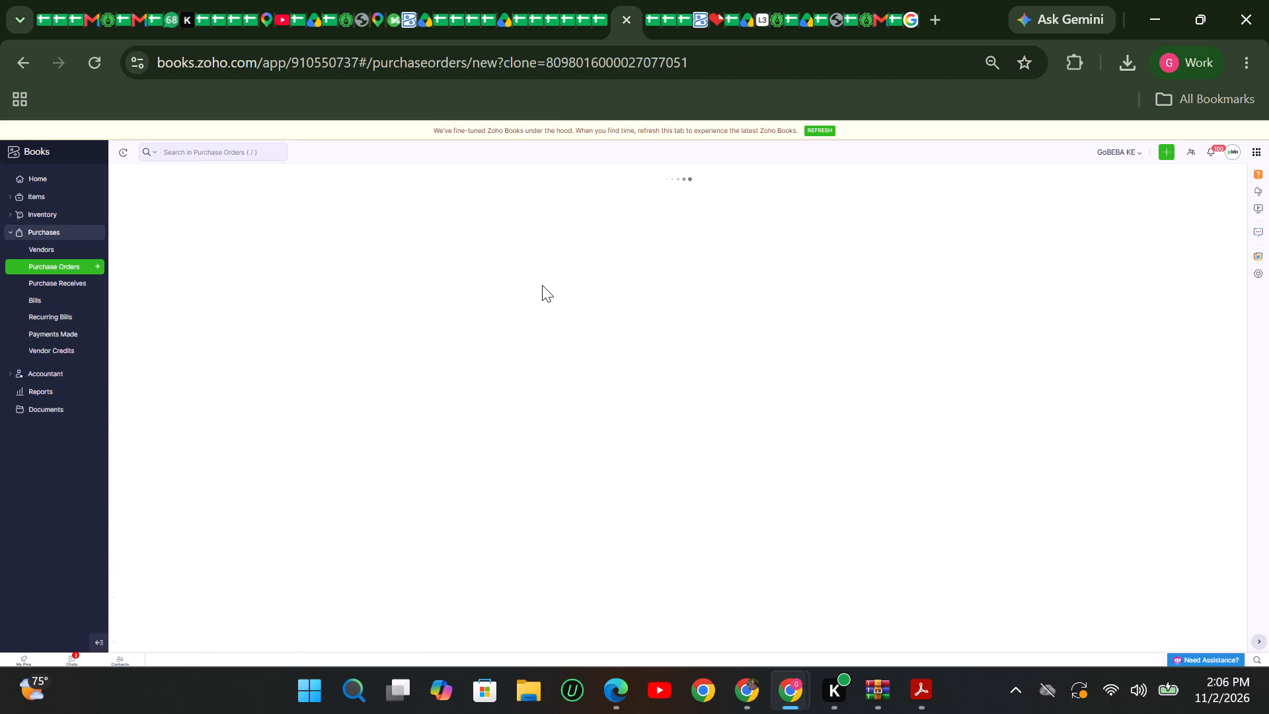
{"action": "left_click", "coordinate": [272, 311]}
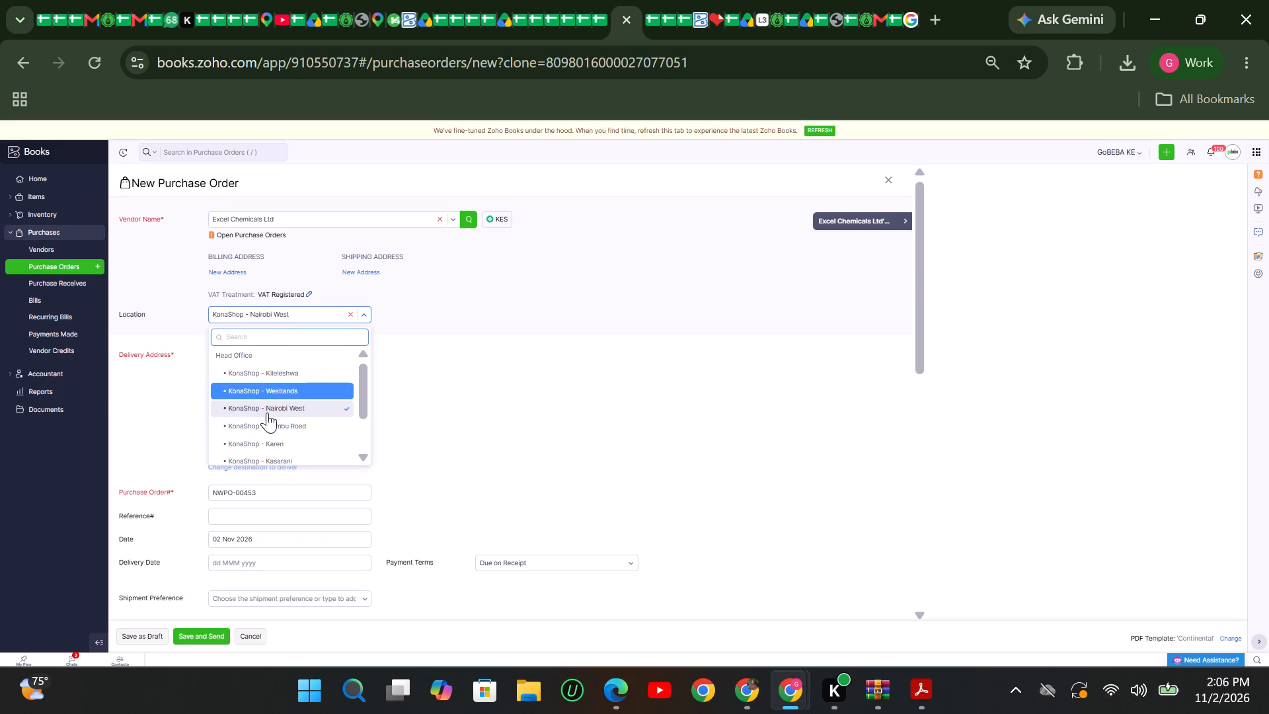
{"action": "left_click", "coordinate": [288, 432]}
{"action": "scroll", "coordinate": [287, 431], "scroll_direction": "down", "scroll_amount": 1}
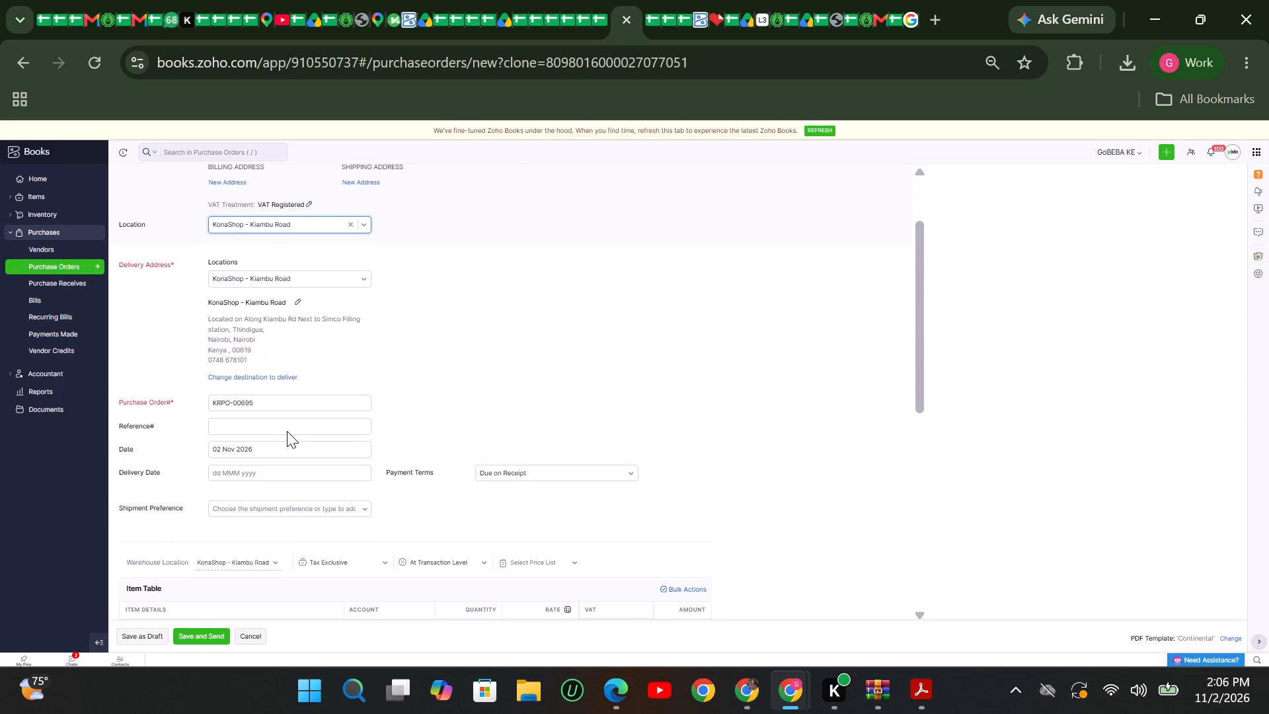
{"action": "left_click", "coordinate": [248, 457]}
{"action": "left_click", "coordinate": [256, 377]}
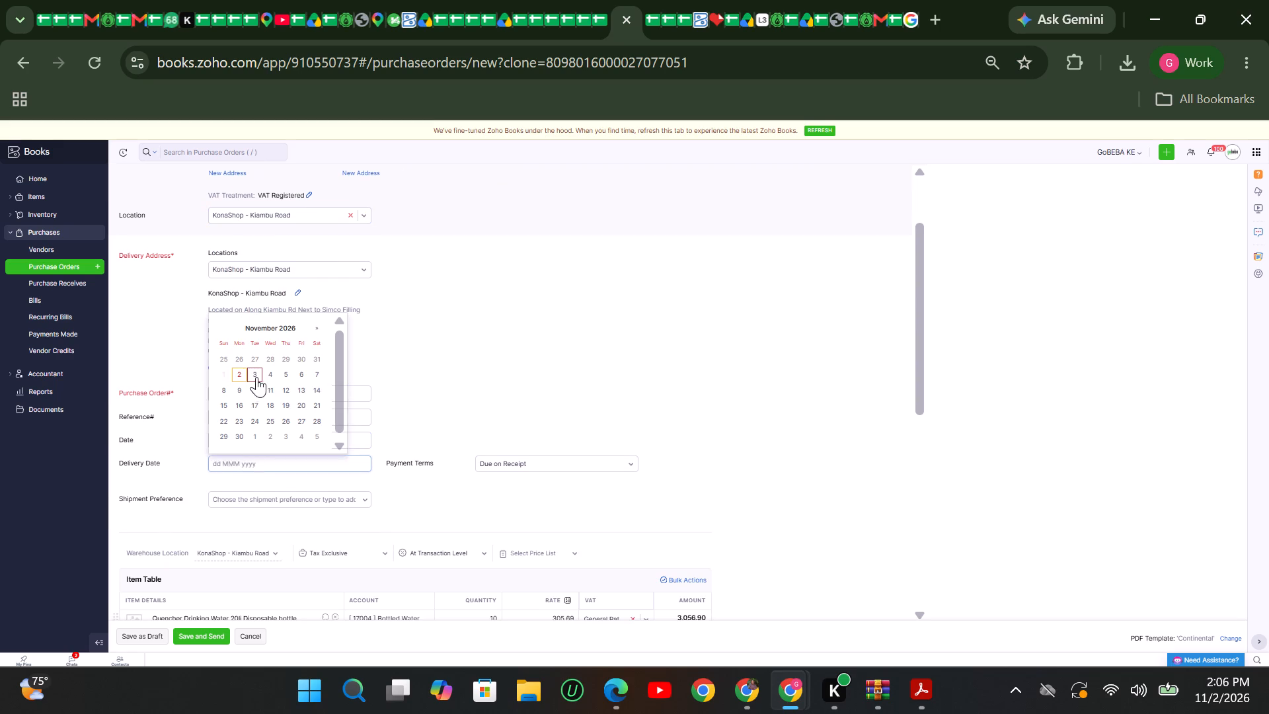
Set the quantity of Quencher Drinking Water 20lt Disposable bottle to 12.
{"action": "scroll", "coordinate": [260, 502], "scroll_direction": "down", "scroll_amount": 2}
{"action": "left_click", "coordinate": [498, 424]}
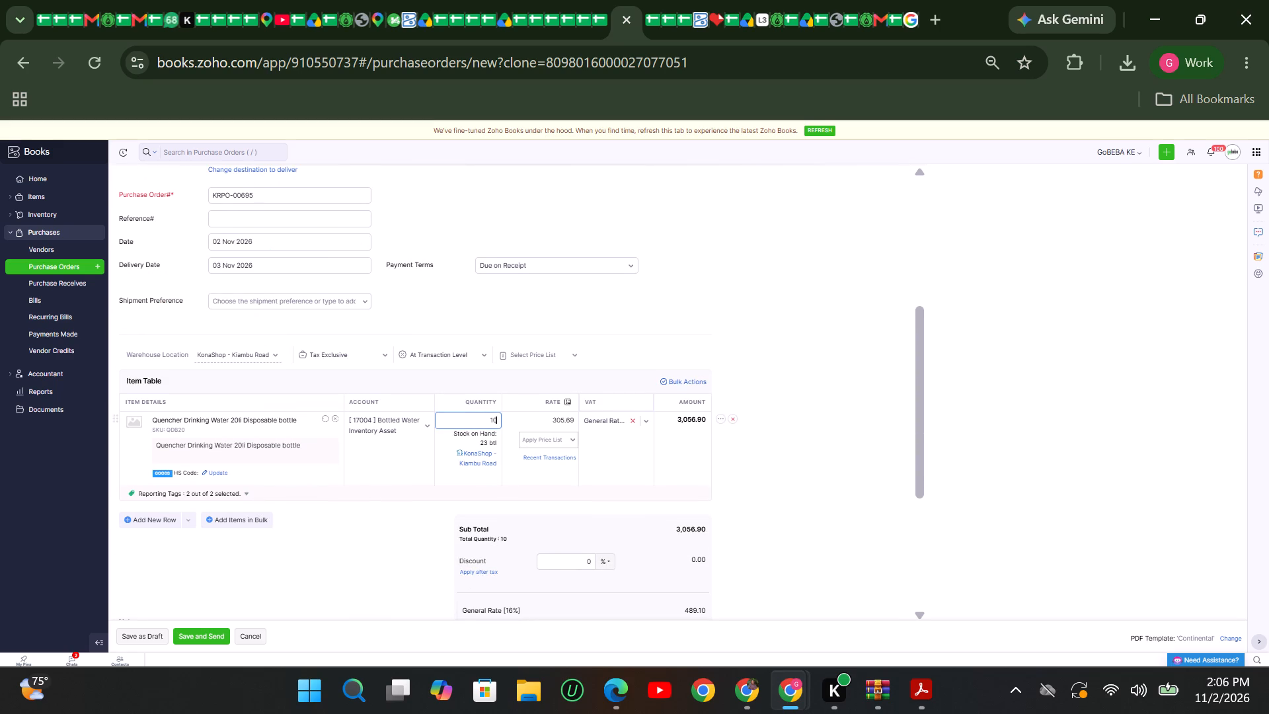
{"action": "key", "text": "BackSpace"}
{"action": "key", "text": "2"}
Add Quencher Drinking Water 10L as a second line item with a quantity of 6.
{"action": "left_click", "coordinate": [149, 514]}
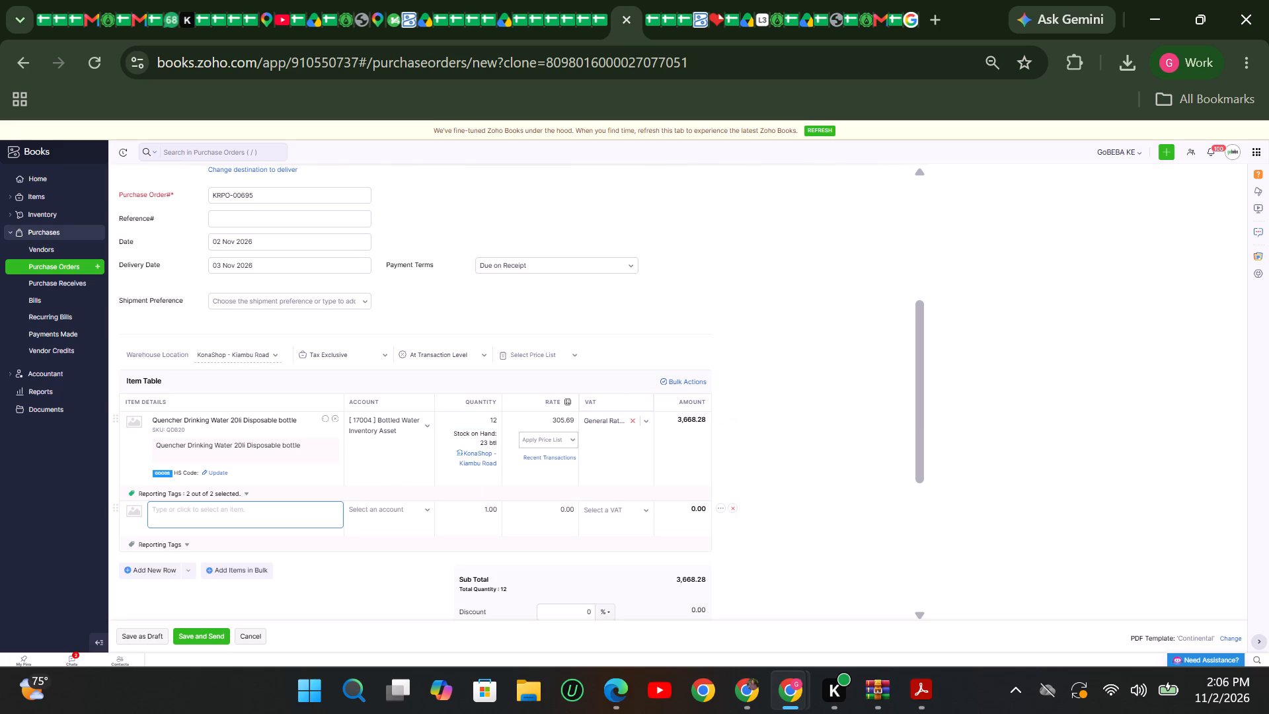
{"action": "type", "text": "quencher"}
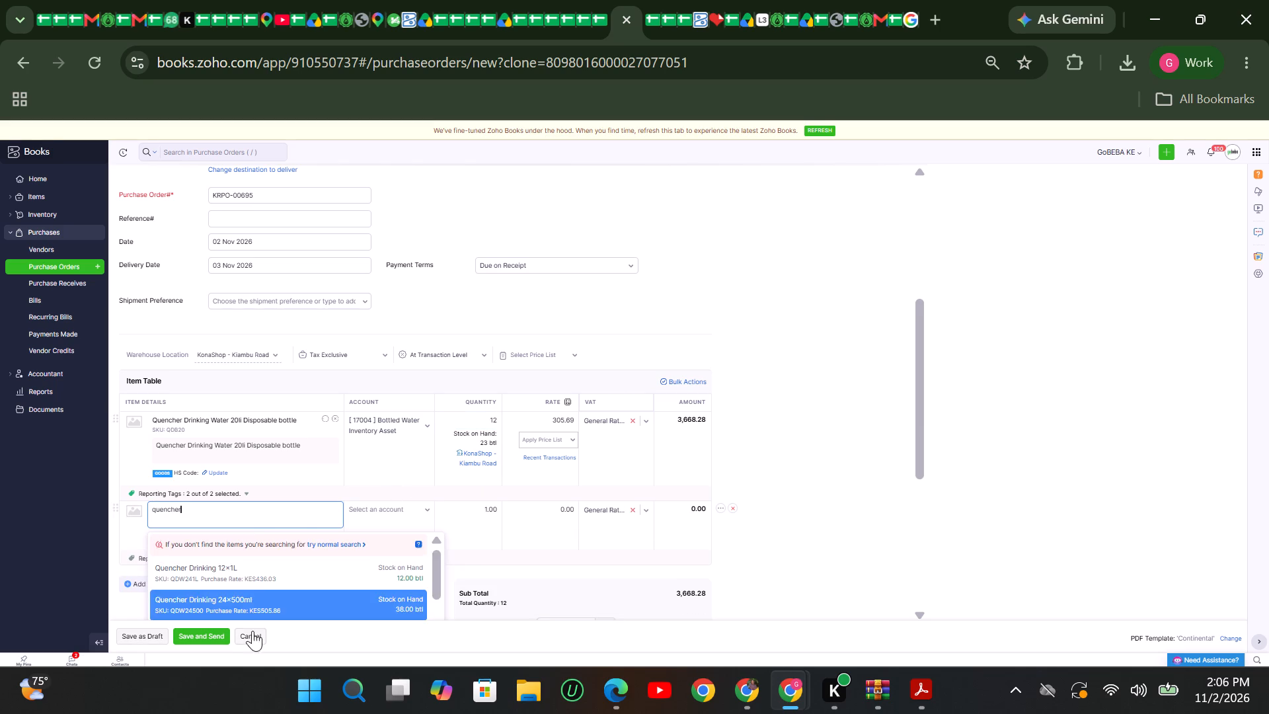
{"action": "scroll", "coordinate": [253, 598], "scroll_direction": "down", "scroll_amount": 2}
{"action": "scroll", "coordinate": [255, 575], "scroll_direction": "up", "scroll_amount": 1}
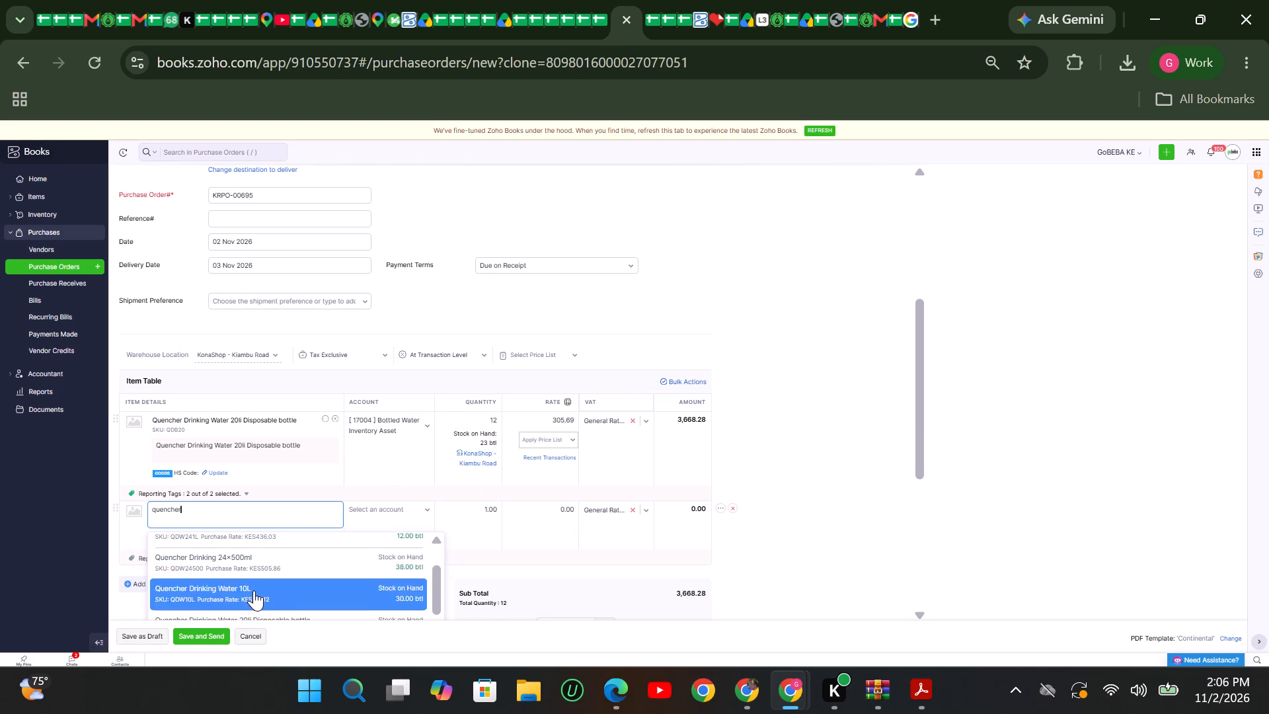
{"action": "left_click", "coordinate": [254, 590]}
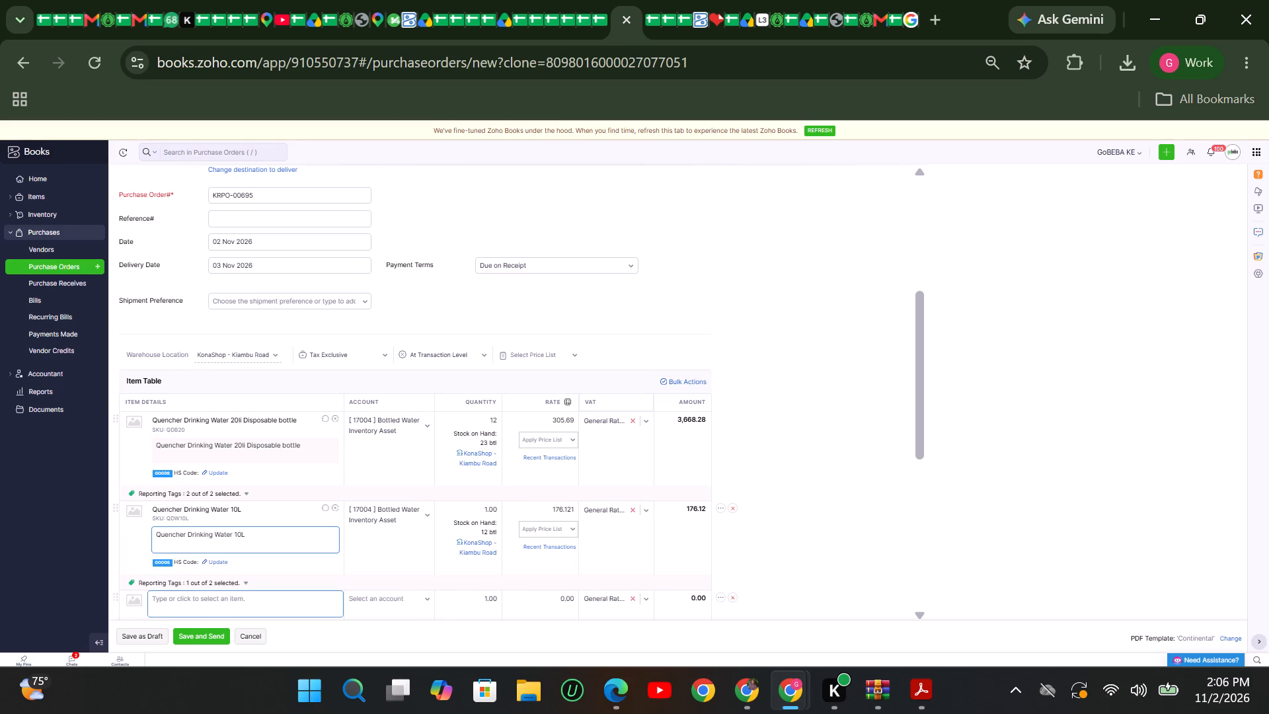
{"action": "left_click", "coordinate": [157, 606]}
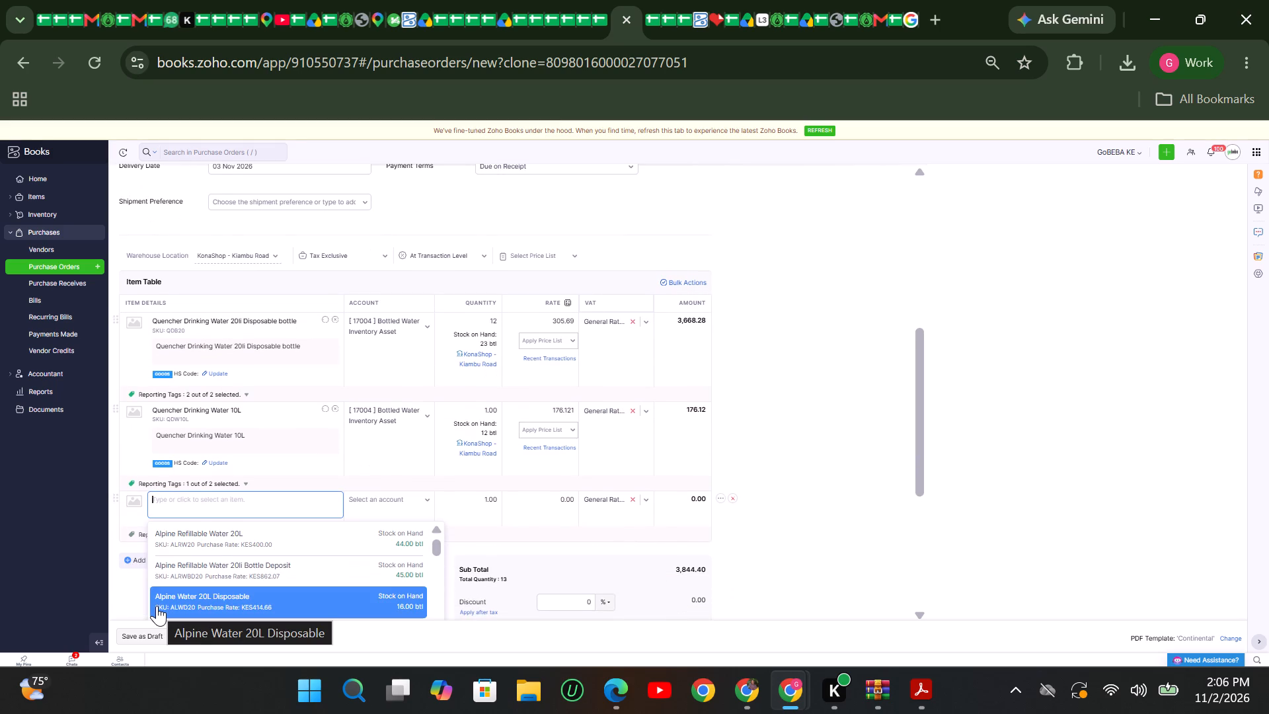
{"action": "left_click", "coordinate": [486, 413]}
{"action": "key", "text": "Right"}
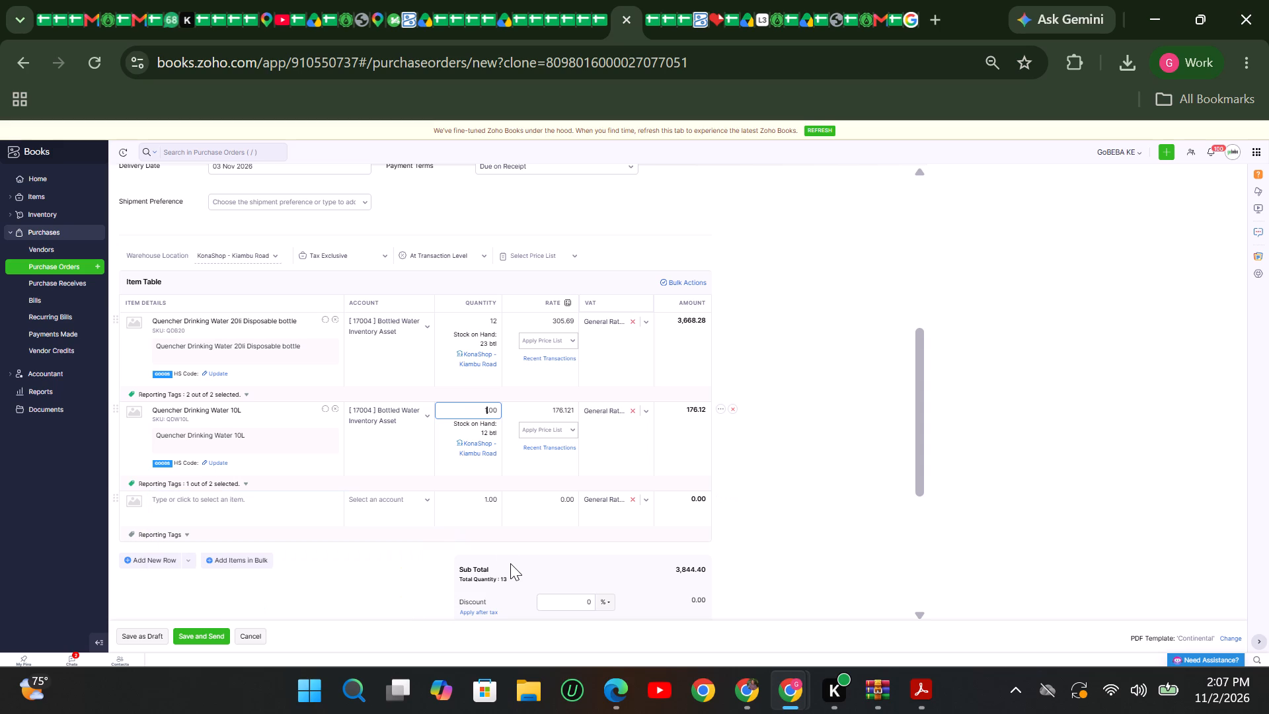
{"action": "key", "text": "BackSpace"}
{"action": "key", "text": "6"}
Bulk-update the line items' reporting tags so the Darkstore Location is Kiambu Road.
{"action": "left_click", "coordinate": [691, 278]}
{"action": "left_click", "coordinate": [654, 298]}
{"action": "left_click", "coordinate": [166, 264]}
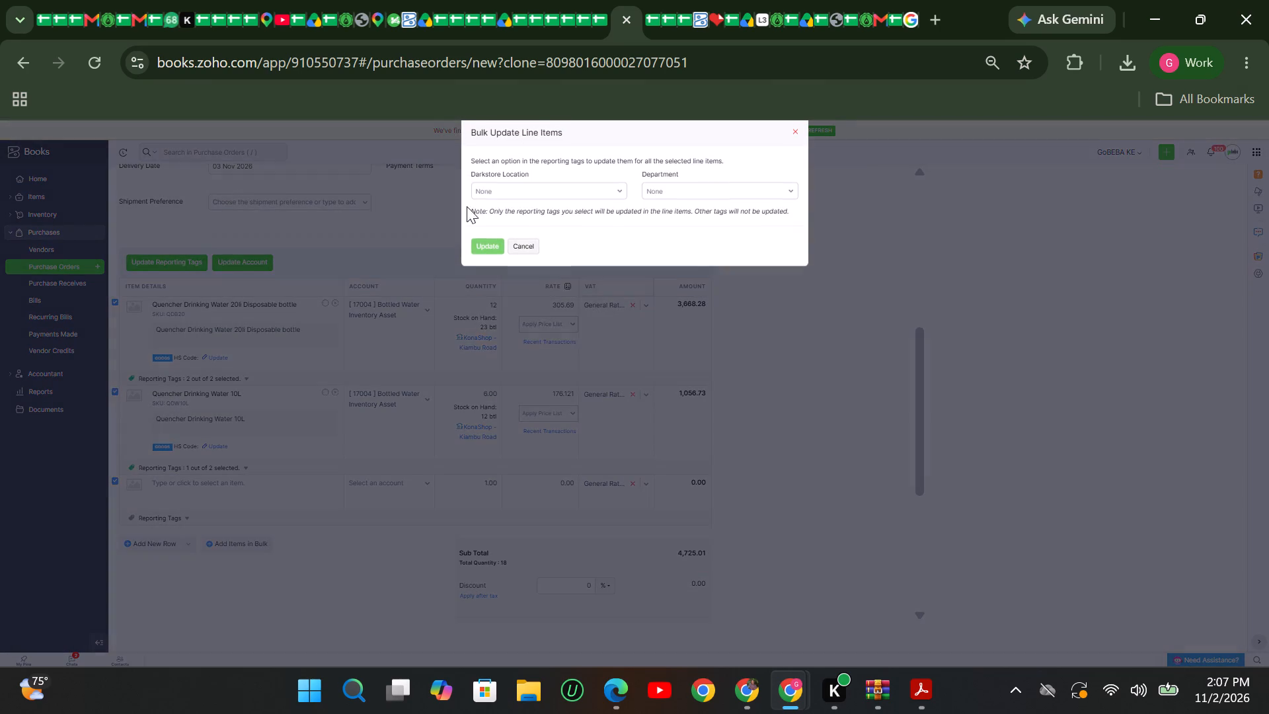
{"action": "left_click", "coordinate": [494, 188]}
{"action": "scroll", "coordinate": [531, 307], "scroll_direction": "down", "scroll_amount": 1}
{"action": "left_click", "coordinate": [519, 248]}
{"action": "left_click", "coordinate": [486, 248]}
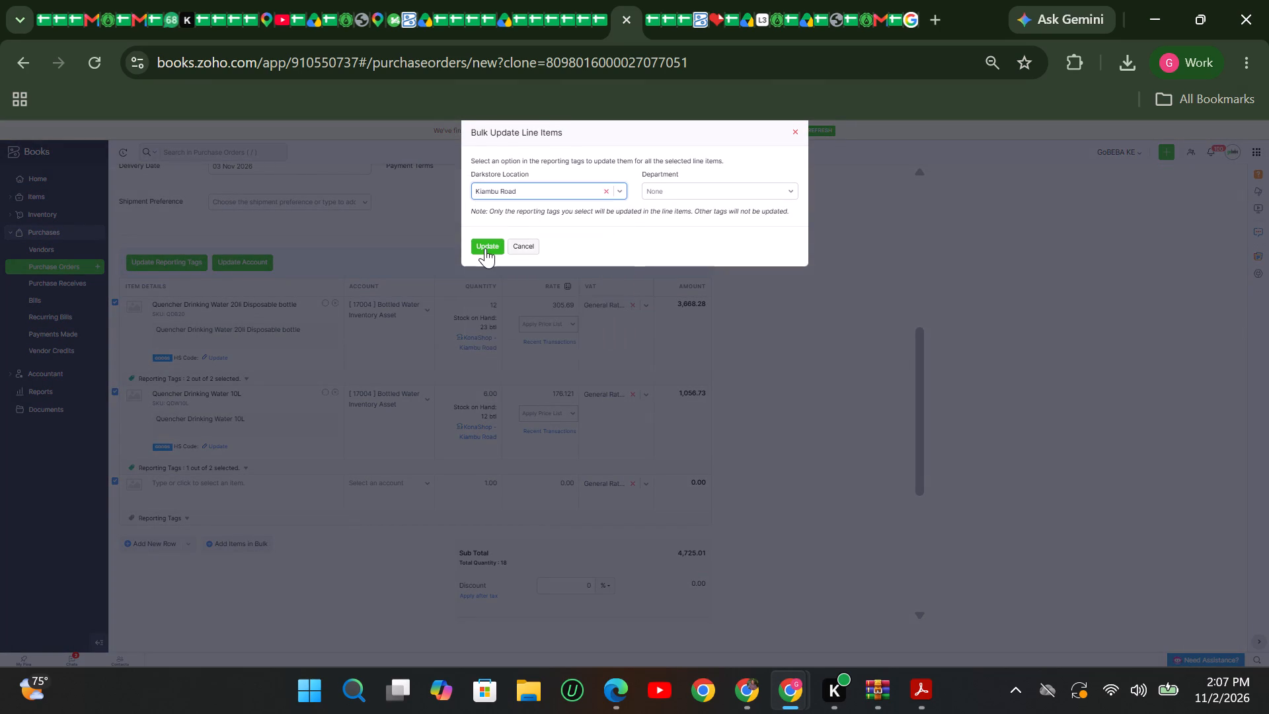
Save the Kiambu Road order for sending and add seven suggested contacts to the email's Cc, including the vendor's sales and accounts mailboxes.
{"action": "left_click", "coordinate": [213, 633]}
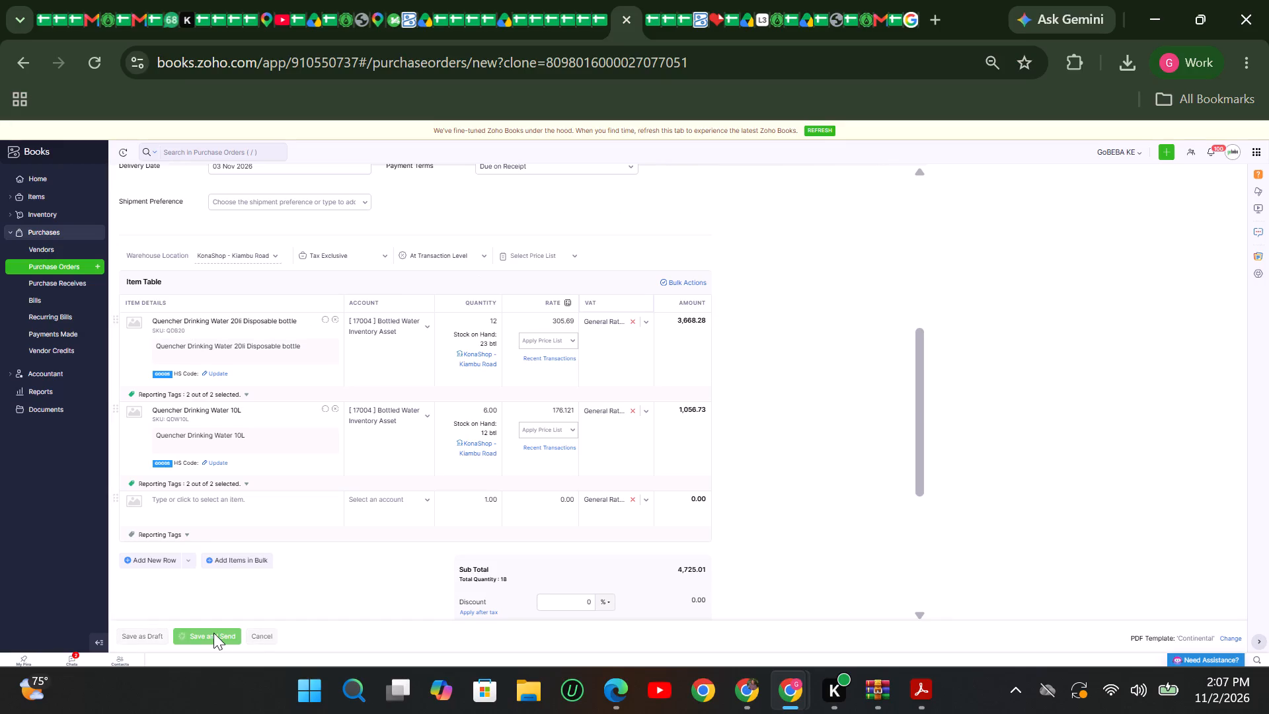
{"action": "left_click", "coordinate": [499, 292]}
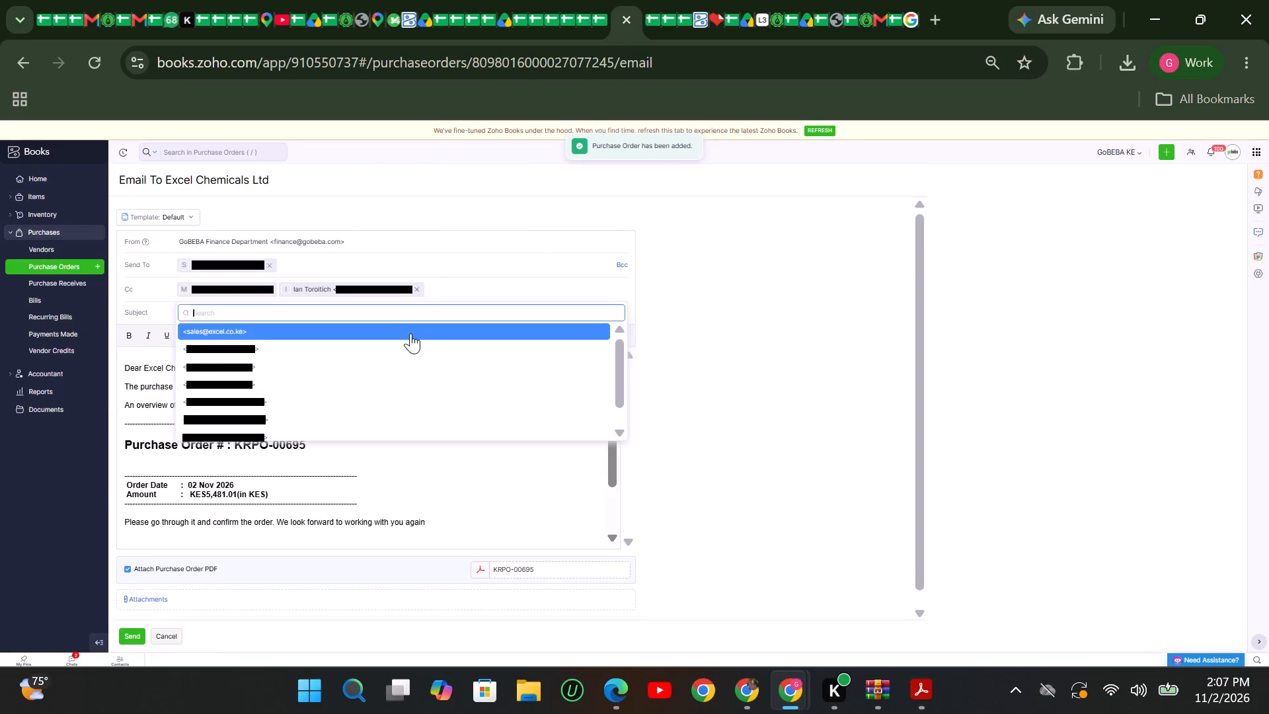
{"action": "left_click", "coordinate": [390, 345]}
{"action": "left_click", "coordinate": [557, 292]}
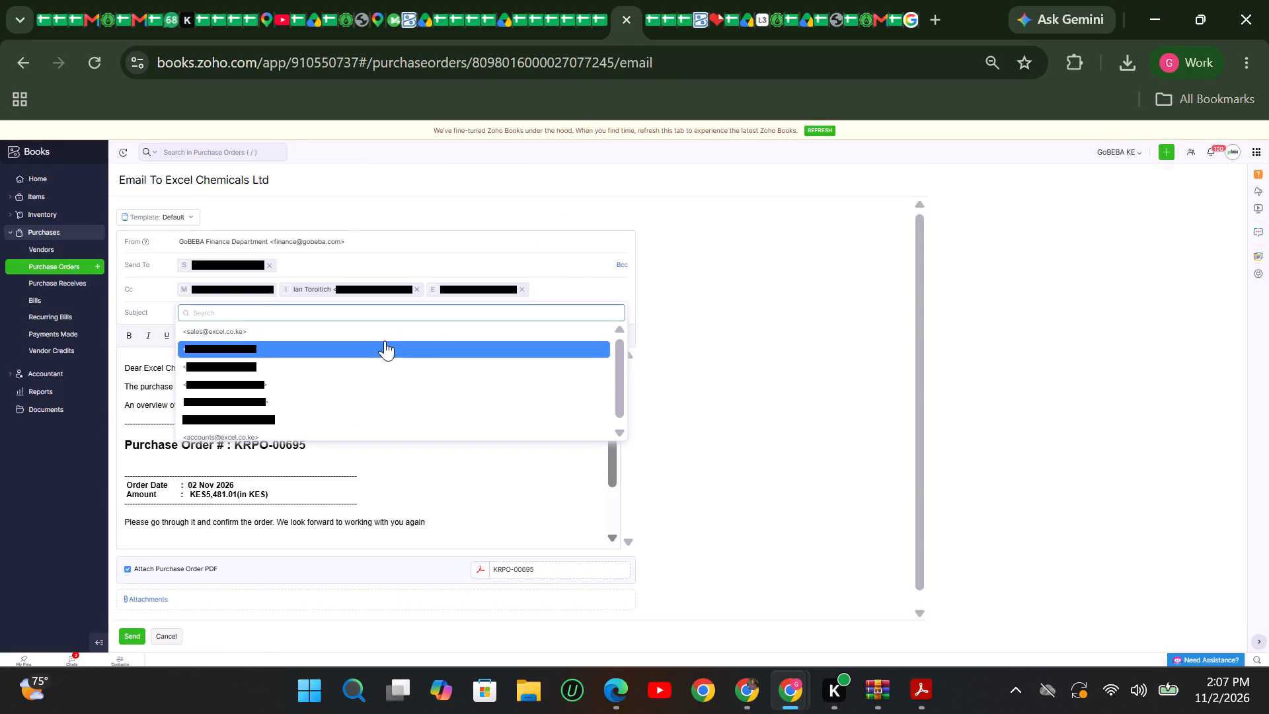
{"action": "left_click", "coordinate": [385, 329]}
{"action": "left_click", "coordinate": [557, 286]}
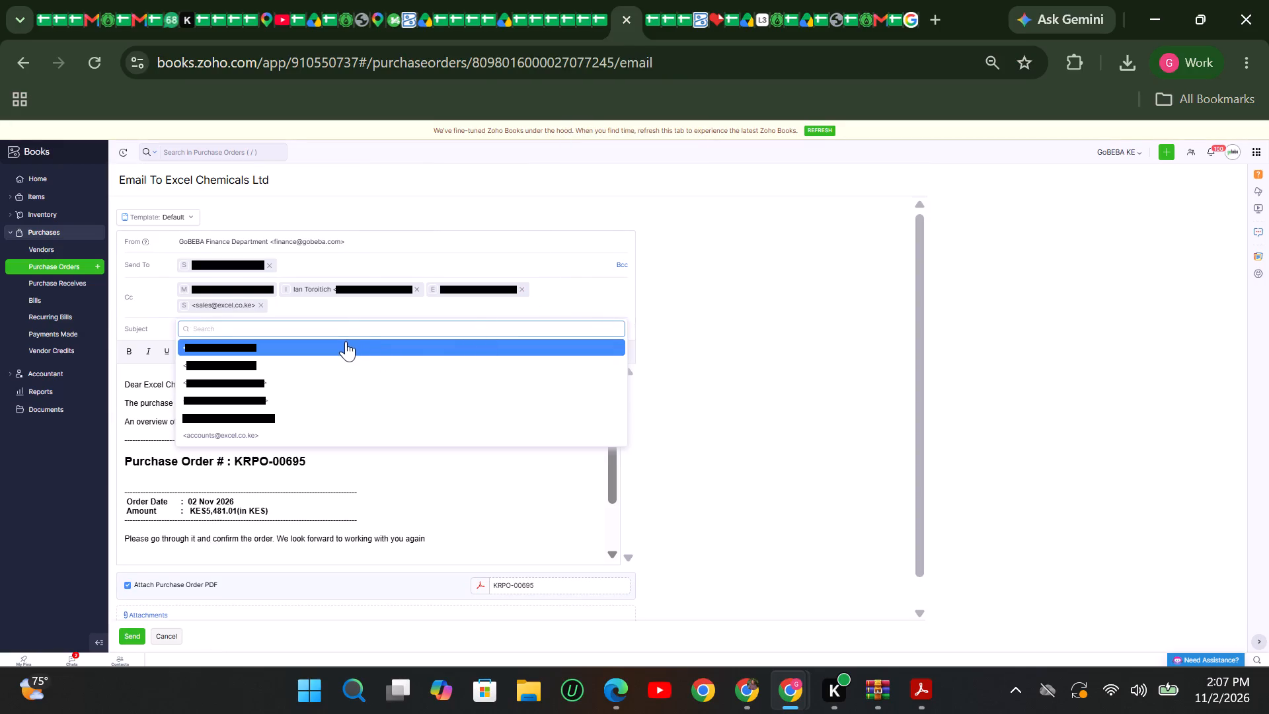
{"action": "left_click", "coordinate": [346, 342]}
{"action": "left_click", "coordinate": [569, 290]}
{"action": "left_click", "coordinate": [300, 361]}
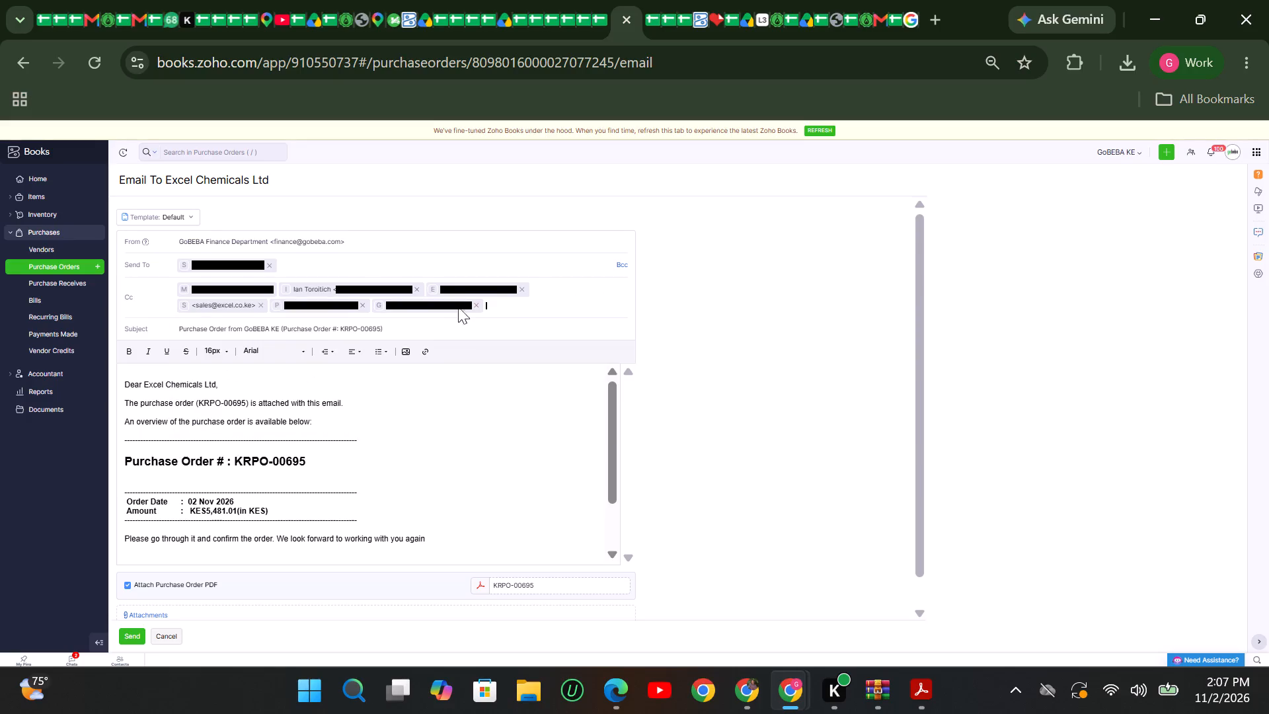
{"action": "left_click", "coordinate": [596, 299]}
{"action": "left_click", "coordinate": [268, 362]}
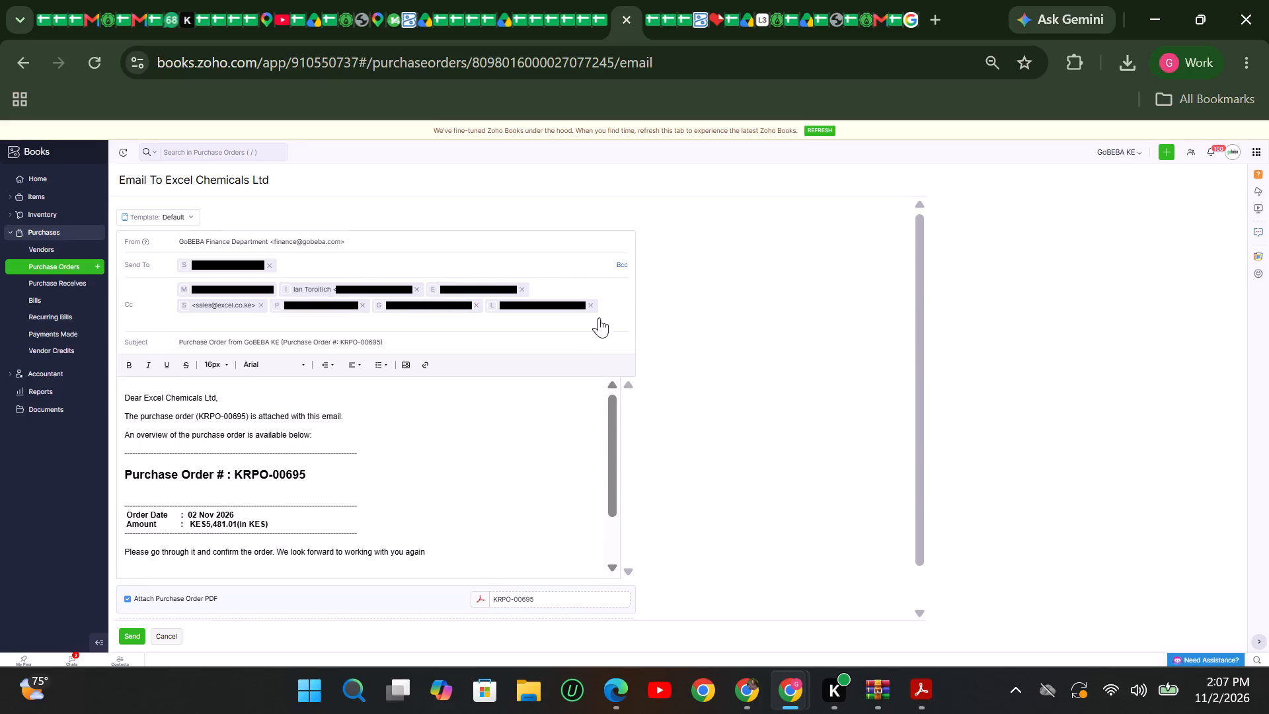
{"action": "left_click", "coordinate": [615, 313]}
{"action": "left_click", "coordinate": [260, 370]}
{"action": "left_click", "coordinate": [330, 318]}
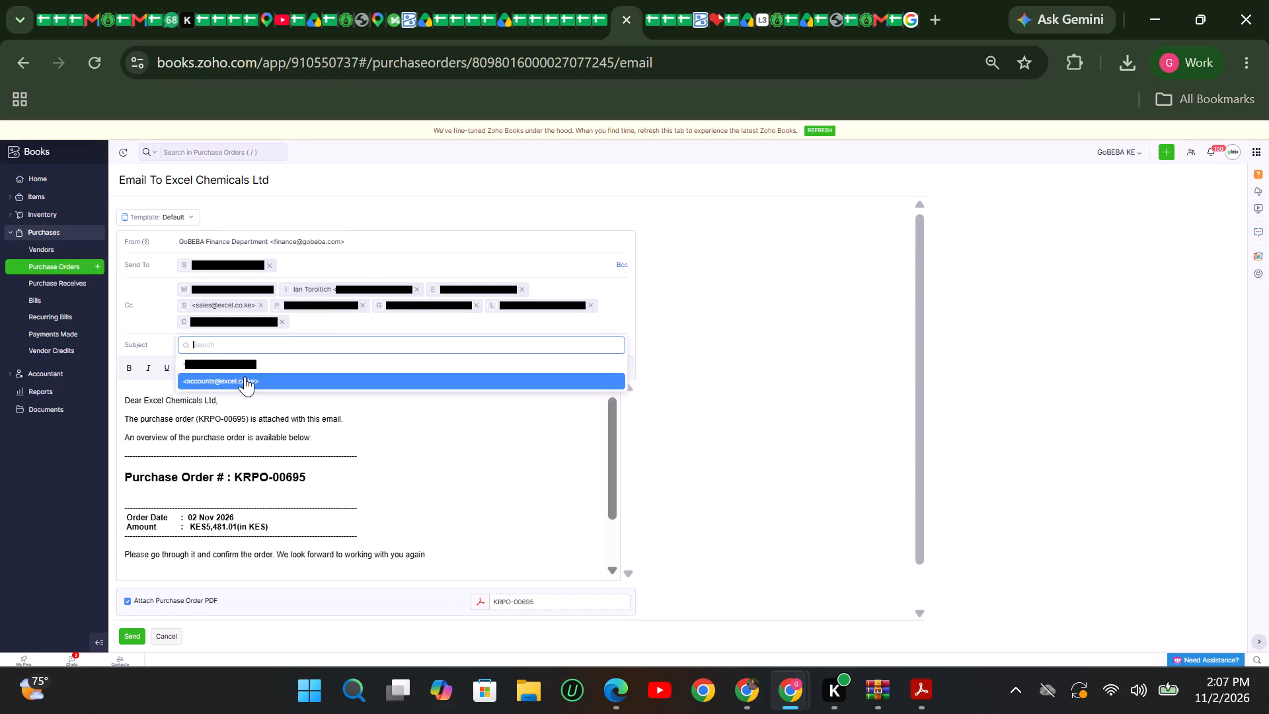
{"action": "left_click", "coordinate": [245, 376]}
{"action": "left_click", "coordinate": [427, 323]}
Check the end of the email text and send the purchase order to Excel Chemicals Ltd.
{"action": "scroll", "coordinate": [176, 436], "scroll_direction": "down", "scroll_amount": 3}
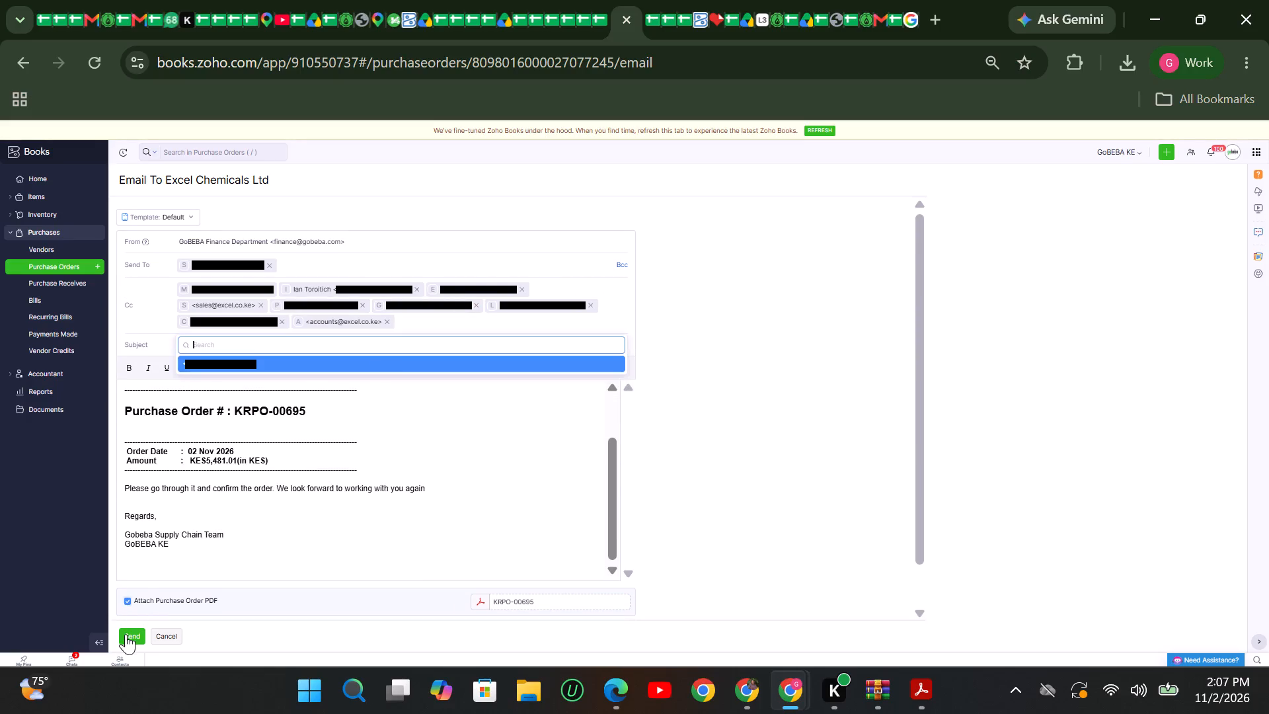
{"action": "left_click", "coordinate": [126, 634]}
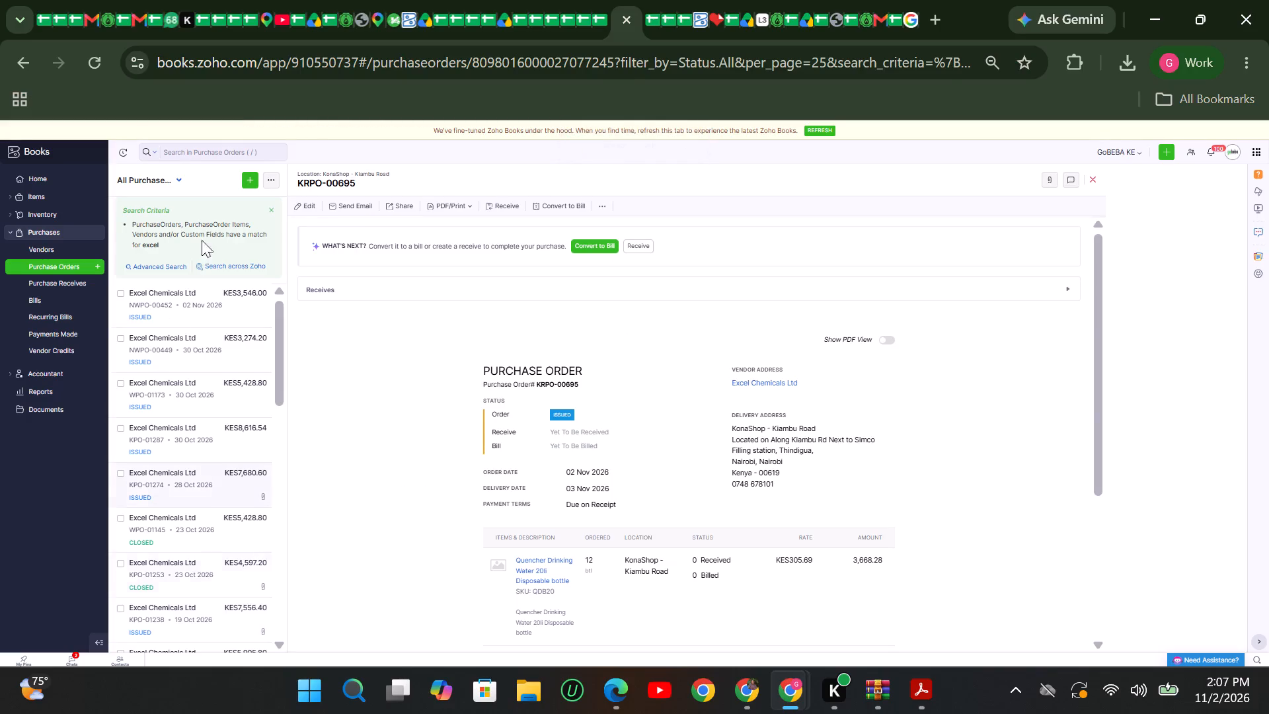
Search the purchase orders for "excel", close the open order's details and review the list of matching orders.
{"action": "left_click", "coordinate": [196, 157]}
{"action": "type", "text": "excel"}
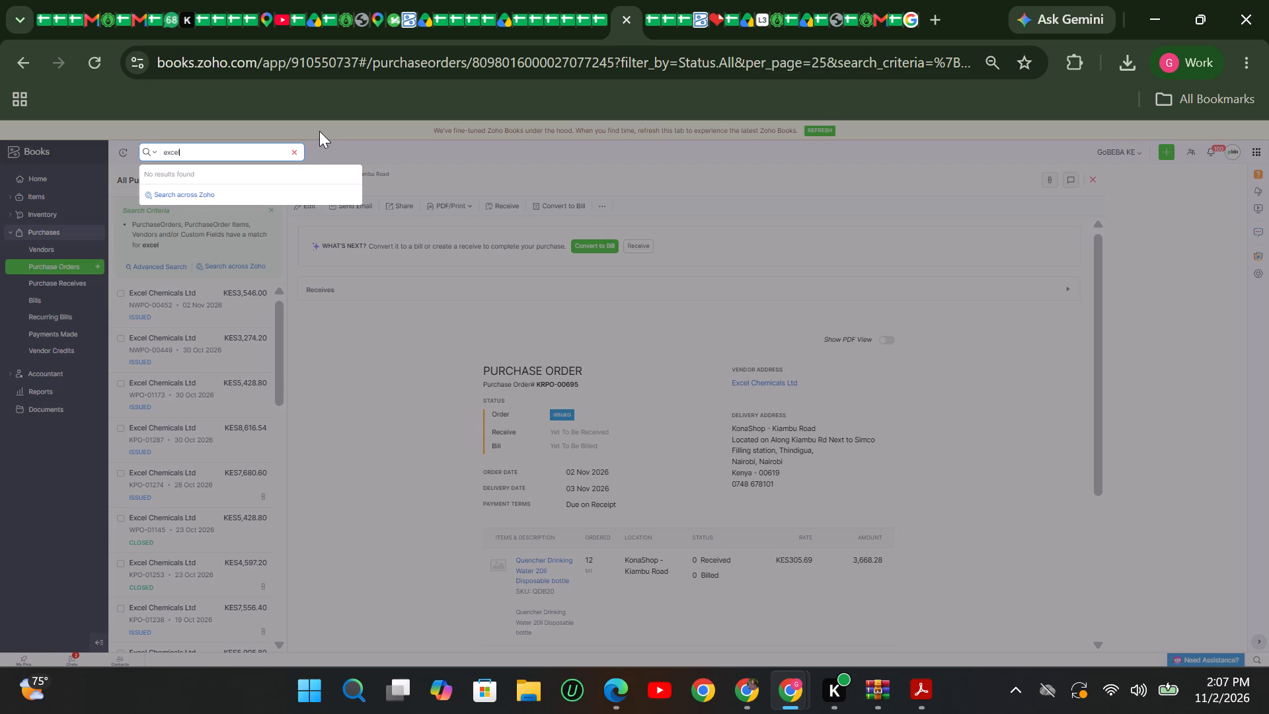
{"action": "key", "text": "Return"}
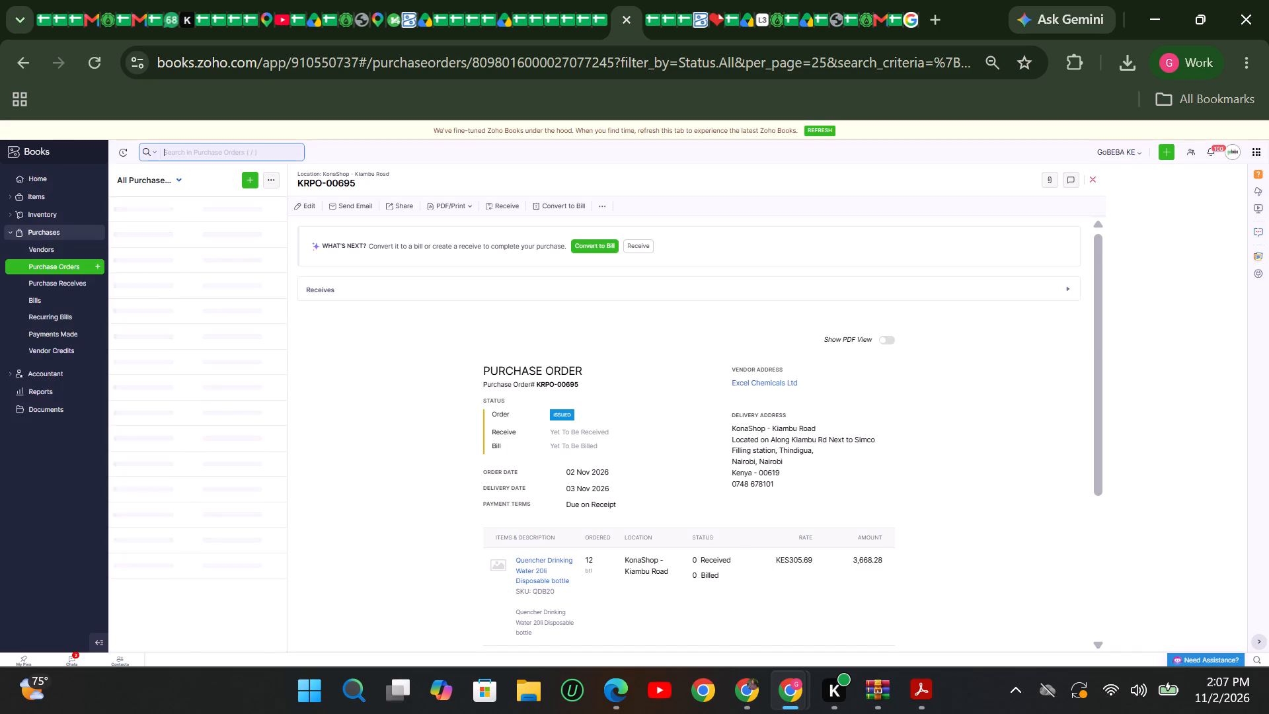
{"action": "left_click", "coordinate": [1095, 180]}
{"action": "scroll", "coordinate": [410, 490], "scroll_direction": "down", "scroll_amount": 9}
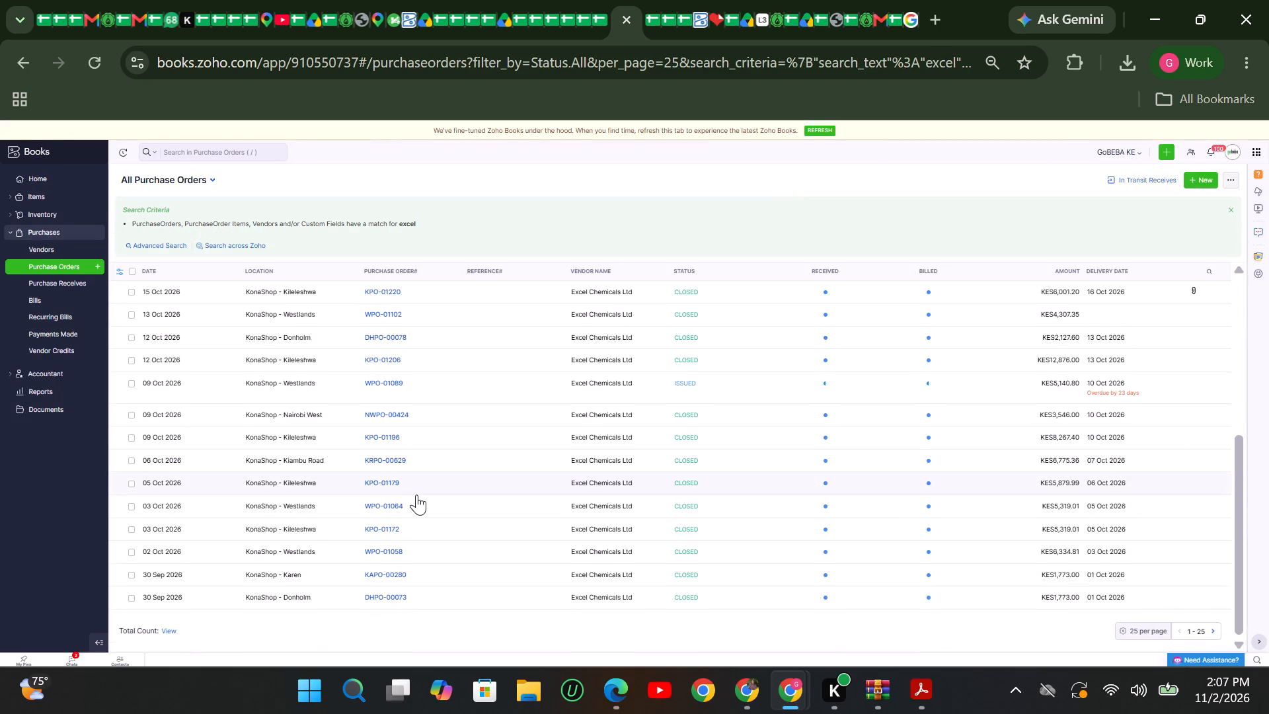
{"action": "scroll", "coordinate": [416, 495], "scroll_direction": "up", "scroll_amount": 7}
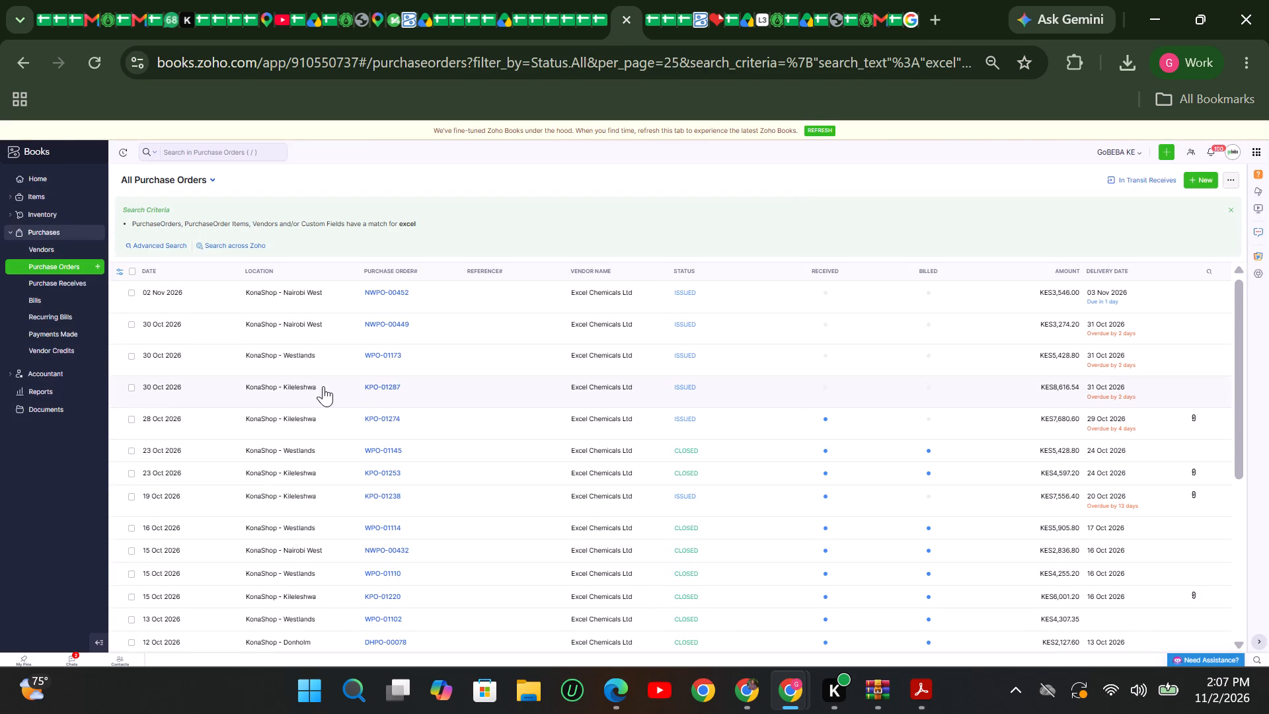
Open Westlands purchase order WPO-01173, examine its ordered items and quantities, and close it.
{"action": "left_click", "coordinate": [380, 354]}
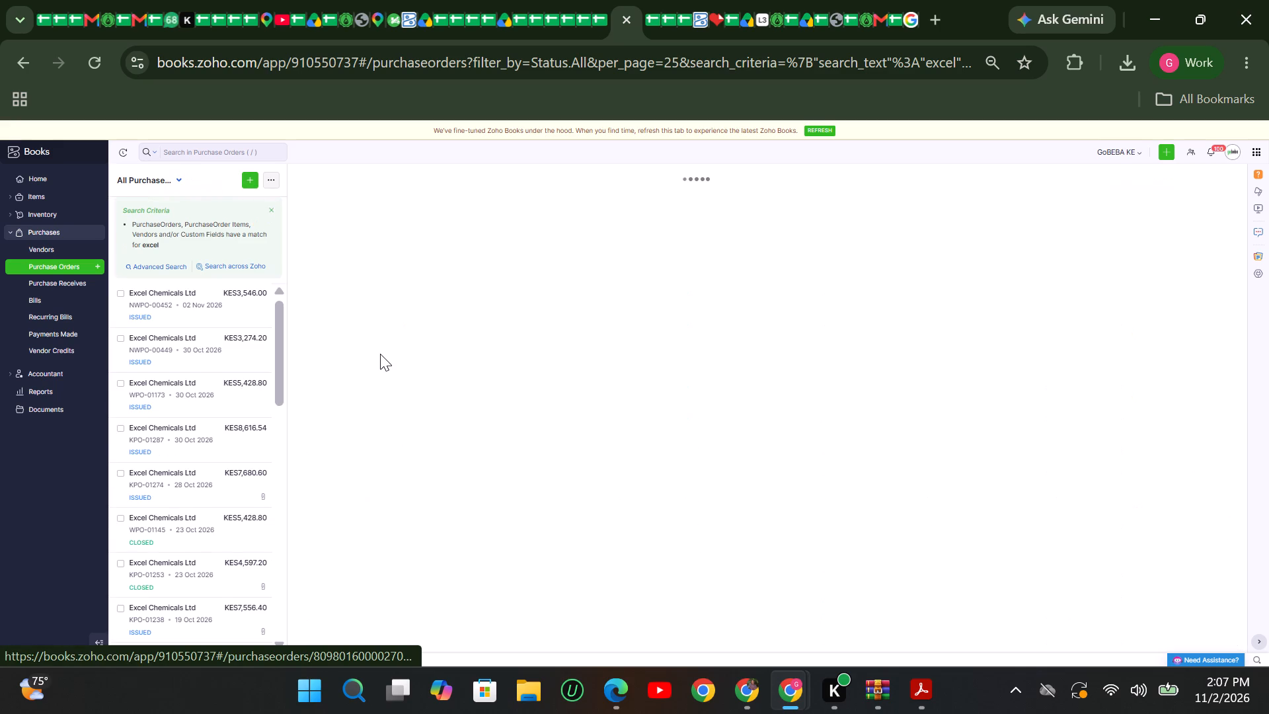
{"action": "scroll", "coordinate": [586, 494], "scroll_direction": "down", "scroll_amount": 2}
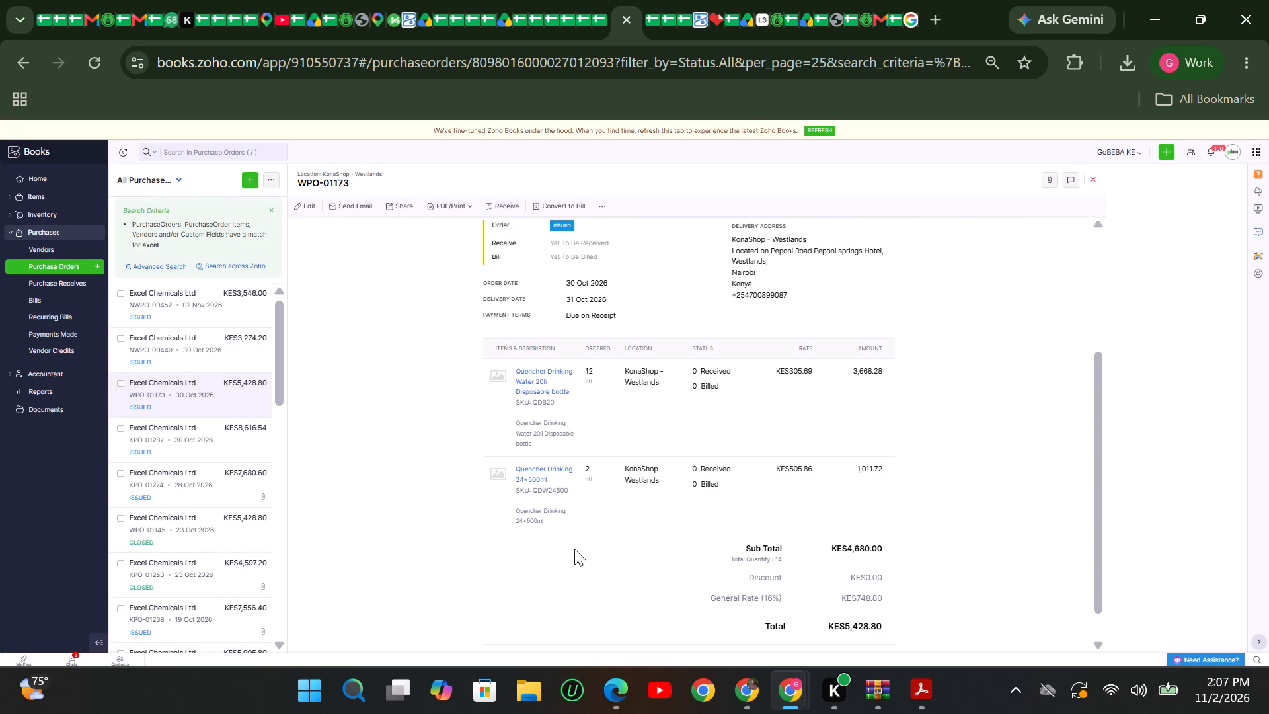
{"action": "scroll", "coordinate": [574, 549], "scroll_direction": "up", "scroll_amount": 1}
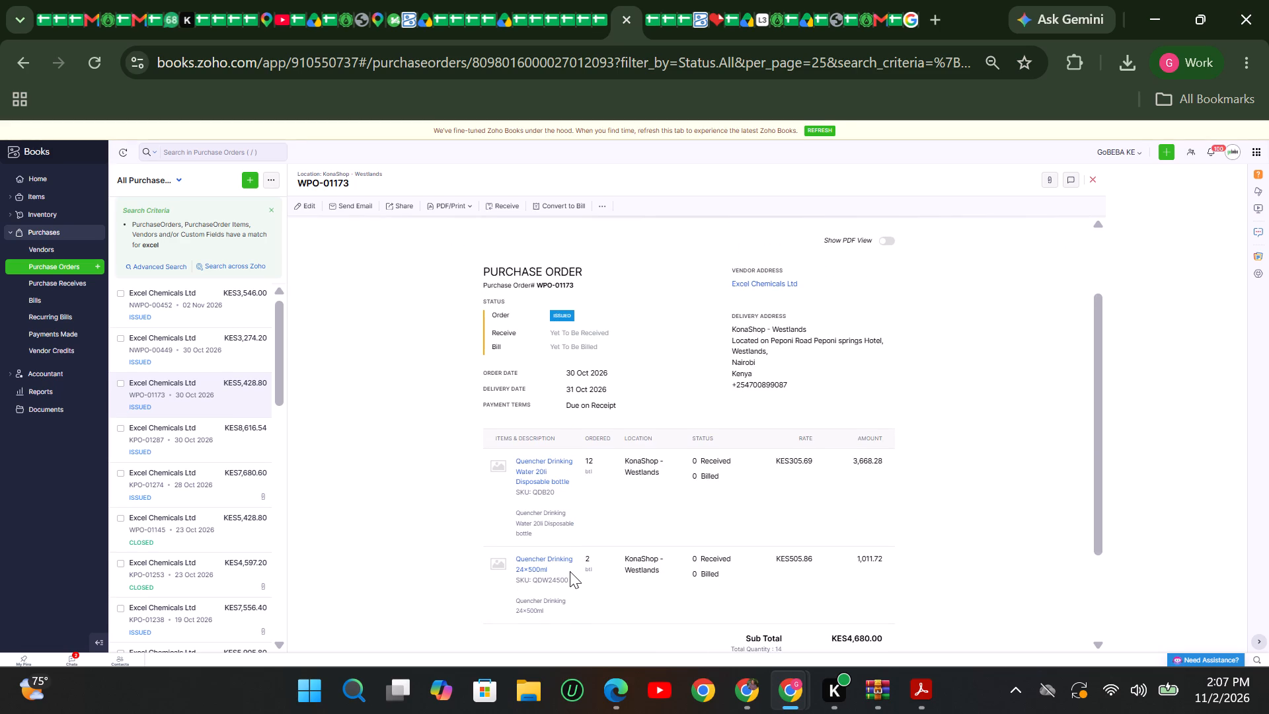
{"action": "scroll", "coordinate": [570, 571], "scroll_direction": "up", "scroll_amount": 3}
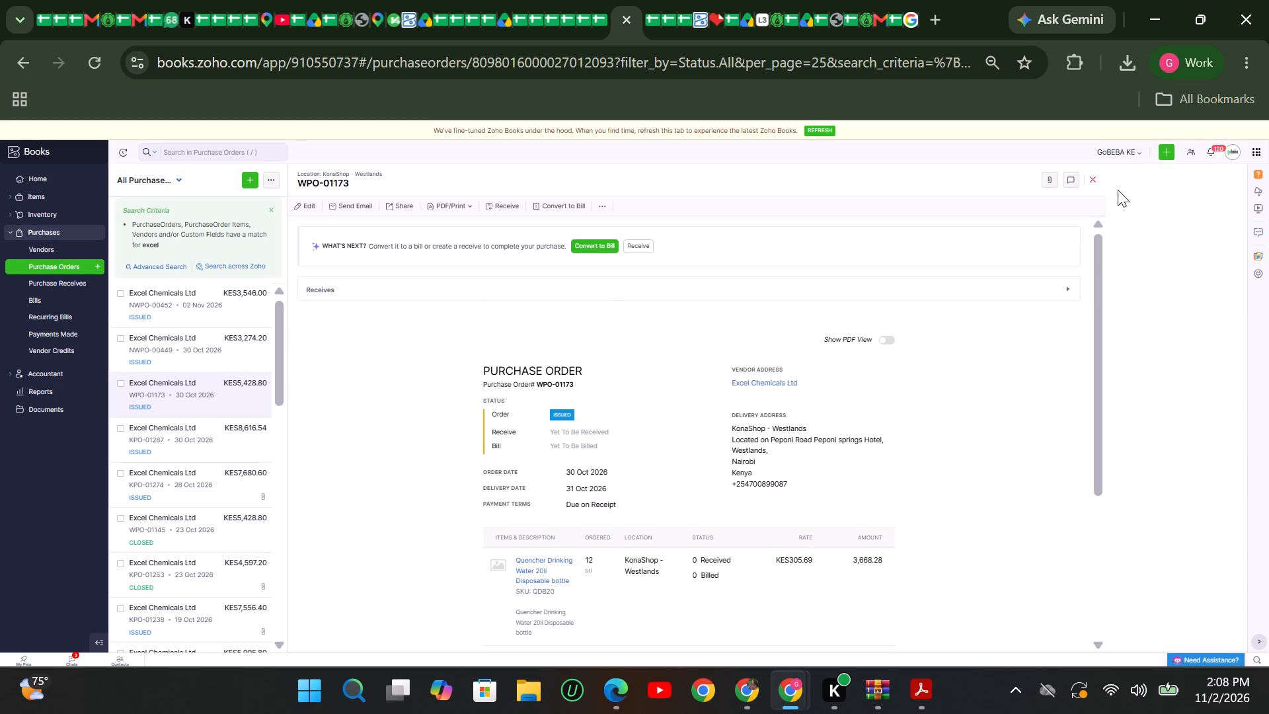
{"action": "left_click", "coordinate": [1093, 179]}
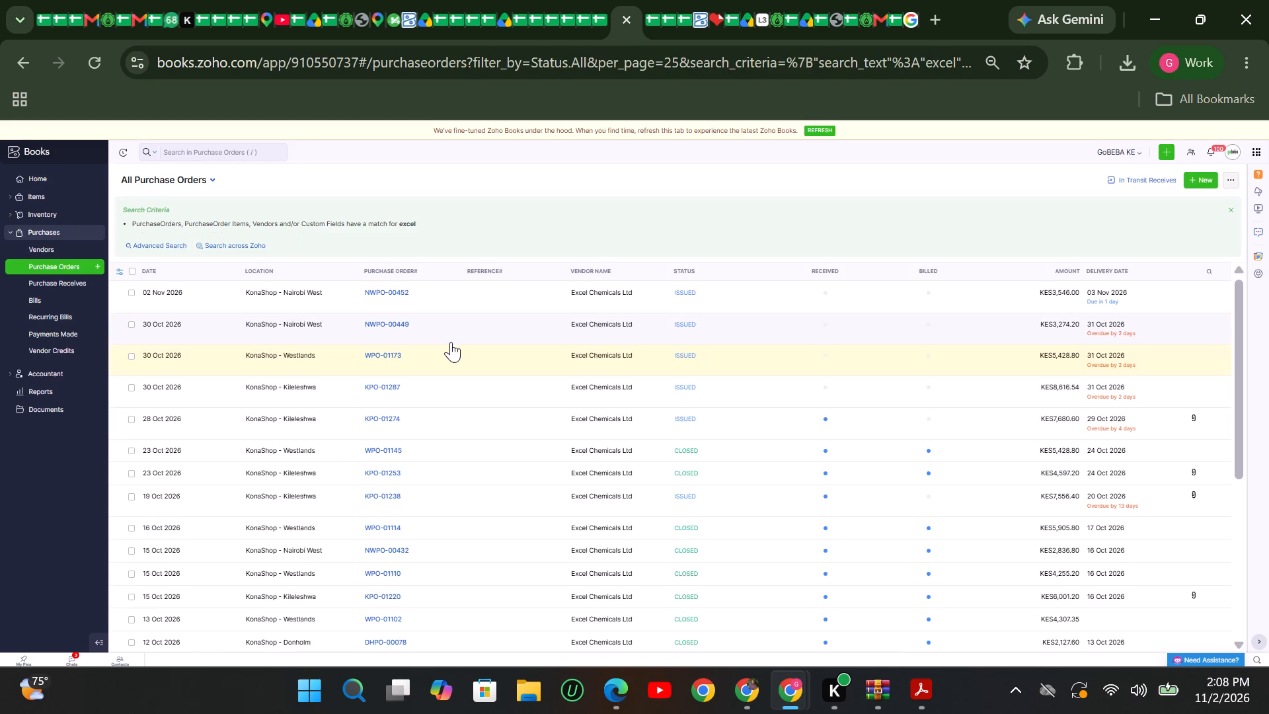
Open Kileleshwa purchase order KPO-01287 for Excel Chemicals and examine its ordered items and quantities.
{"action": "scroll", "coordinate": [445, 411], "scroll_direction": "up", "scroll_amount": 2}
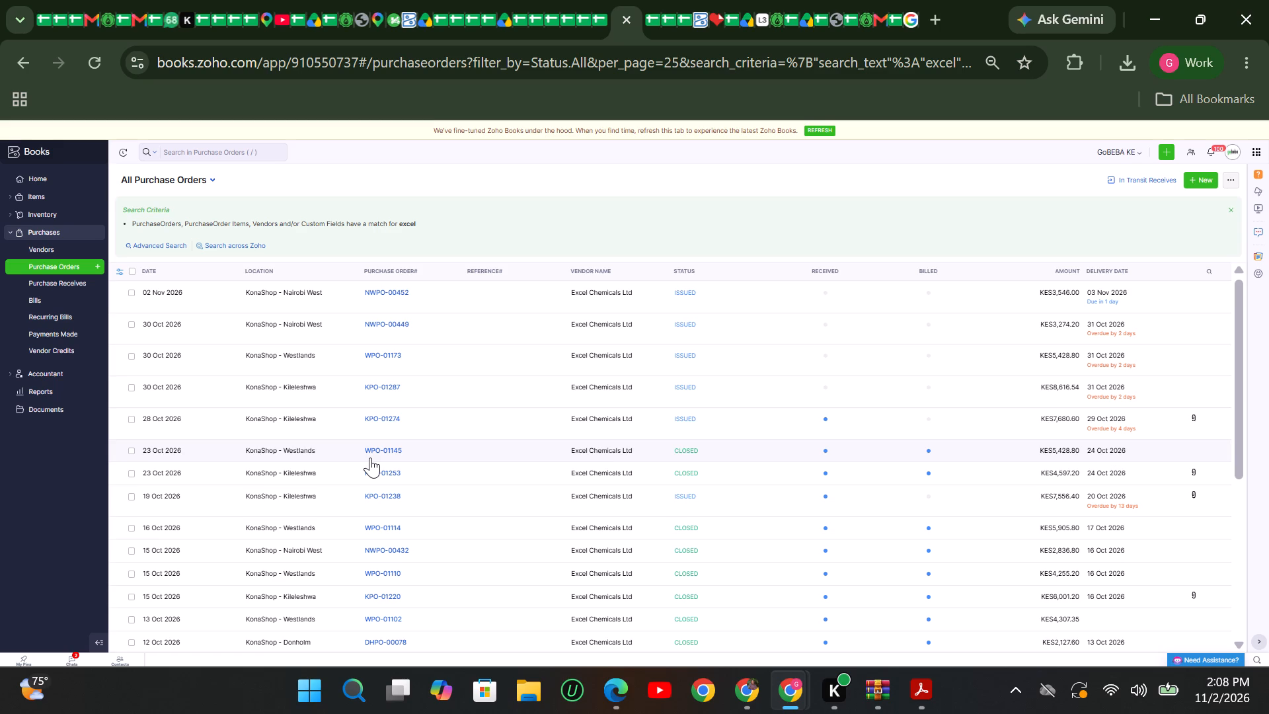
{"action": "scroll", "coordinate": [439, 472], "scroll_direction": "up", "scroll_amount": 8}
{"action": "left_click", "coordinate": [401, 389]}
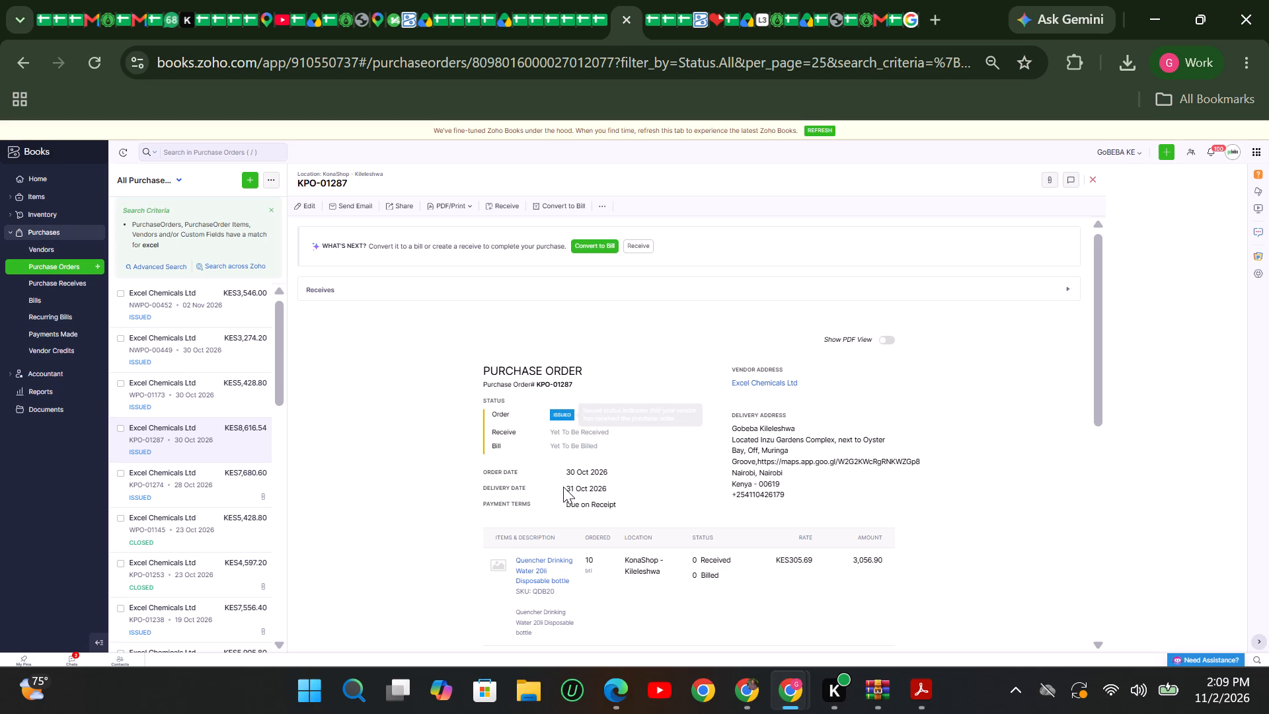
{"action": "scroll", "coordinate": [611, 534], "scroll_direction": "down", "scroll_amount": 1}
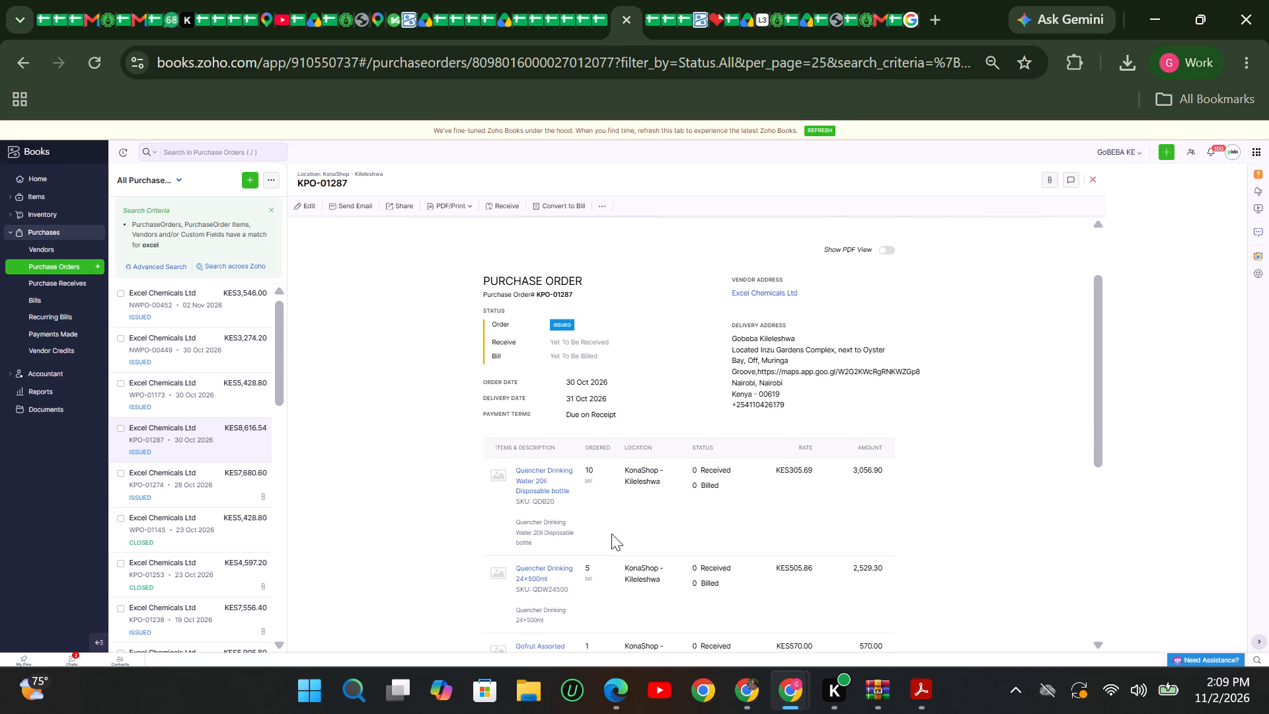